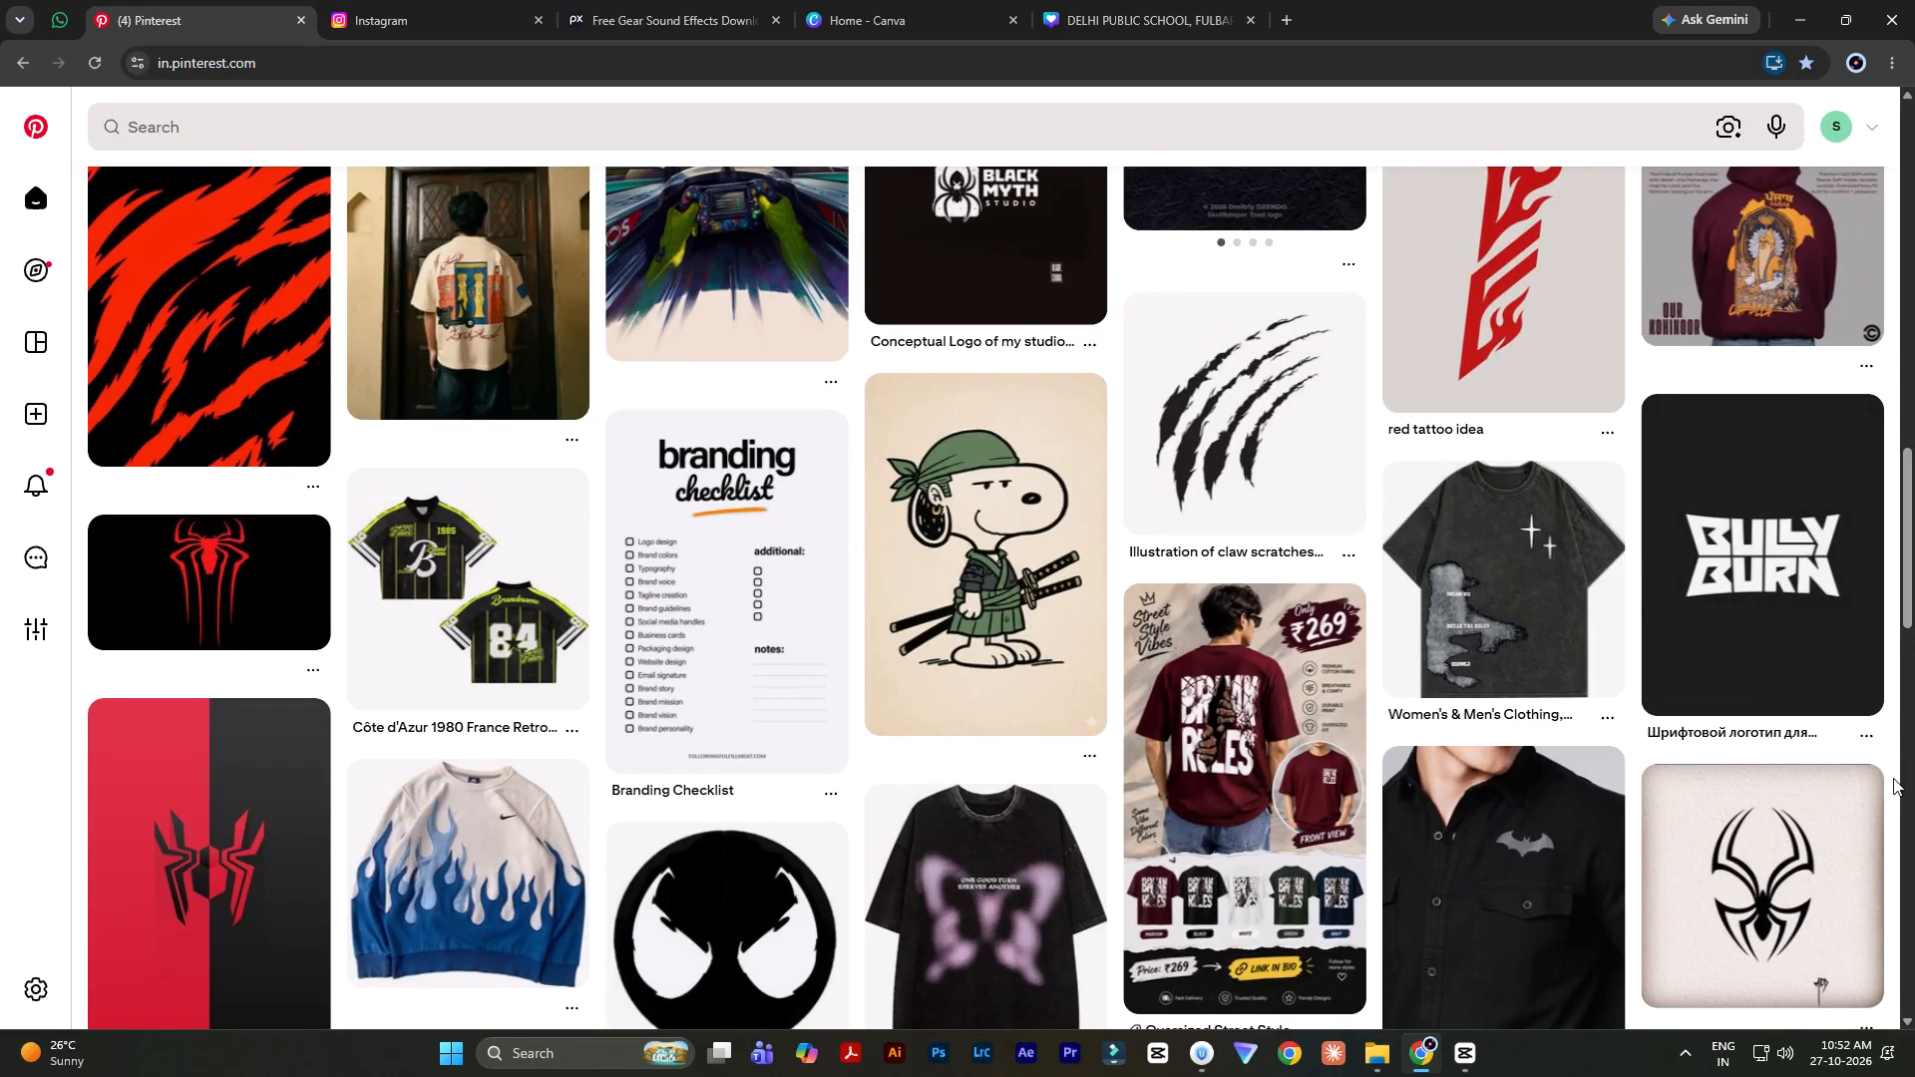
Browse the Pinterest home feed for T-shirt, logo and poster design ideas.
scroll(1893, 778, "down", 4)
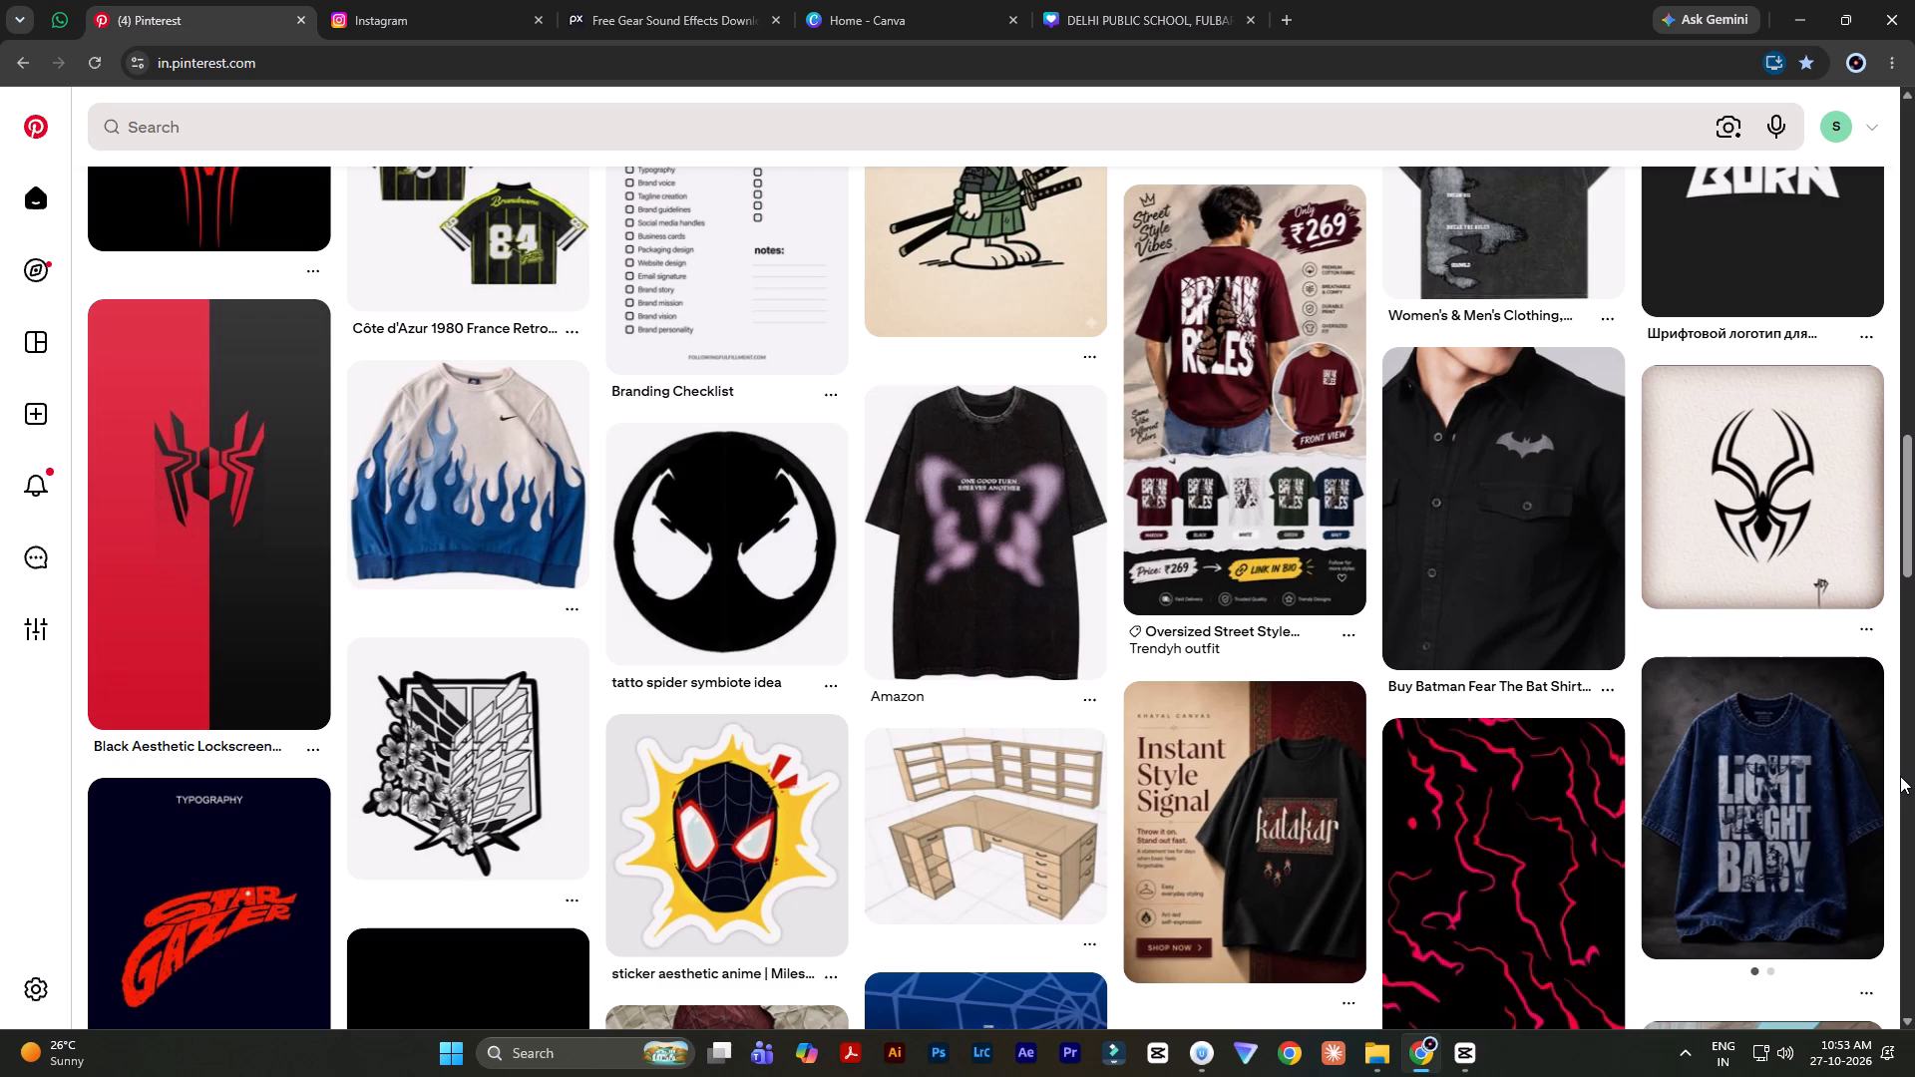
scroll(1900, 776, "down", 4)
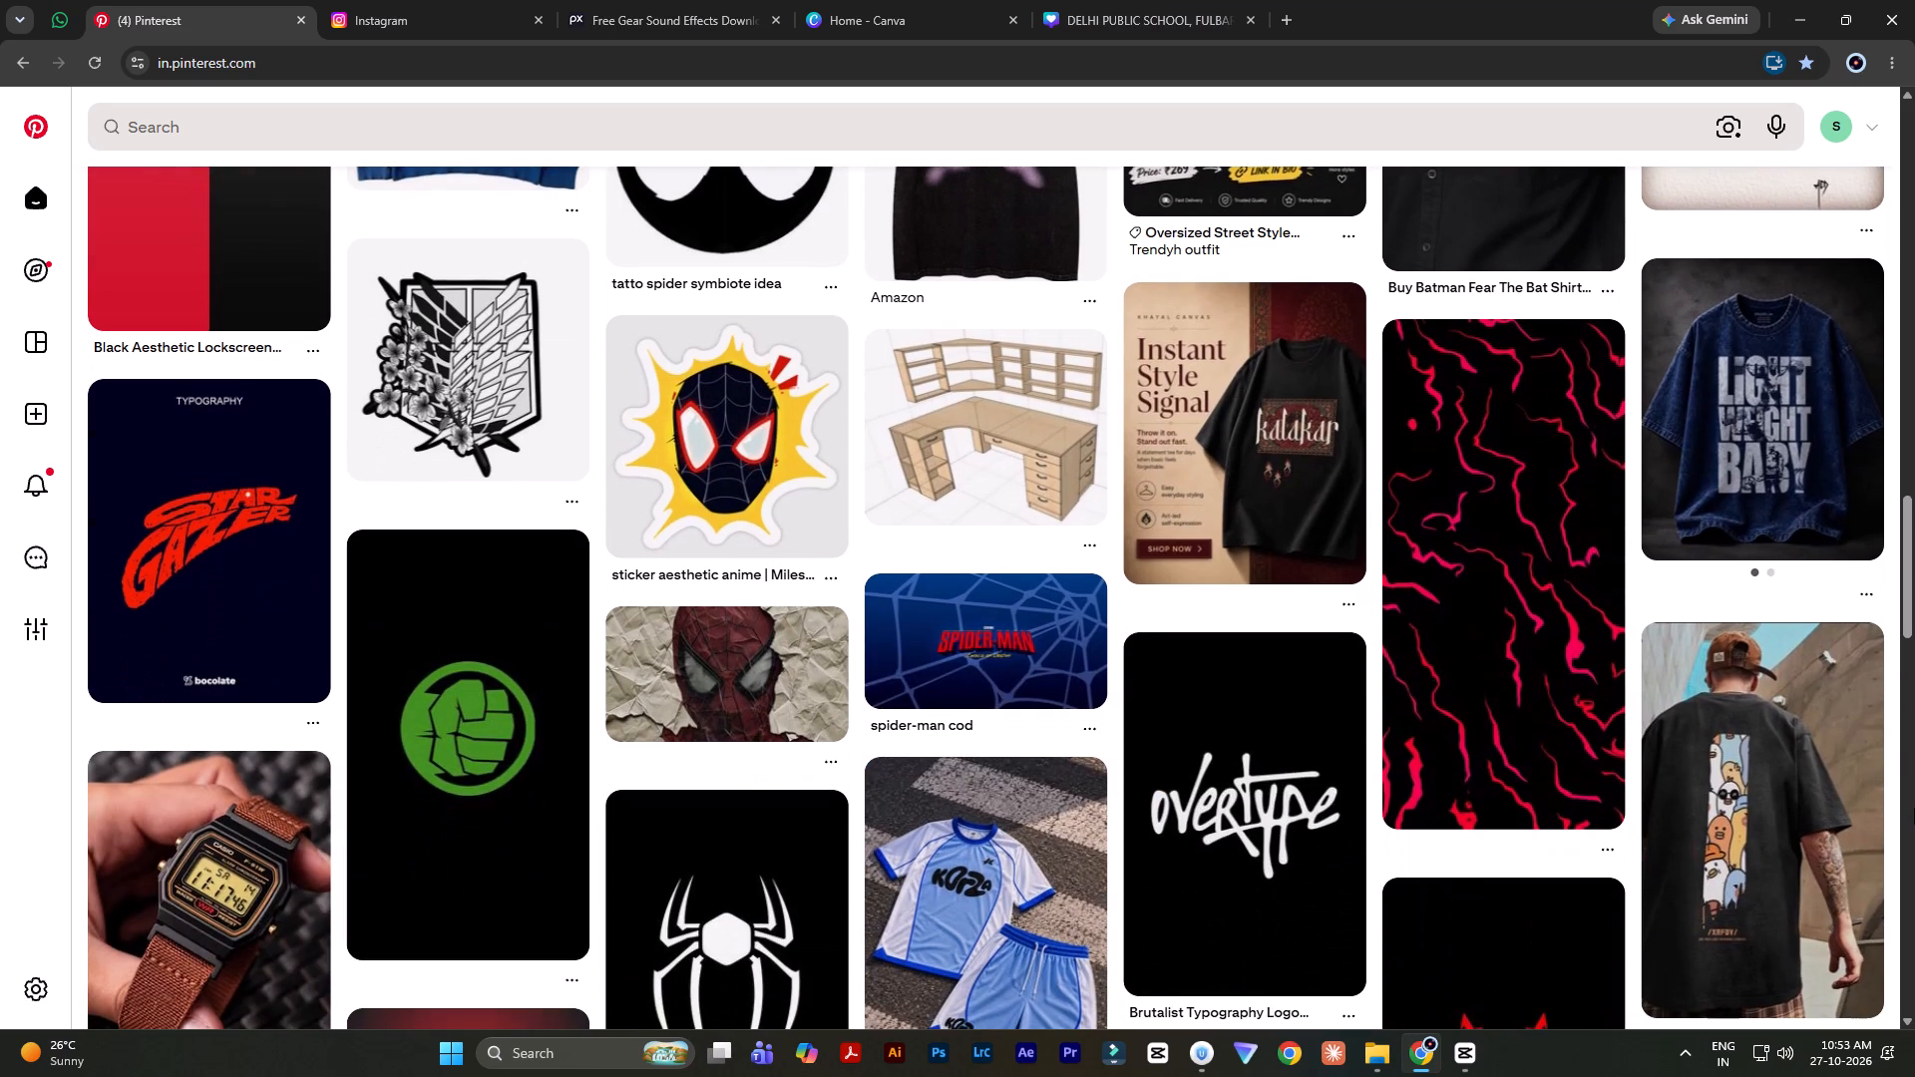
scroll(1914, 808, "down", 4)
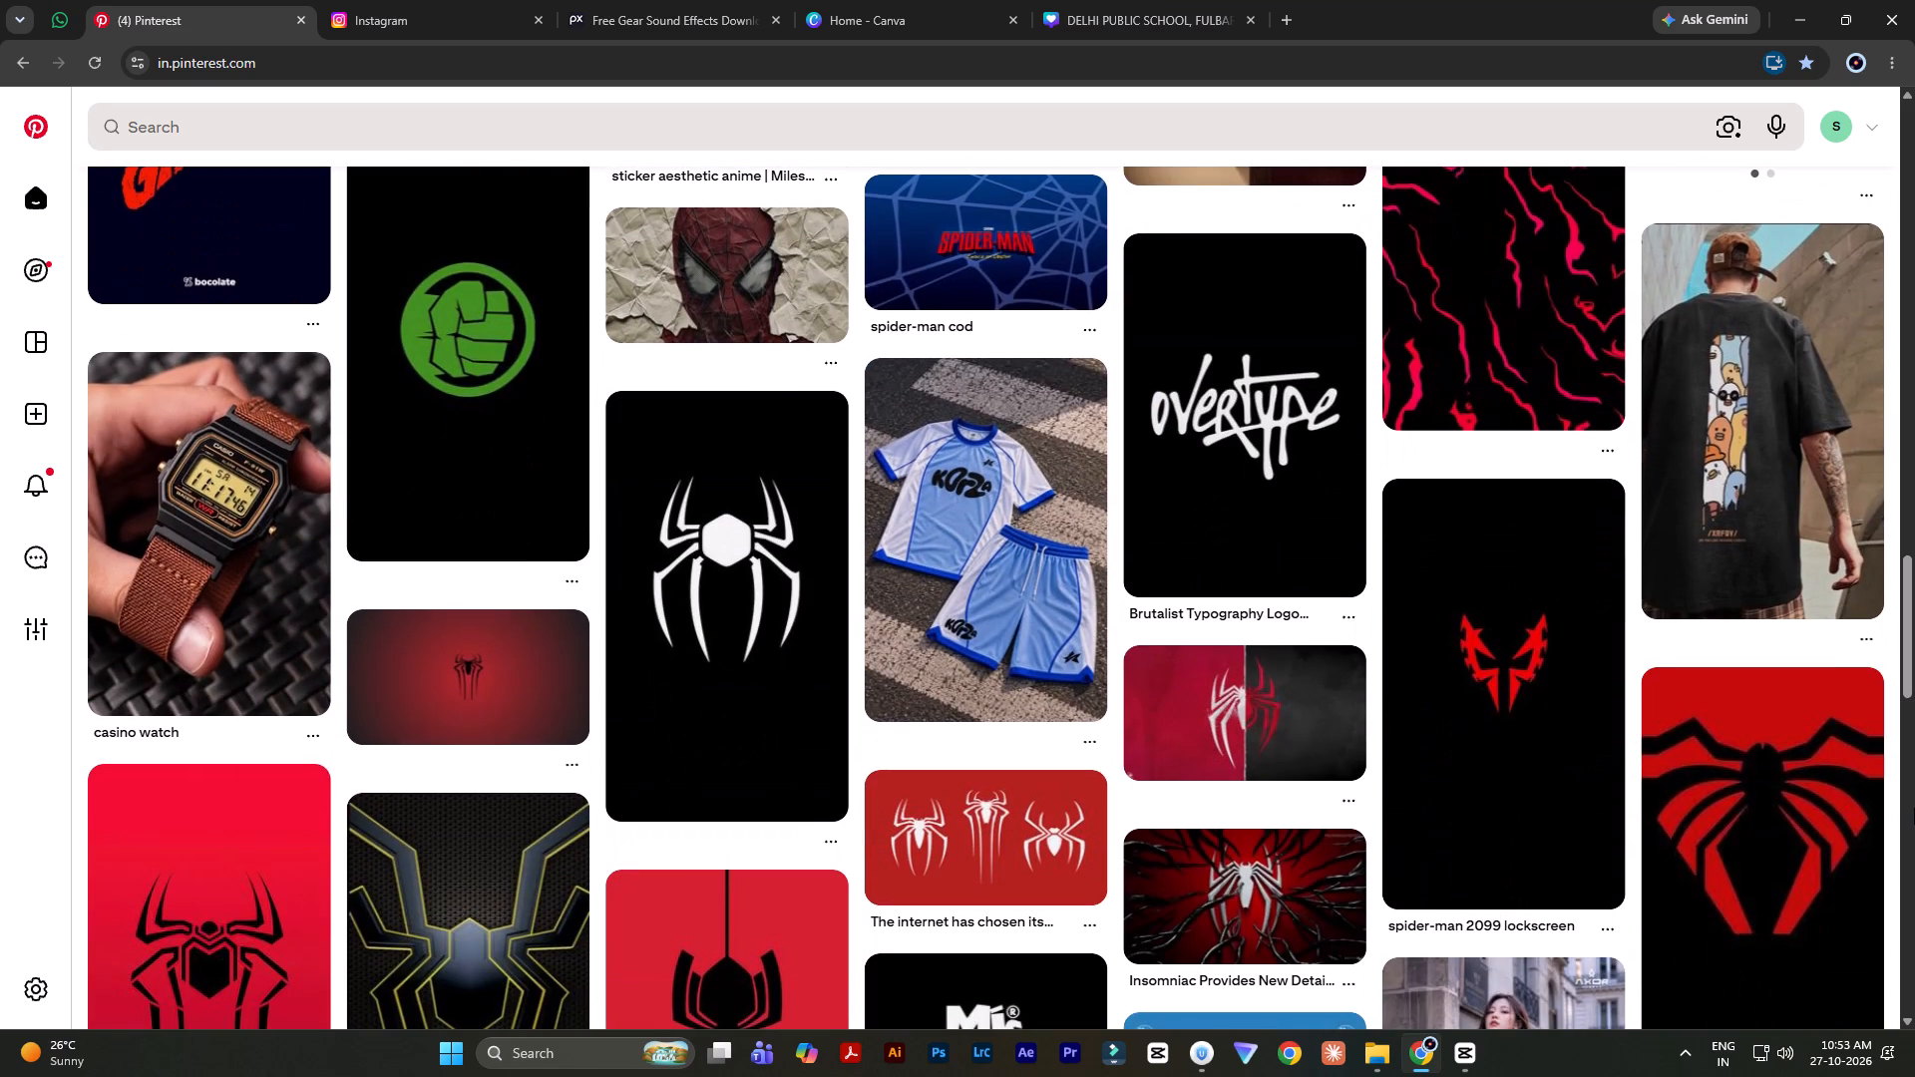
scroll(1914, 808, "down", 4)
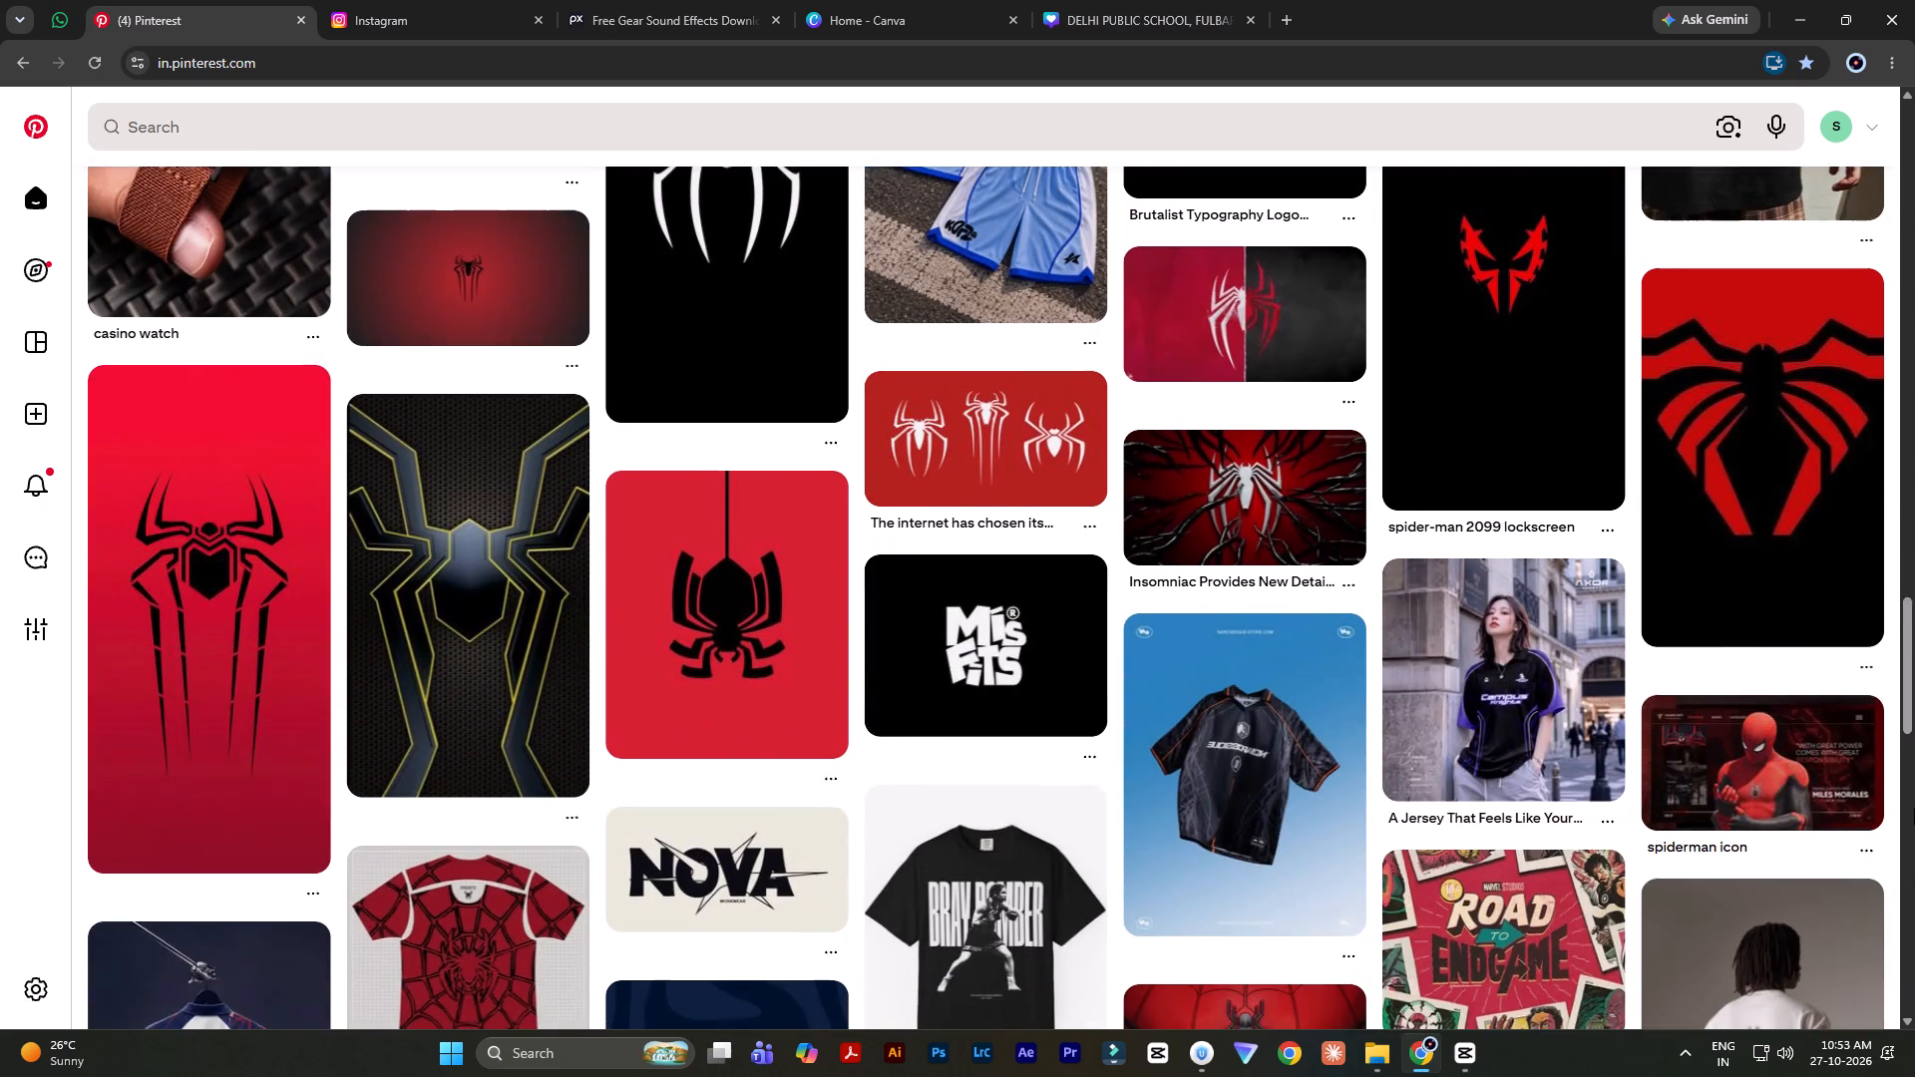
scroll(1914, 808, "down", 3)
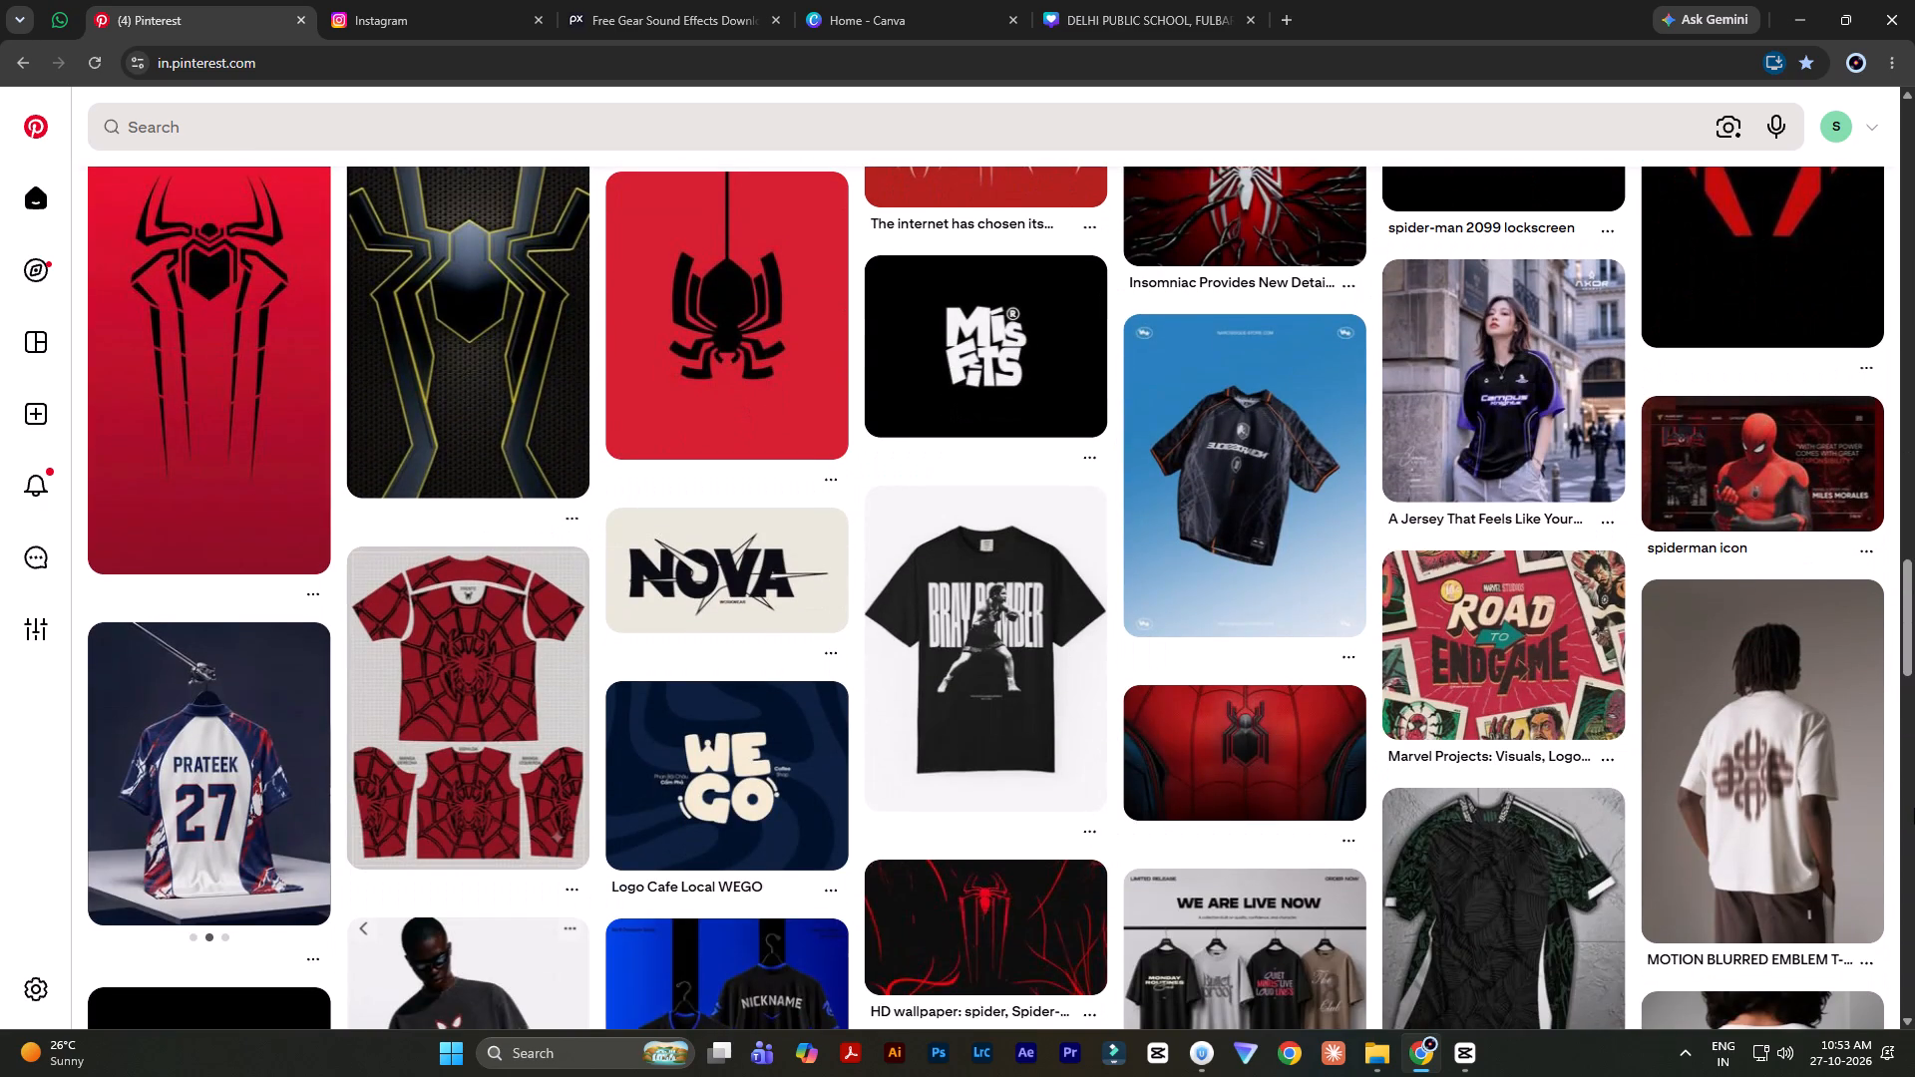
scroll(1914, 808, "down", 7)
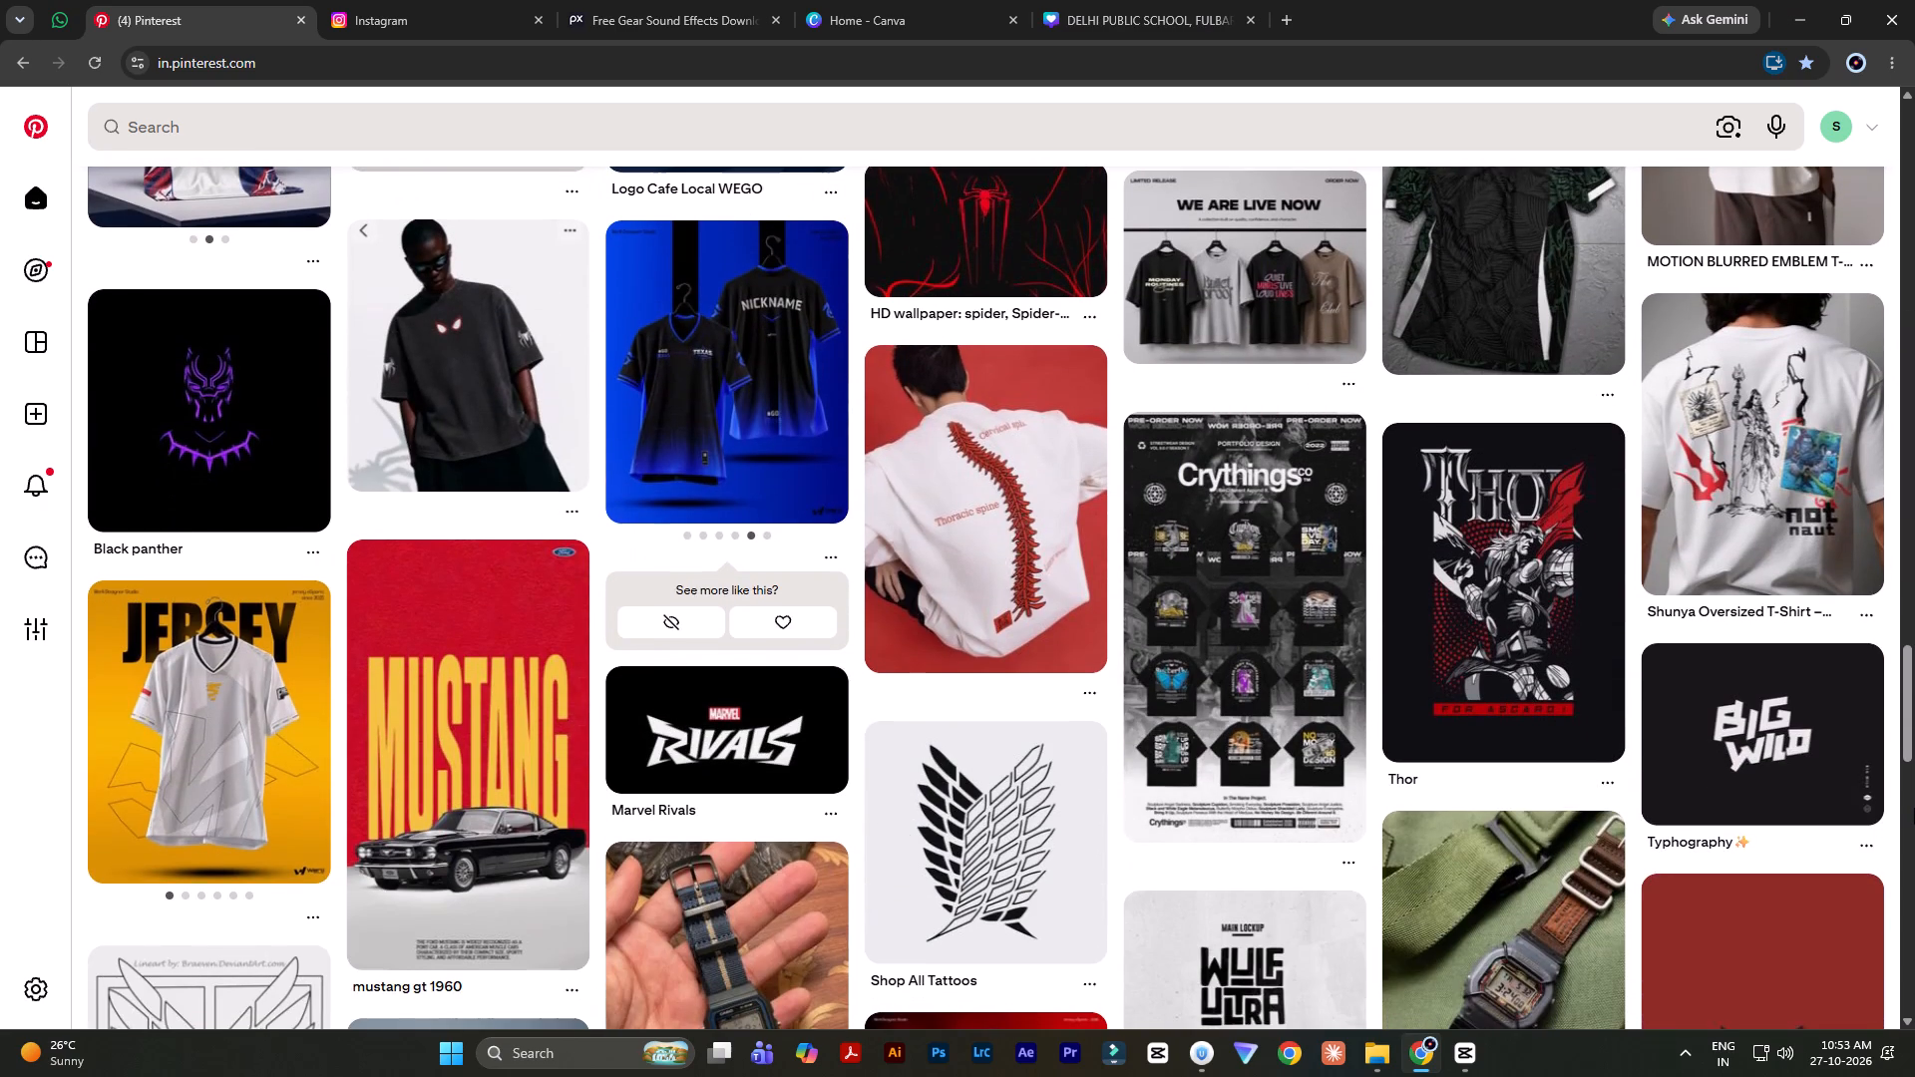
scroll(1914, 808, "down", 3)
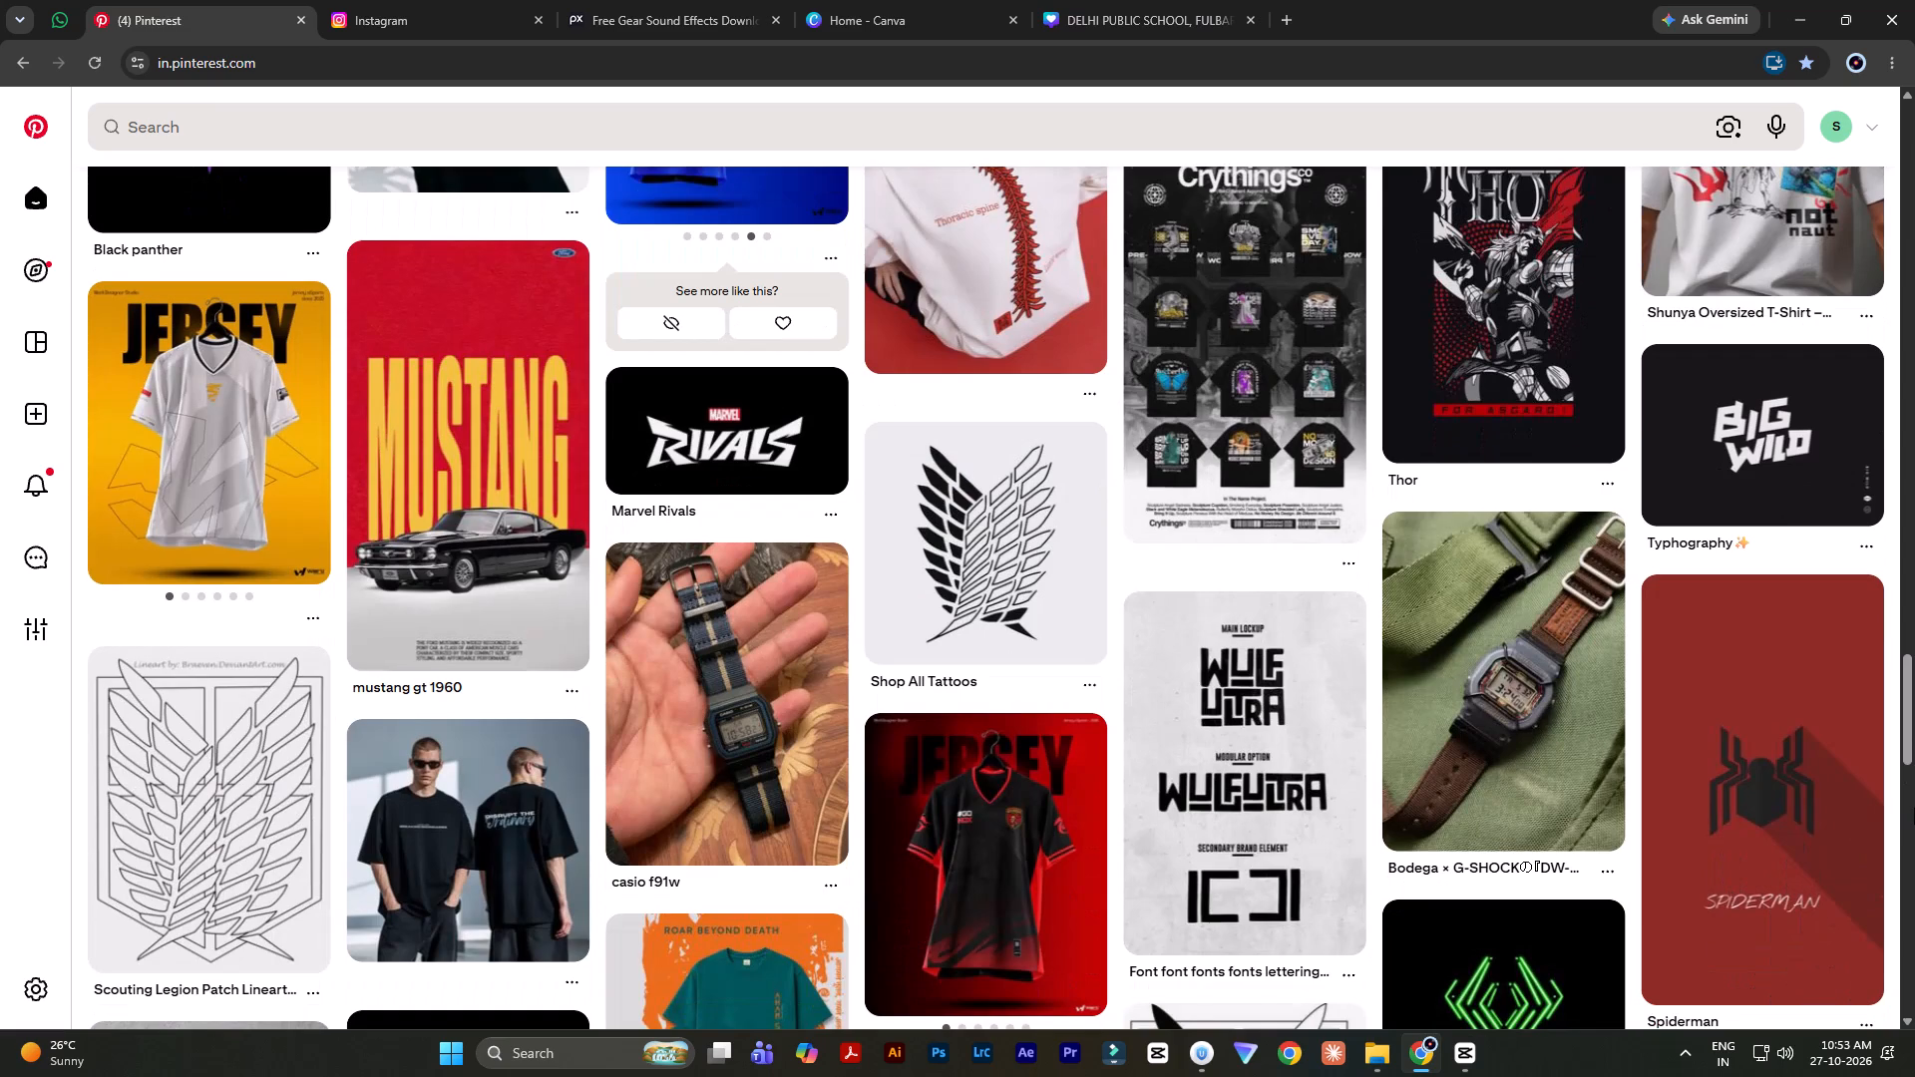
scroll(1914, 808, "down", 5)
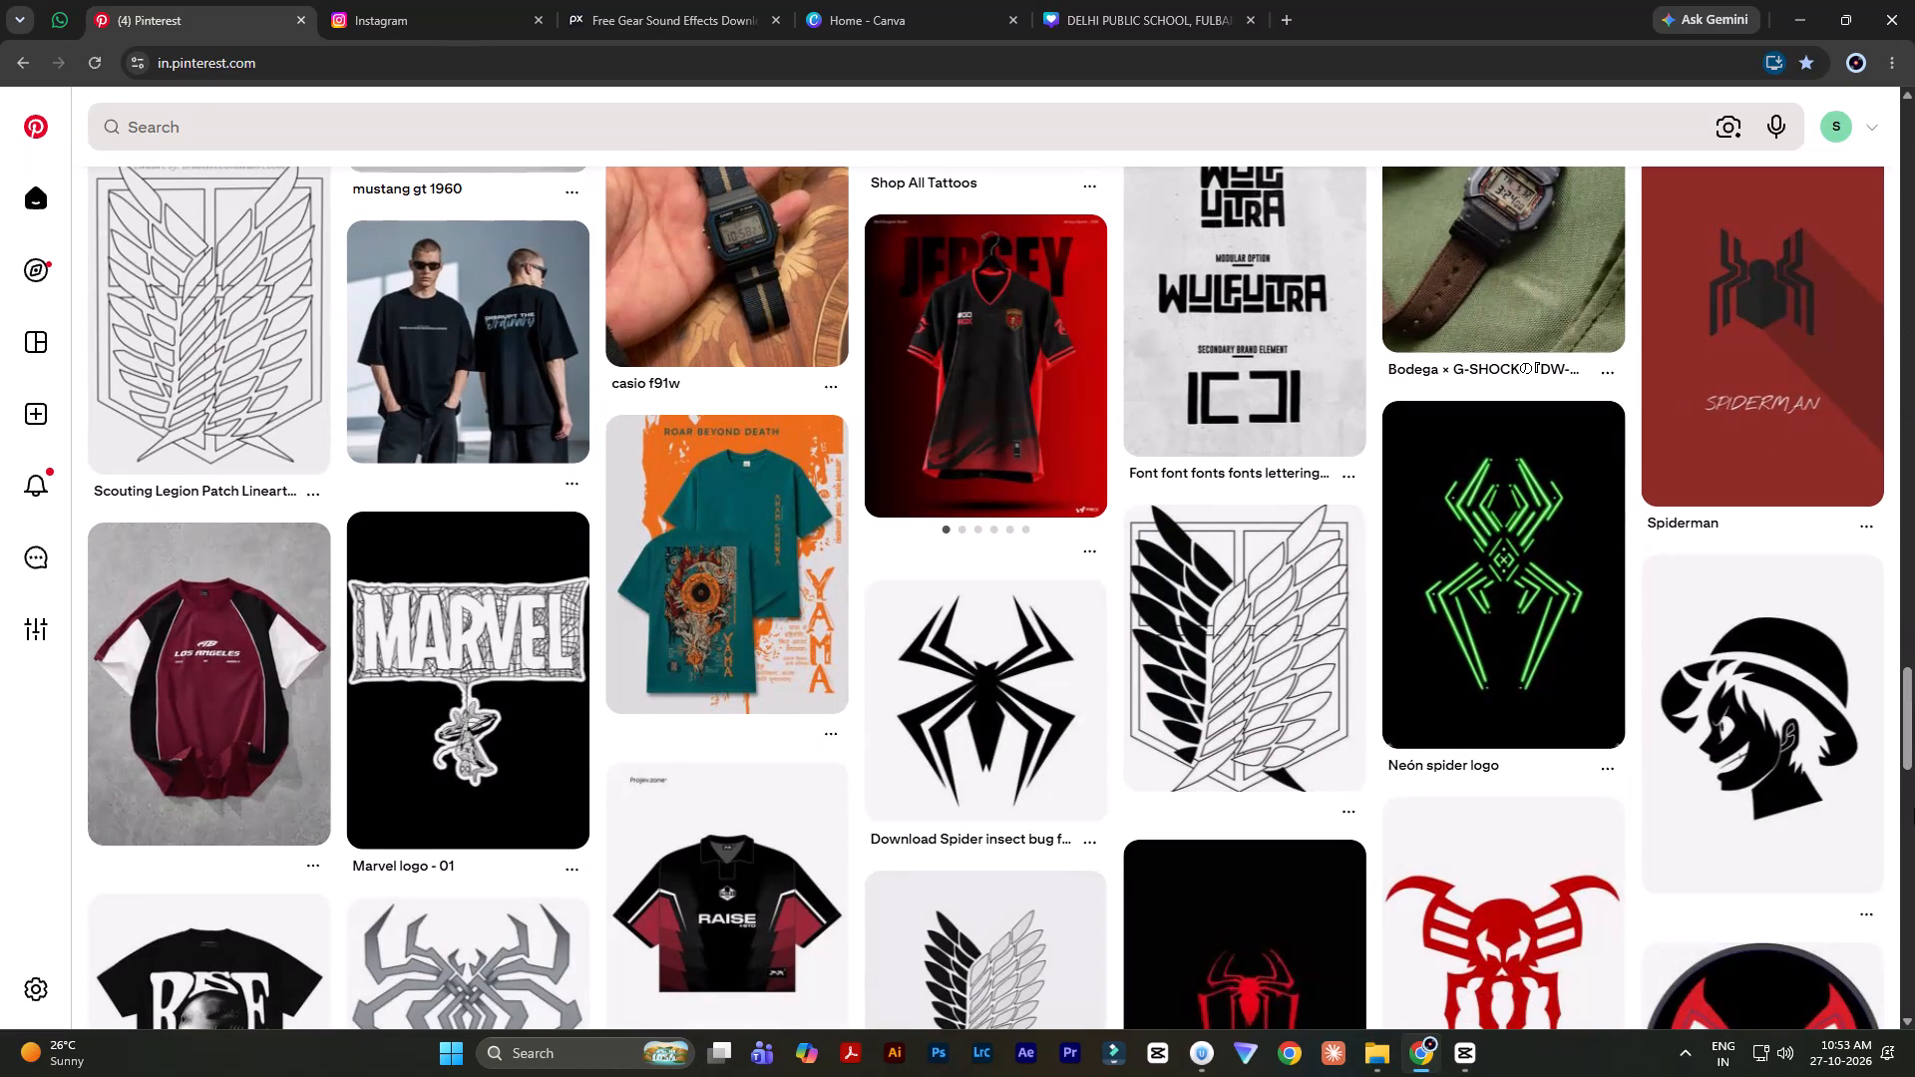
scroll(1914, 808, "down", 9)
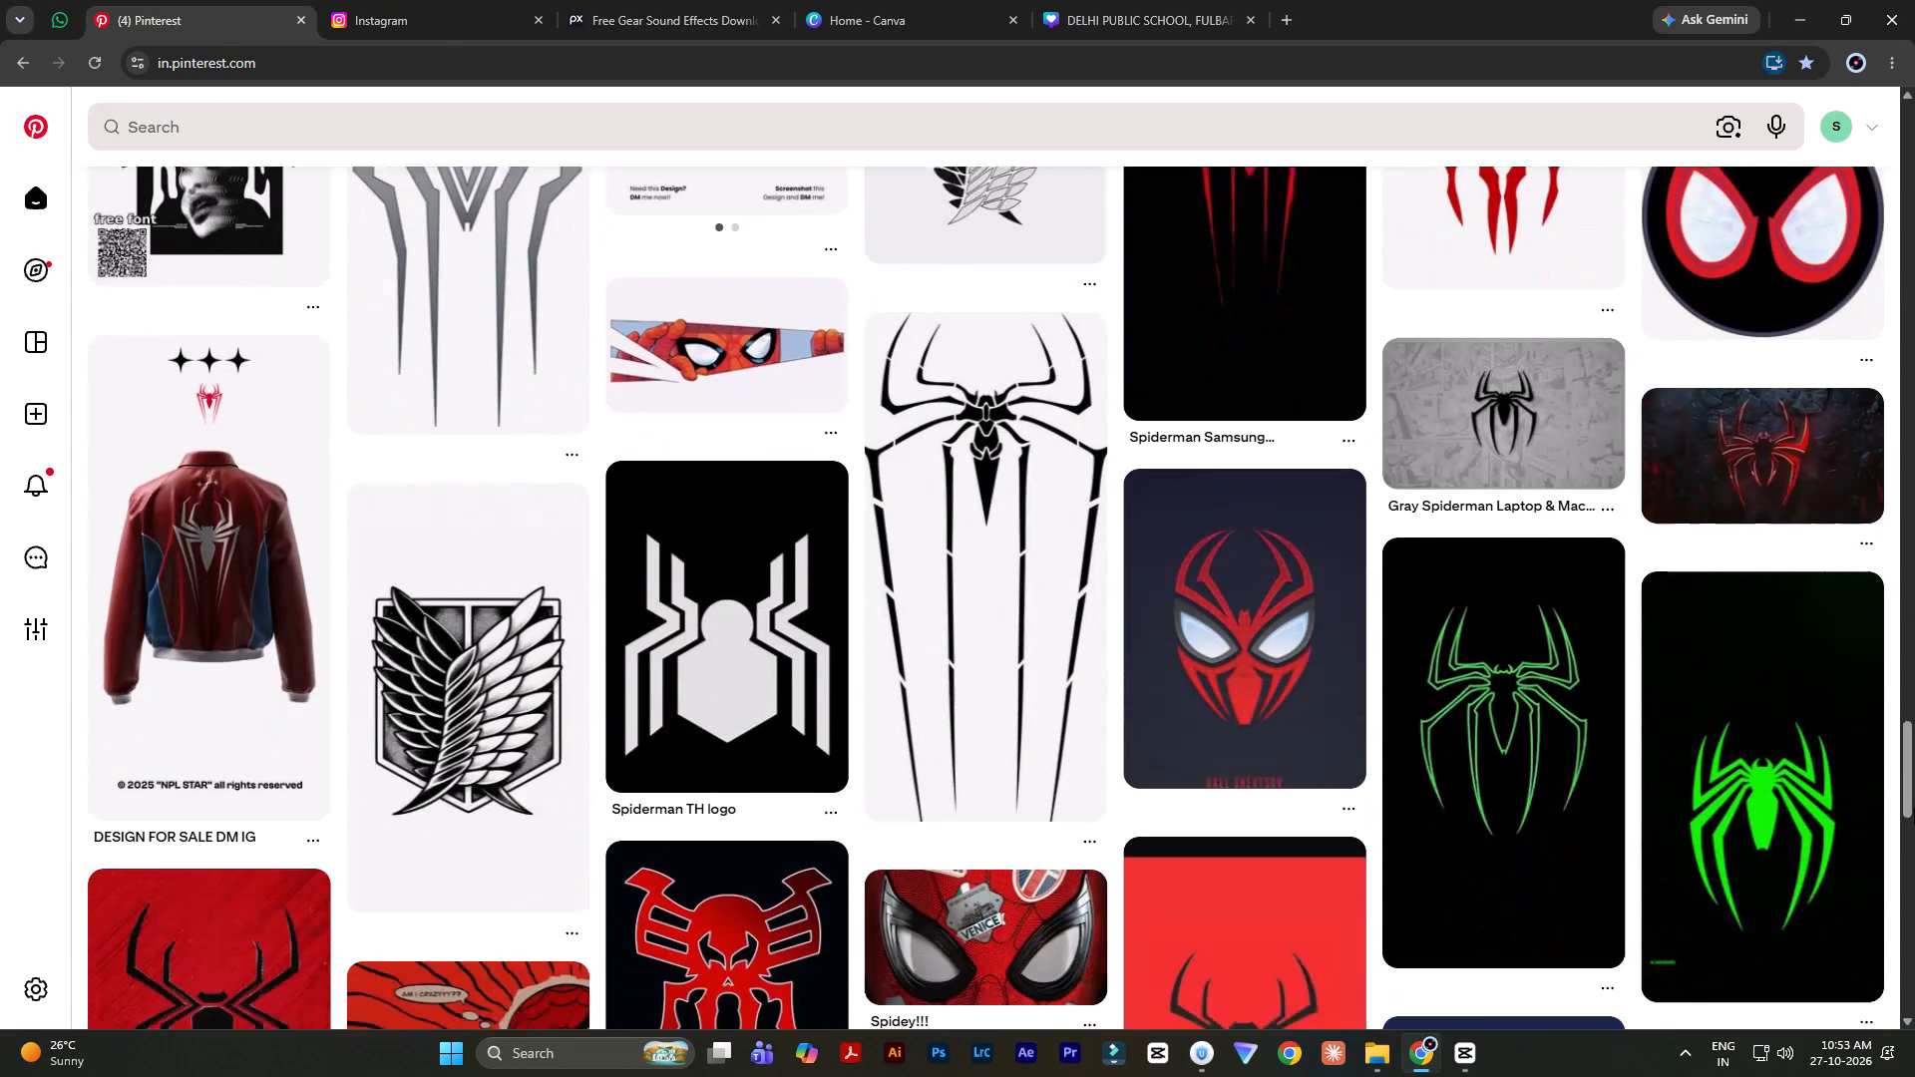
scroll(1914, 808, "up", 1)
scroll(1914, 808, "down", 9)
scroll(1914, 808, "up", 1)
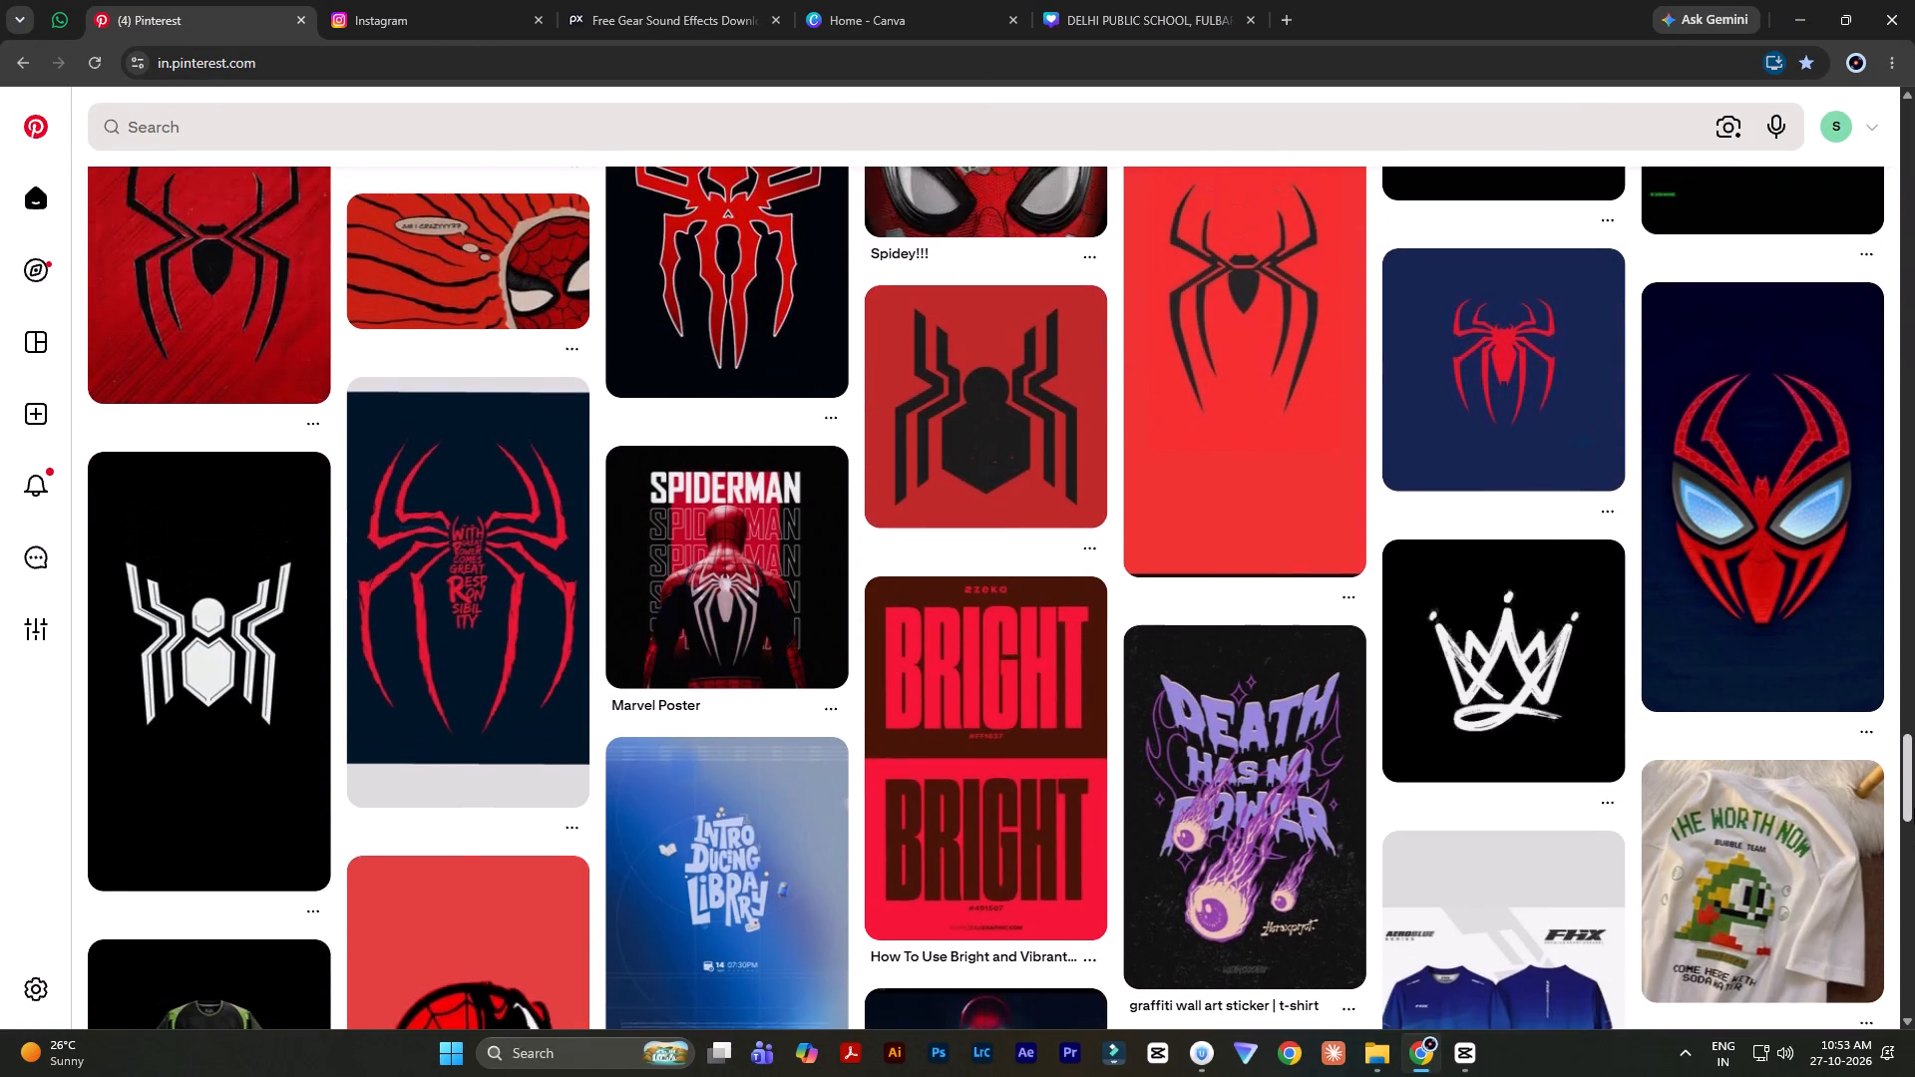
scroll(1914, 808, "down", 5)
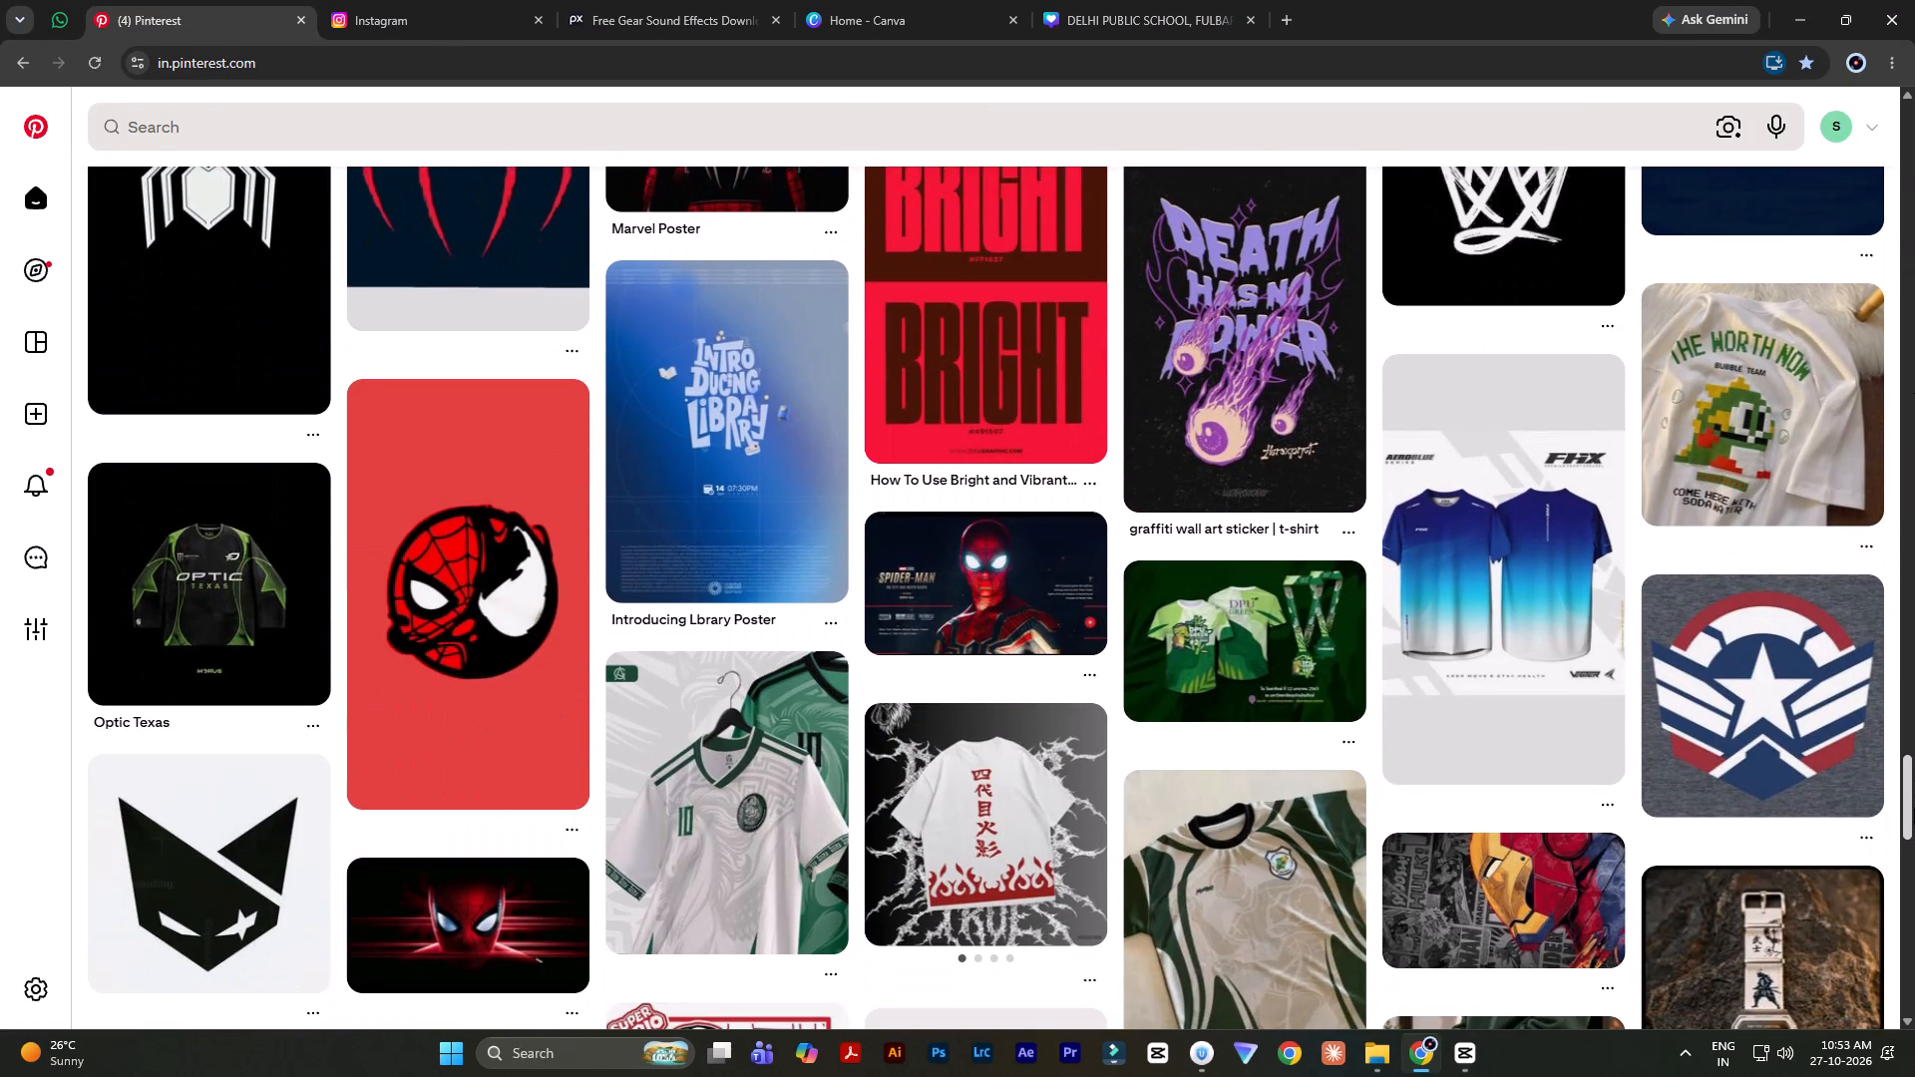
scroll(1914, 808, "down", 3)
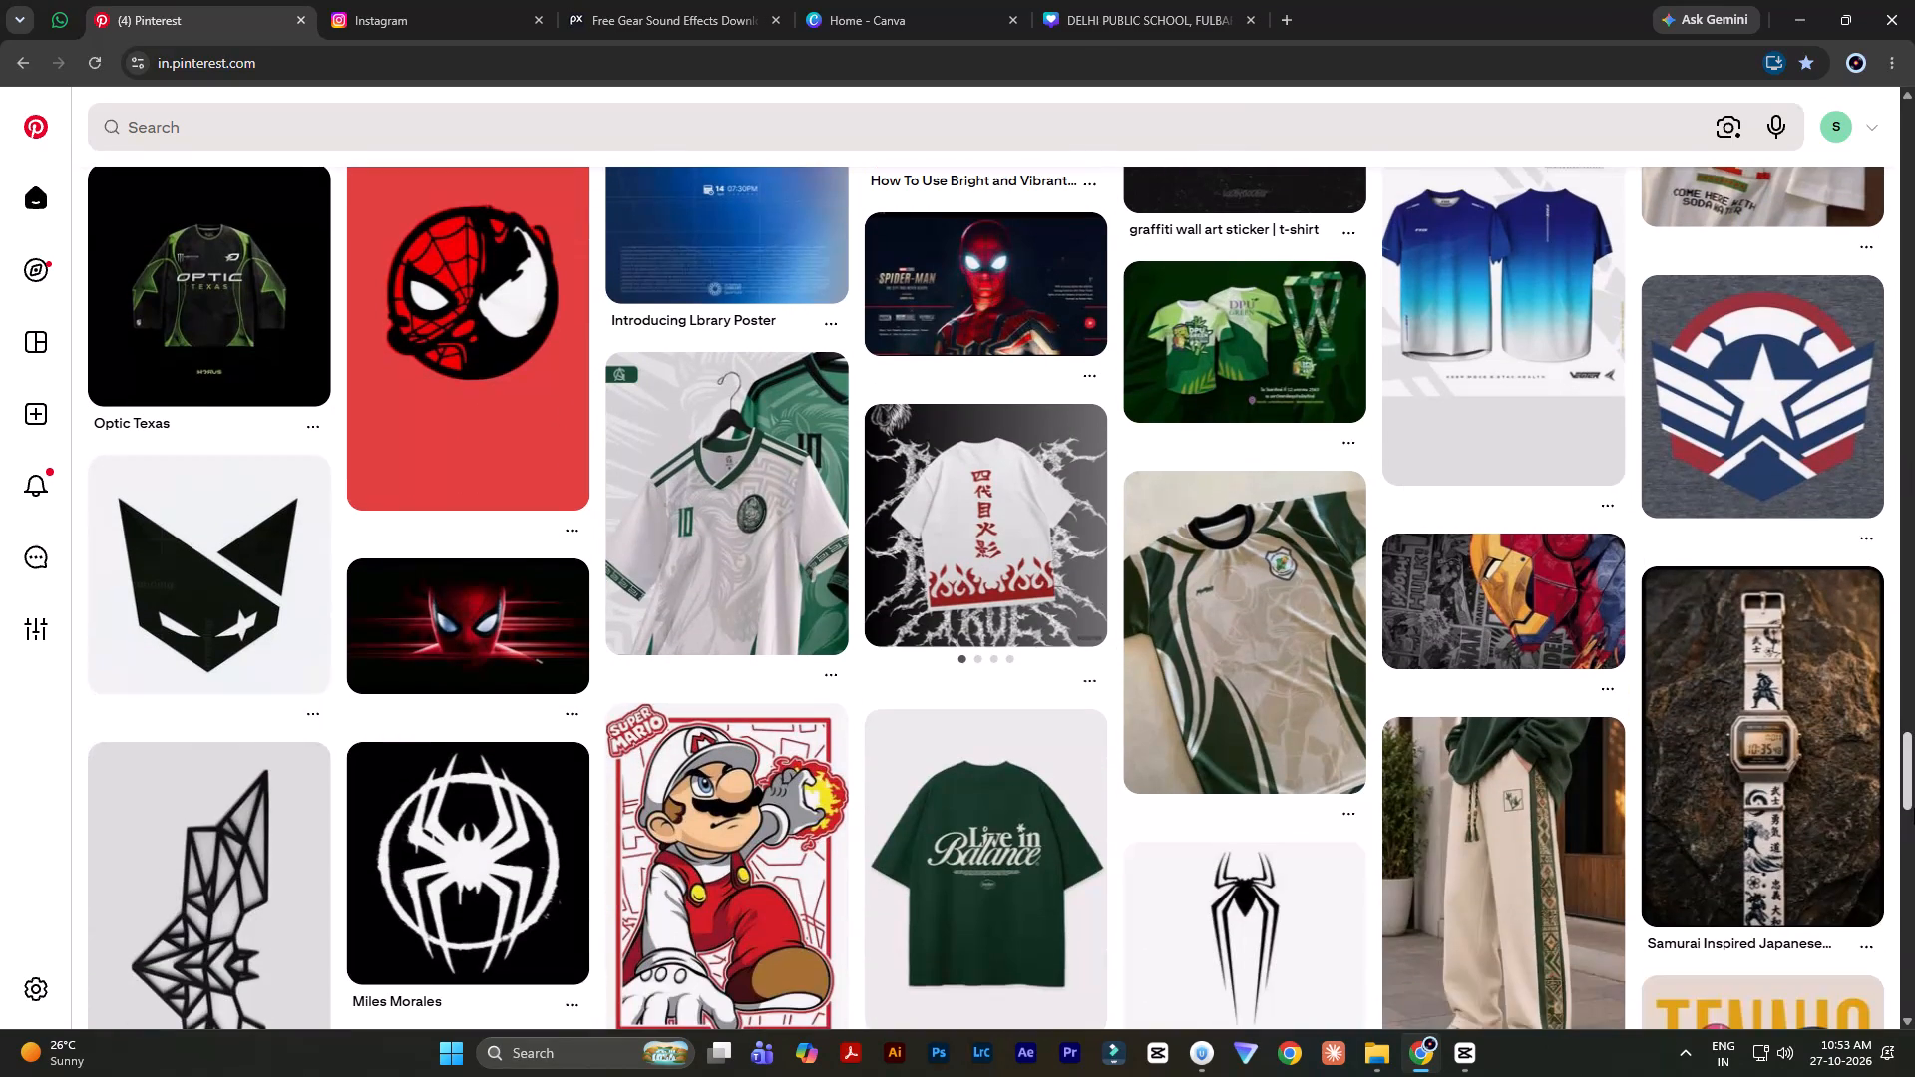
scroll(1914, 808, "down", 4)
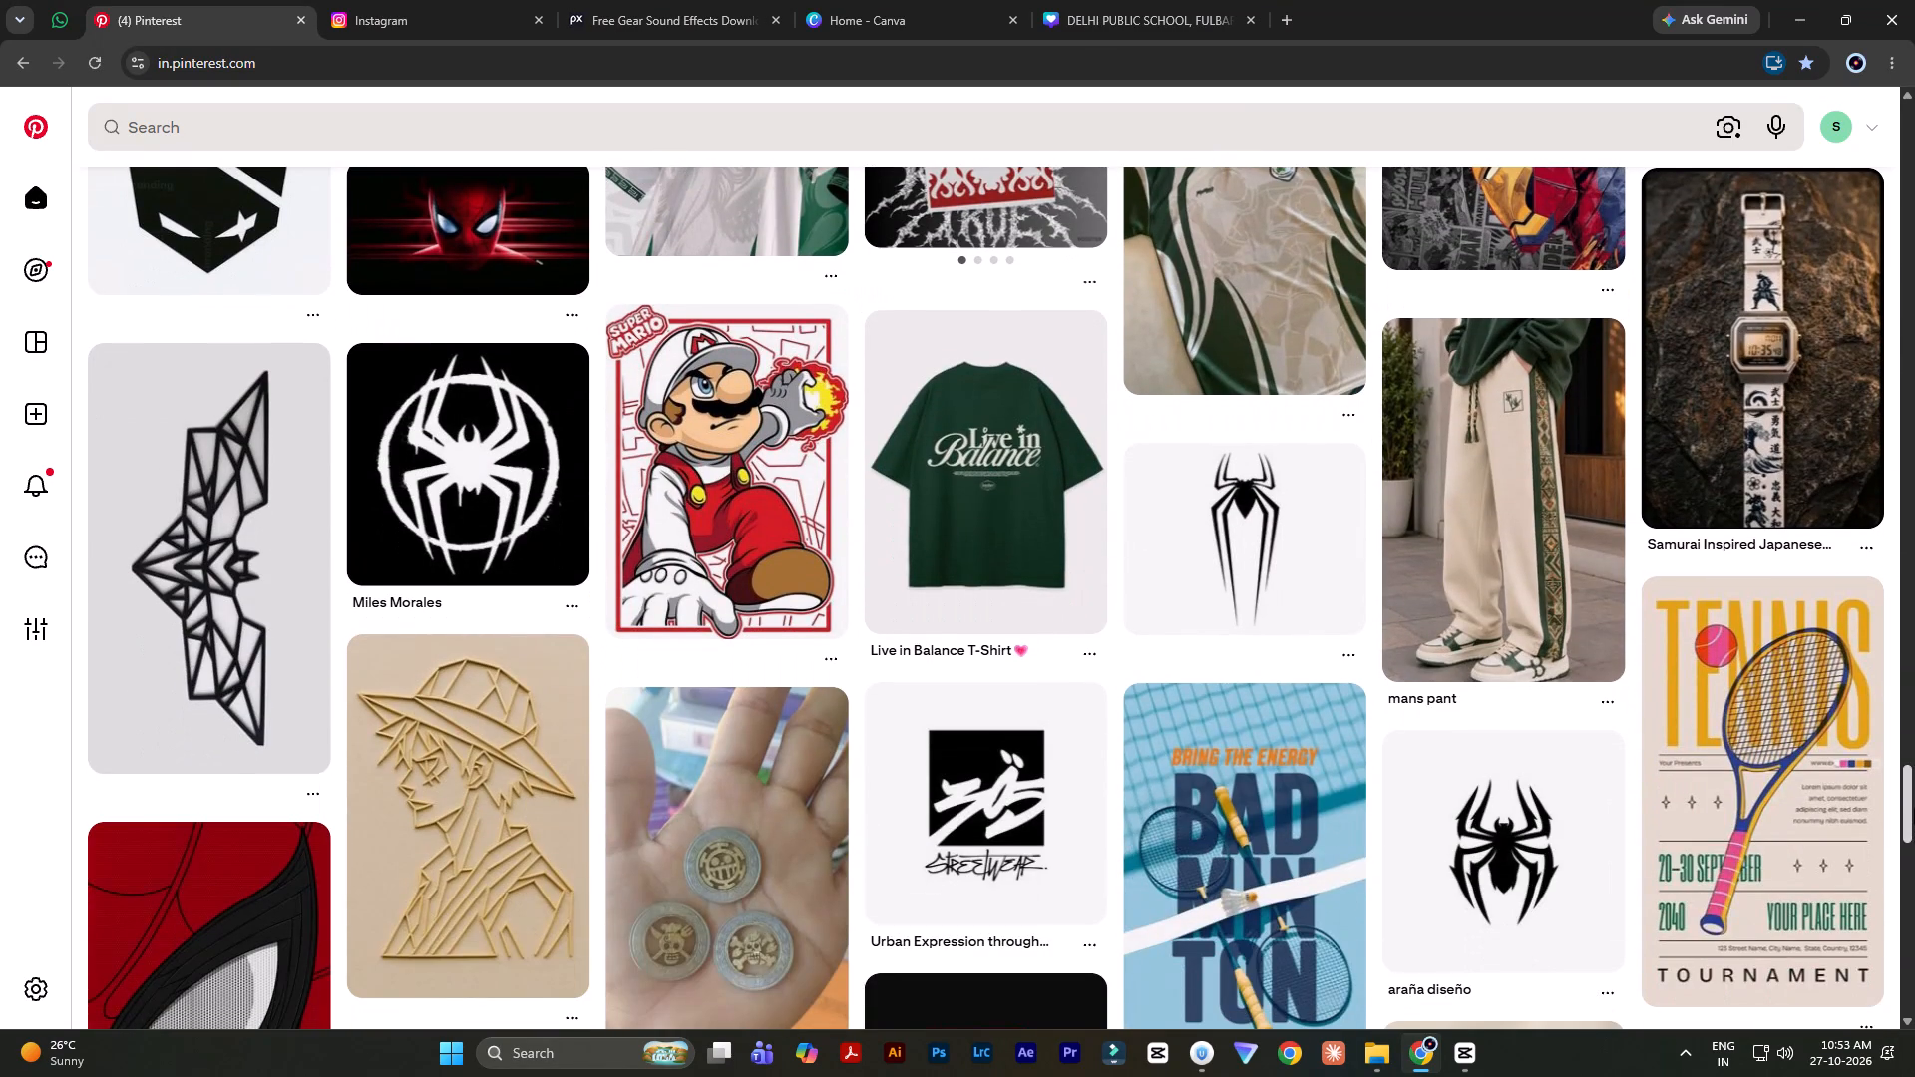
scroll(1914, 808, "down", 3)
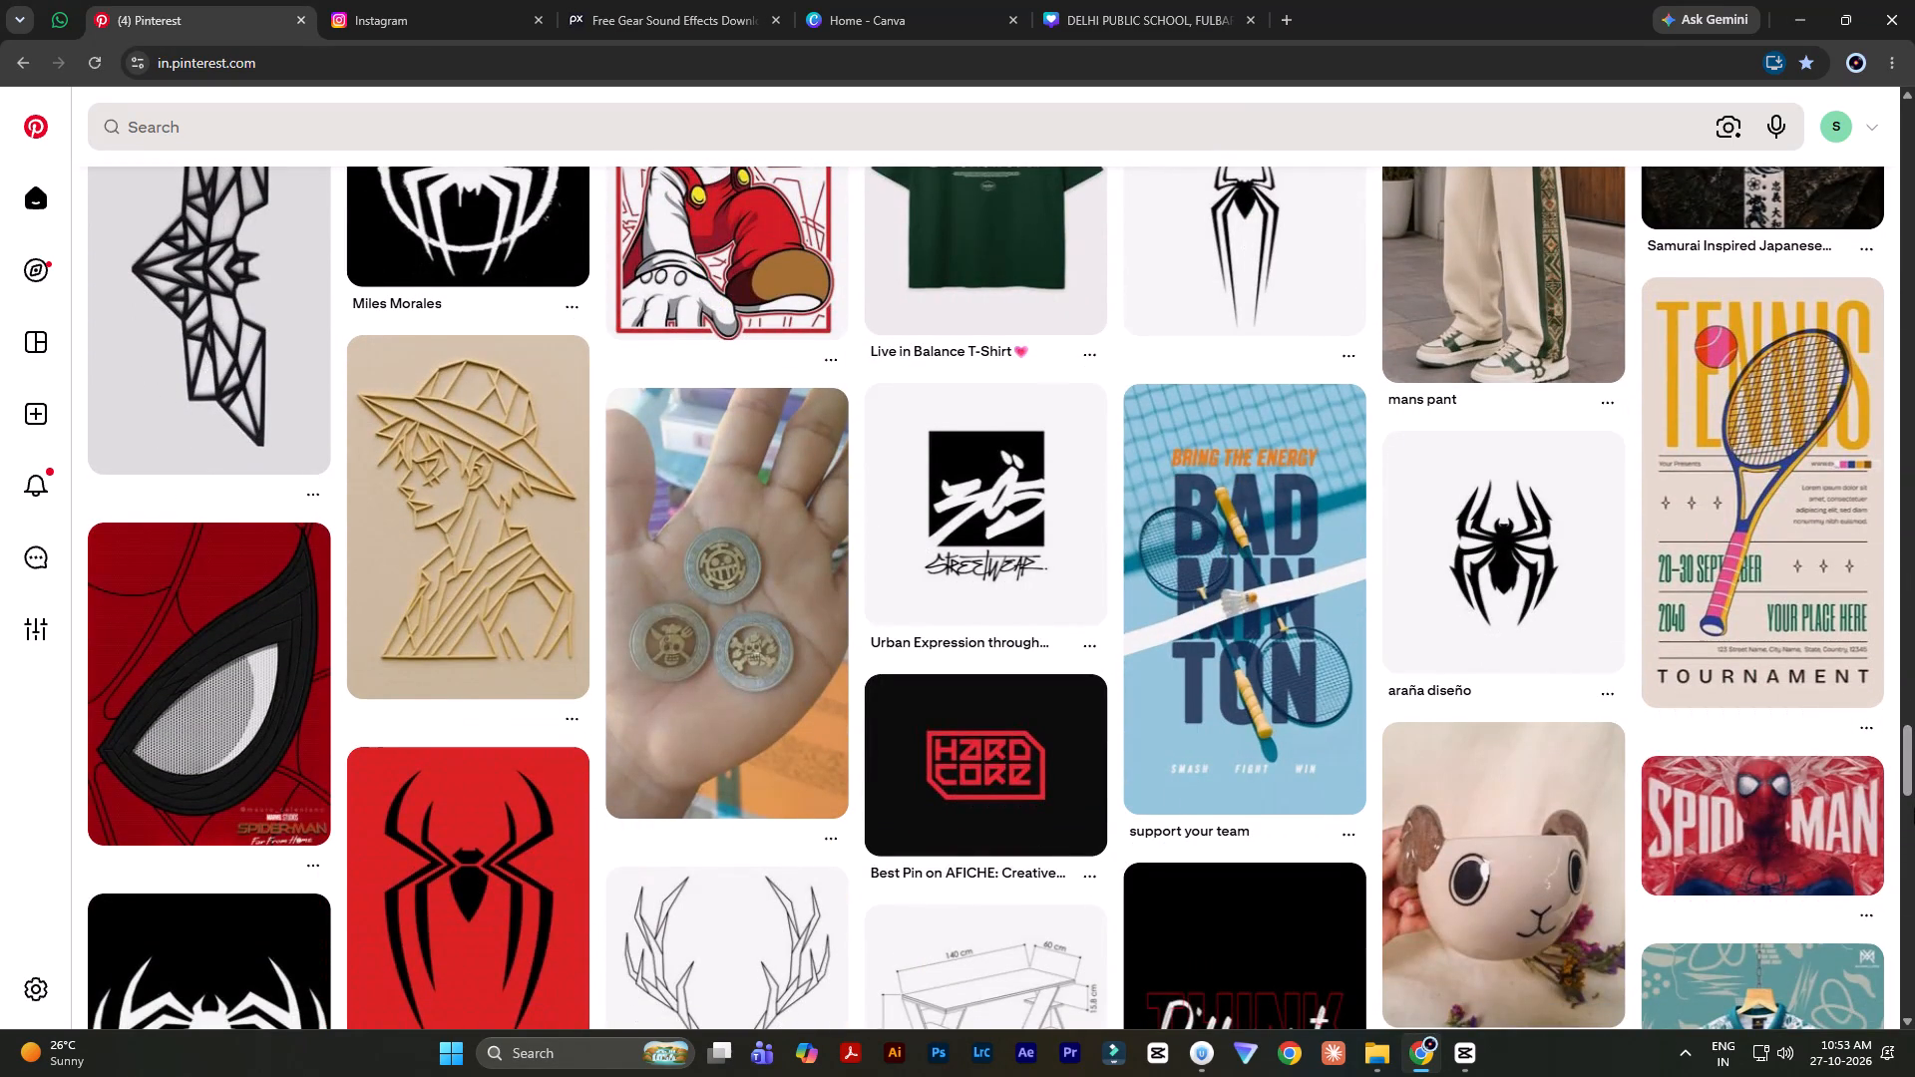
scroll(1914, 808, "down", 3)
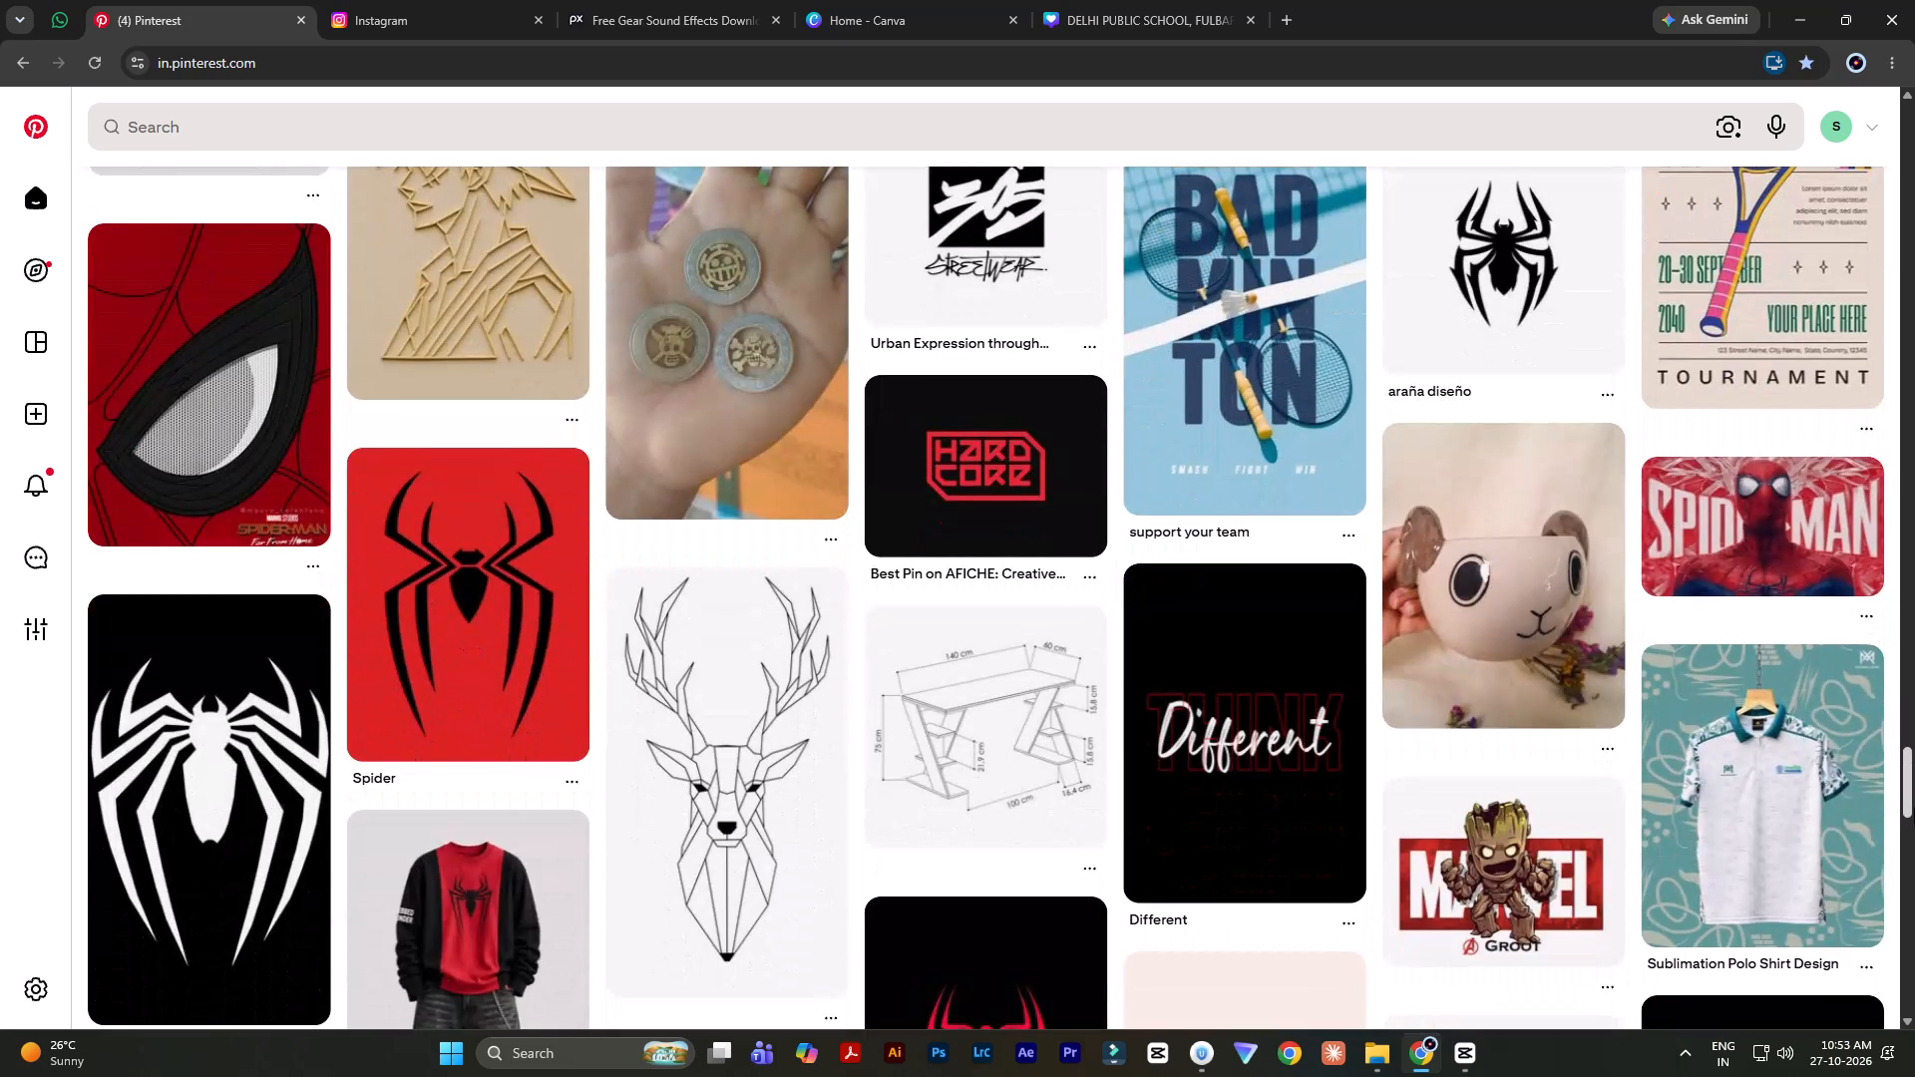
scroll(1914, 808, "down", 4)
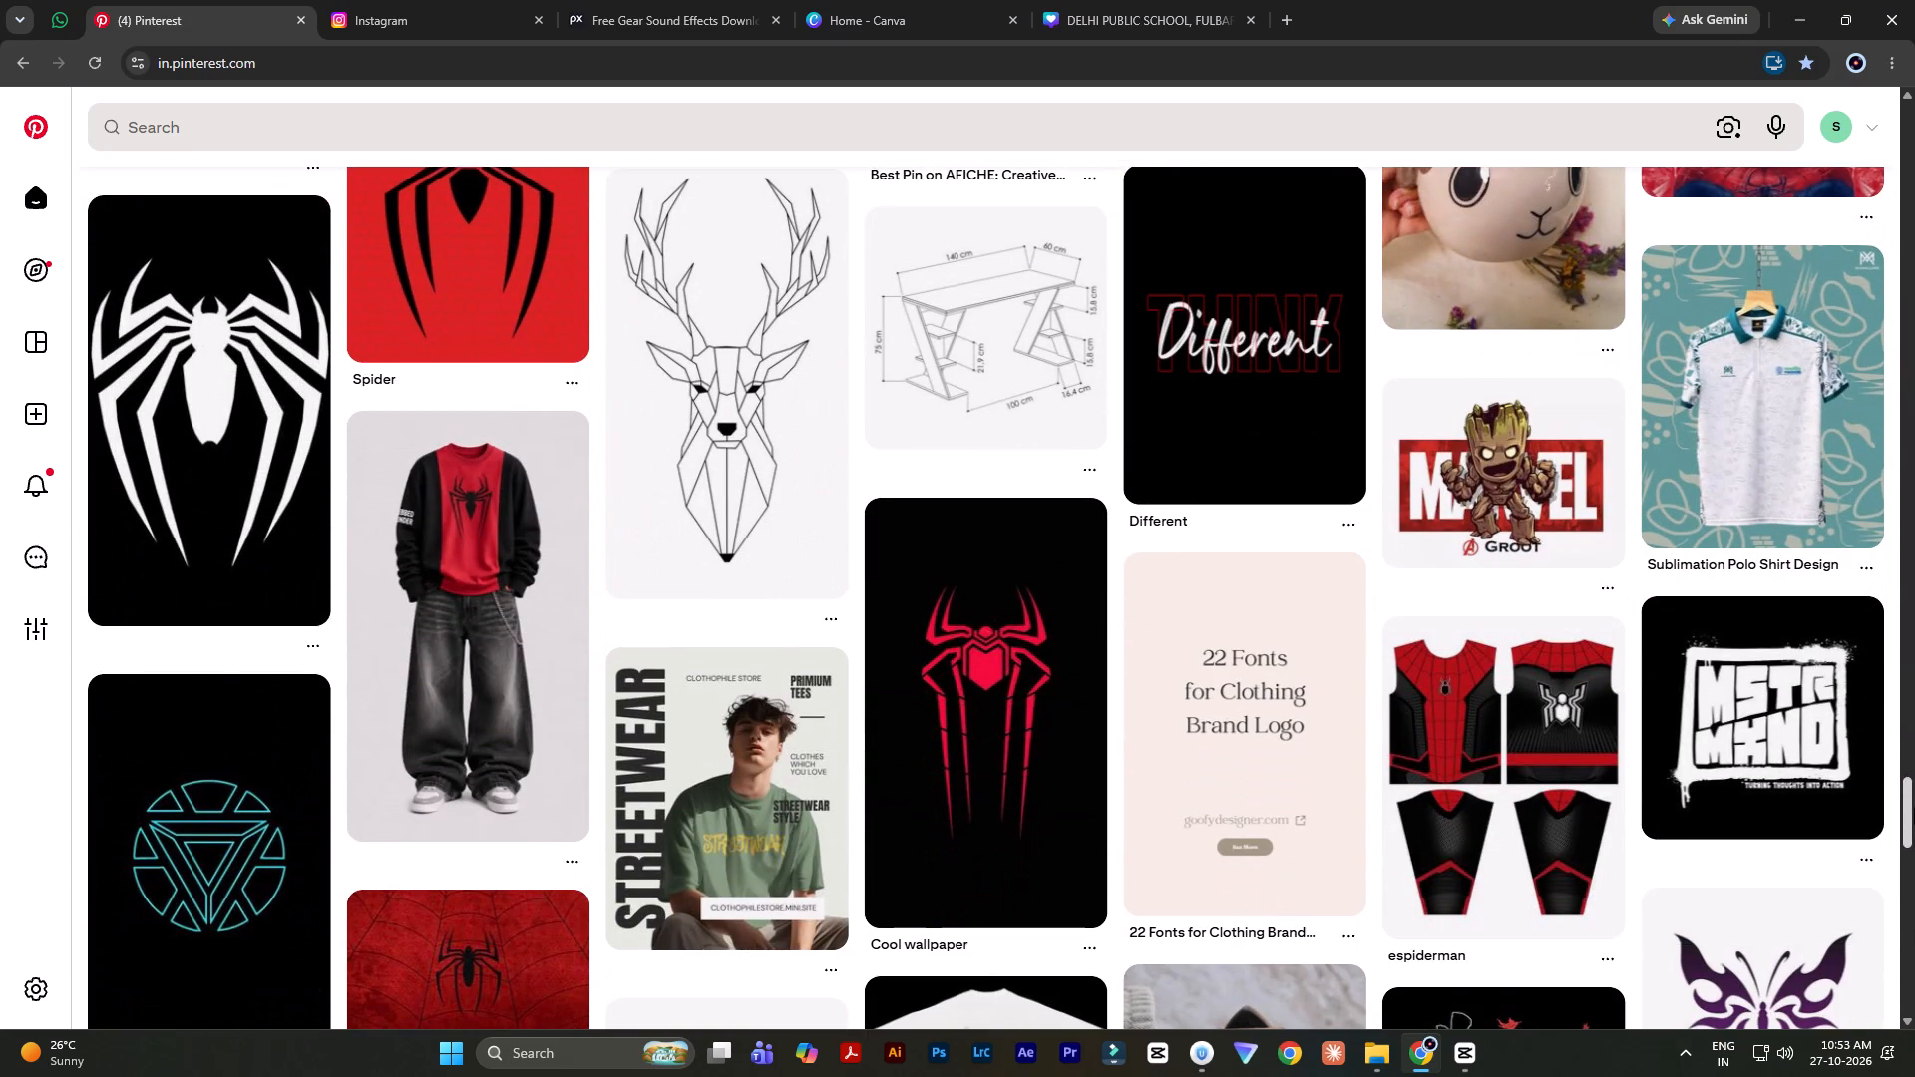
scroll(1914, 808, "down", 6)
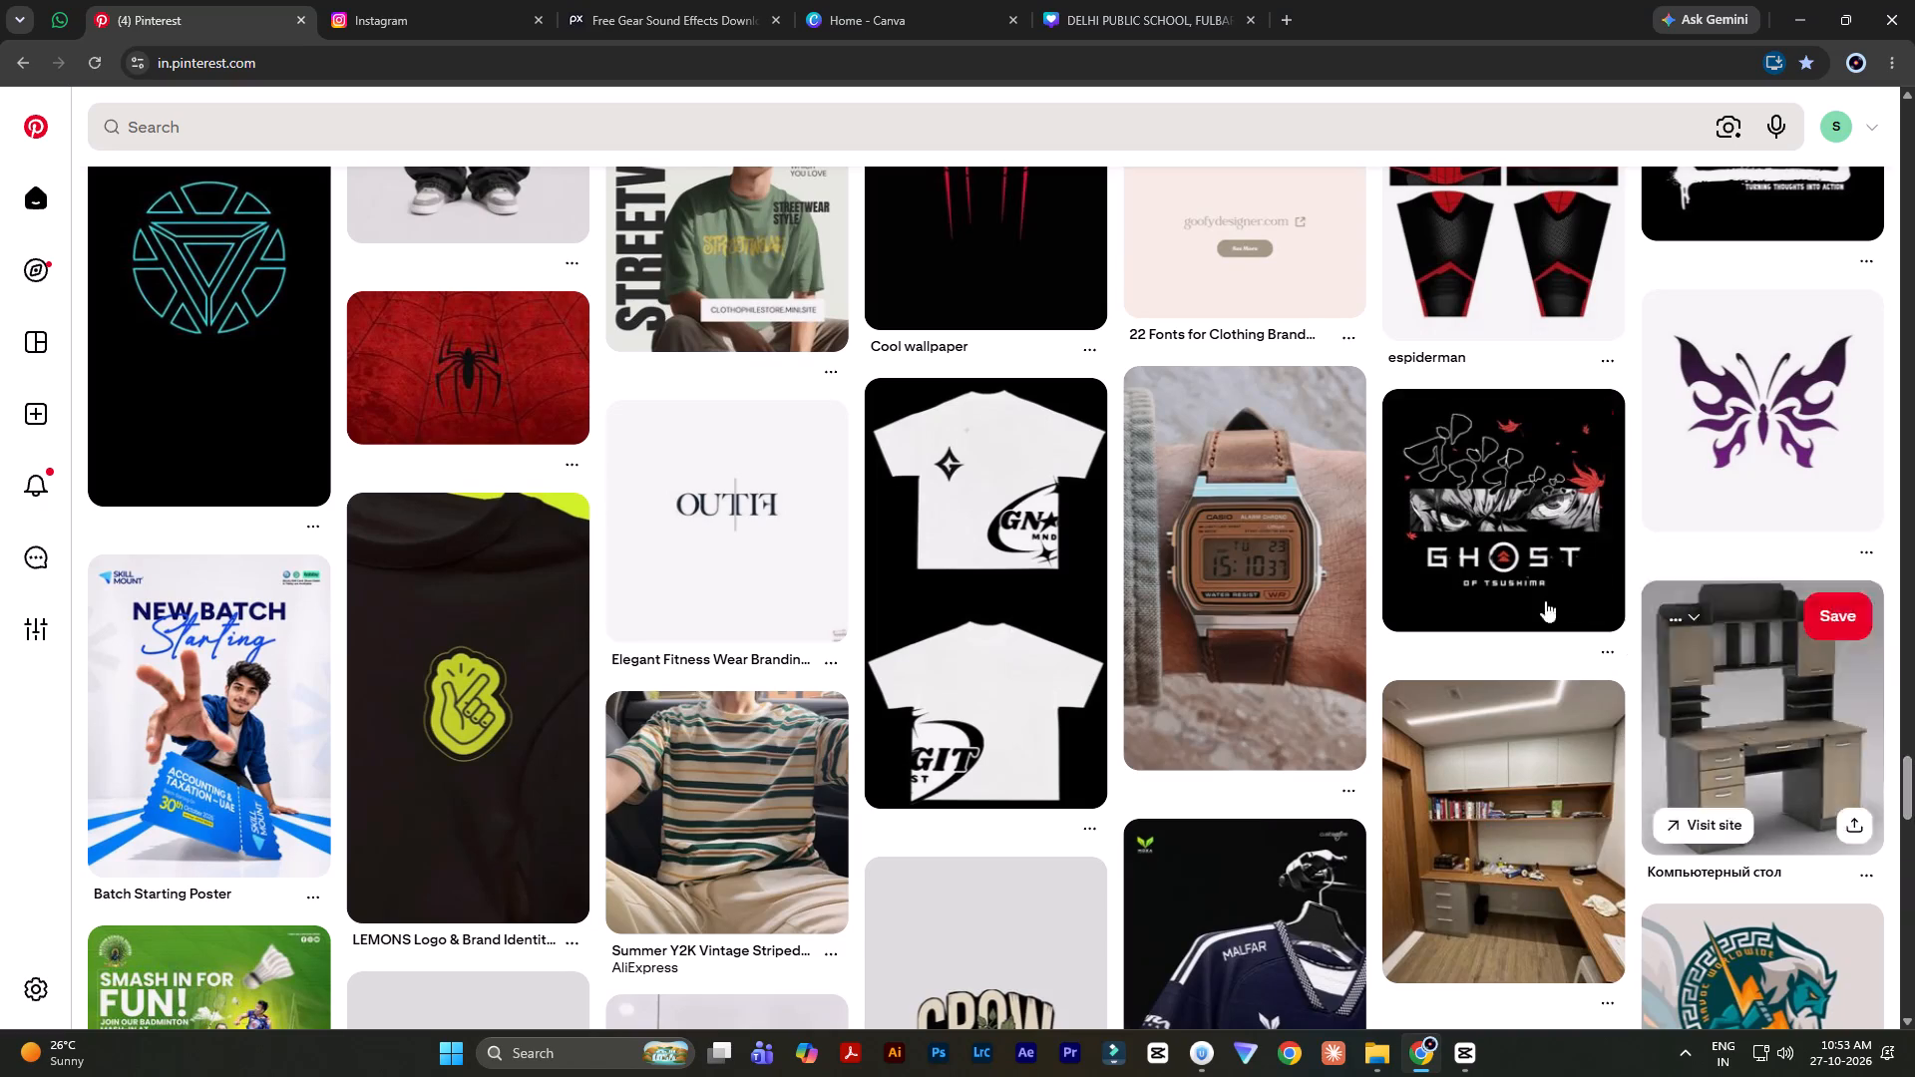
Open theoutfitstore.com in a new browser tab.
left_click(1276, 0)
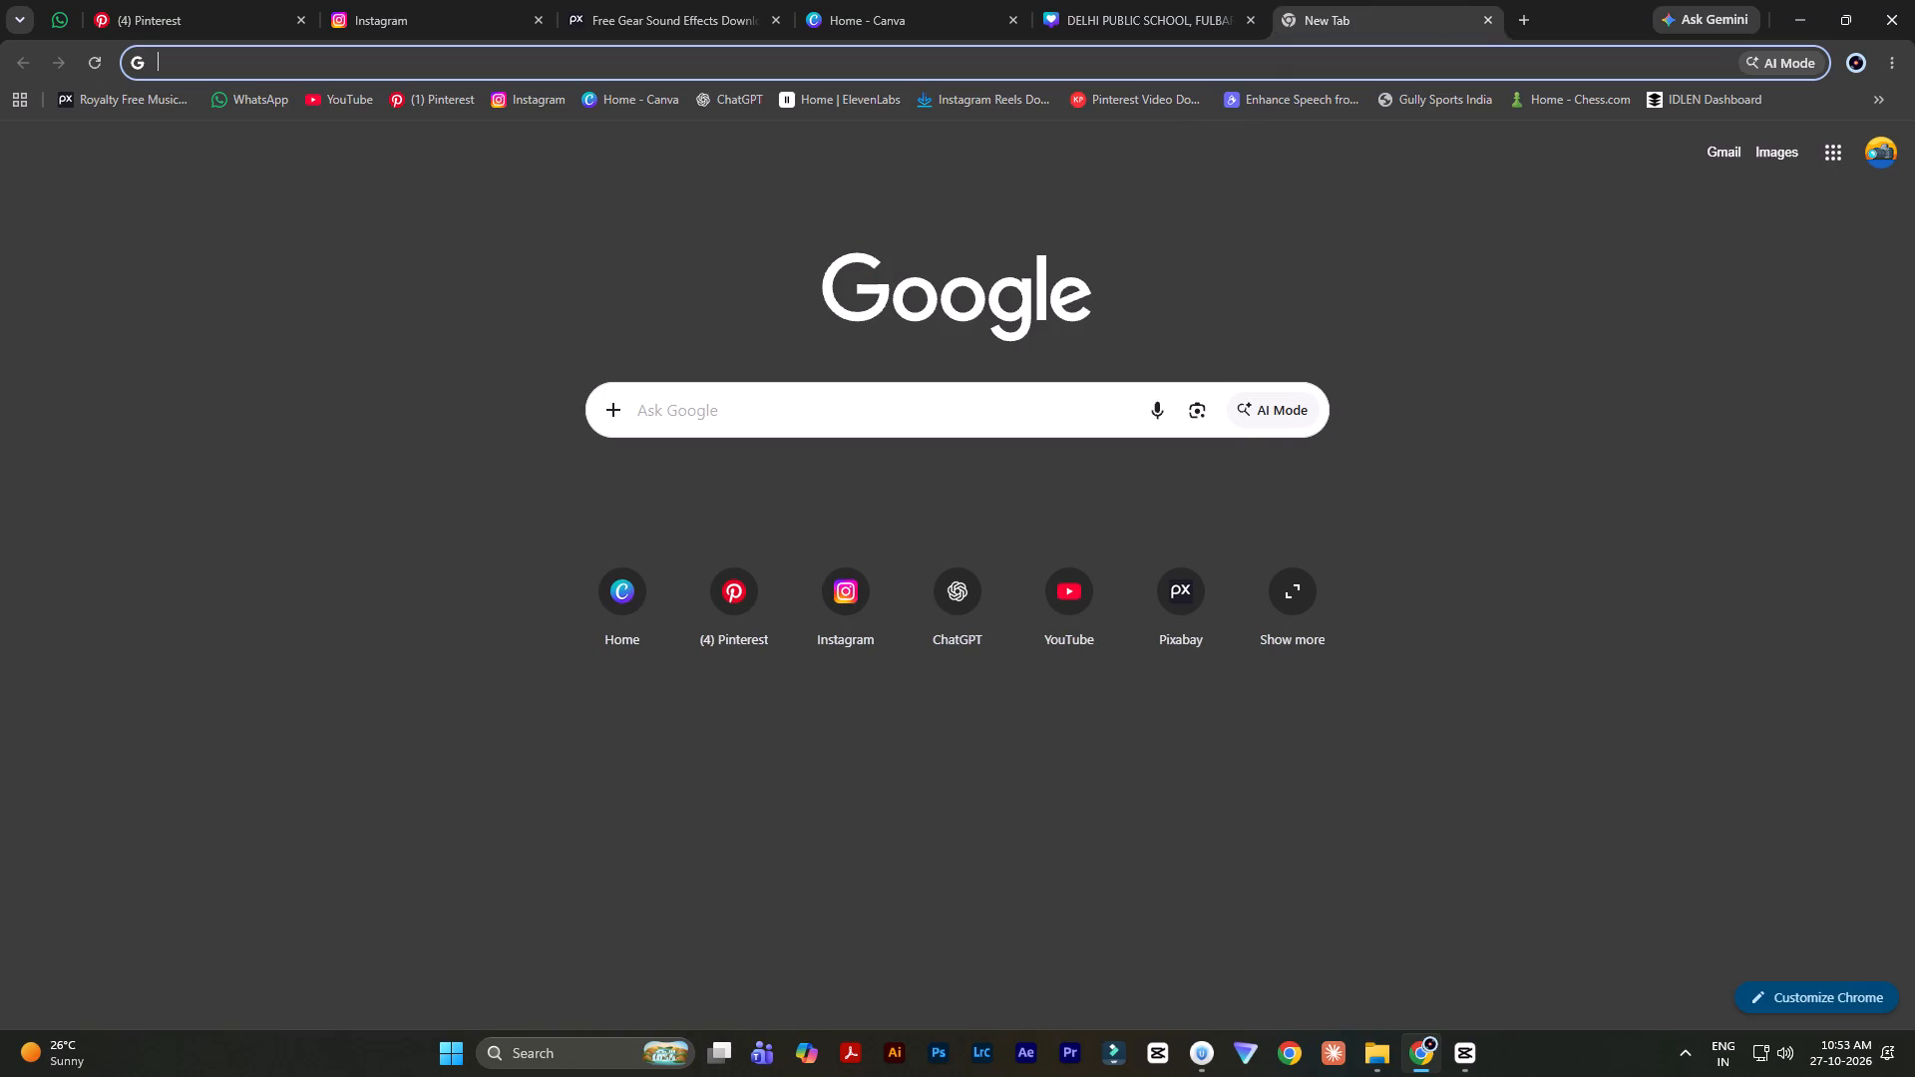
left_click(1174, 61)
type("theoutfitstore")
type(".com")
key("Return")
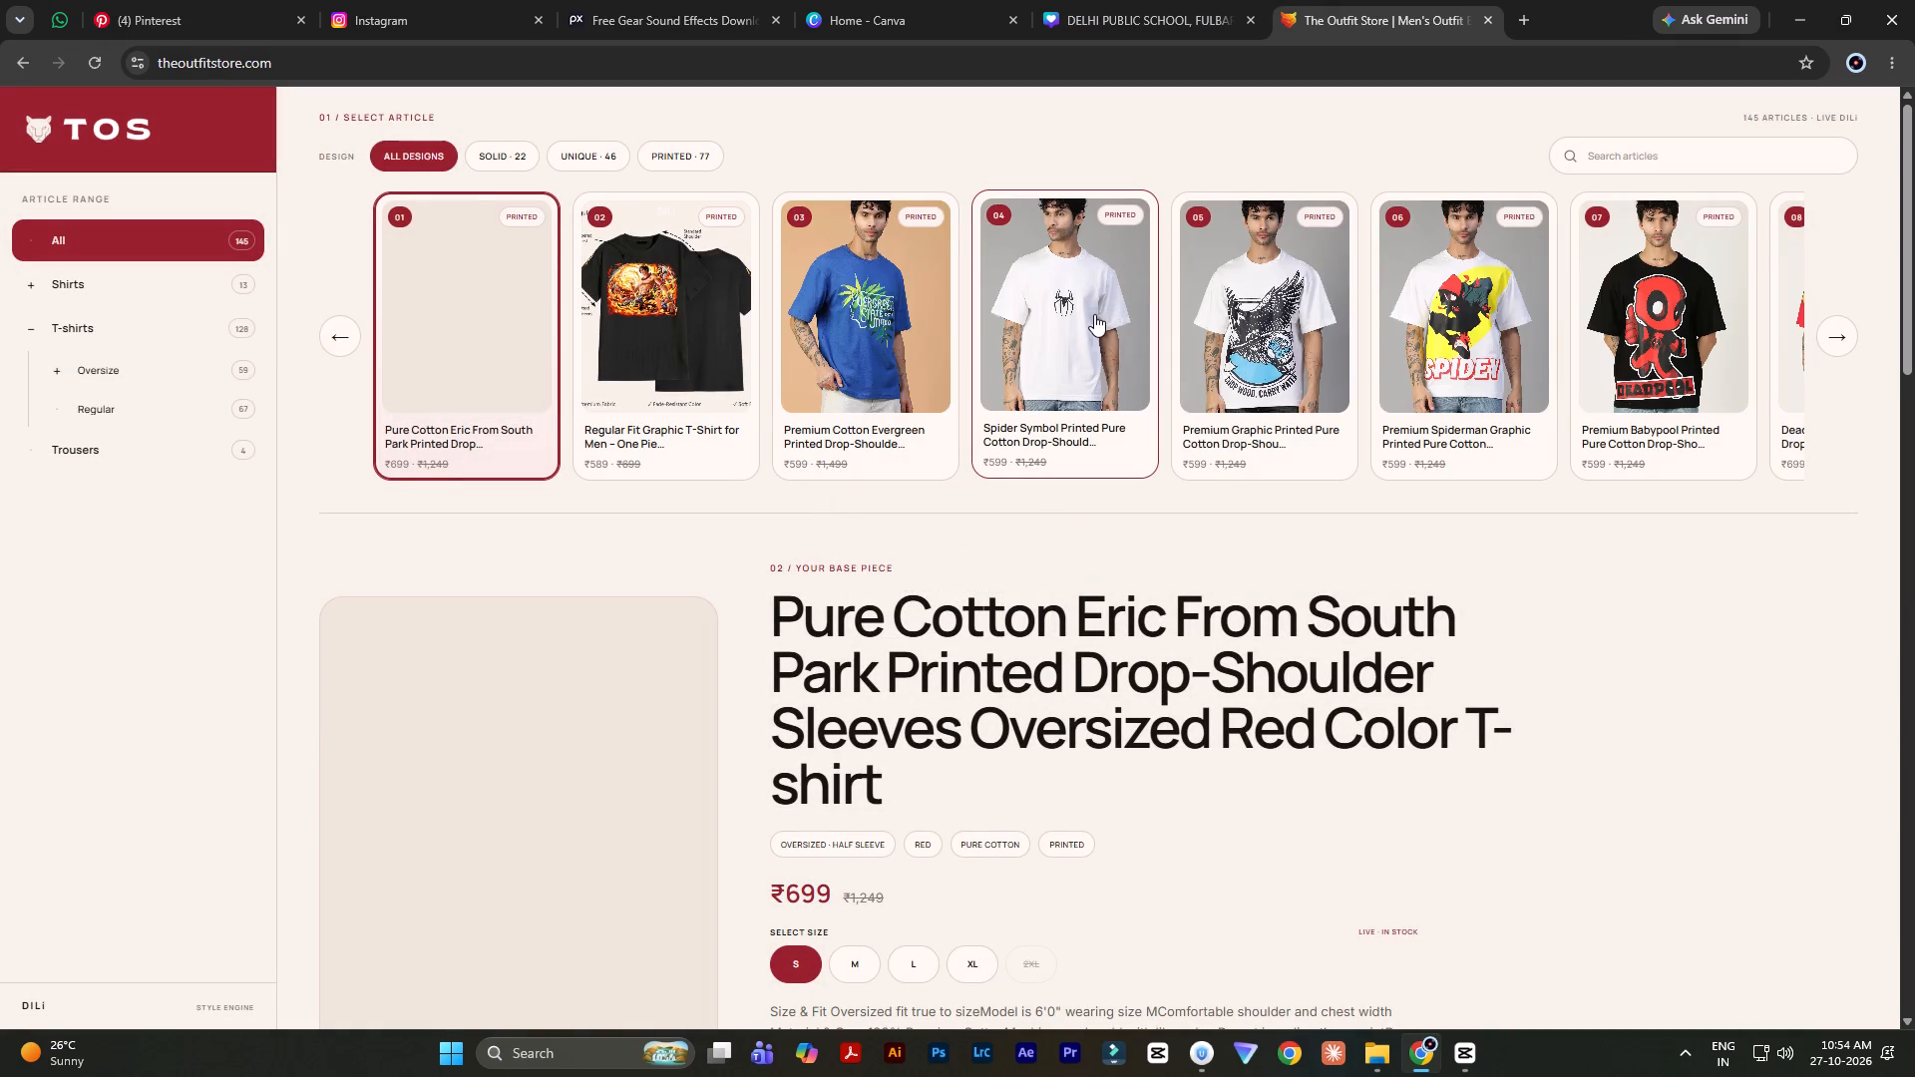
Look through the store's article selection, base piece and outfit combinations, and close the site's tab.
scroll(1094, 314, "down", 4)
scroll(1569, 326, "up", 7)
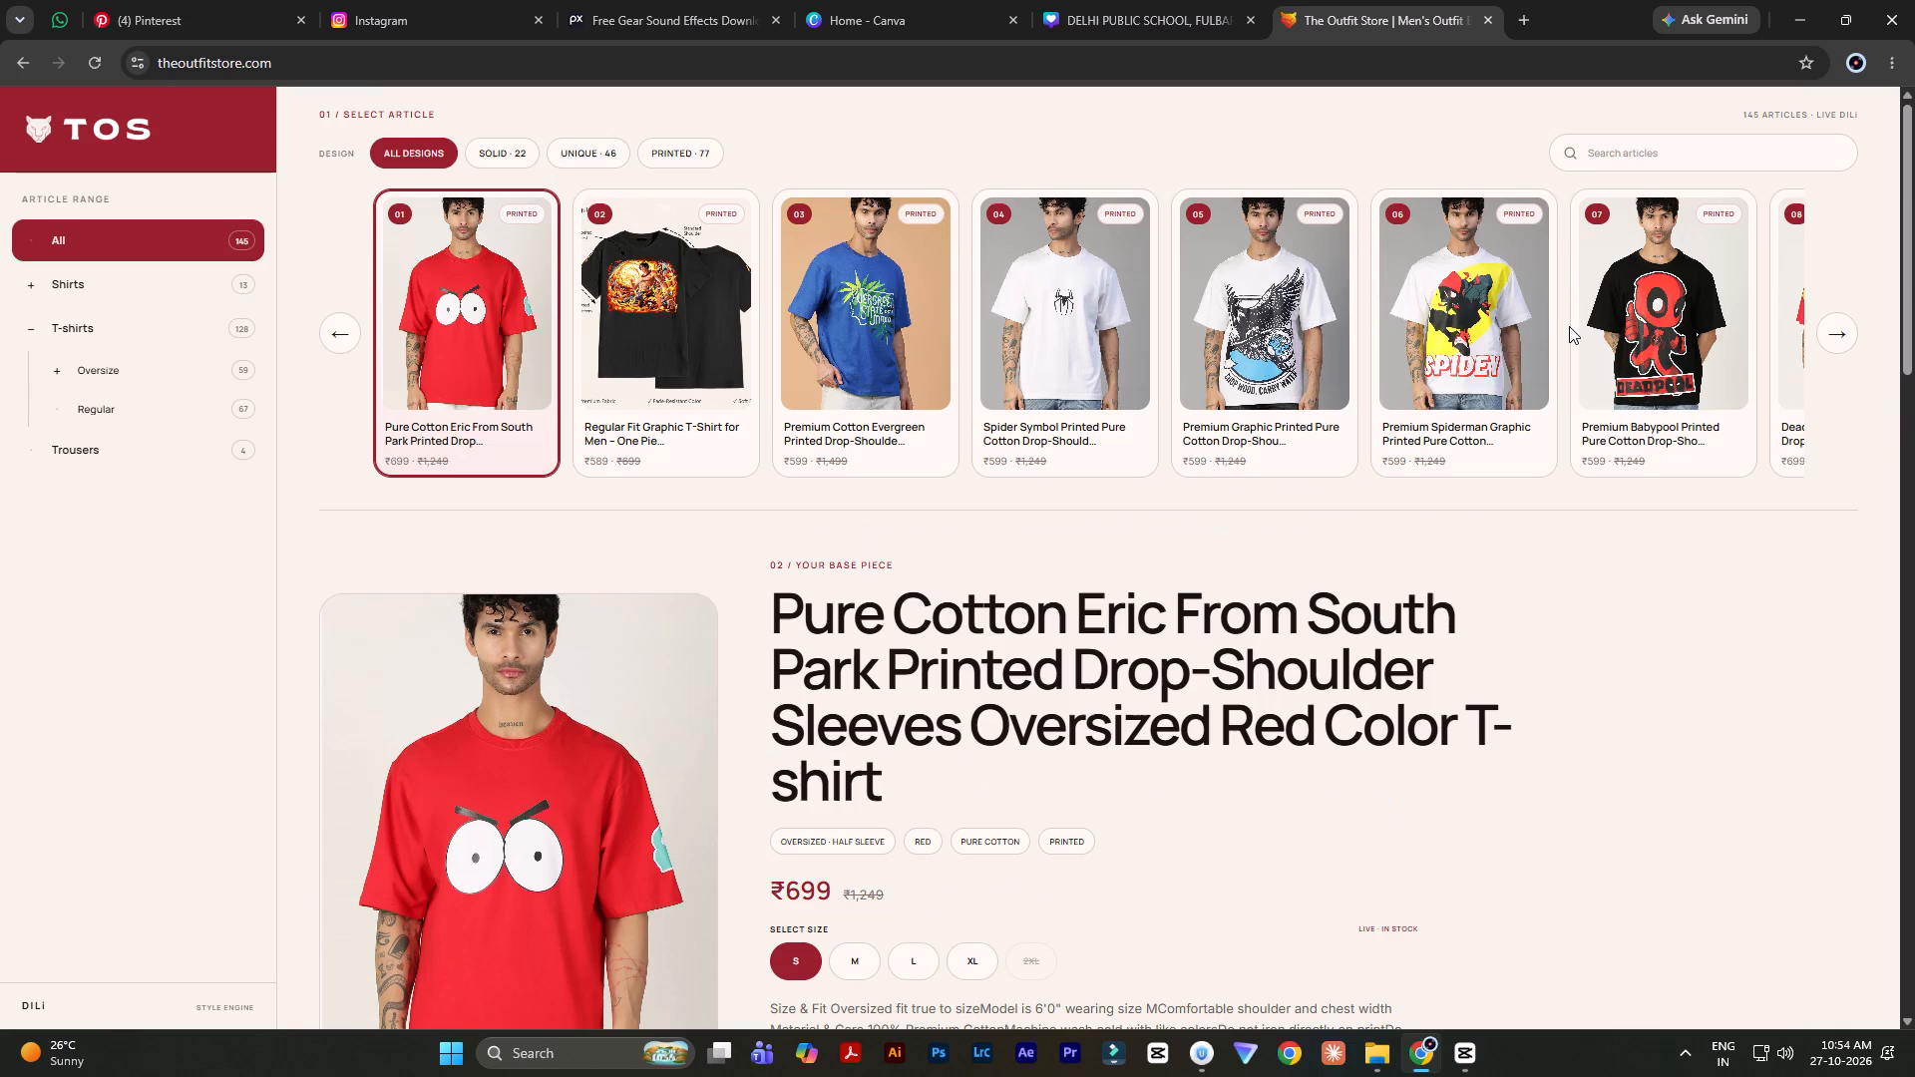
scroll(1569, 326, "down", 5)
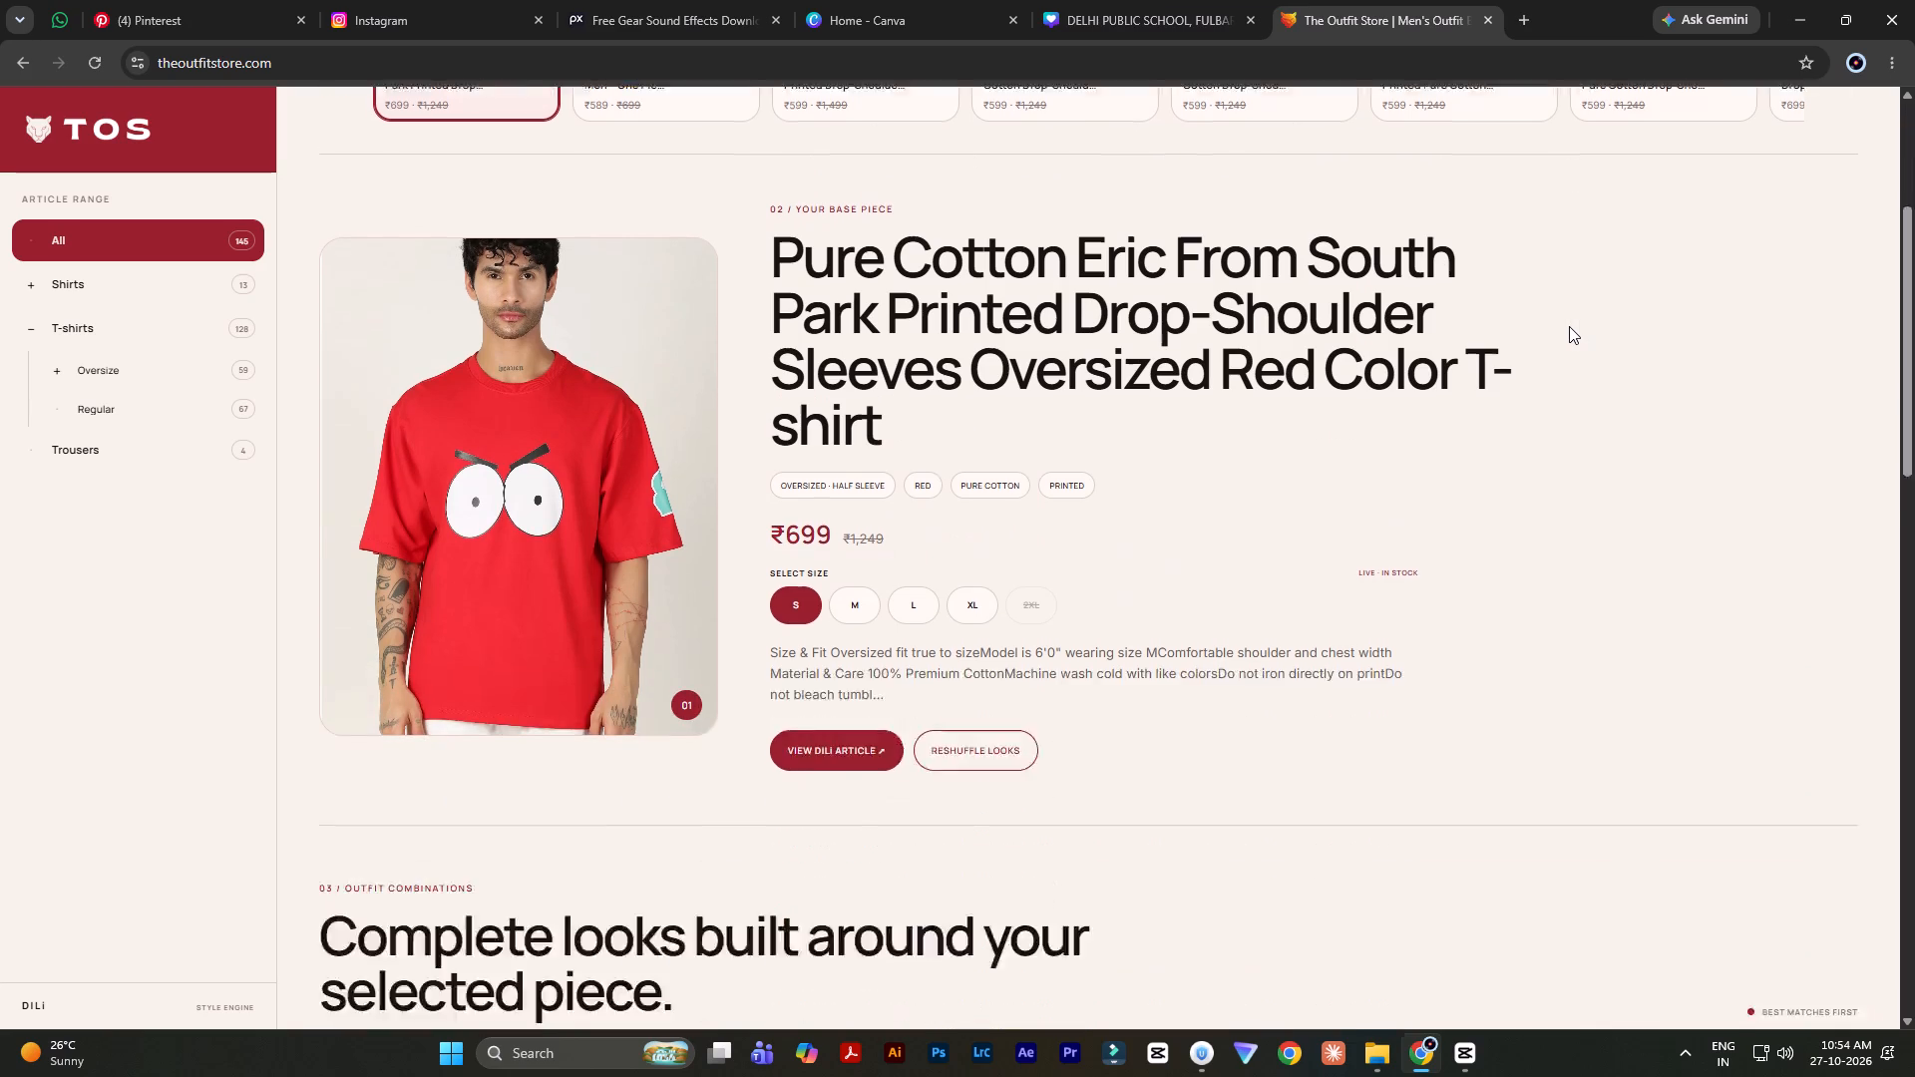
scroll(1569, 326, "down", 9)
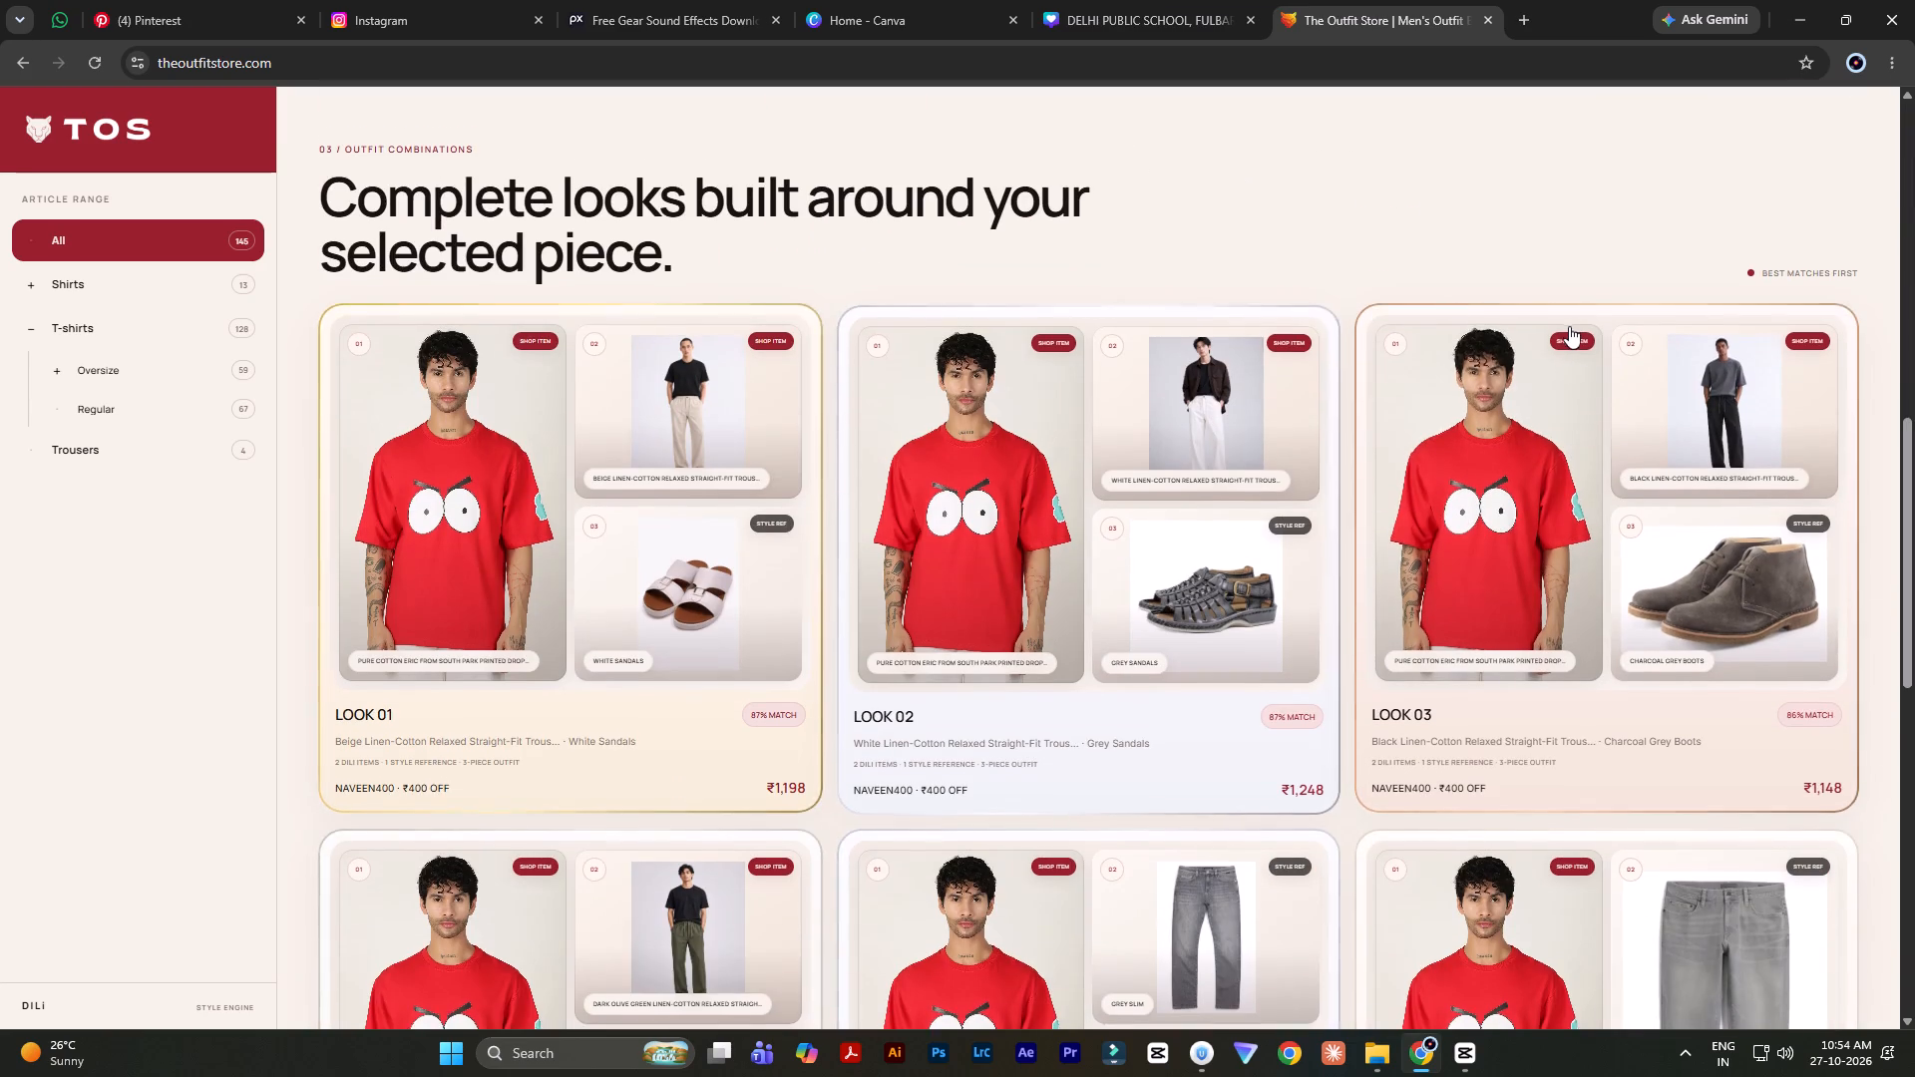
scroll(1569, 326, "down", 3)
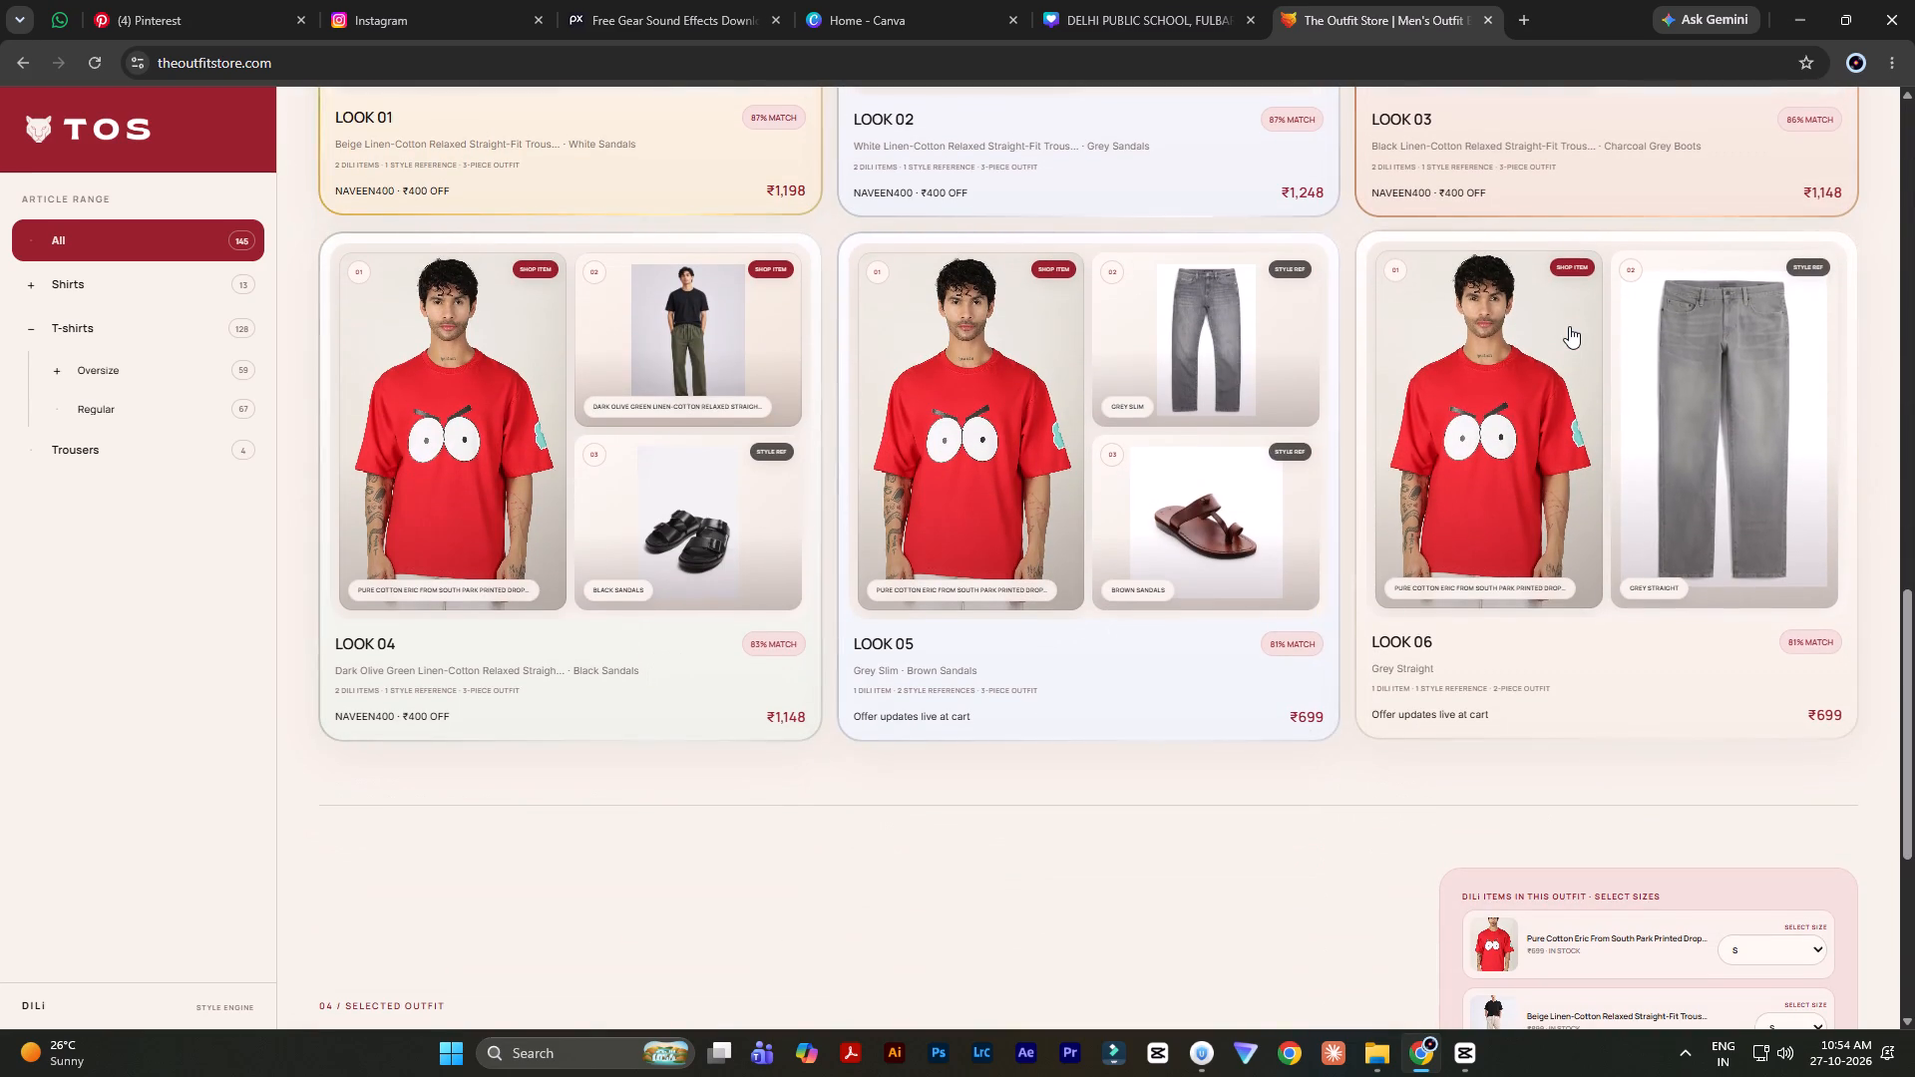
scroll(1566, 320, "up", 19)
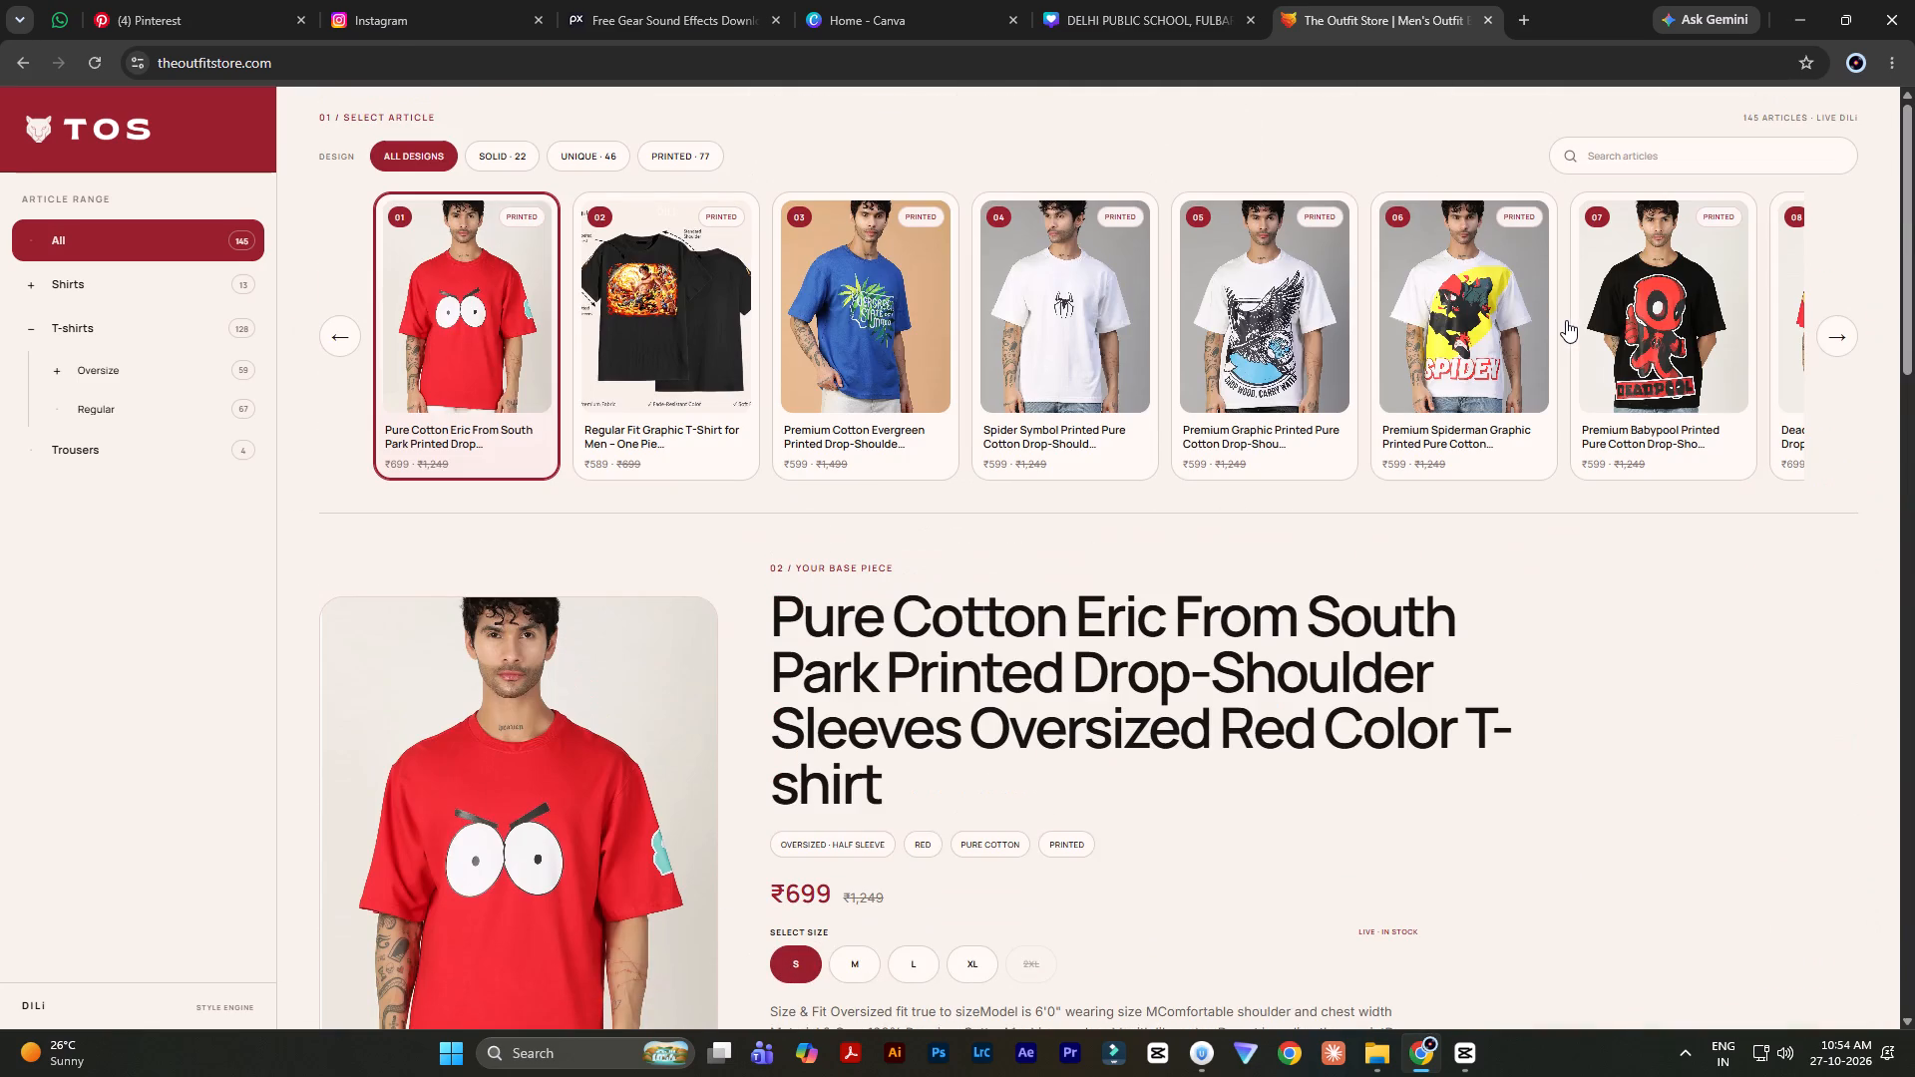
scroll(1566, 320, "up", 6)
middle_click(1346, 26)
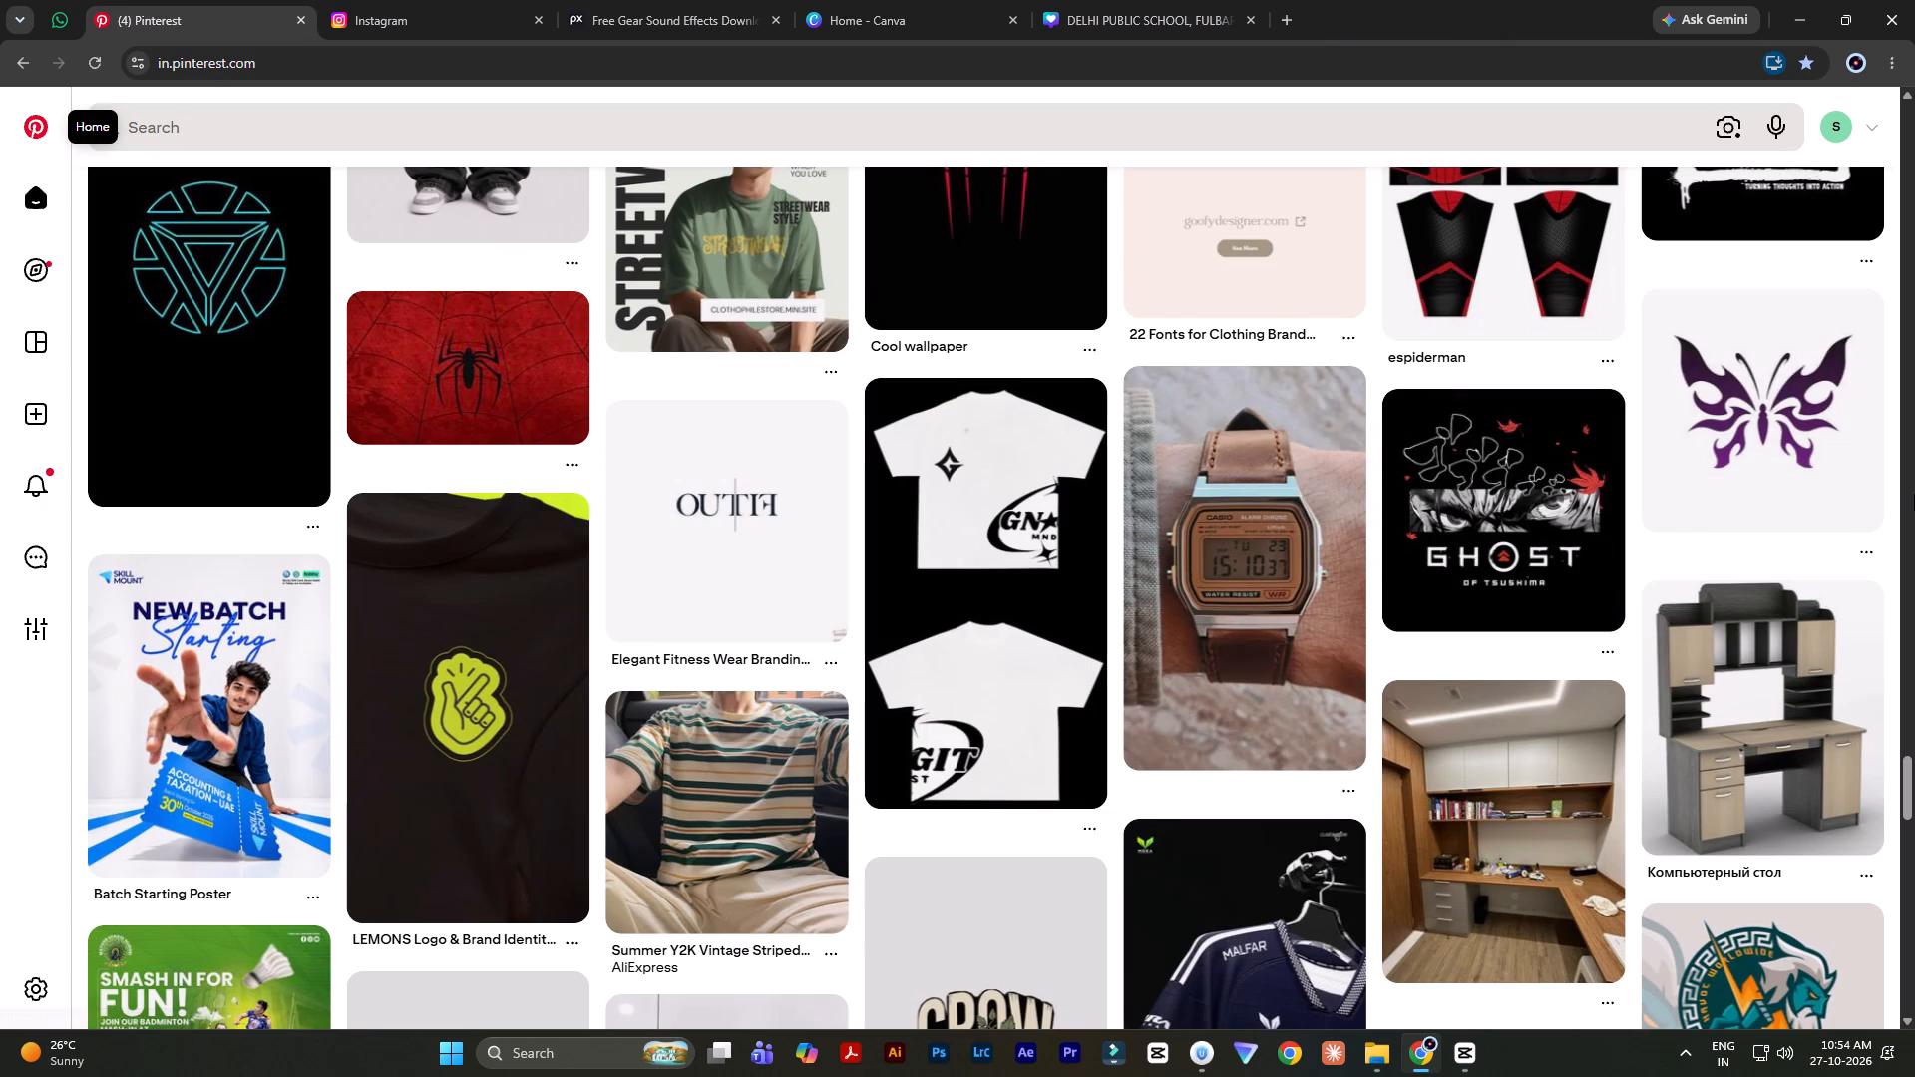
Open the InnerFlow beige graphic tee pin from the Pinterest feed and examine its last carousel image and related pins.
scroll(1914, 494, "down", 4)
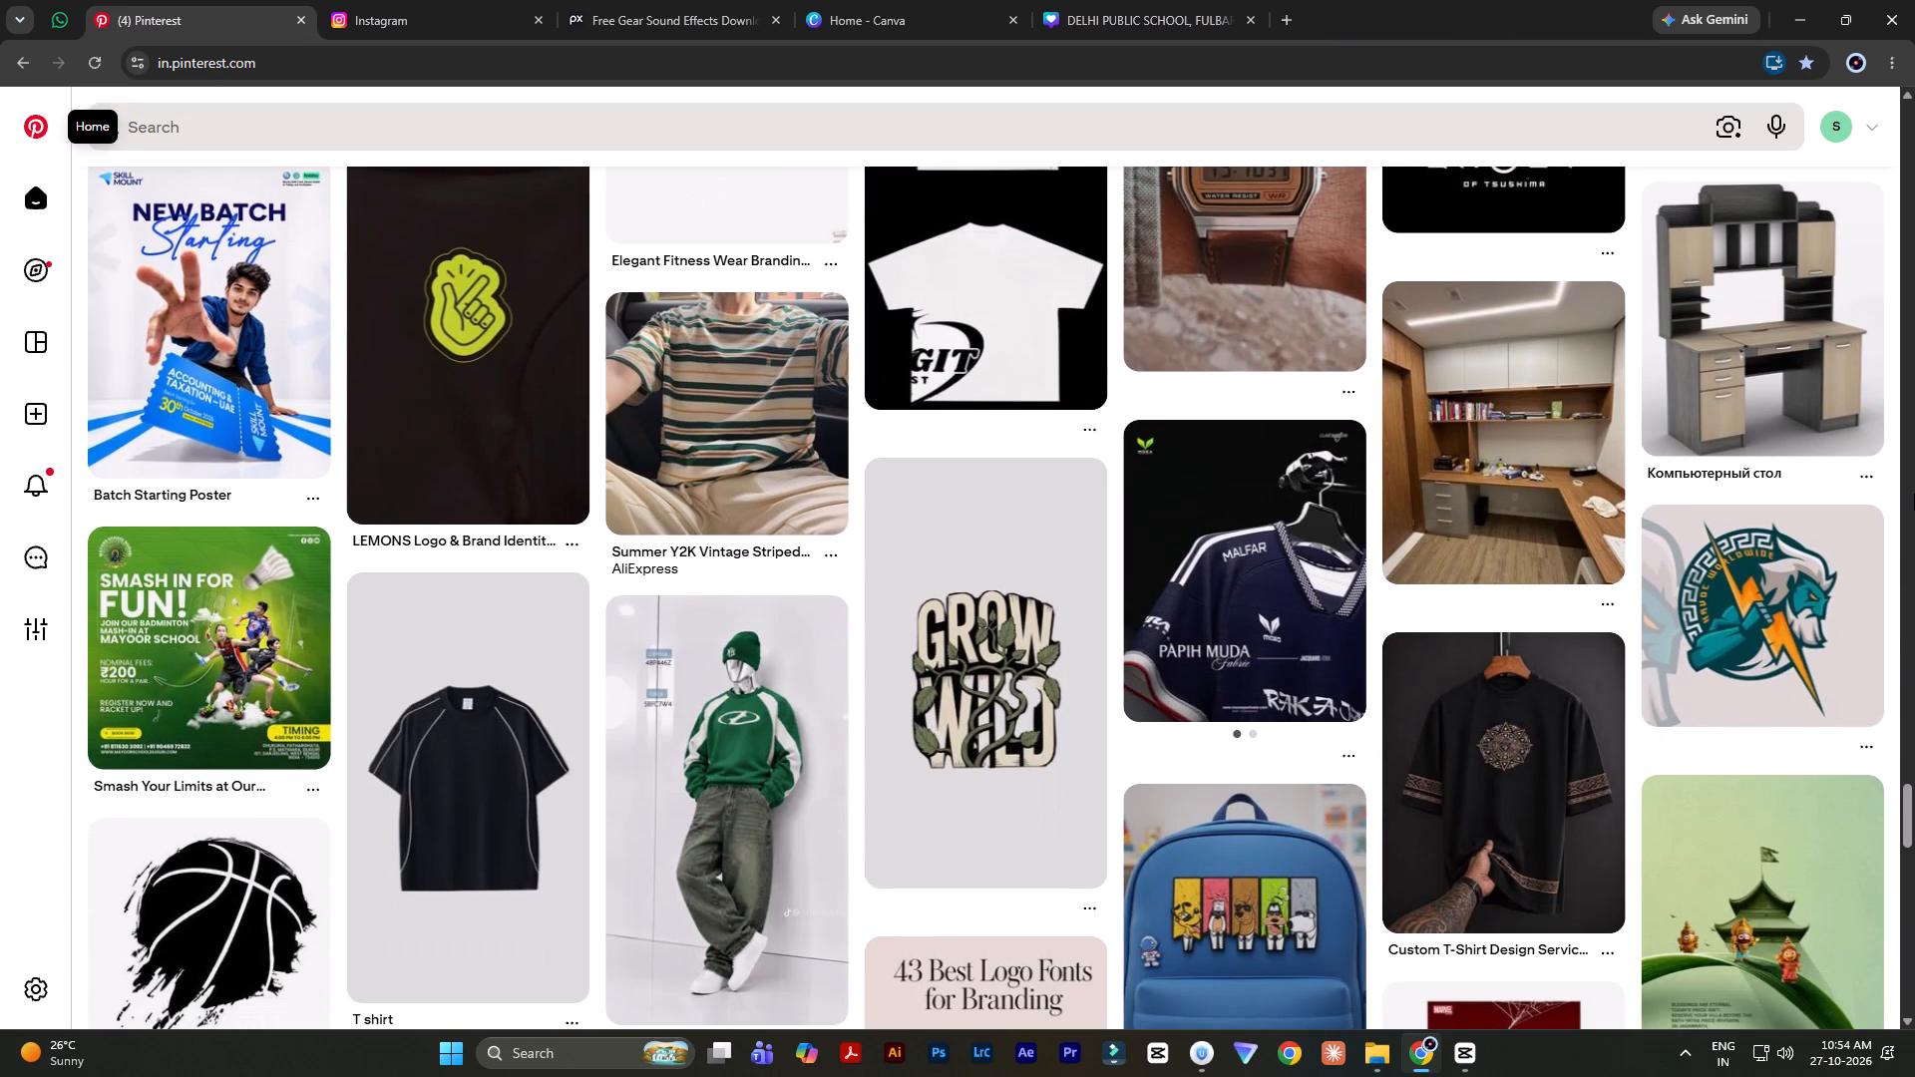
scroll(1914, 494, "down", 5)
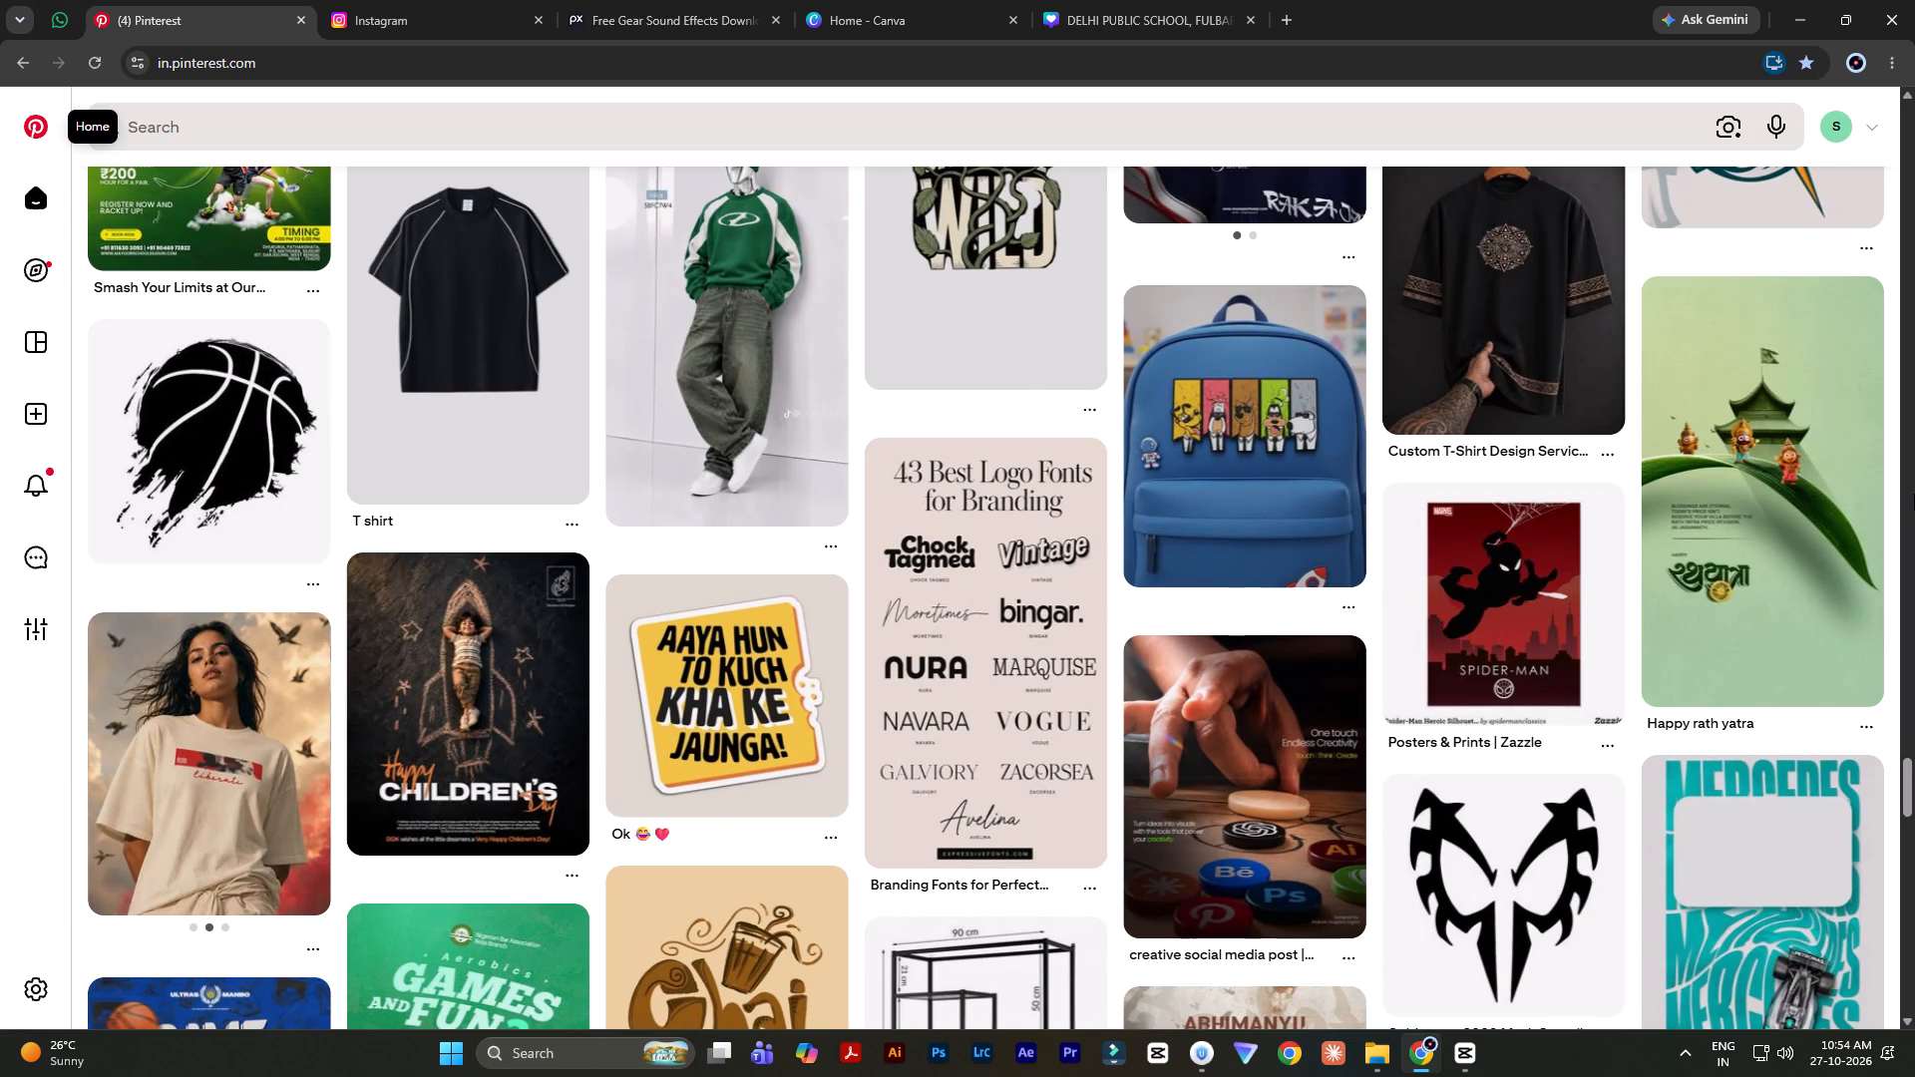
scroll(1914, 494, "down", 3)
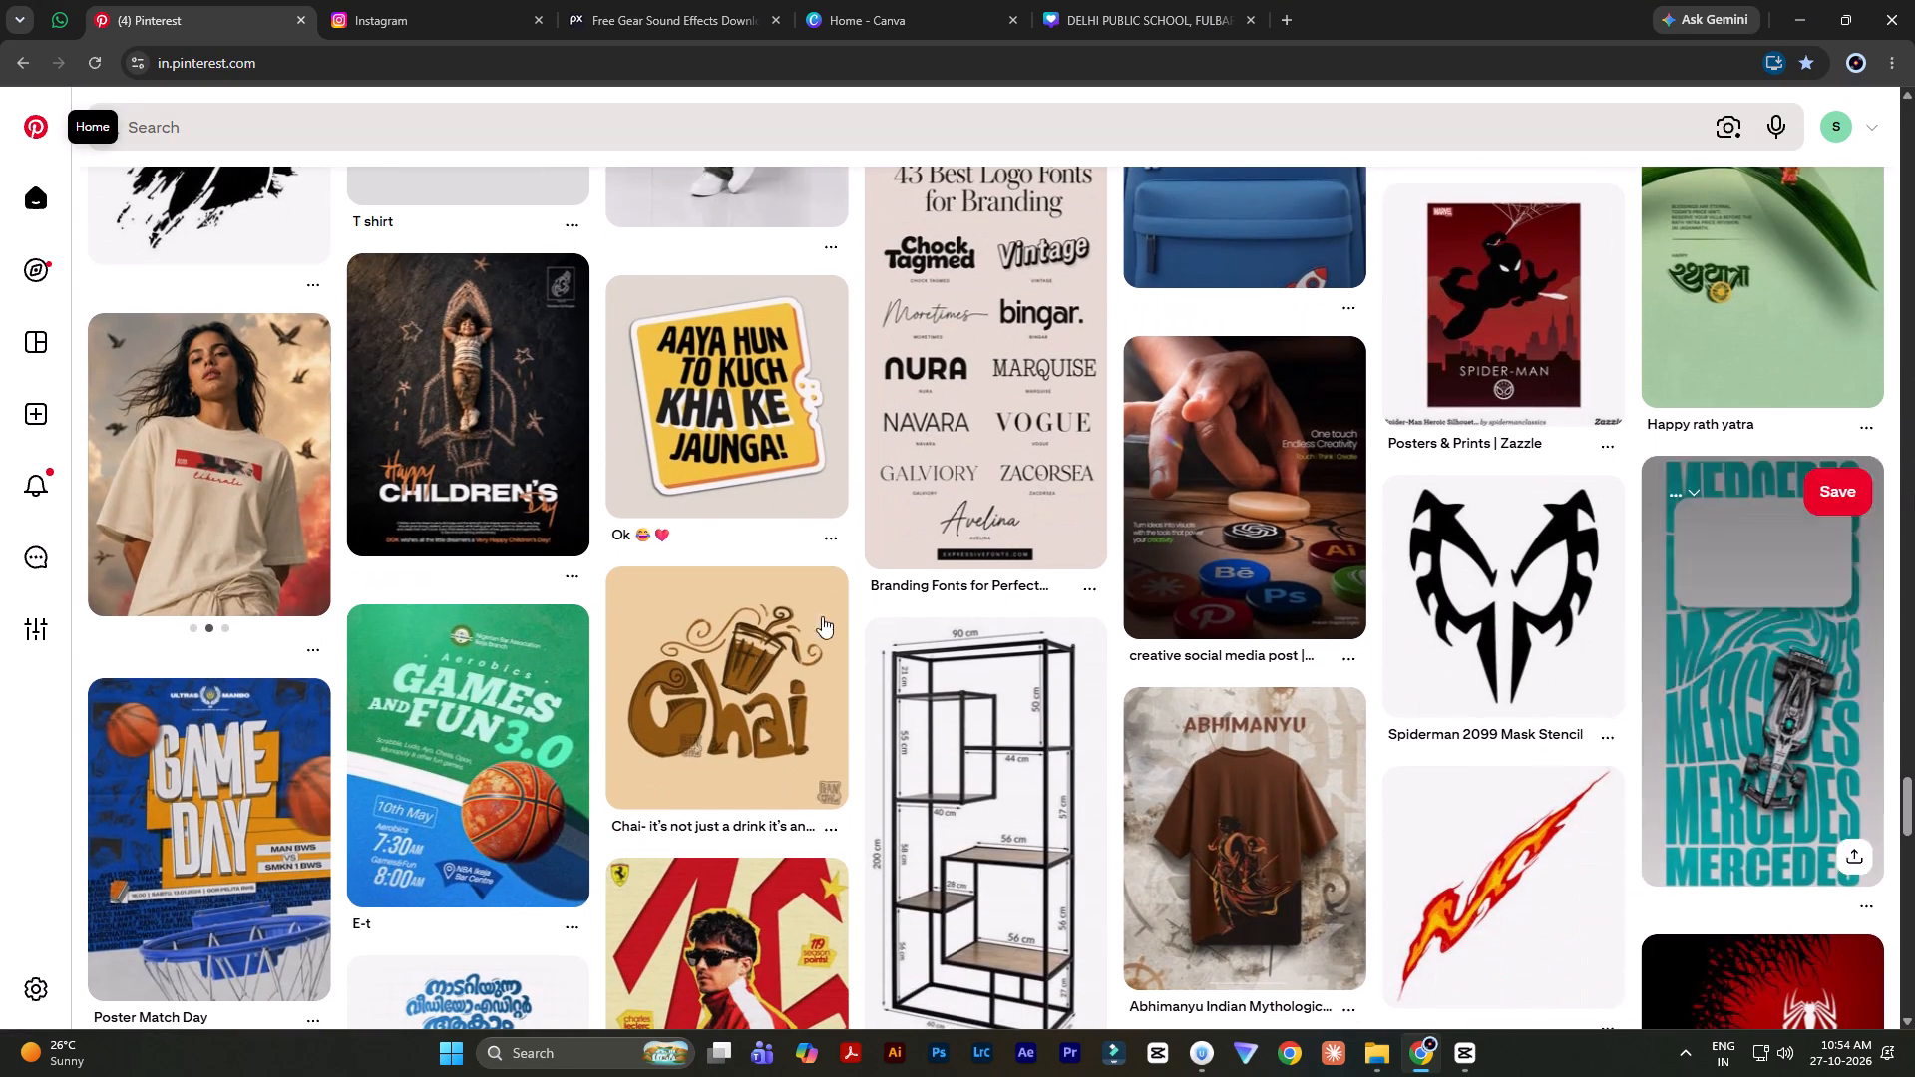
left_click(212, 462)
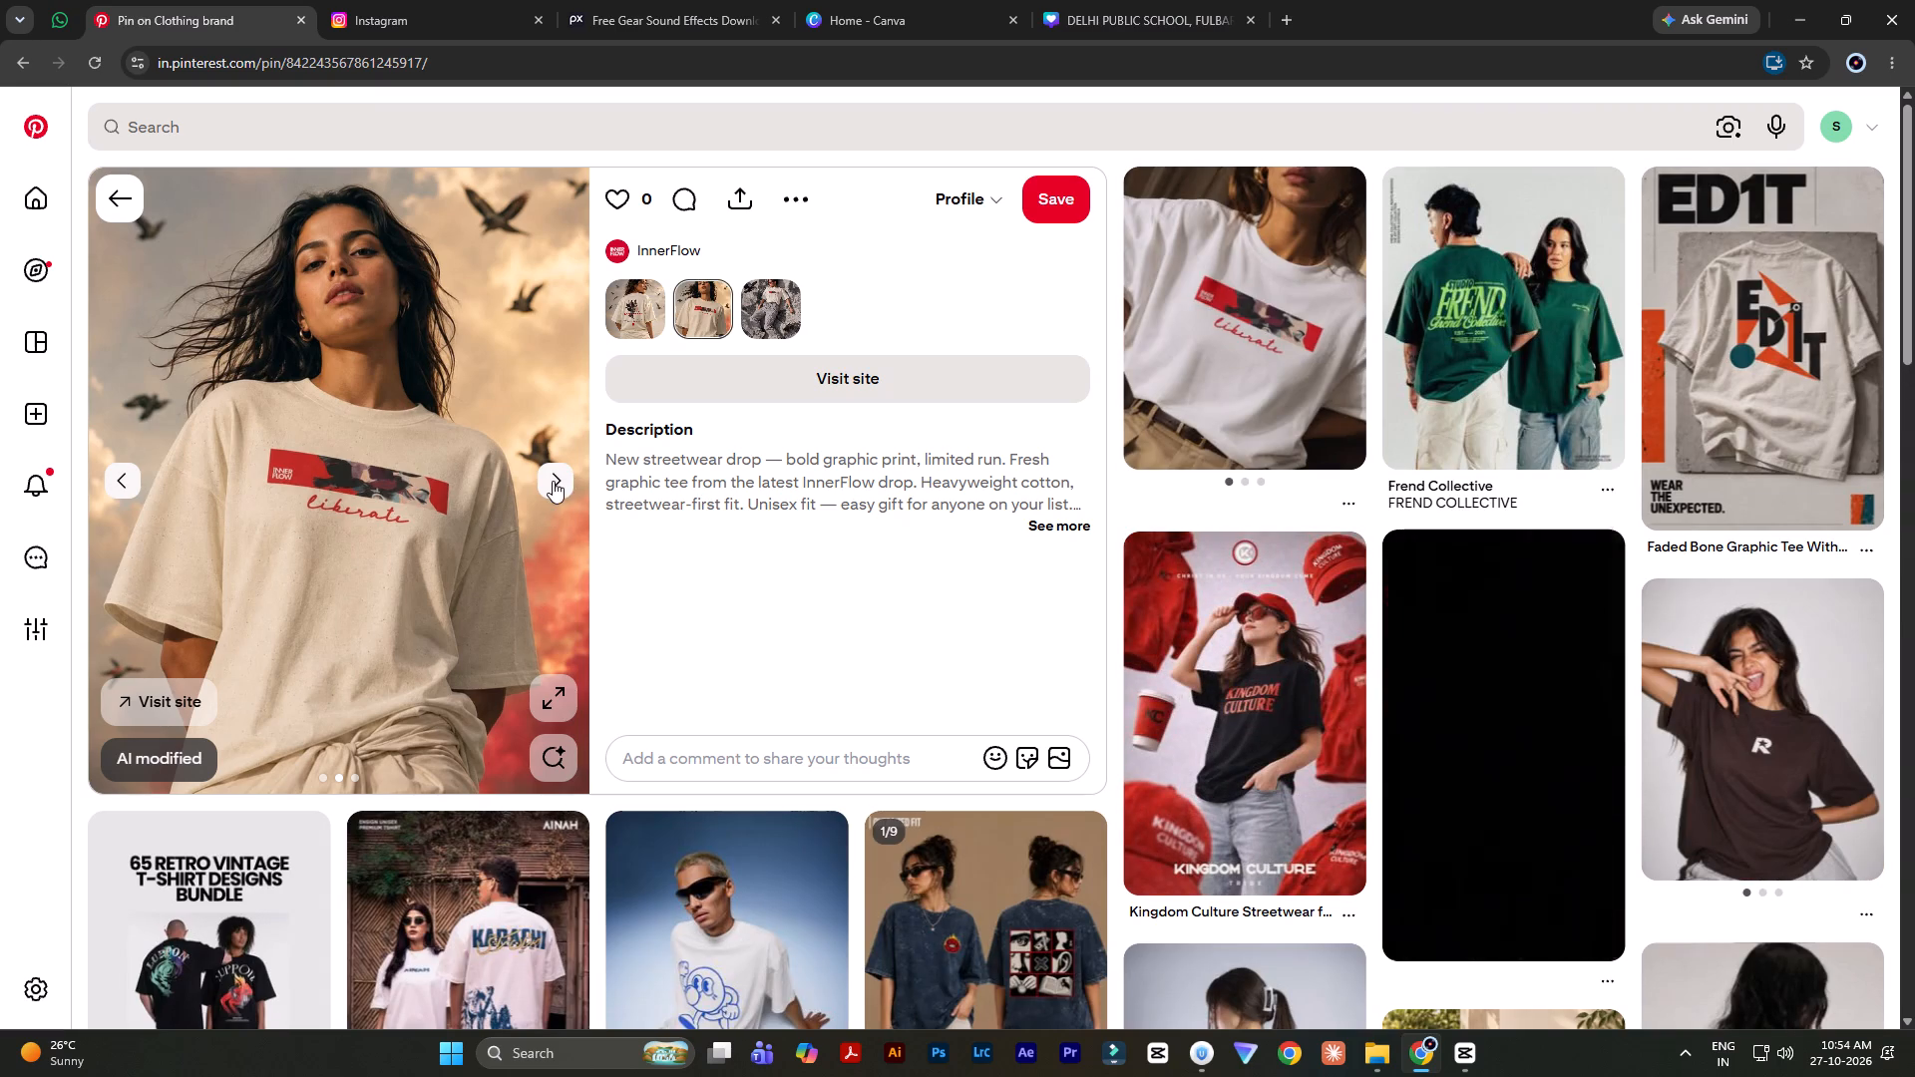
left_click(554, 482)
left_click(554, 482)
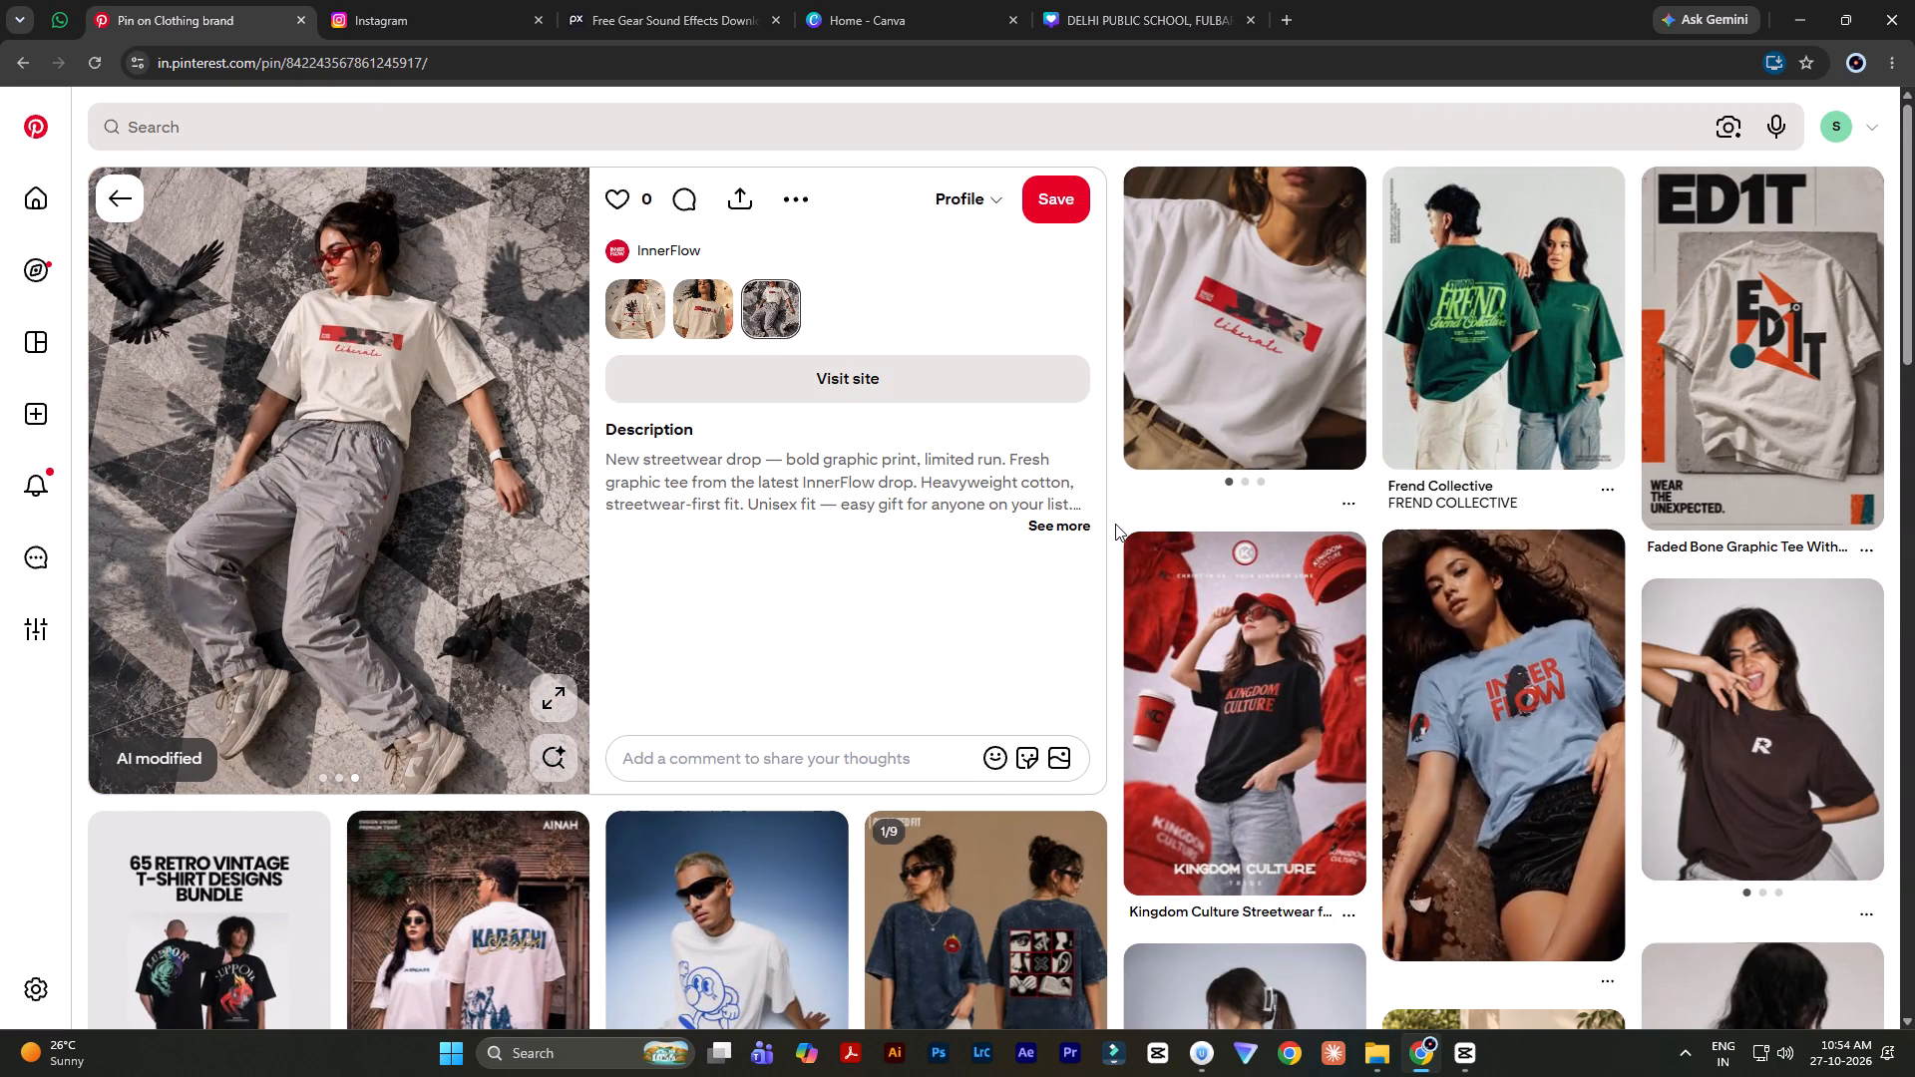
scroll(1115, 524, "down", 5)
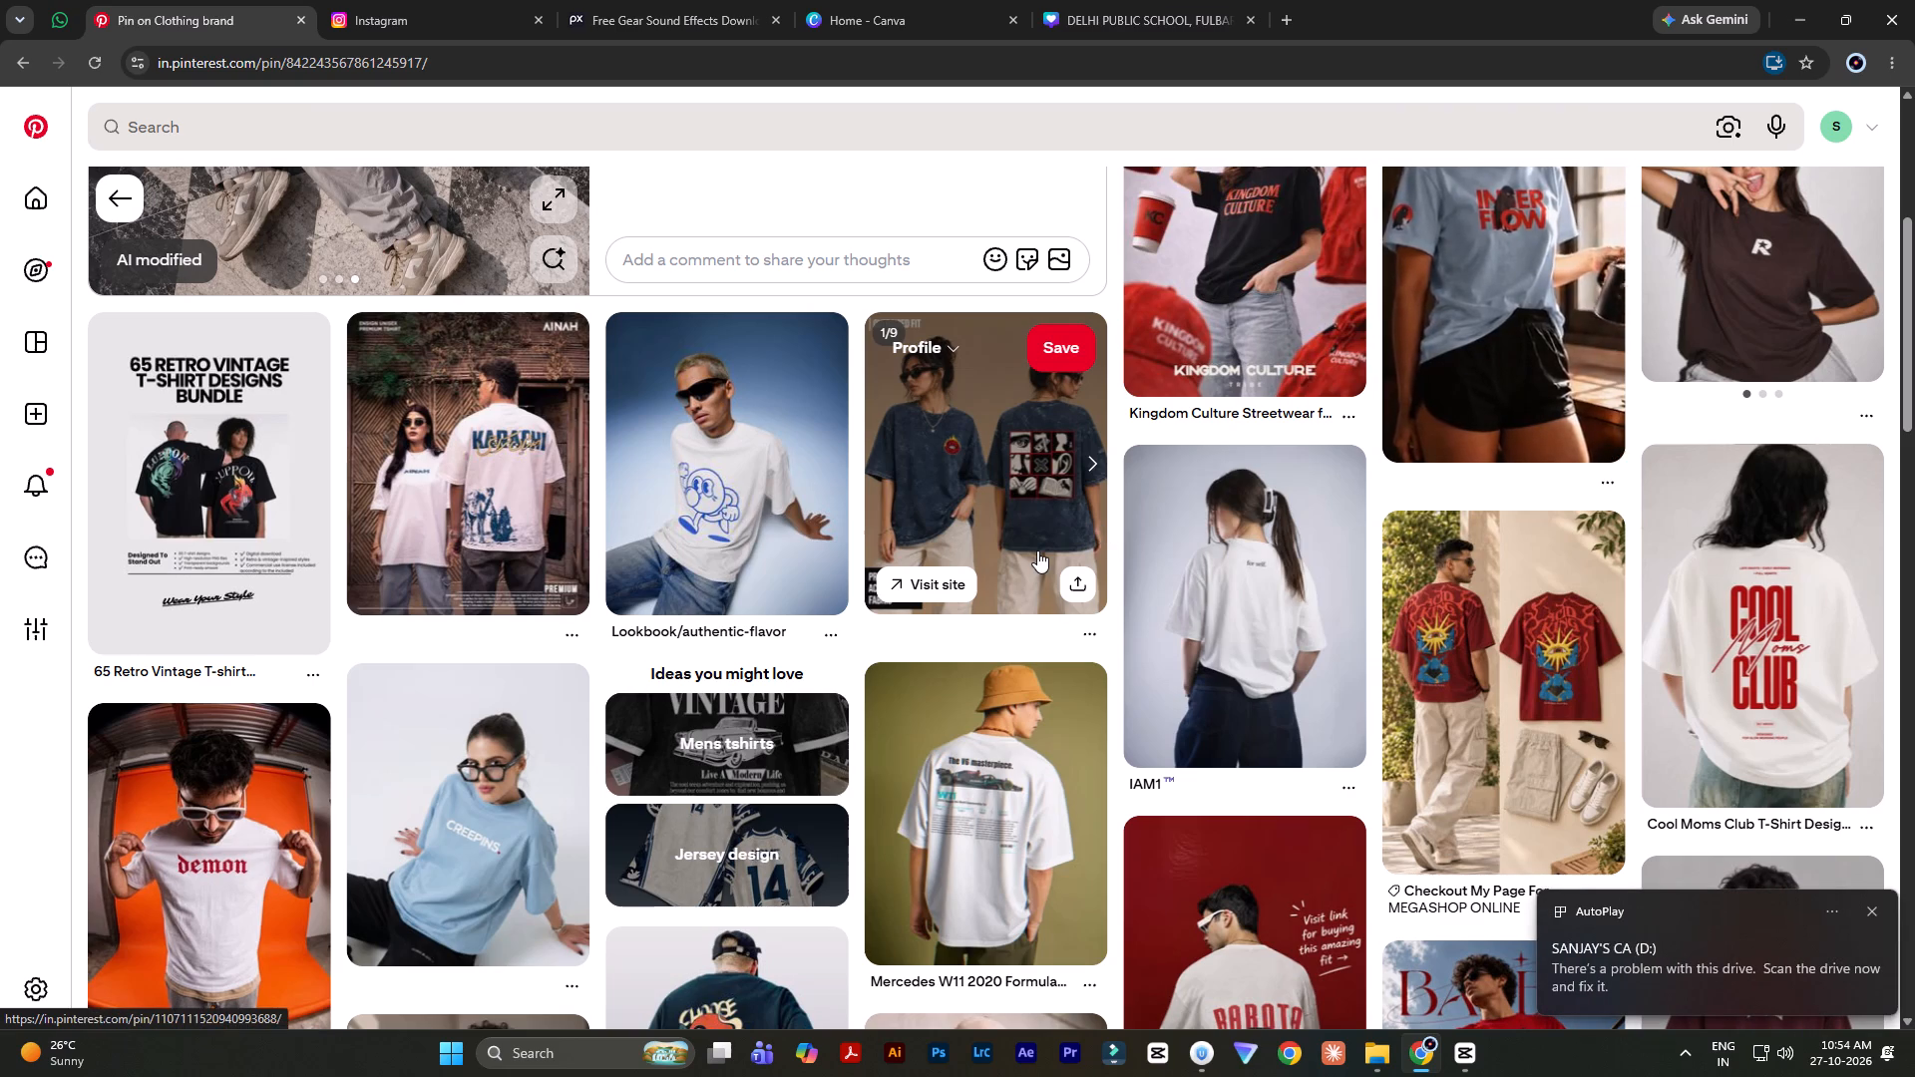
Switch to File Explorer, add a new tab, and open the WEBSITE ORGINAL IMAGE folder inside SCHOOL GATE in the output tab.
left_click(1383, 1062)
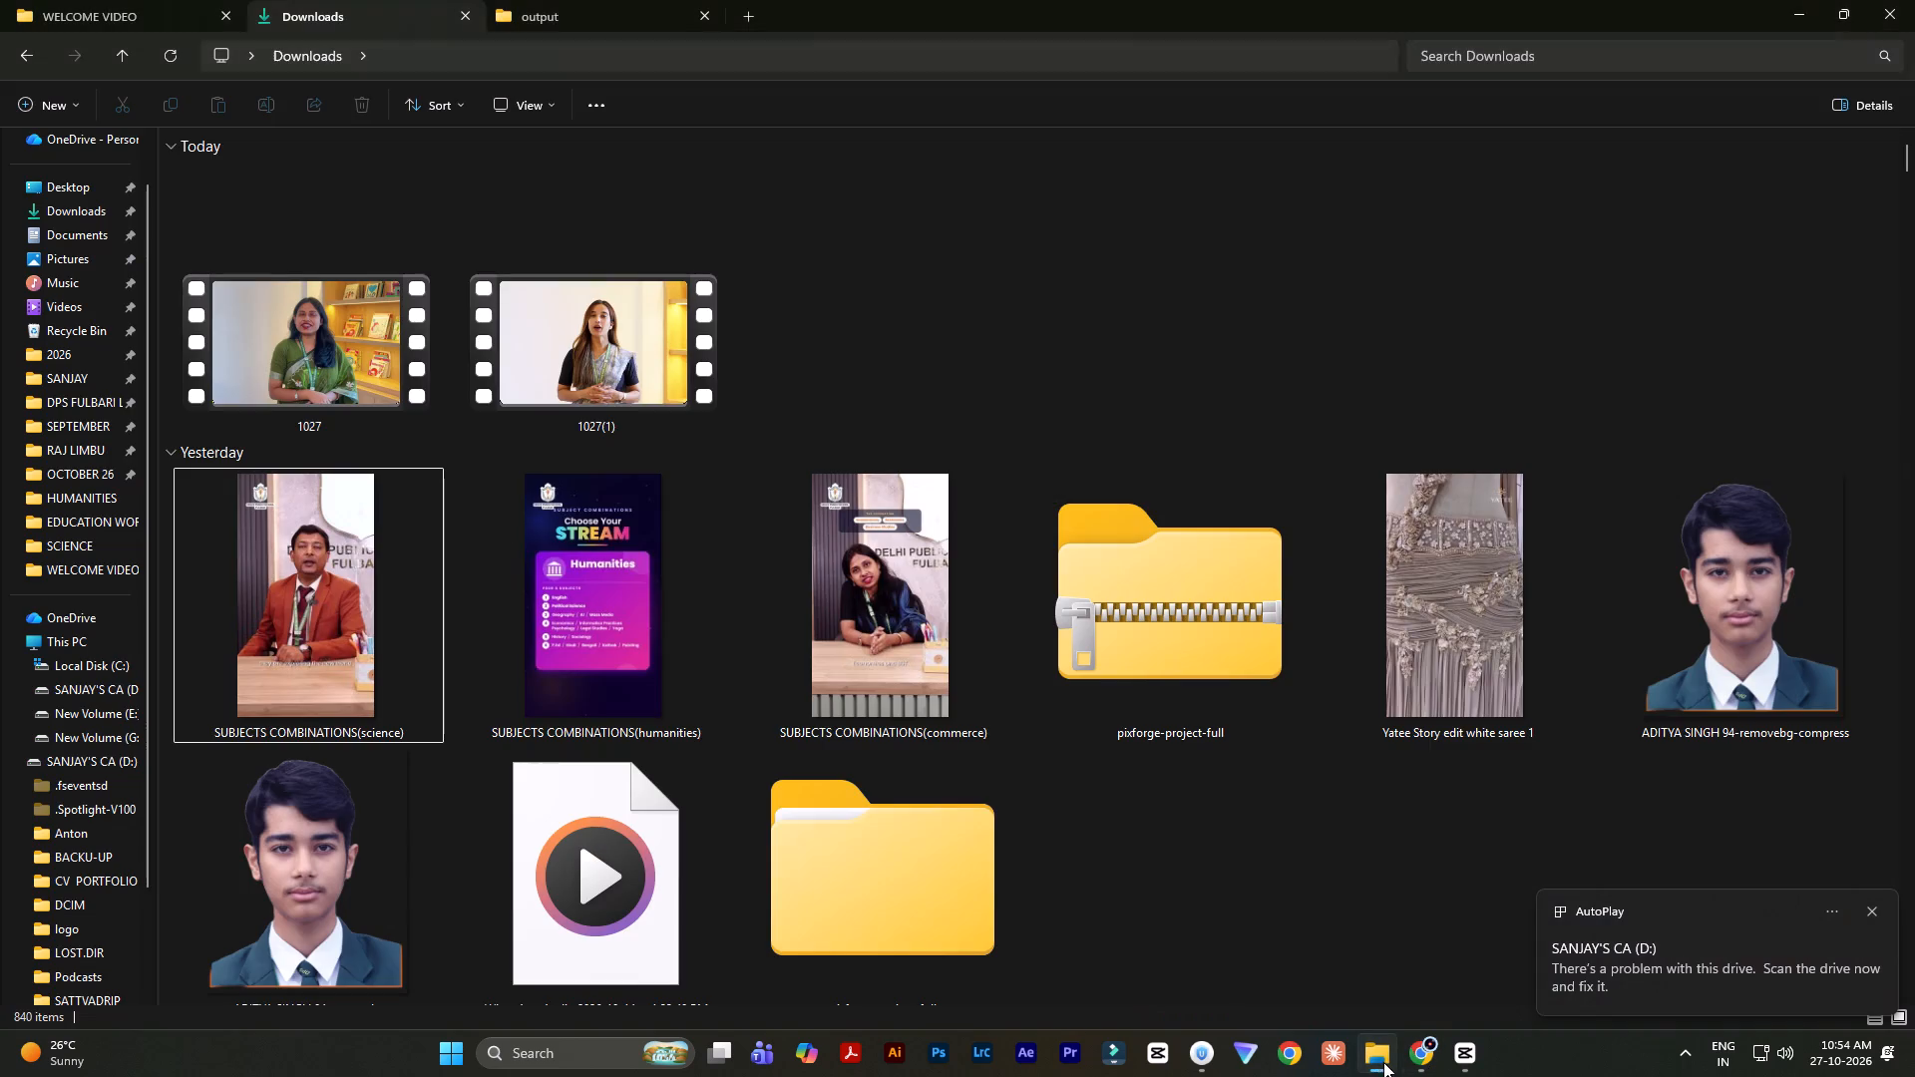
left_click(575, 10)
left_click(735, 17)
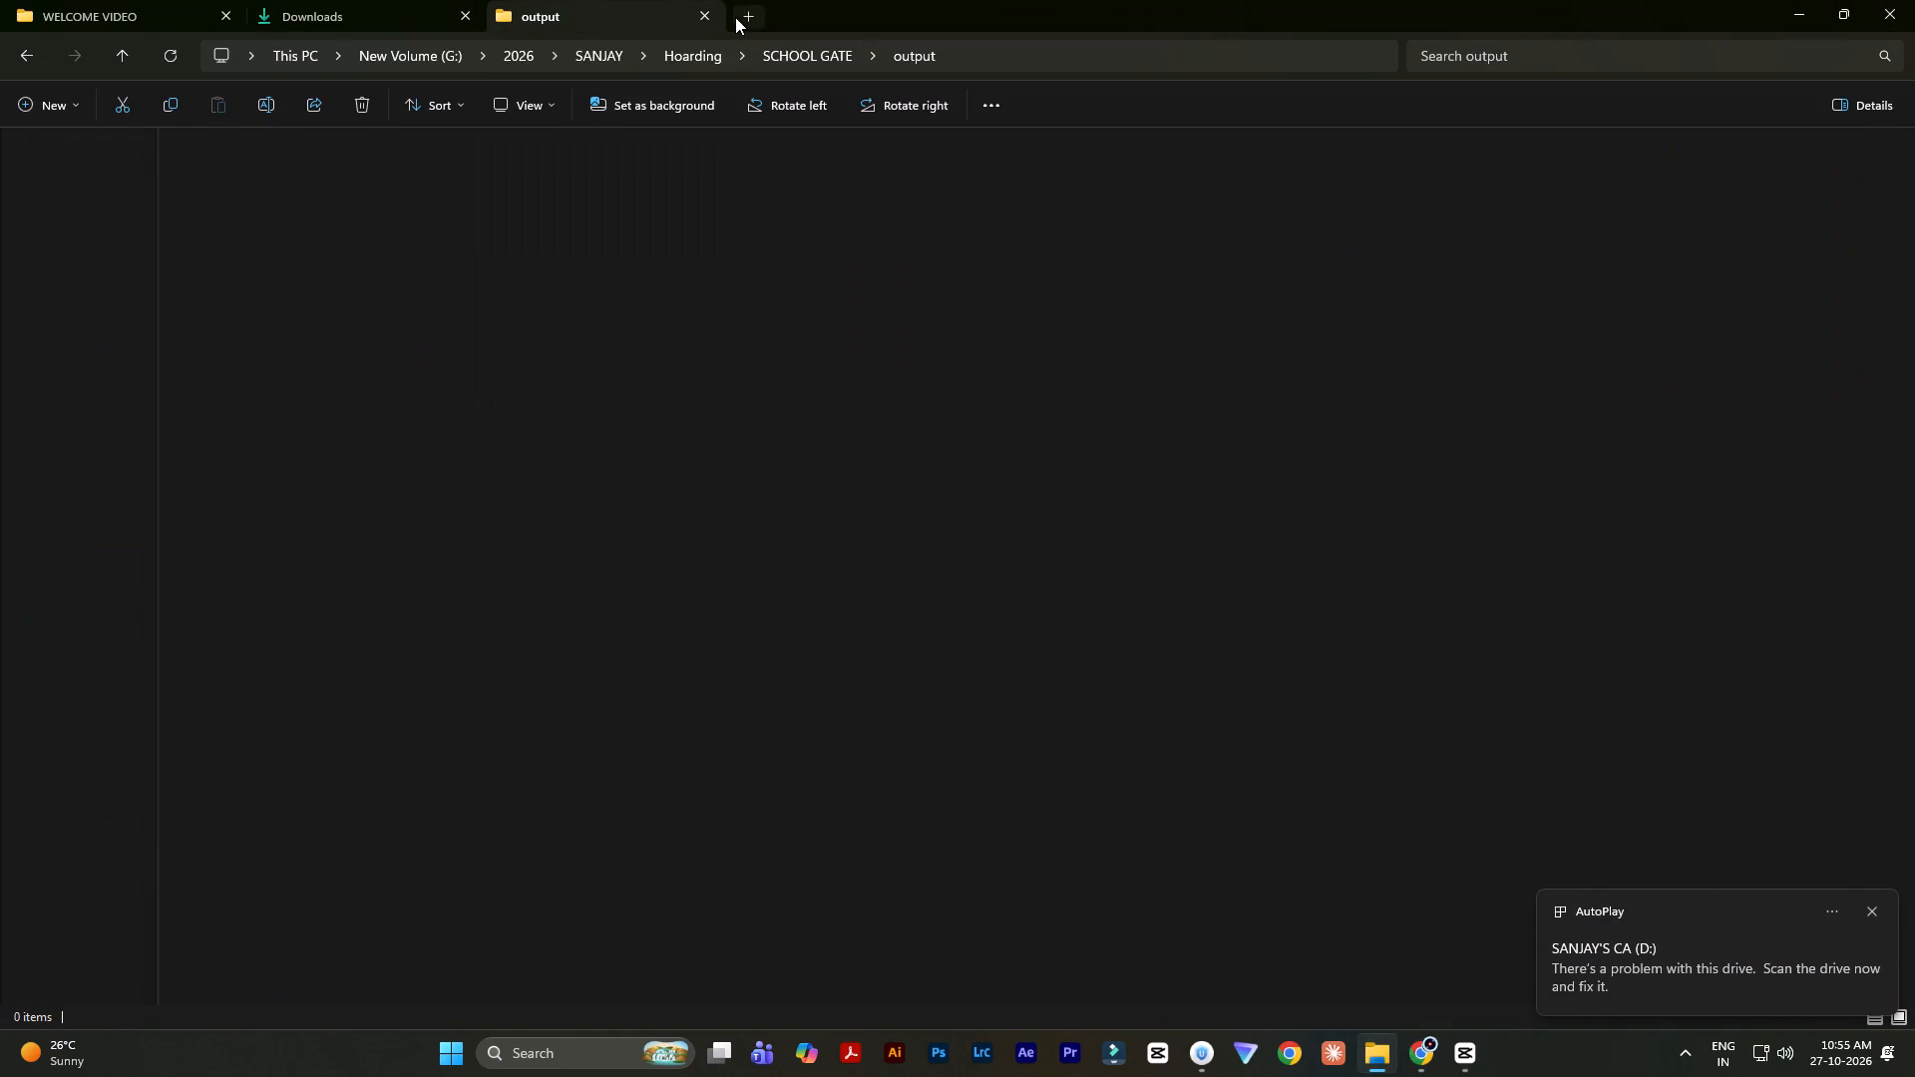
left_click(551, 6)
left_click(130, 62)
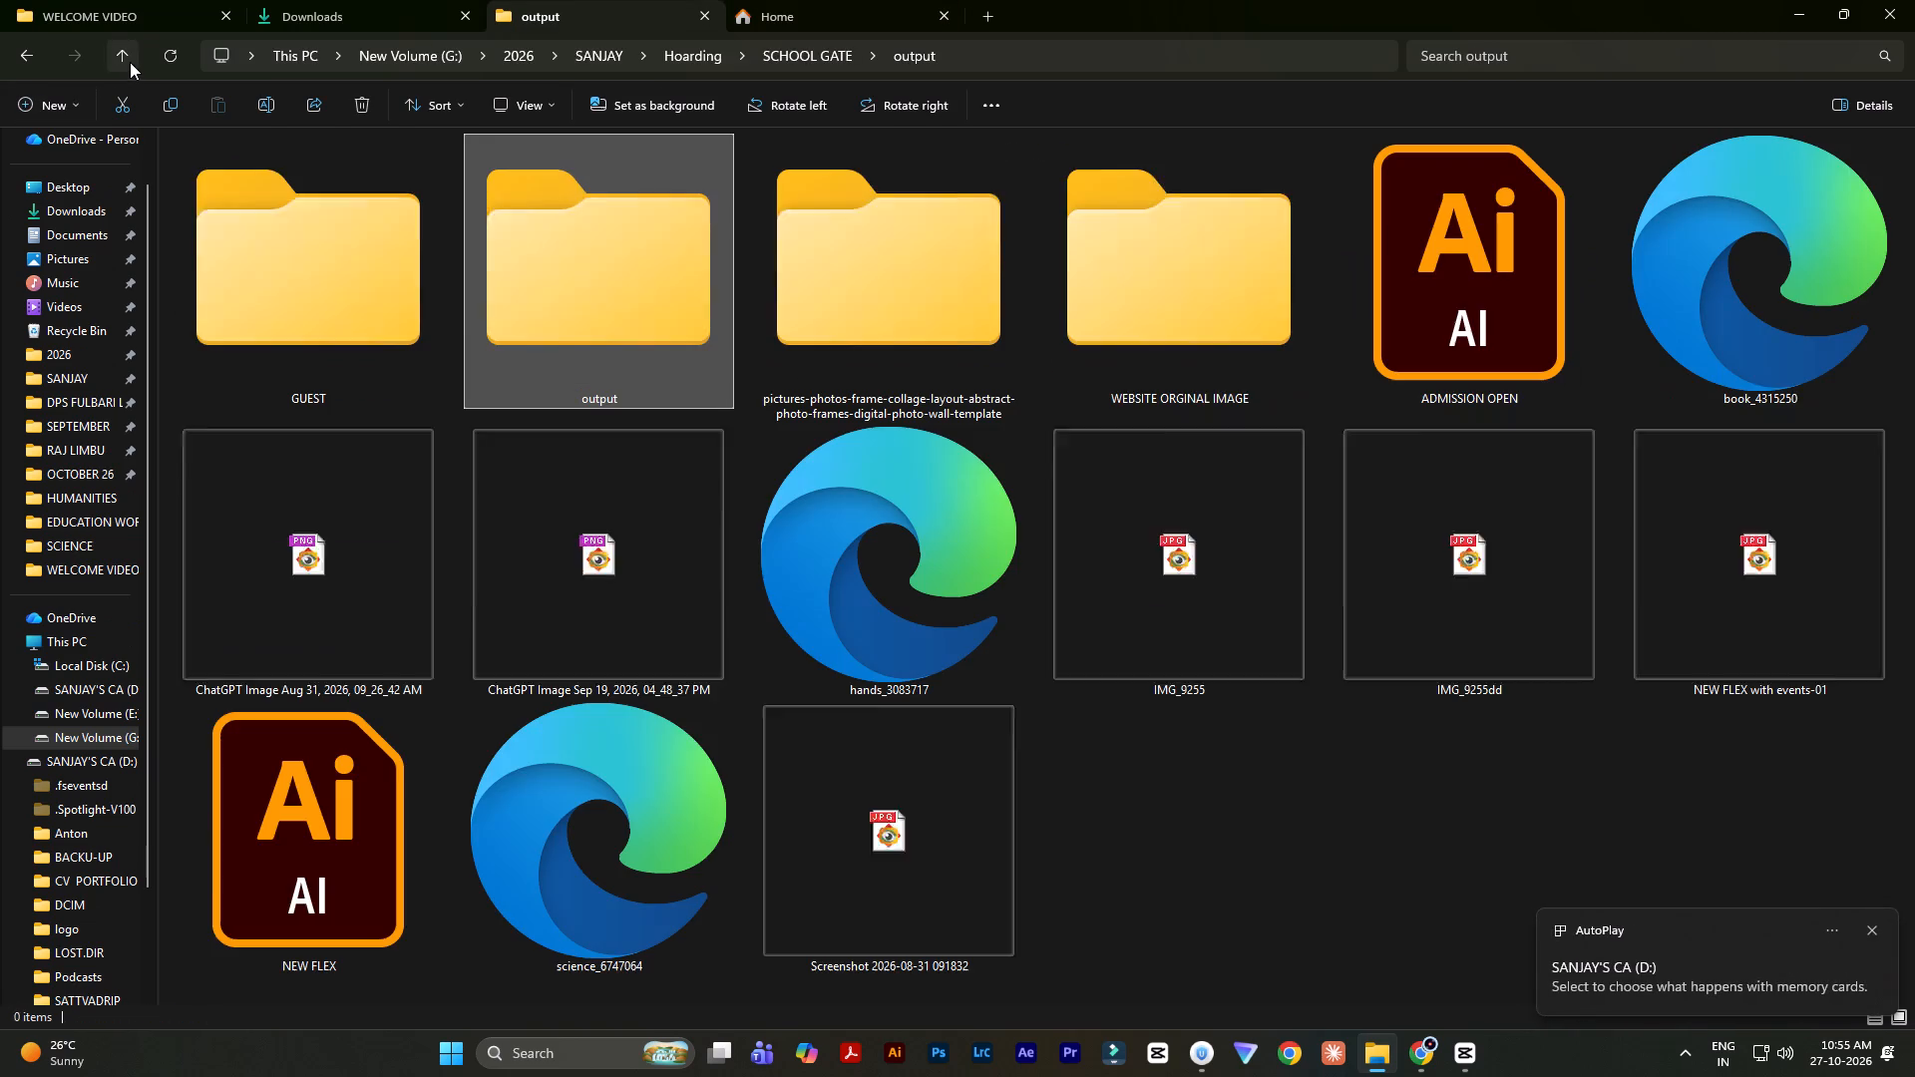
double_click(1105, 241)
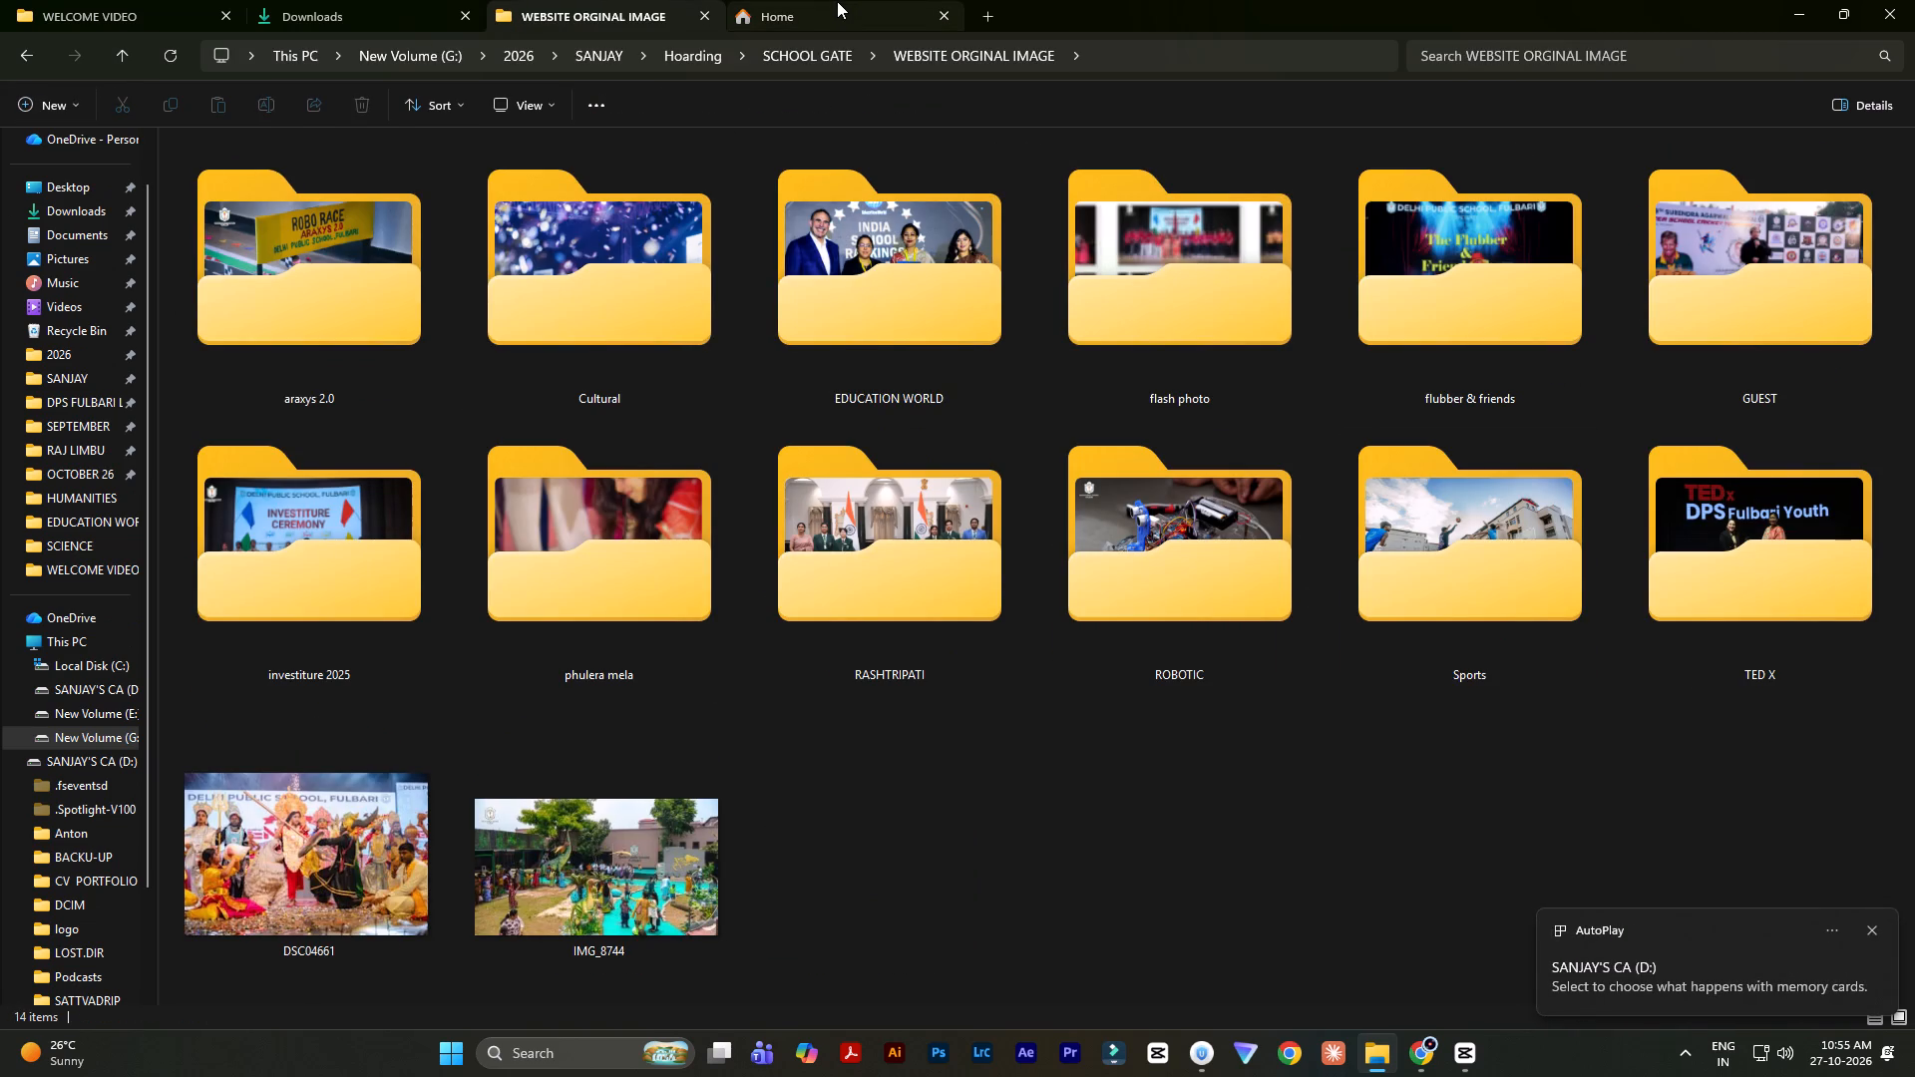
In the Home tab of File Explorer, browse to the DESIGNS folder inside SATTVADRIP on memory card D:.
left_click(835, 5)
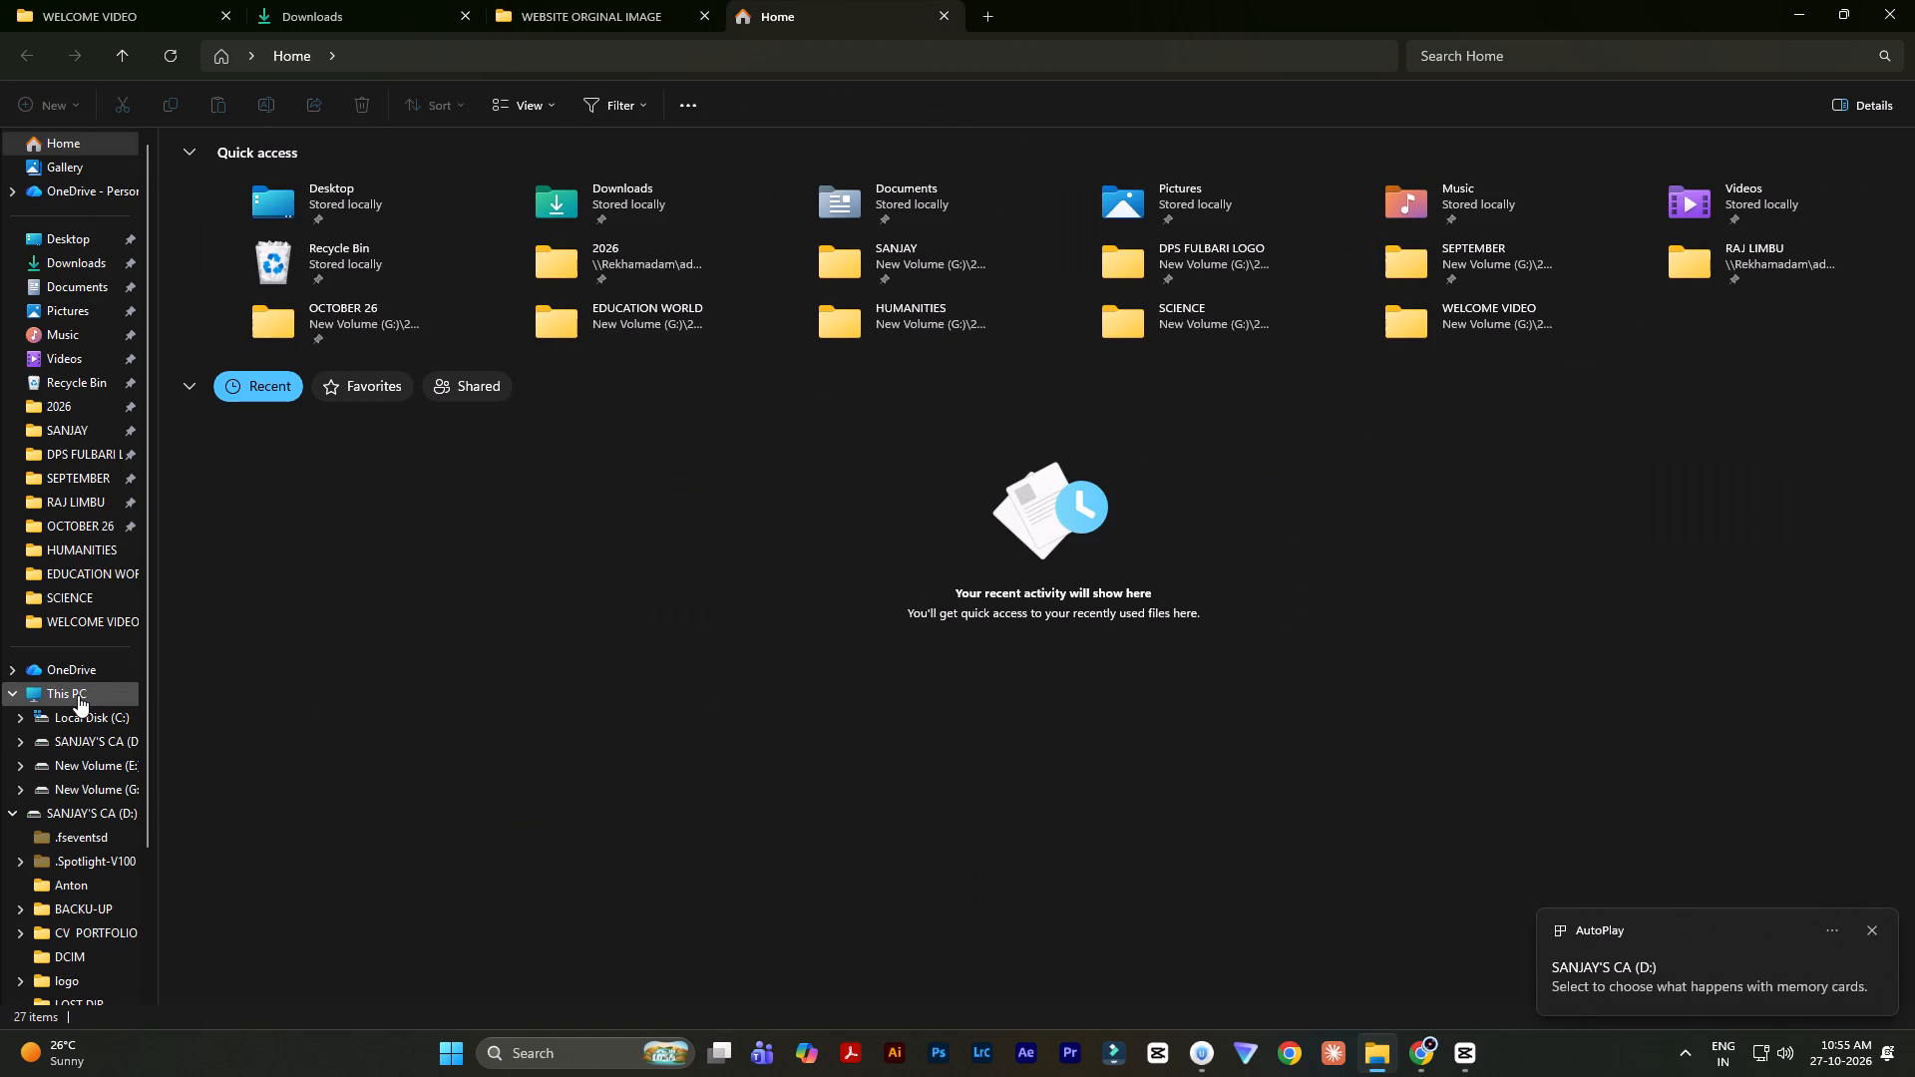
left_click(78, 695)
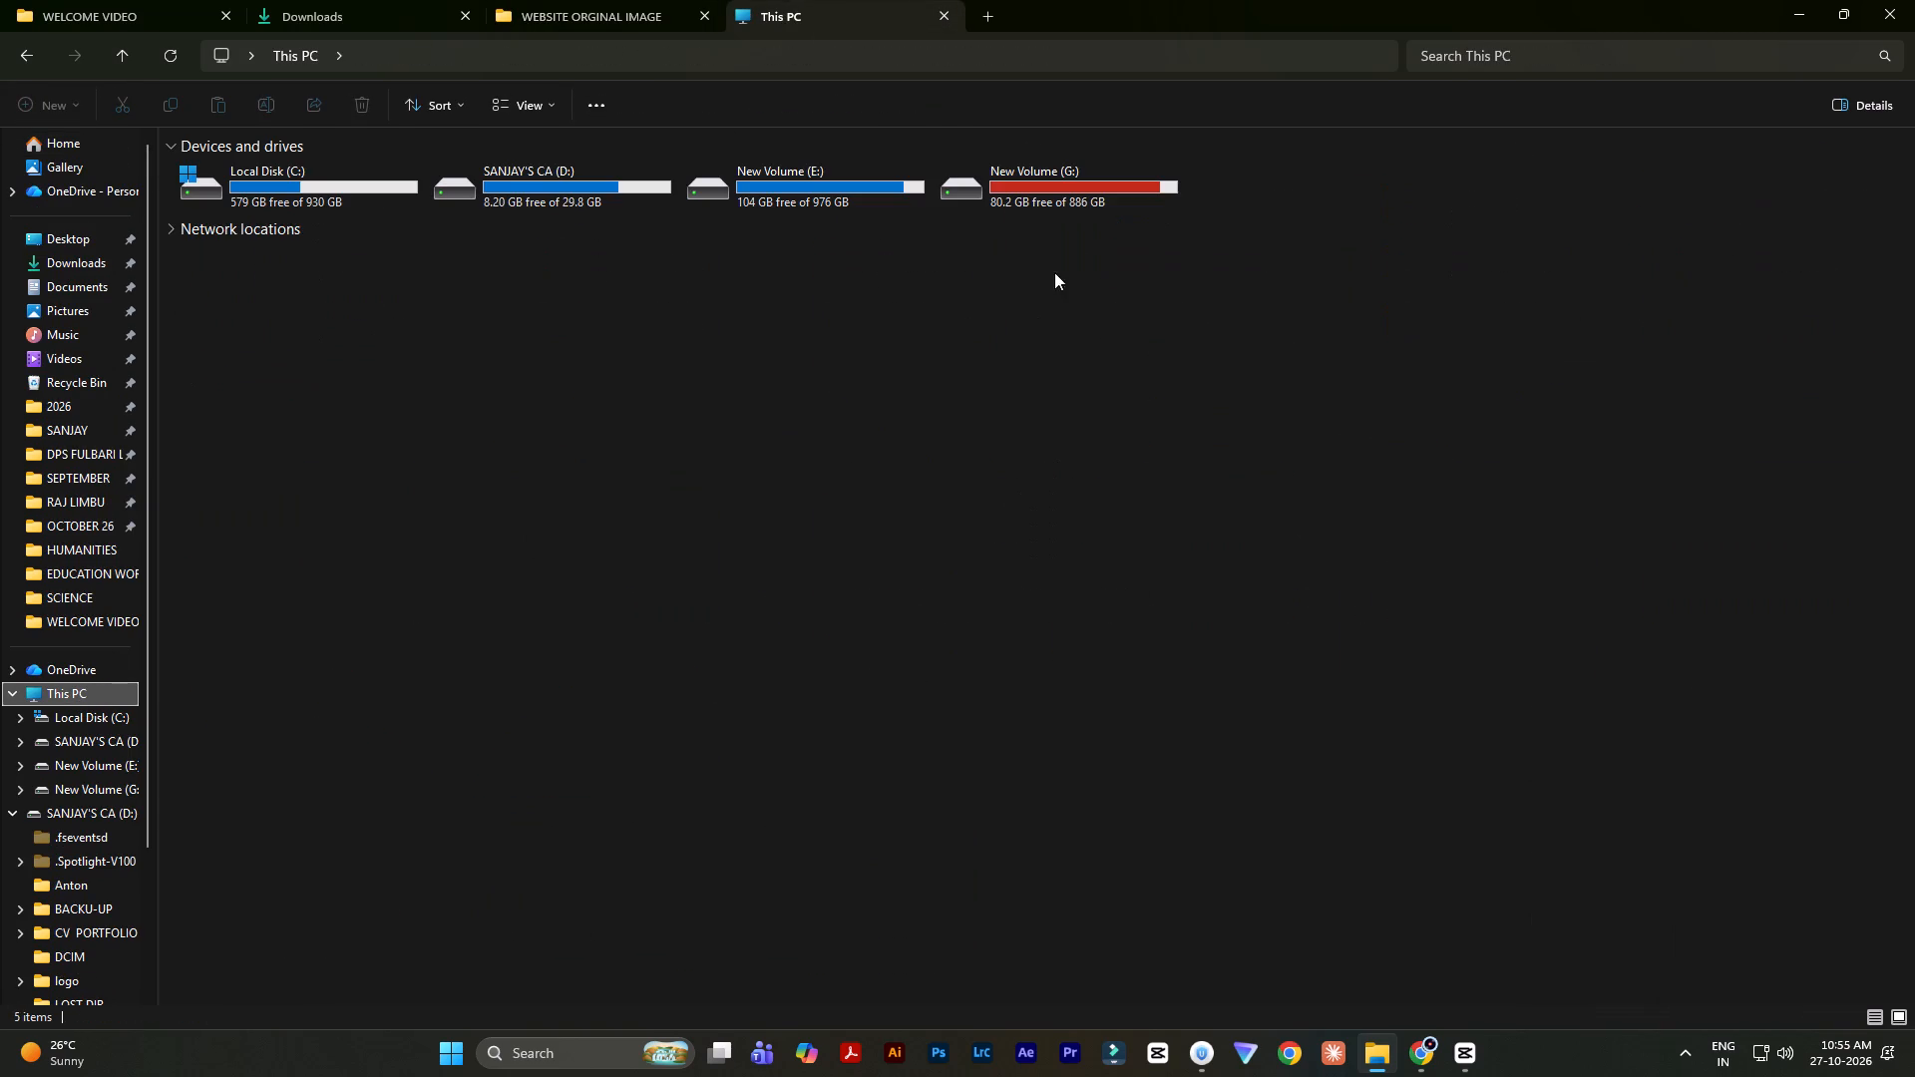
double_click(557, 172)
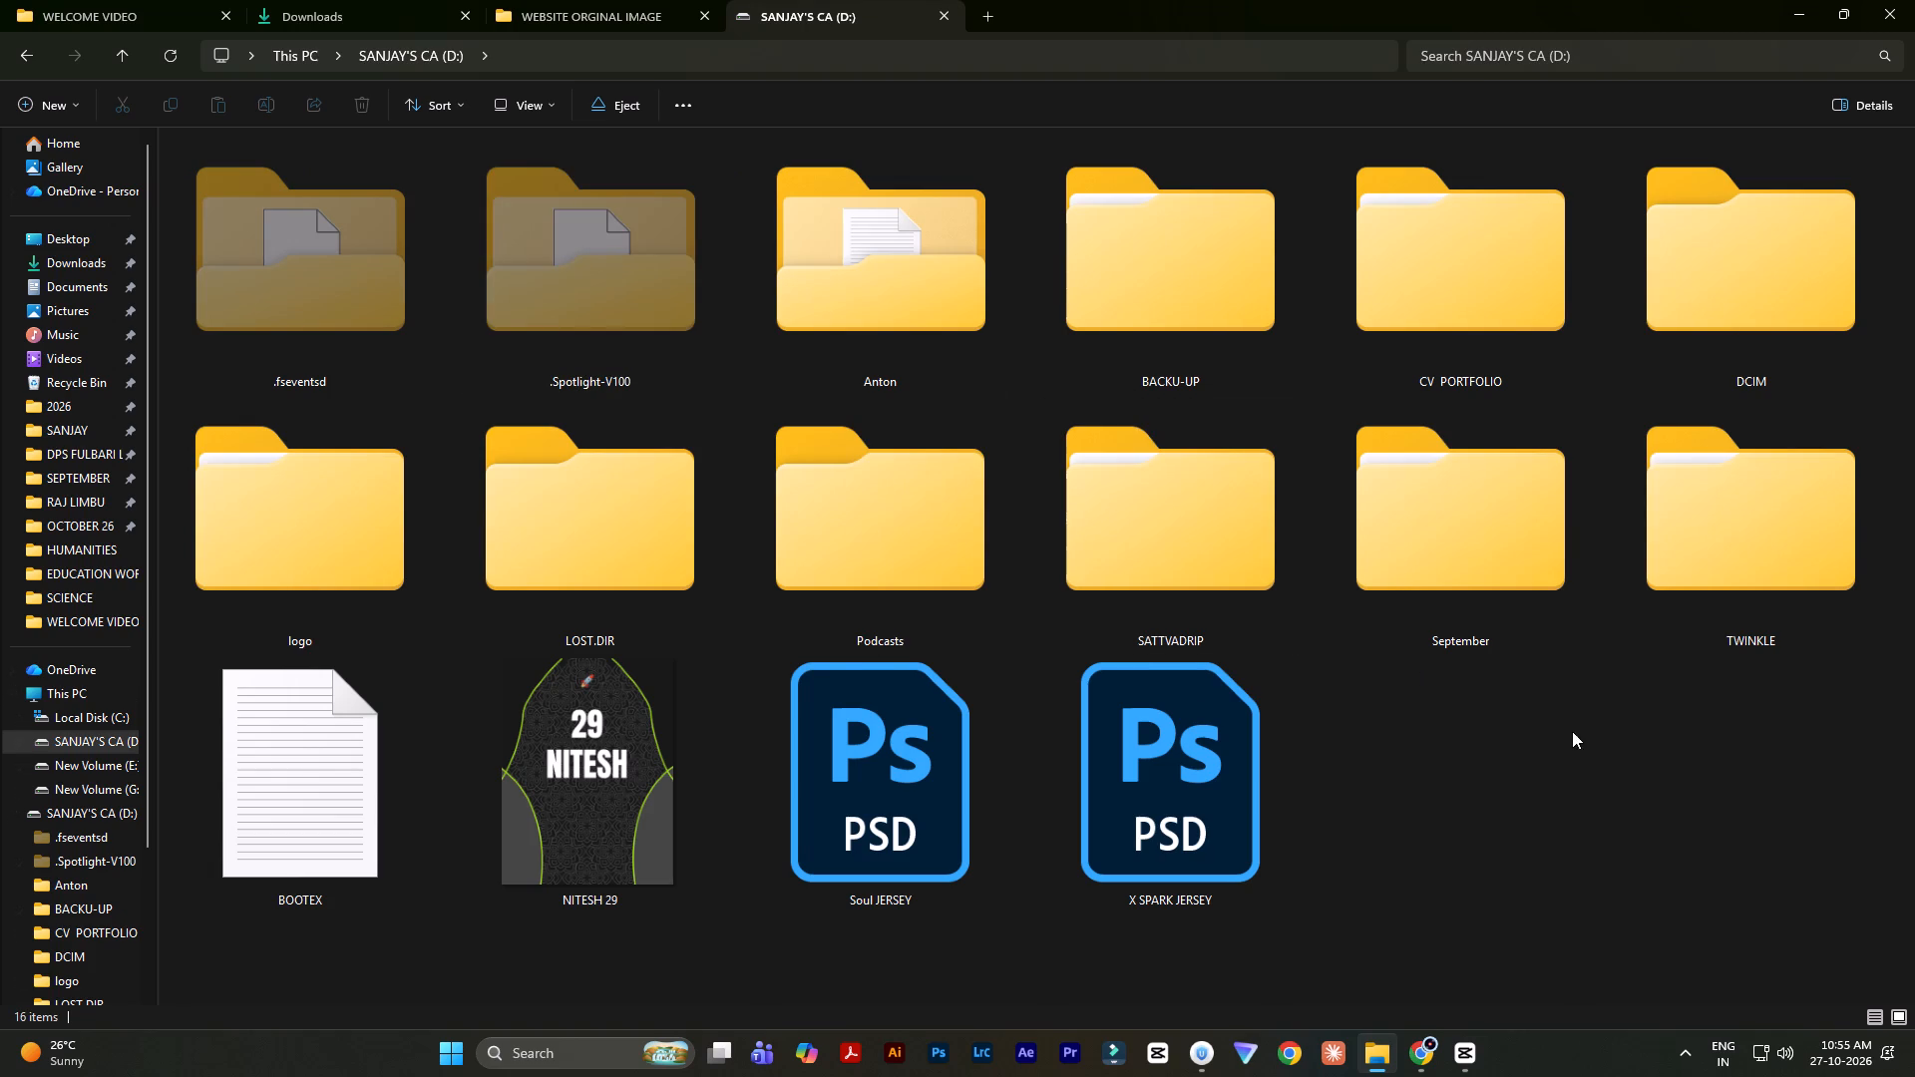
double_click(1541, 747)
double_click(1558, 799)
double_click(1235, 525)
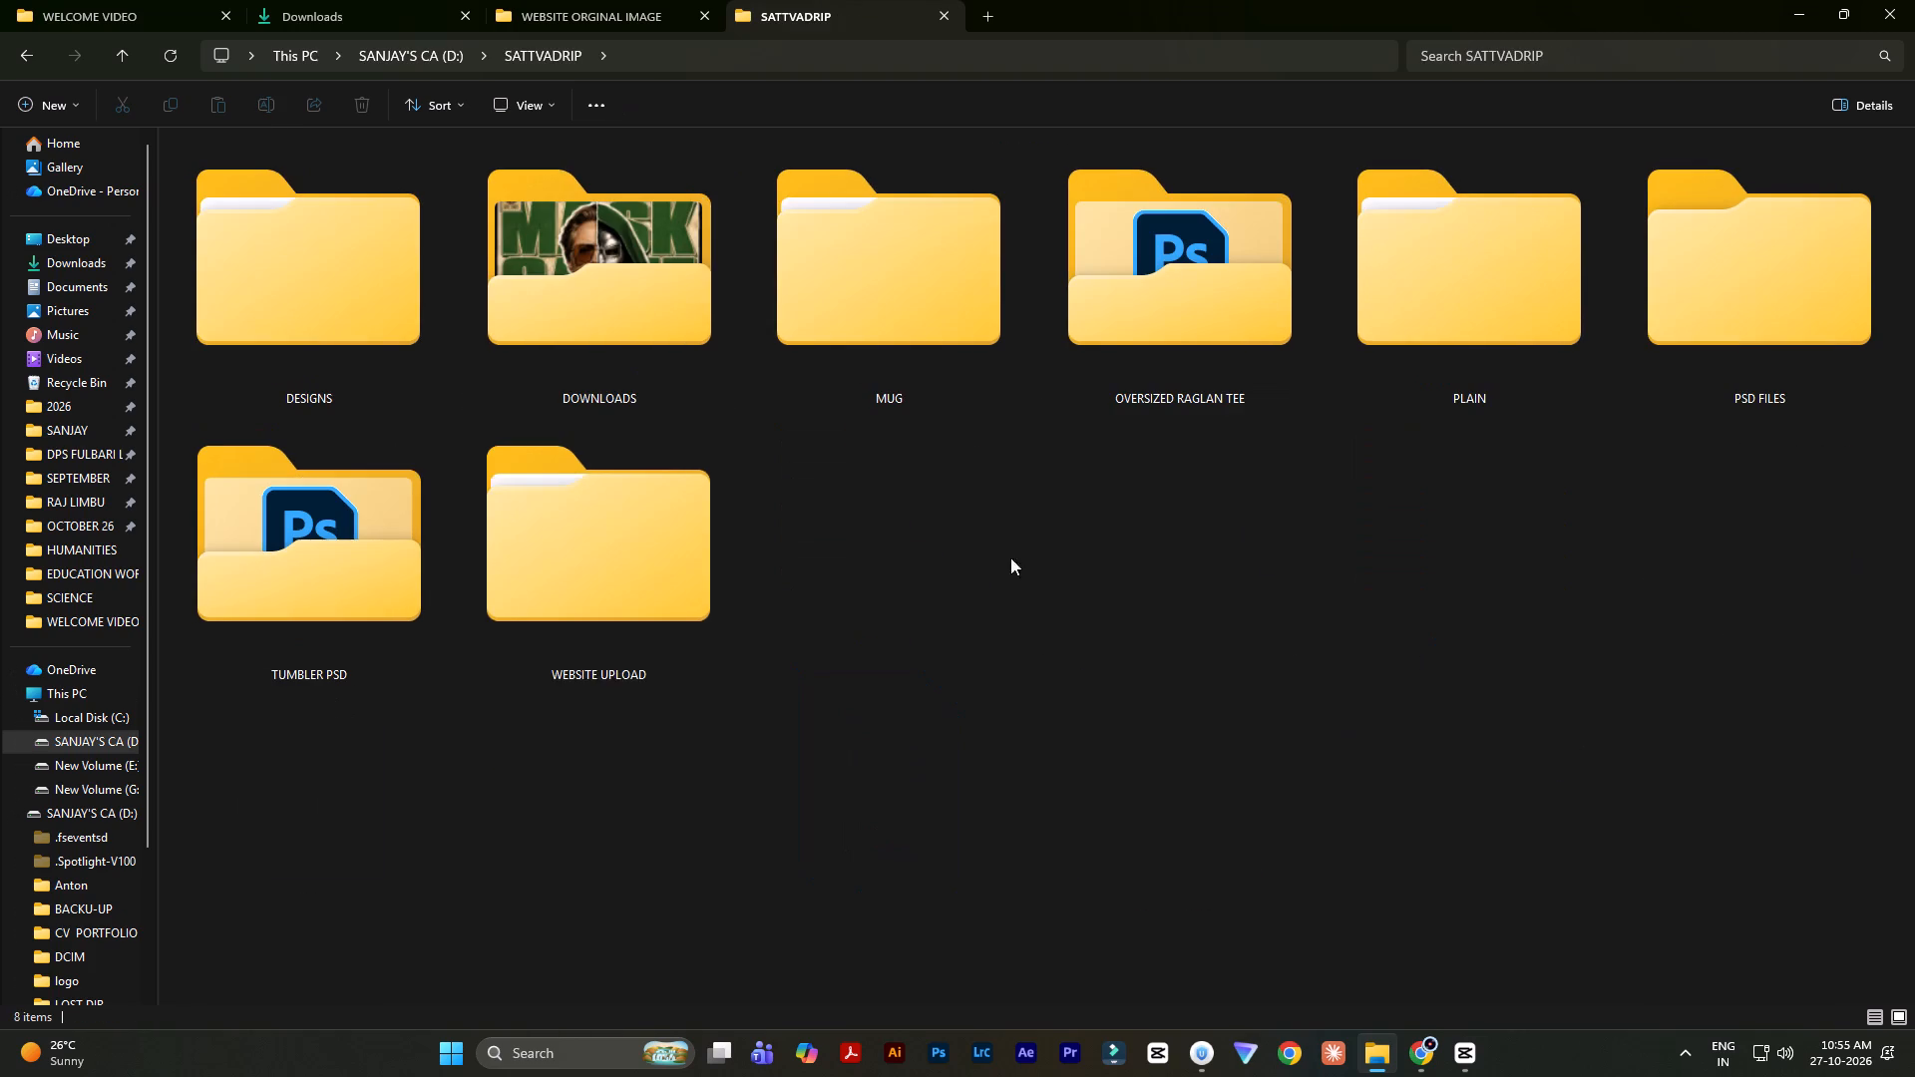
double_click(341, 315)
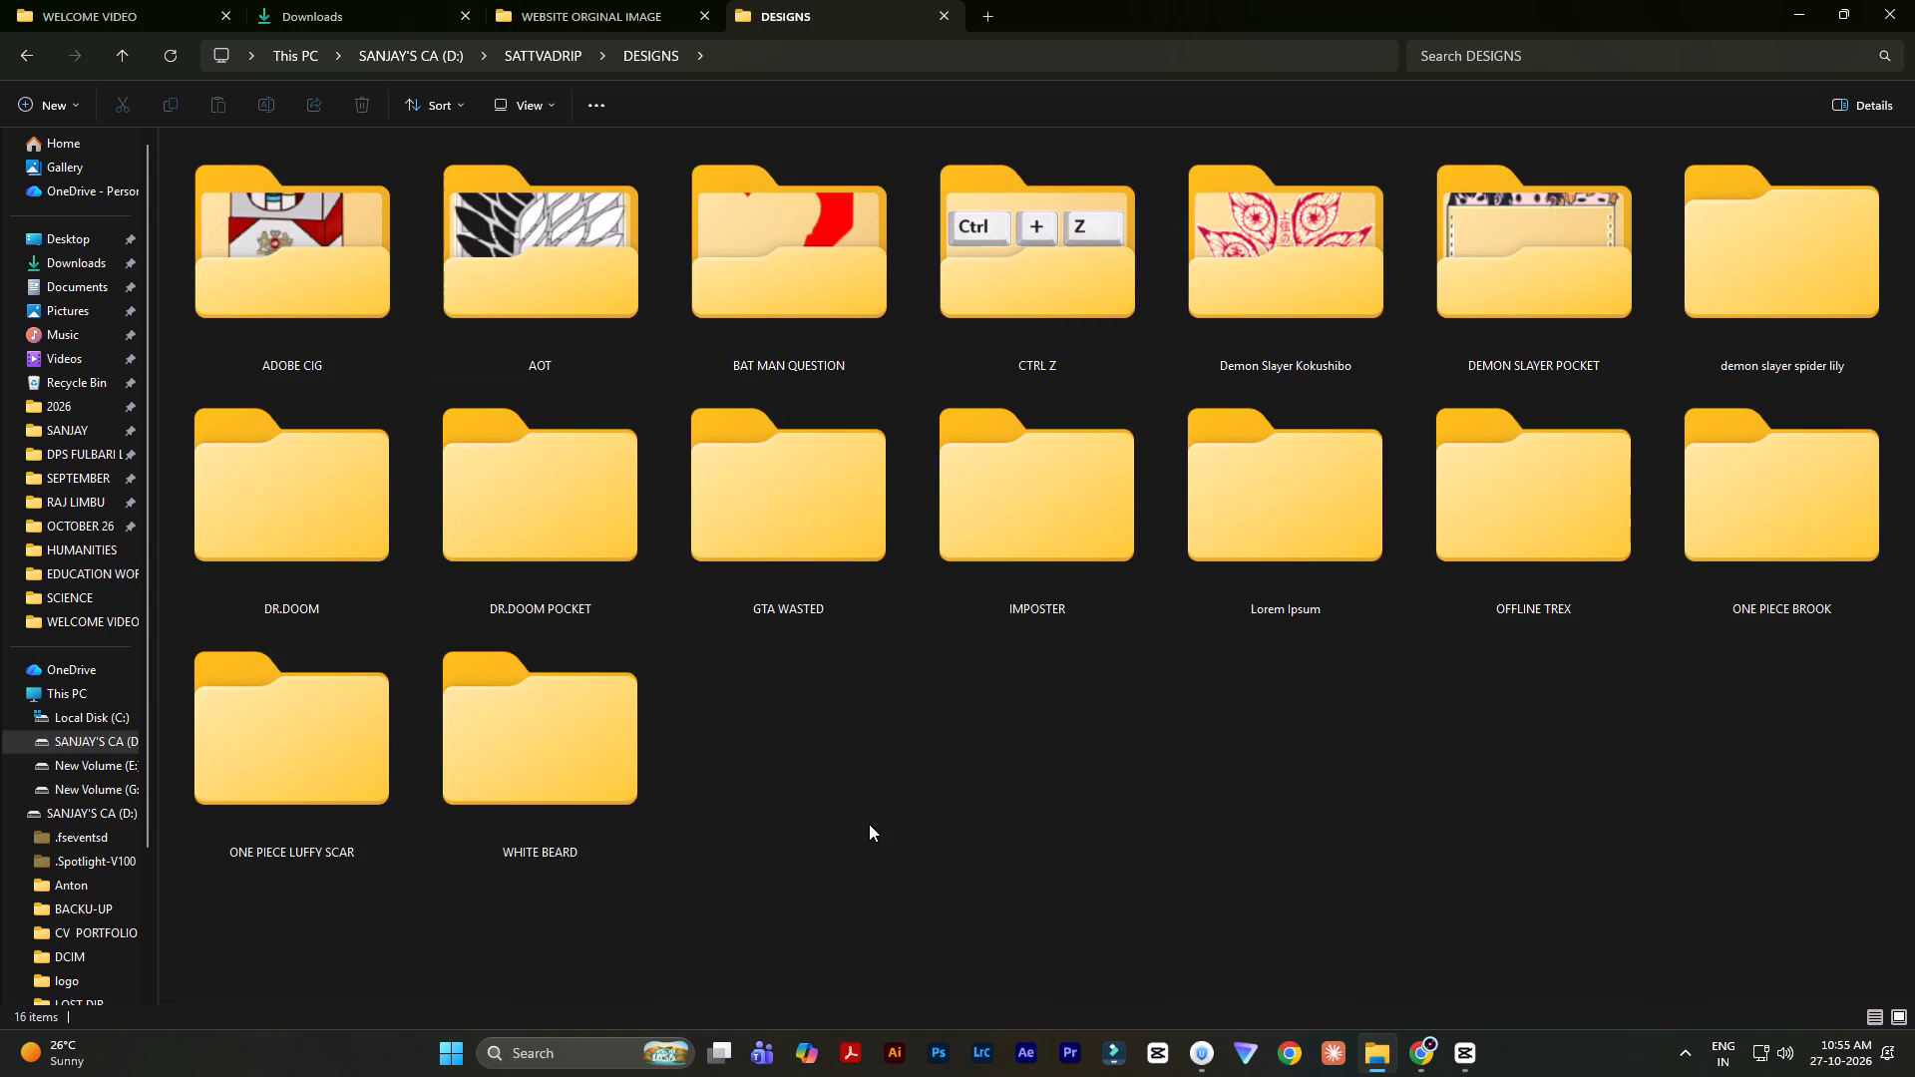
double_click(869, 824)
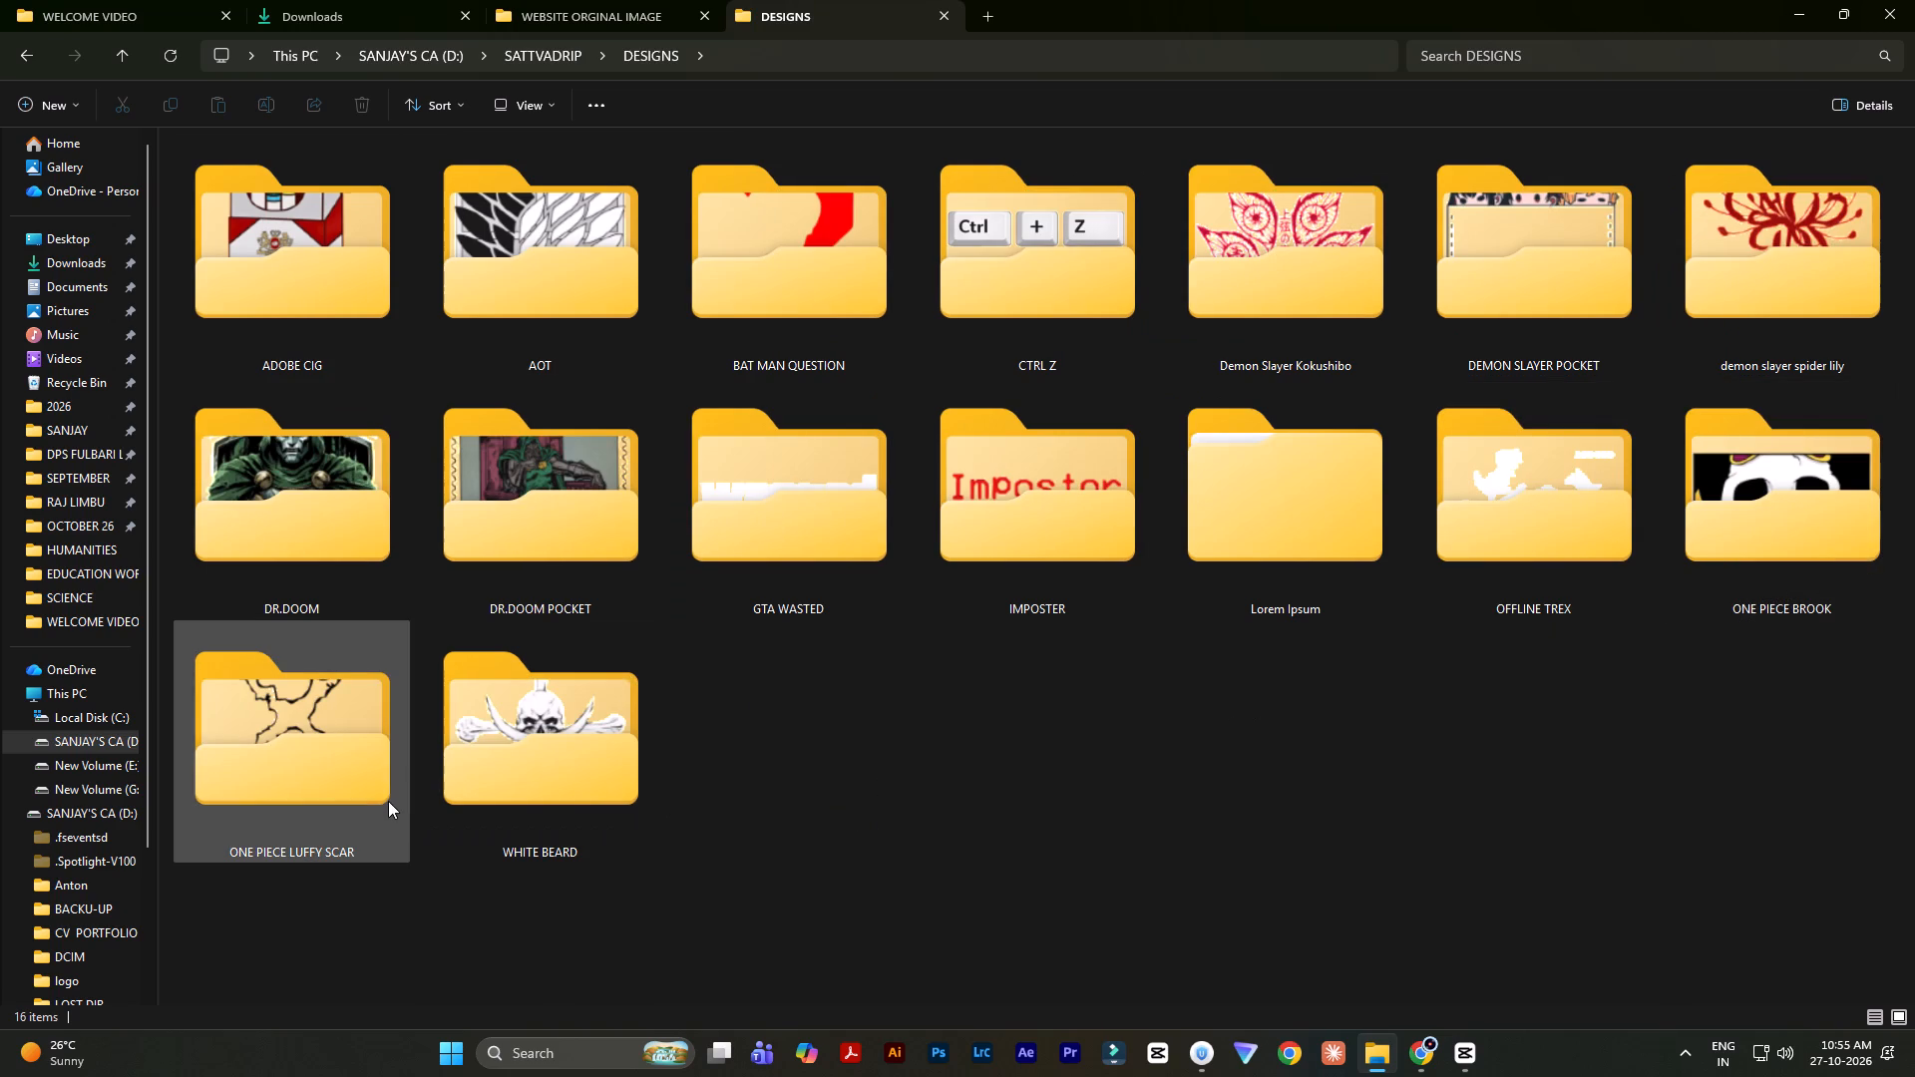
Open the WHITE BEARD design folder, view the SATTVADRIP image full screen, and close the viewer.
double_click(493, 758)
scroll(424, 351, "up", 2, "ctrl")
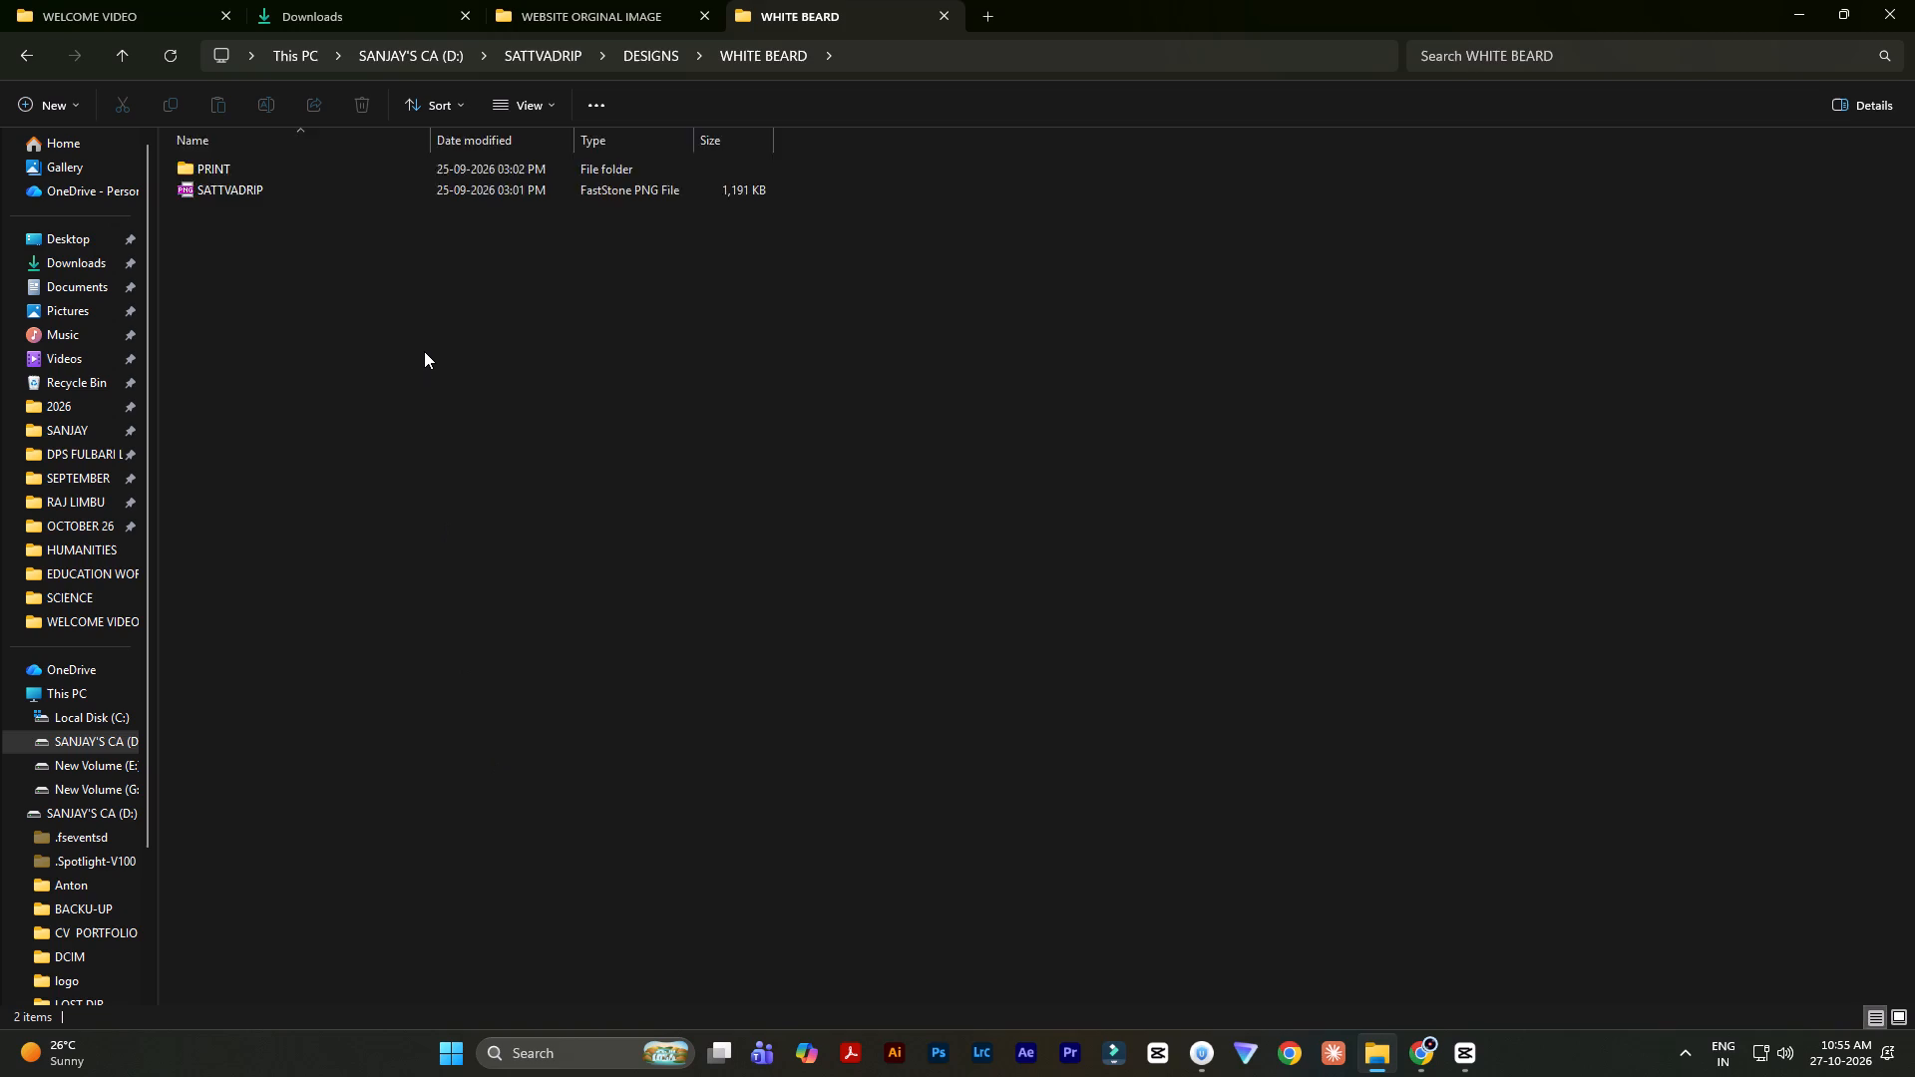
scroll(424, 351, "up", 20, "ctrl")
scroll(424, 351, "up", 20, "ctrl")
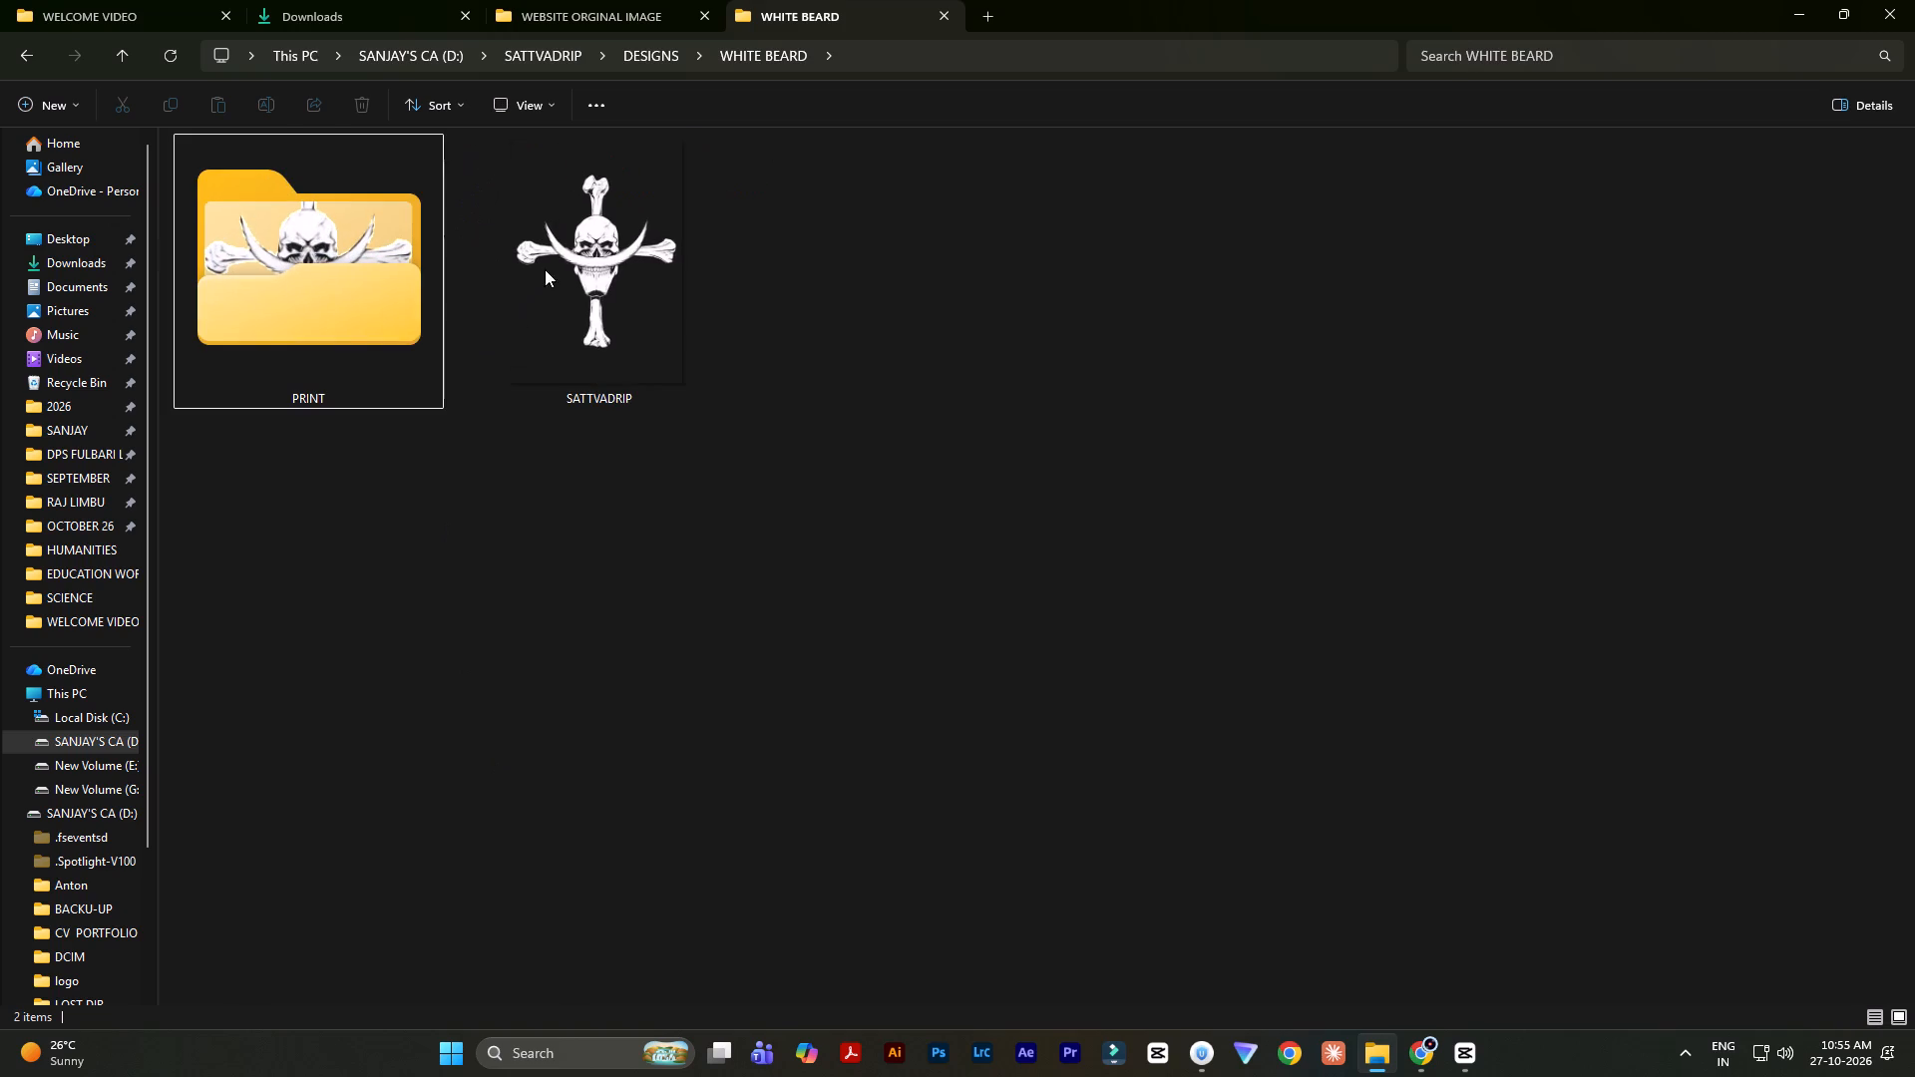
double_click(554, 256)
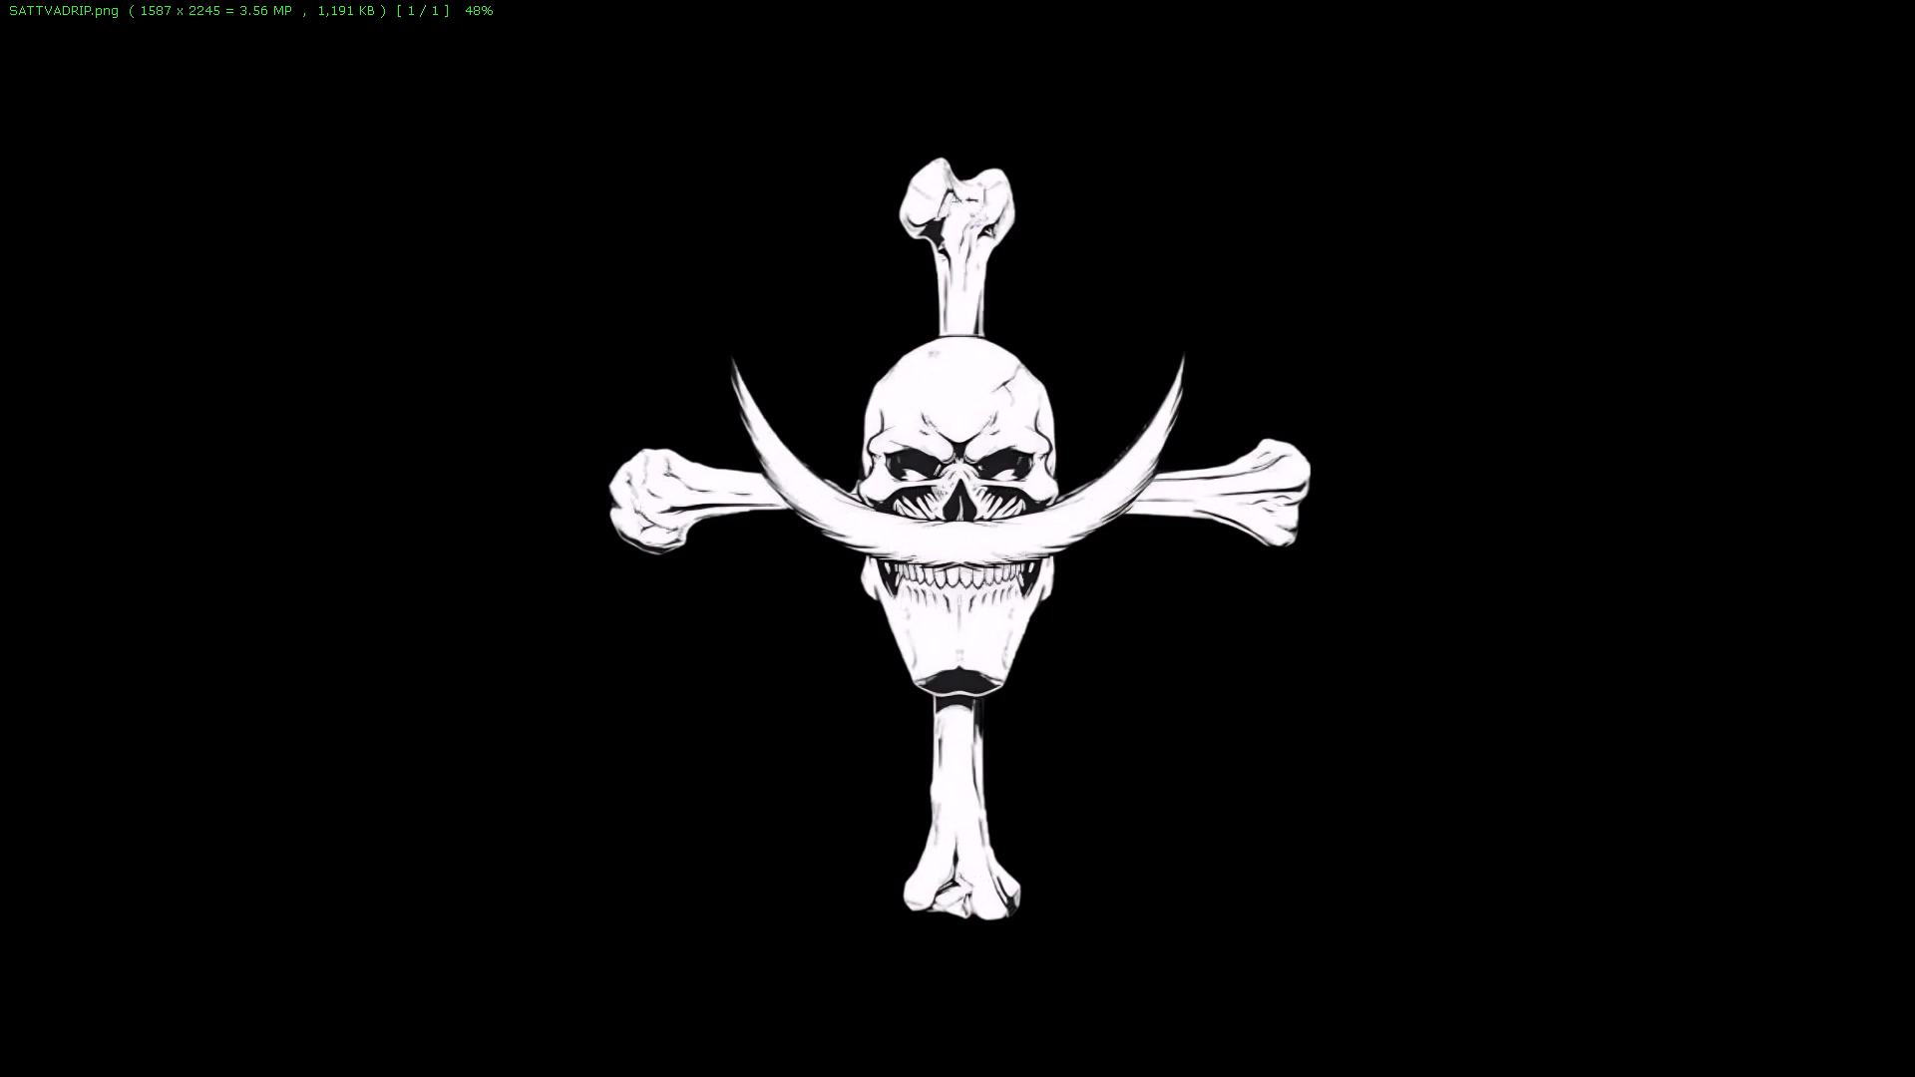
key("Escape")
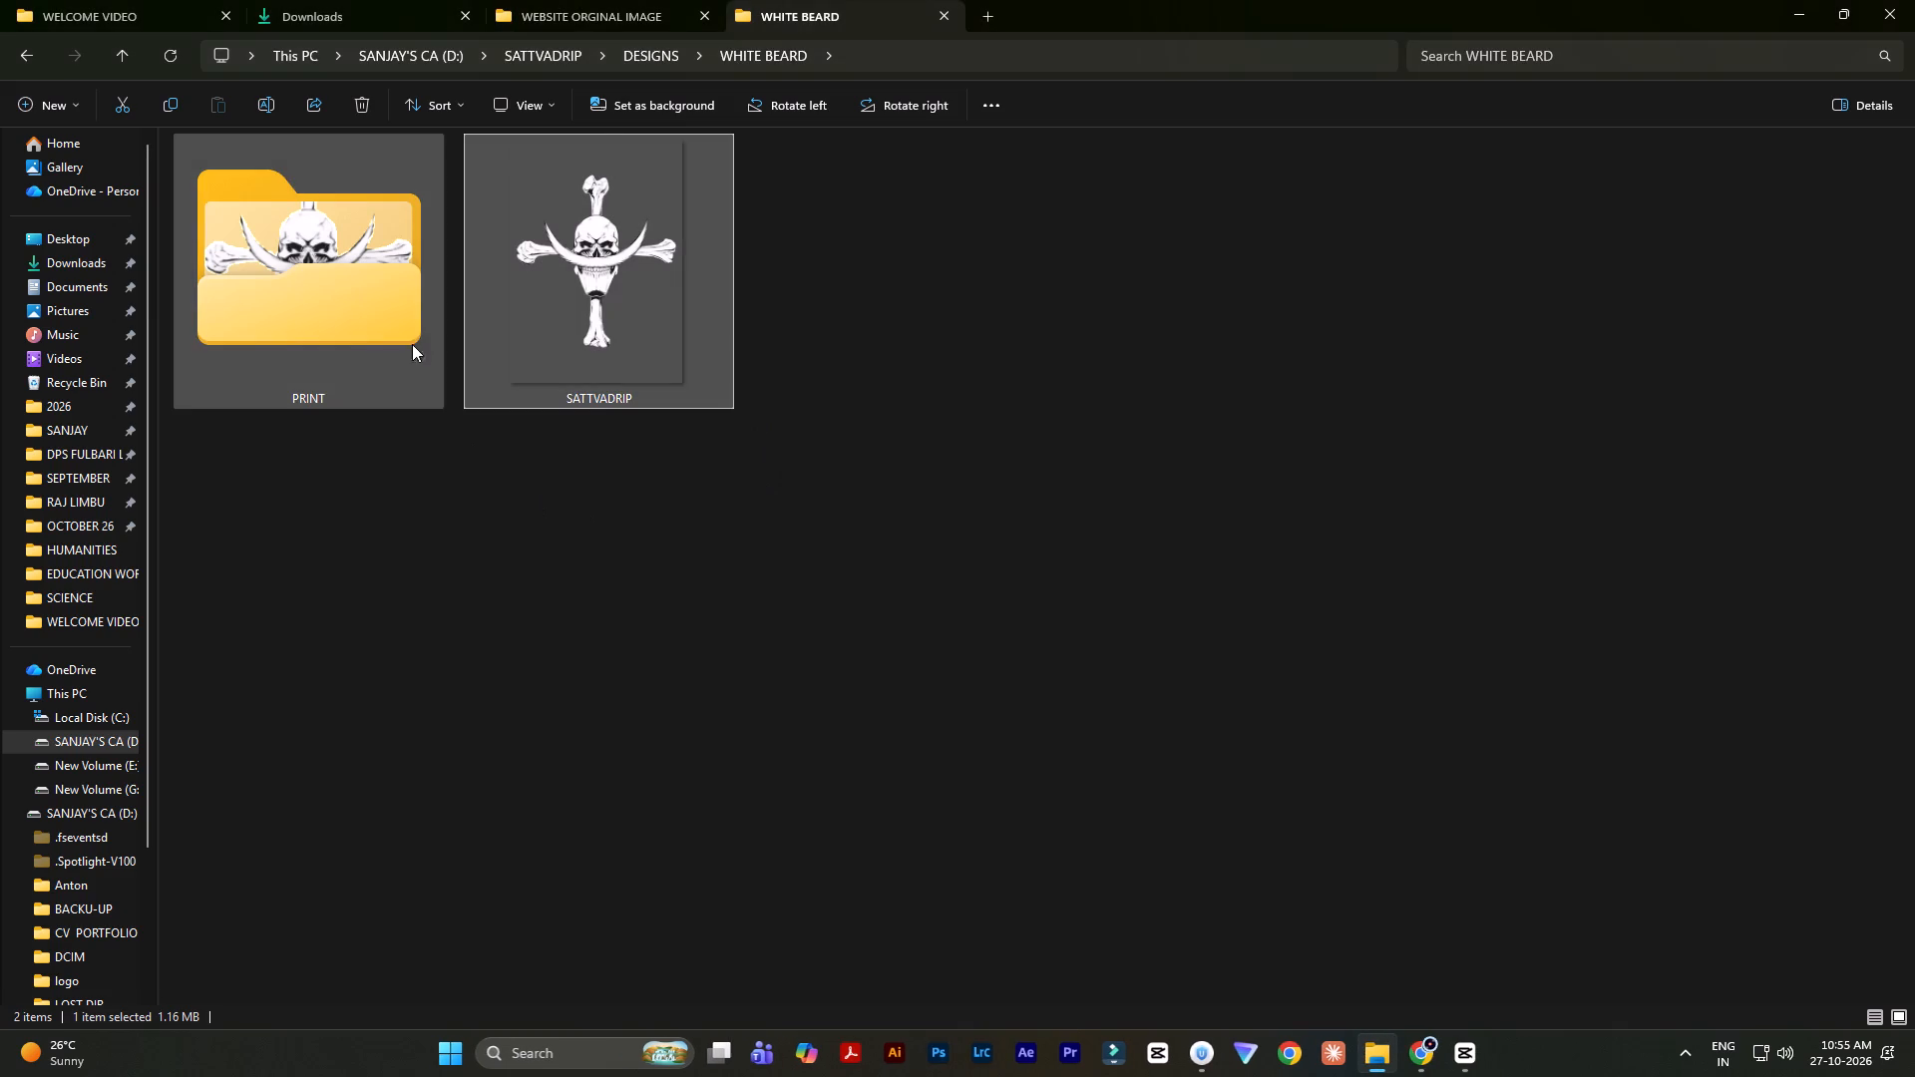
Open the PRINT subfolder and examine the WHITEBEARD skull artwork at 100% zoom, from the skull down to the jaw, and close the viewer.
double_click(350, 265)
scroll(308, 217, "up", 19, "ctrl")
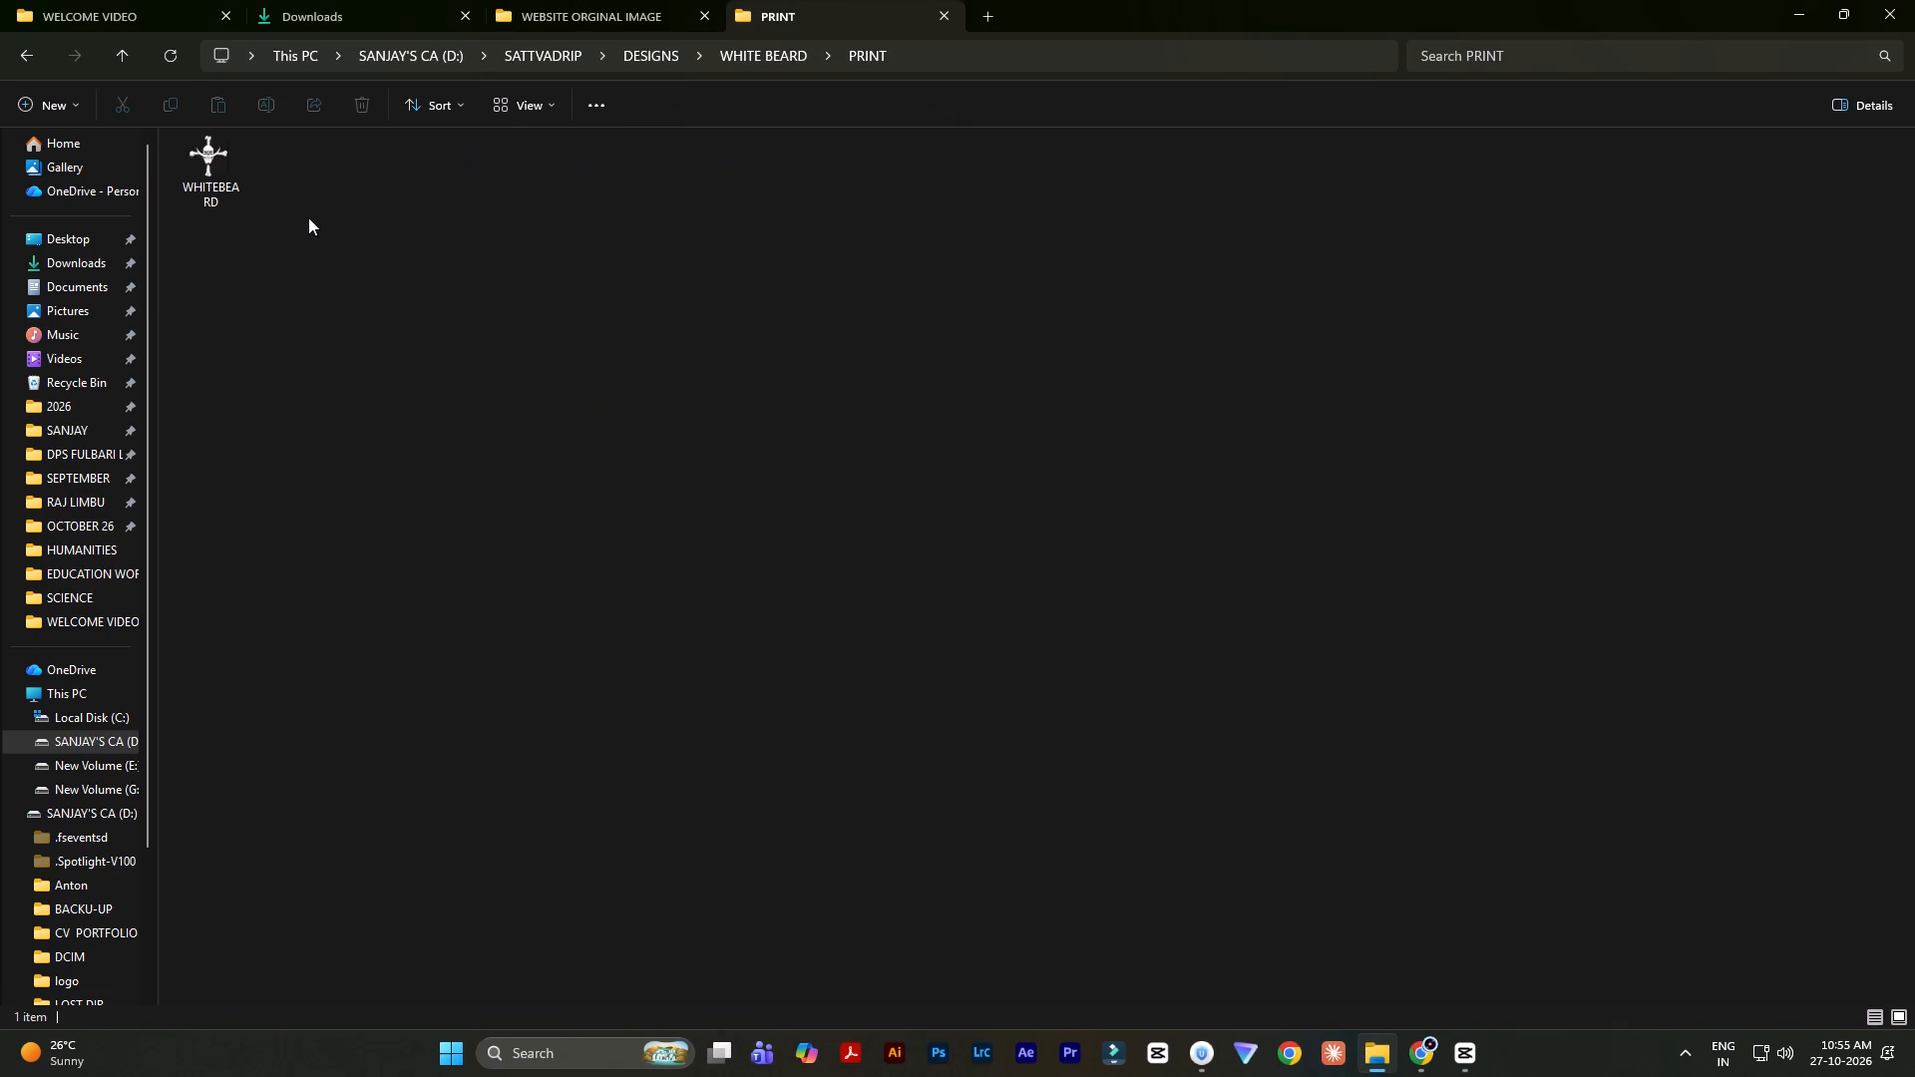
scroll(308, 217, "up", 20, "ctrl")
scroll(308, 217, "up", 6, "ctrl")
double_click(317, 255)
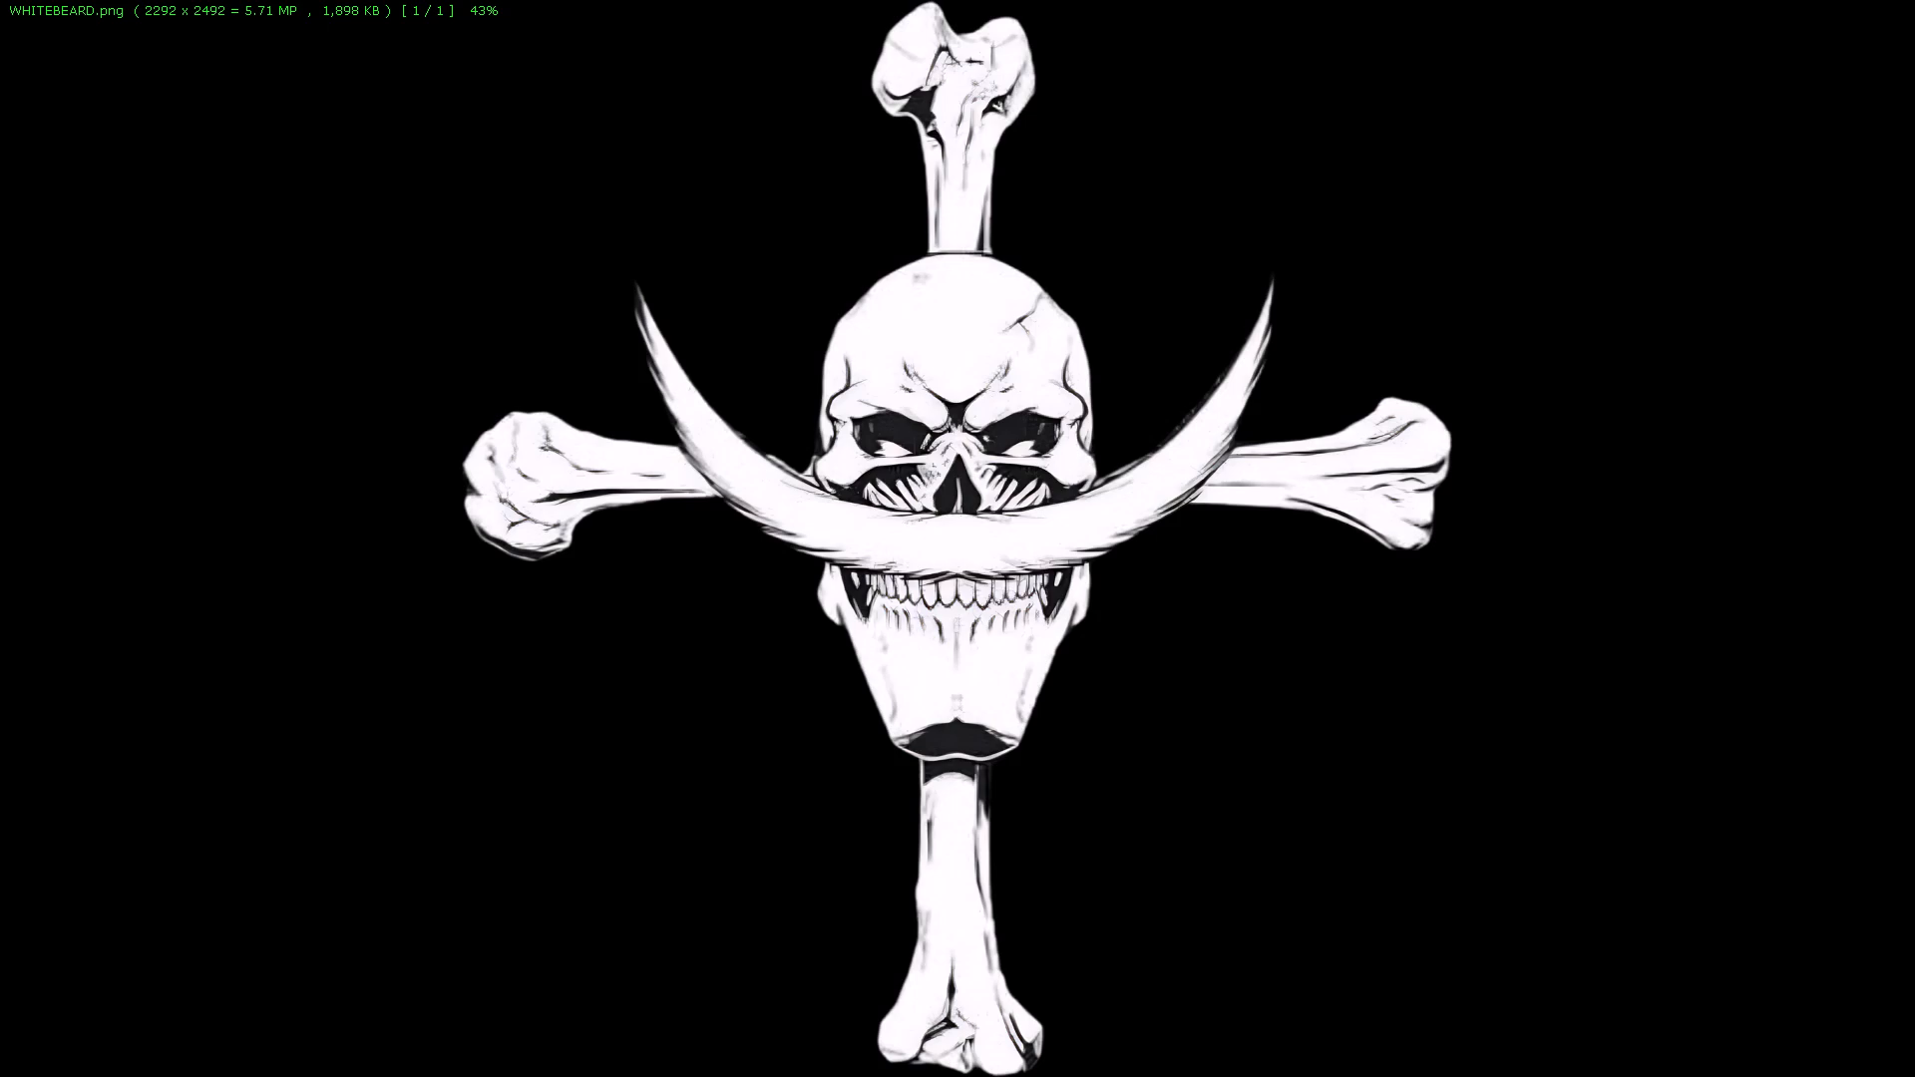
scroll(487, 491, "up", 6)
scroll(503, 469, "down", 5)
left_click(518, 440)
left_click_drag(1085, 642, 1083, 336)
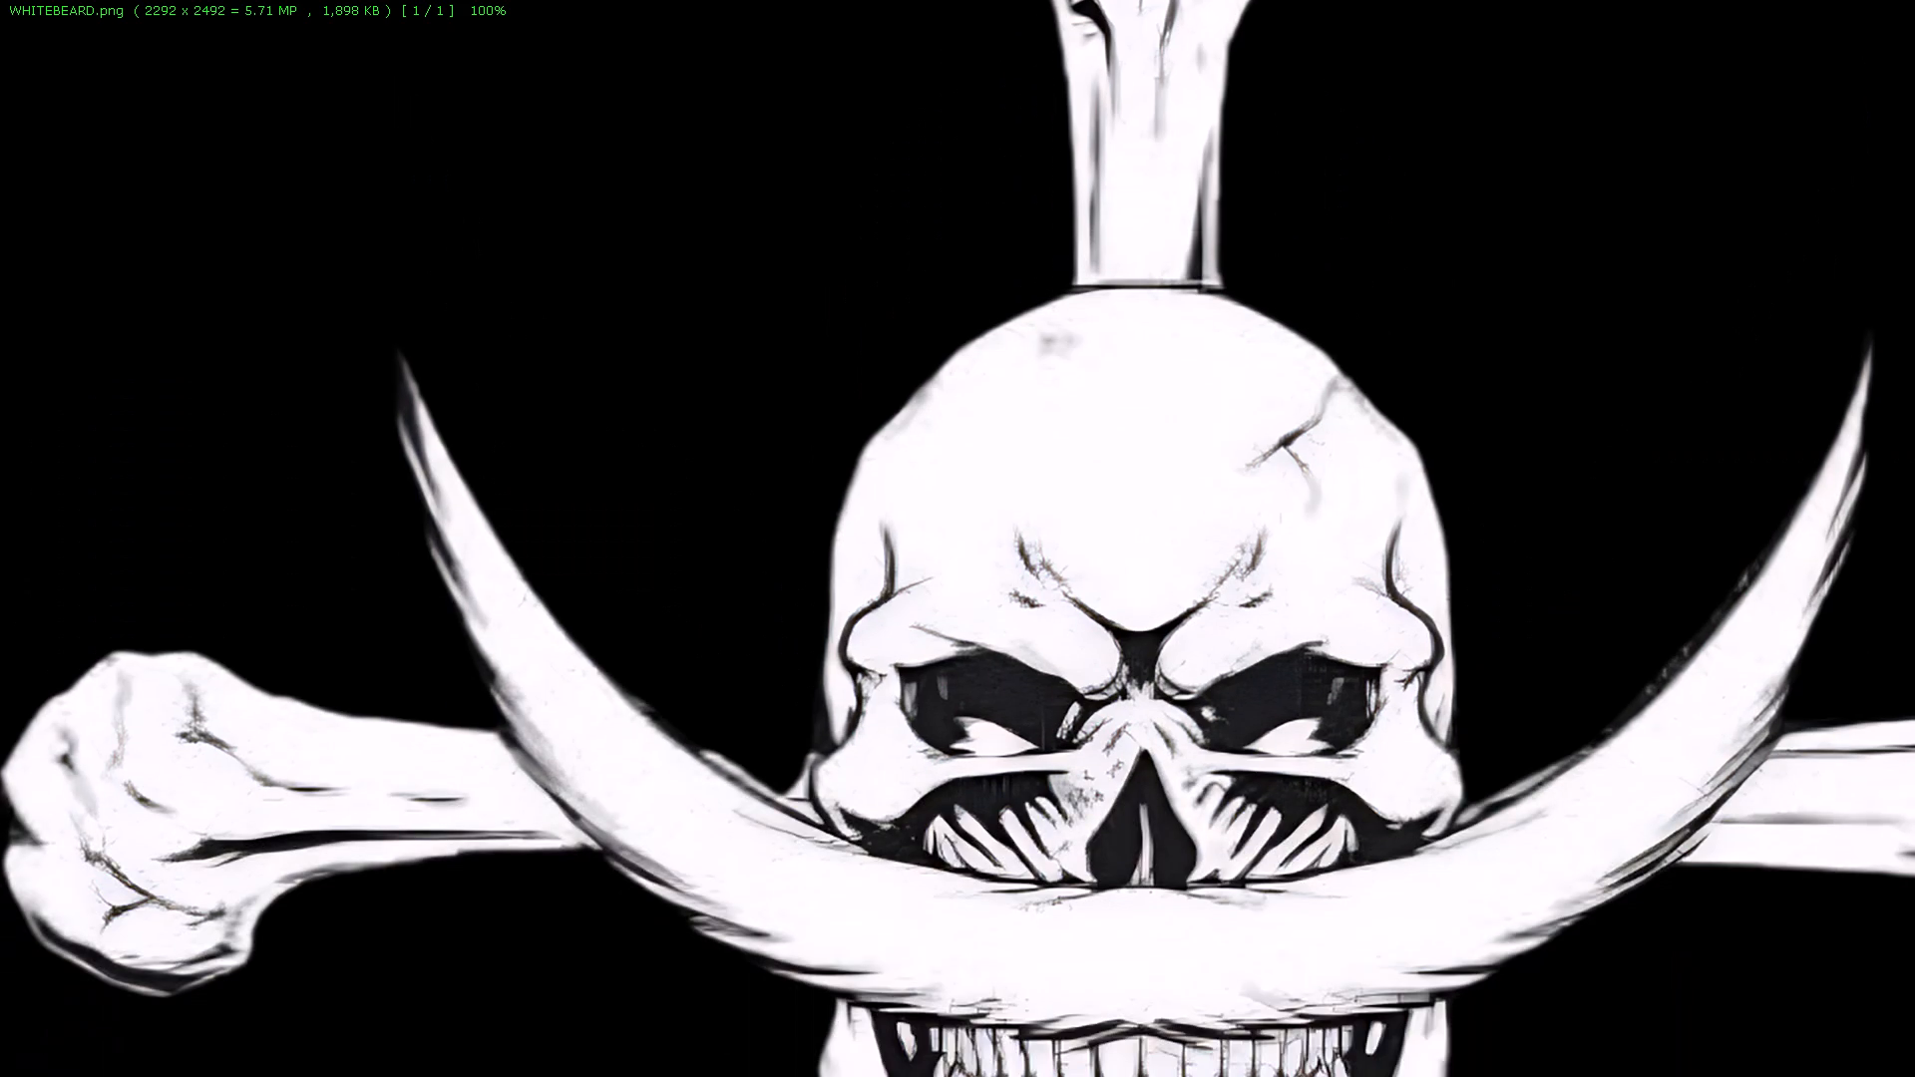
left_click_drag(1083, 336, 1083, 334)
left_click_drag(859, 689, 1032, 371)
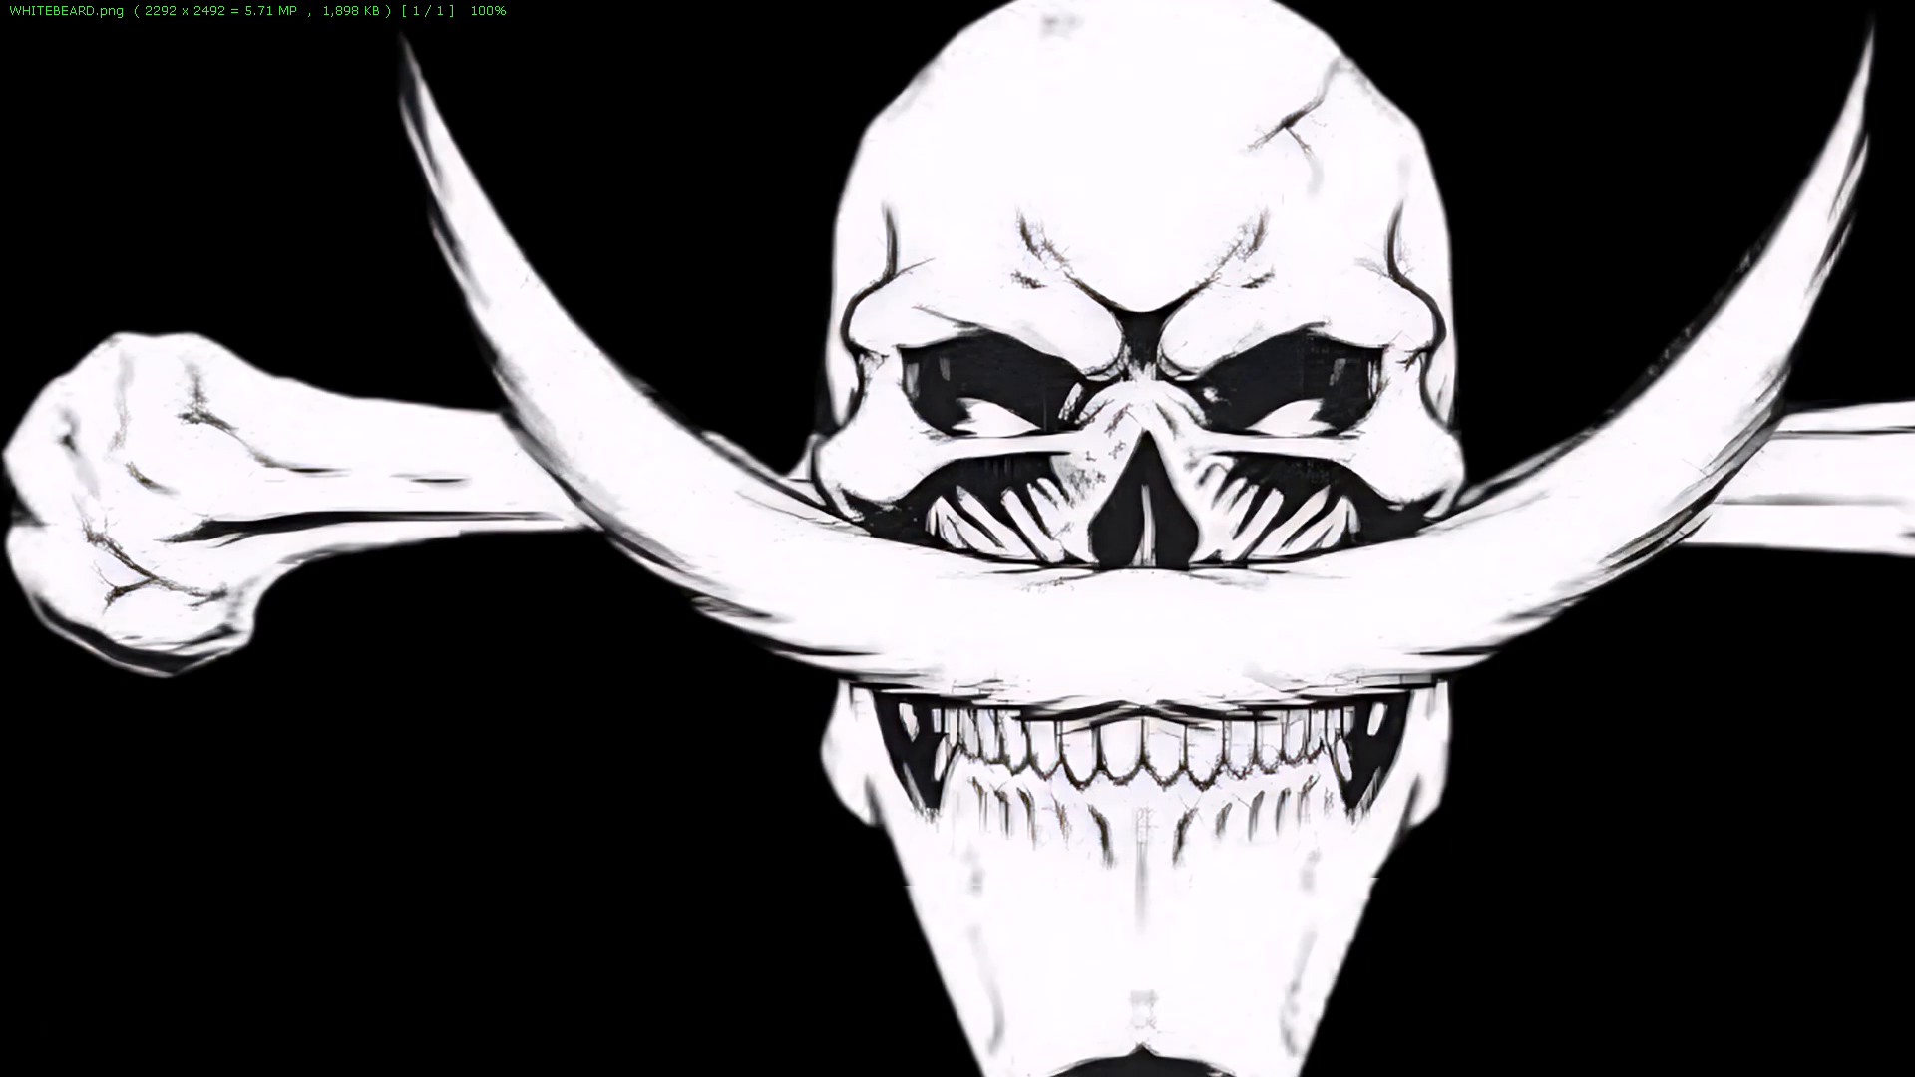
left_click_drag(171, 552, 217, 494)
left_click_drag(1223, 773, 1225, 646)
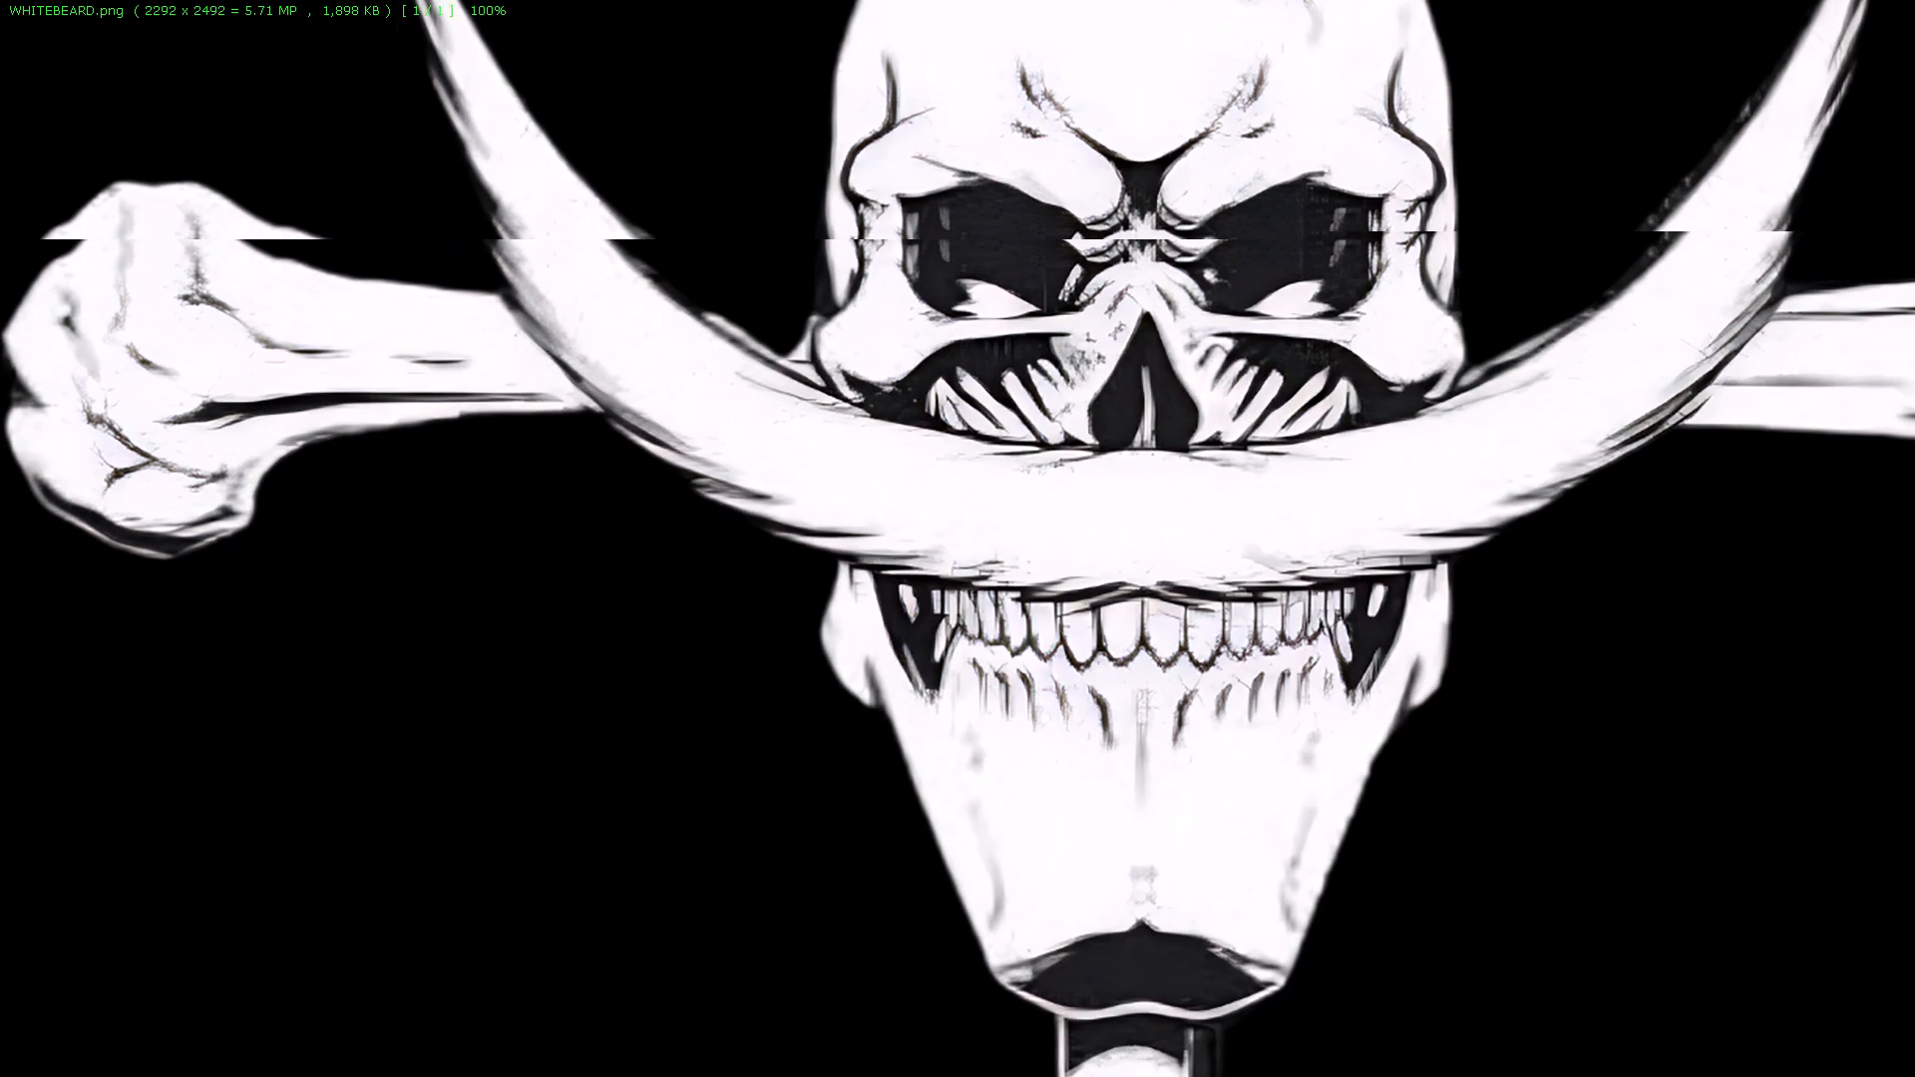
left_click_drag(1225, 646, 1228, 514)
left_click_drag(1199, 676, 1244, 121)
left_click_drag(1183, 589, 1182, 416)
left_click(1184, 409)
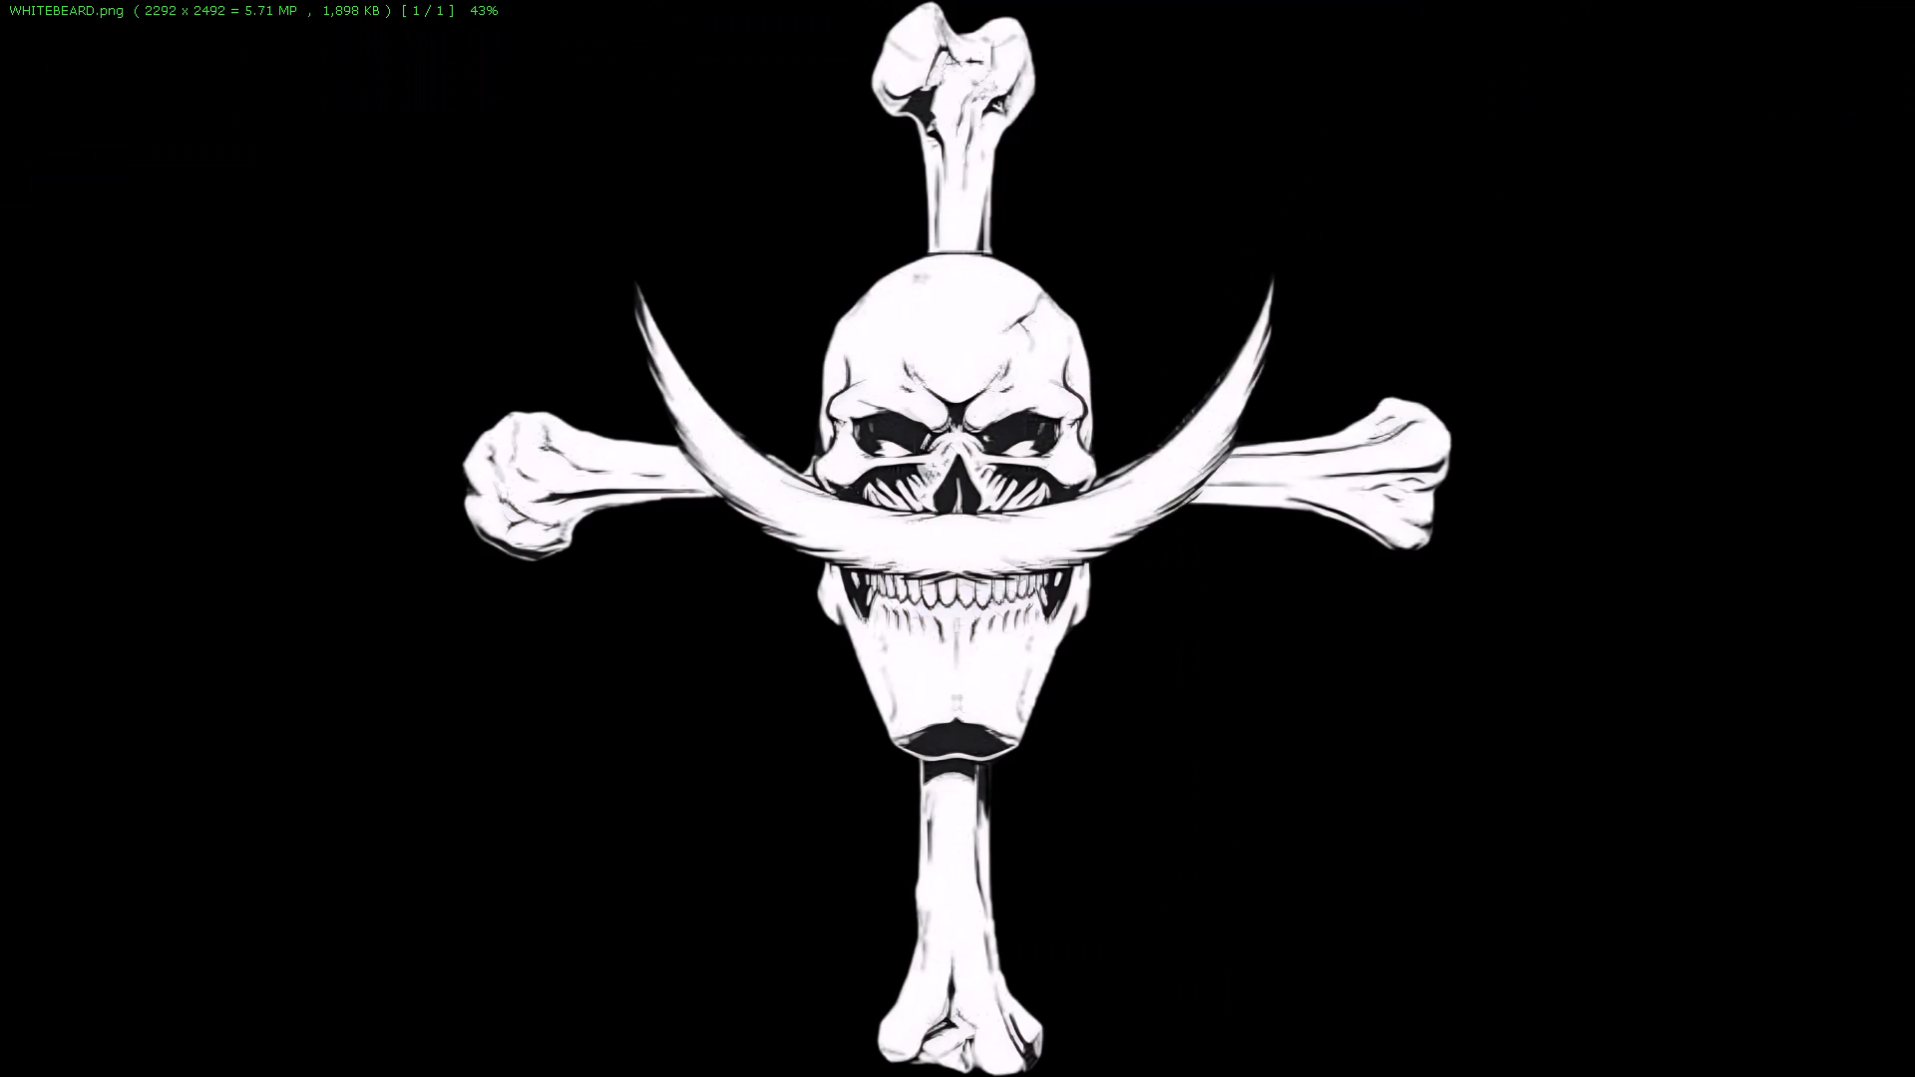
key("Escape")
double_click(549, 572)
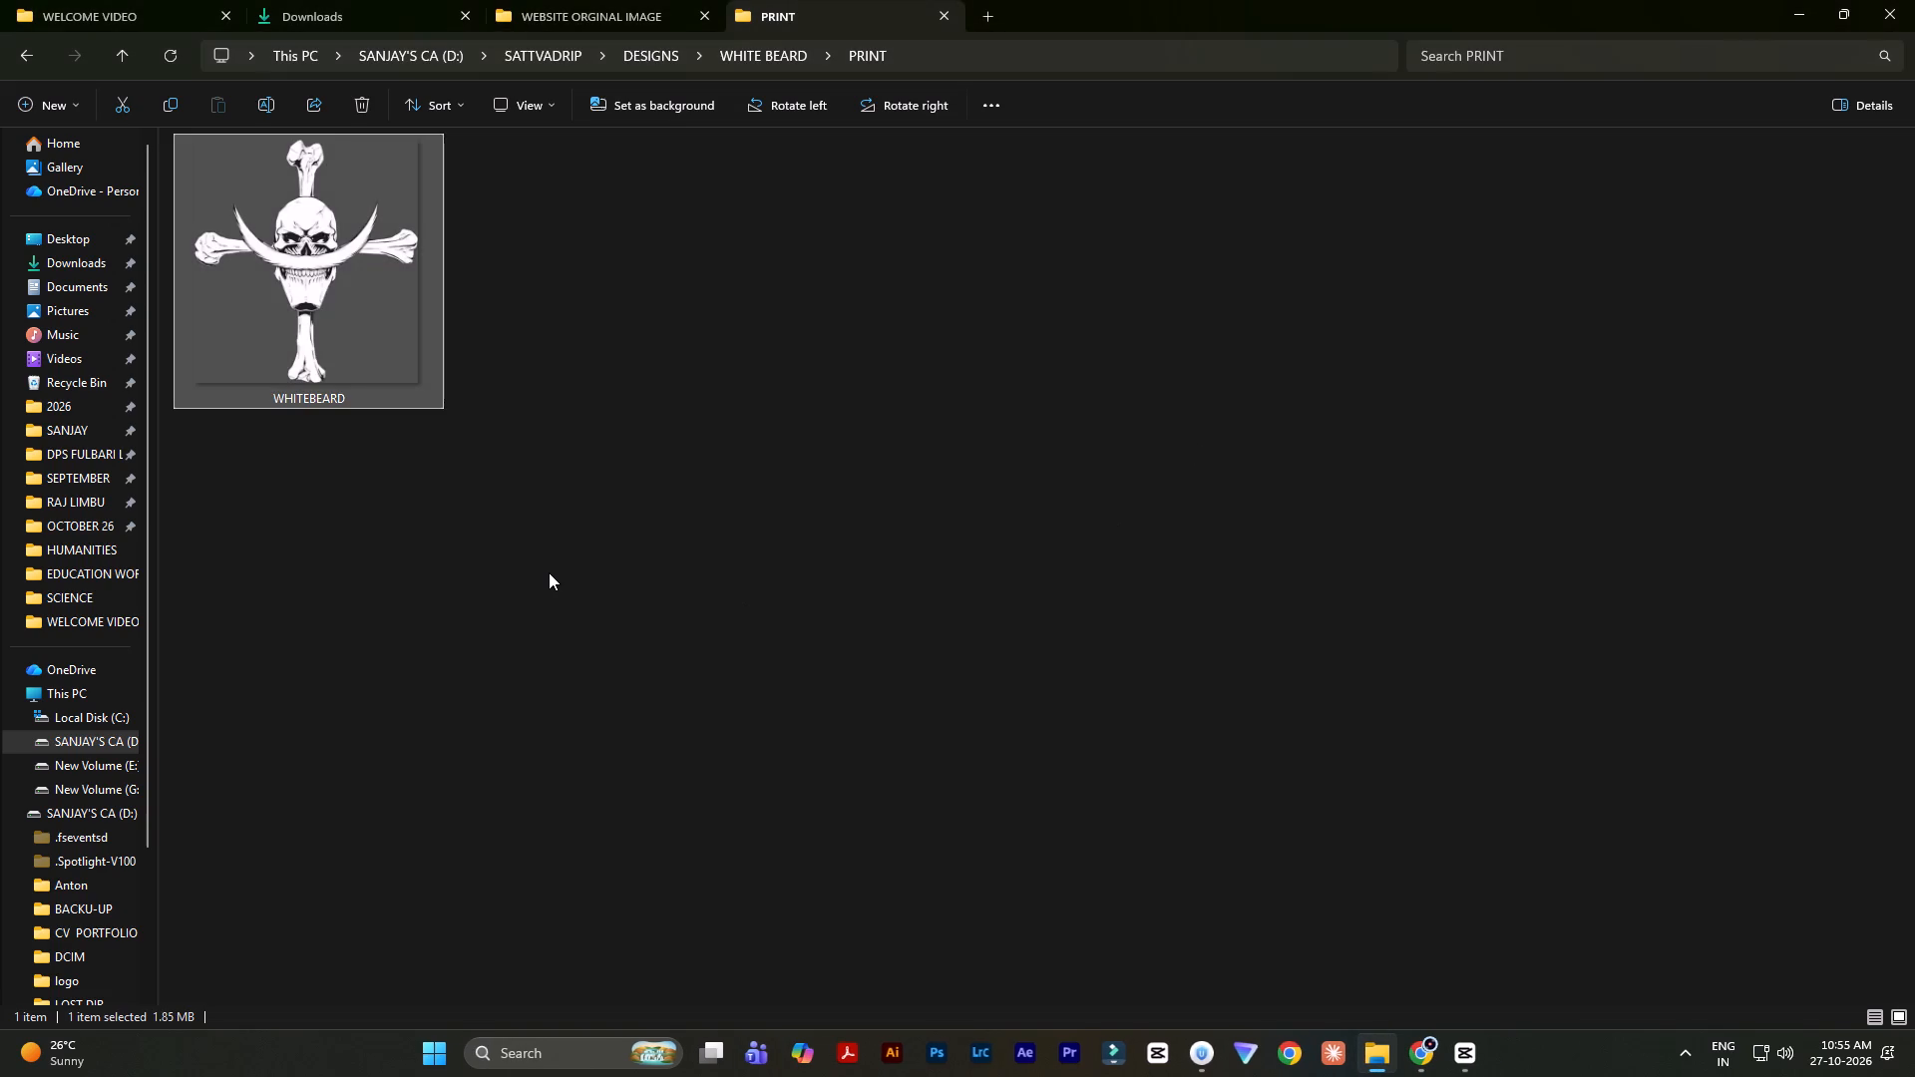
Go back up to SATTVADRIP, check its PSD FILES folder, and return to the root of the memory card.
double_click(121, 64)
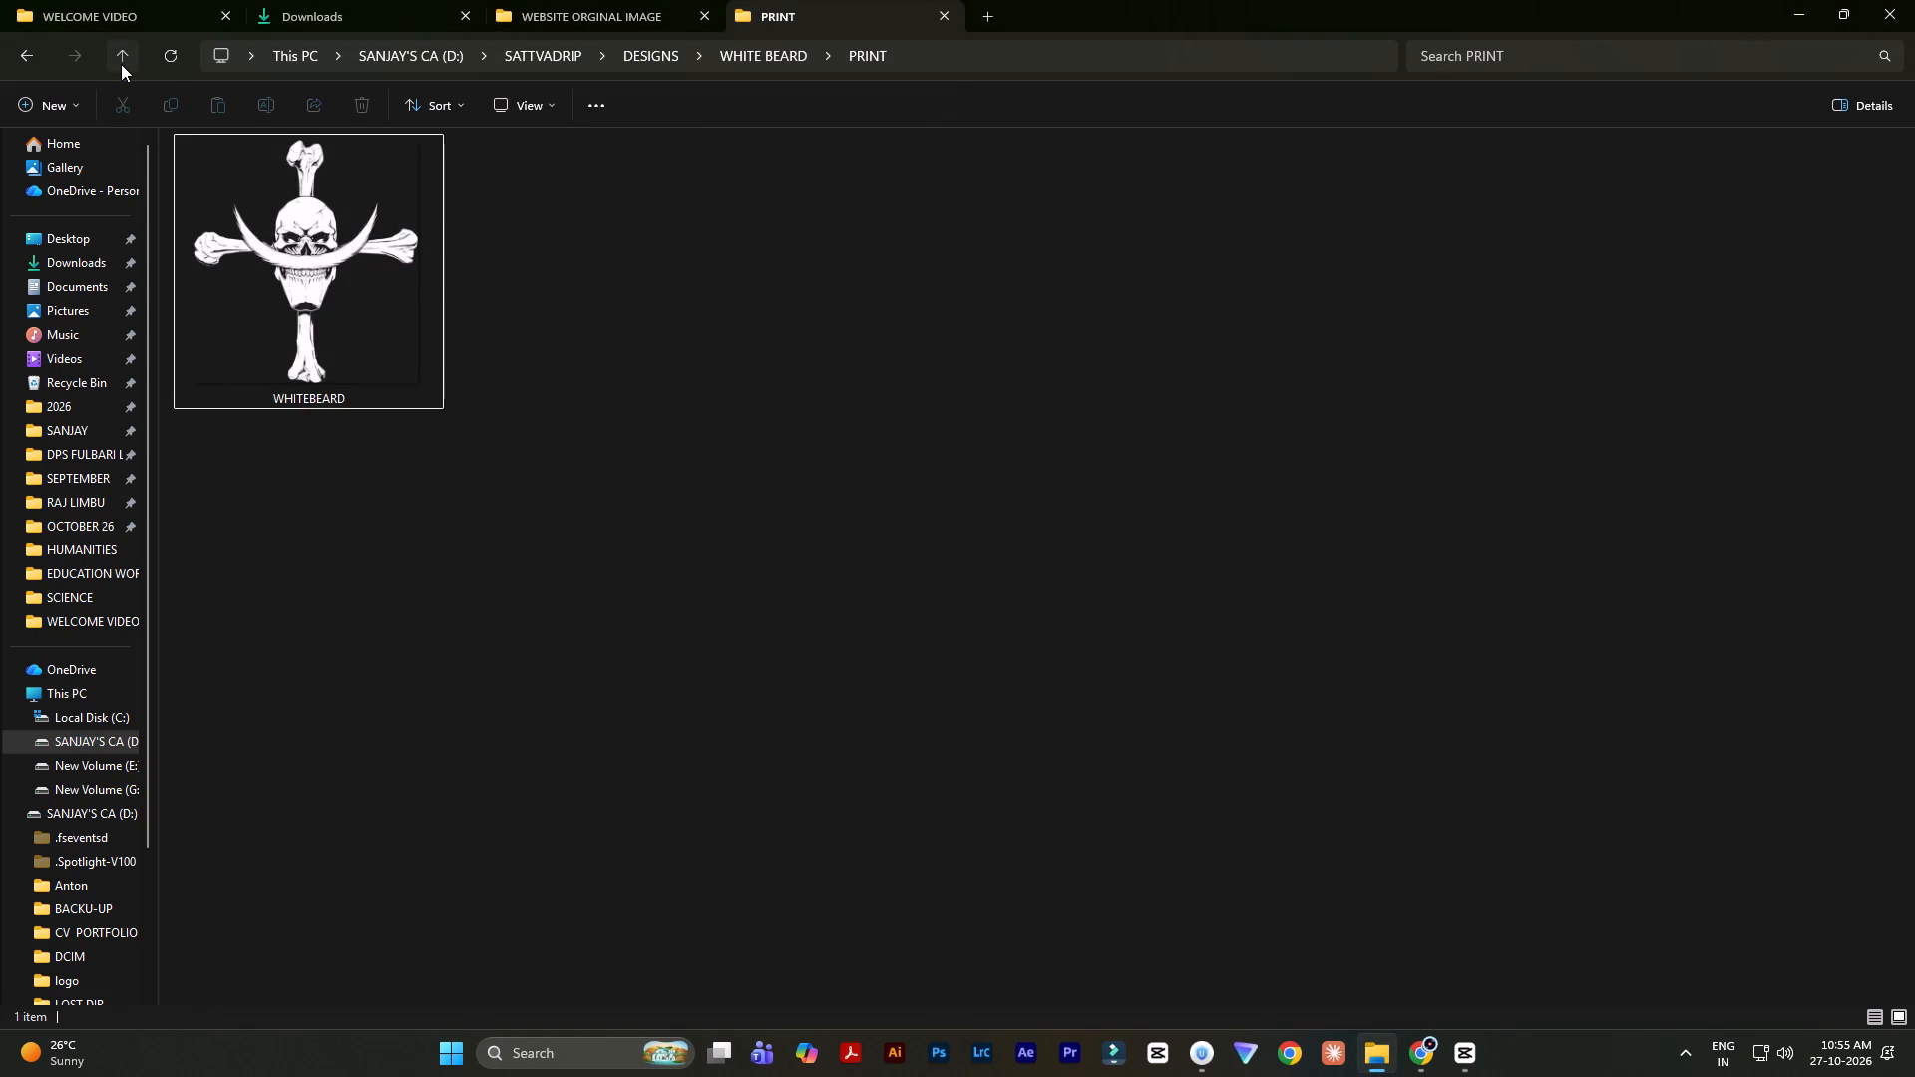
left_click(121, 64)
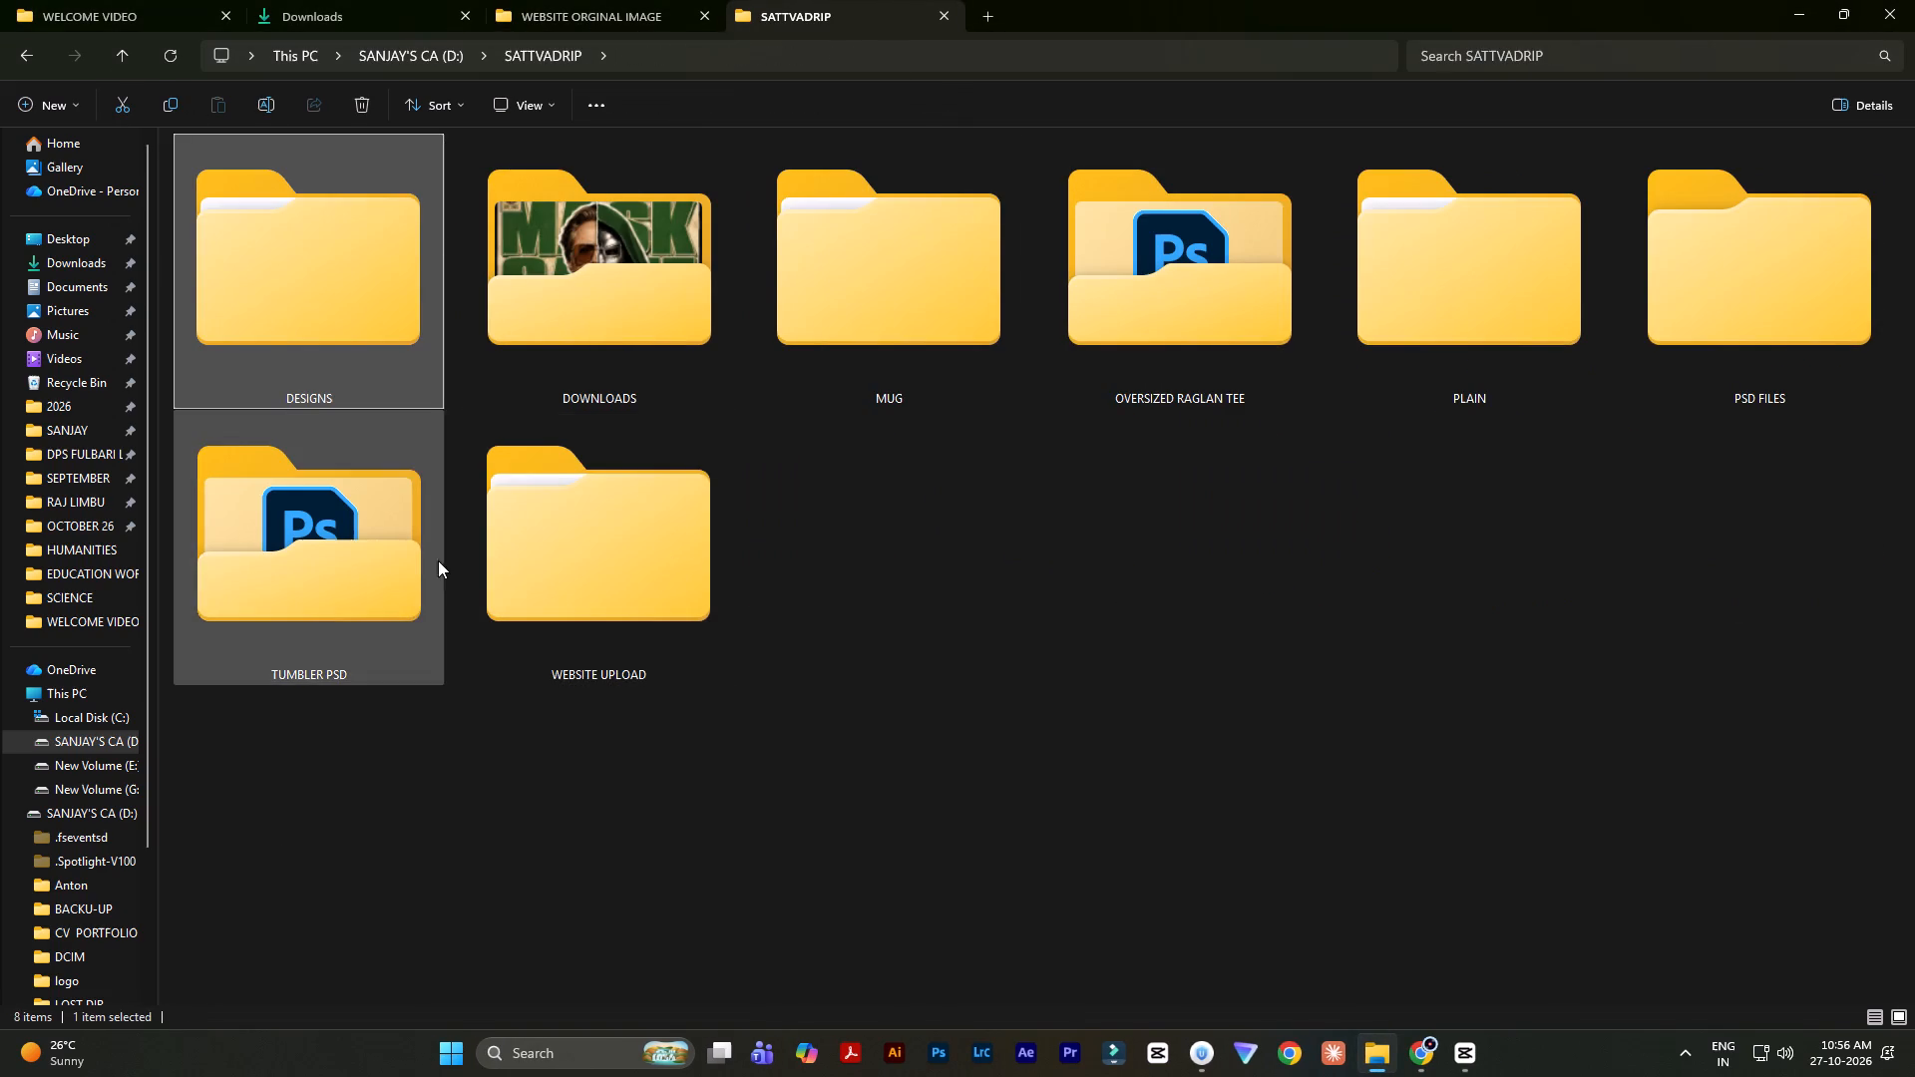
double_click(1782, 283)
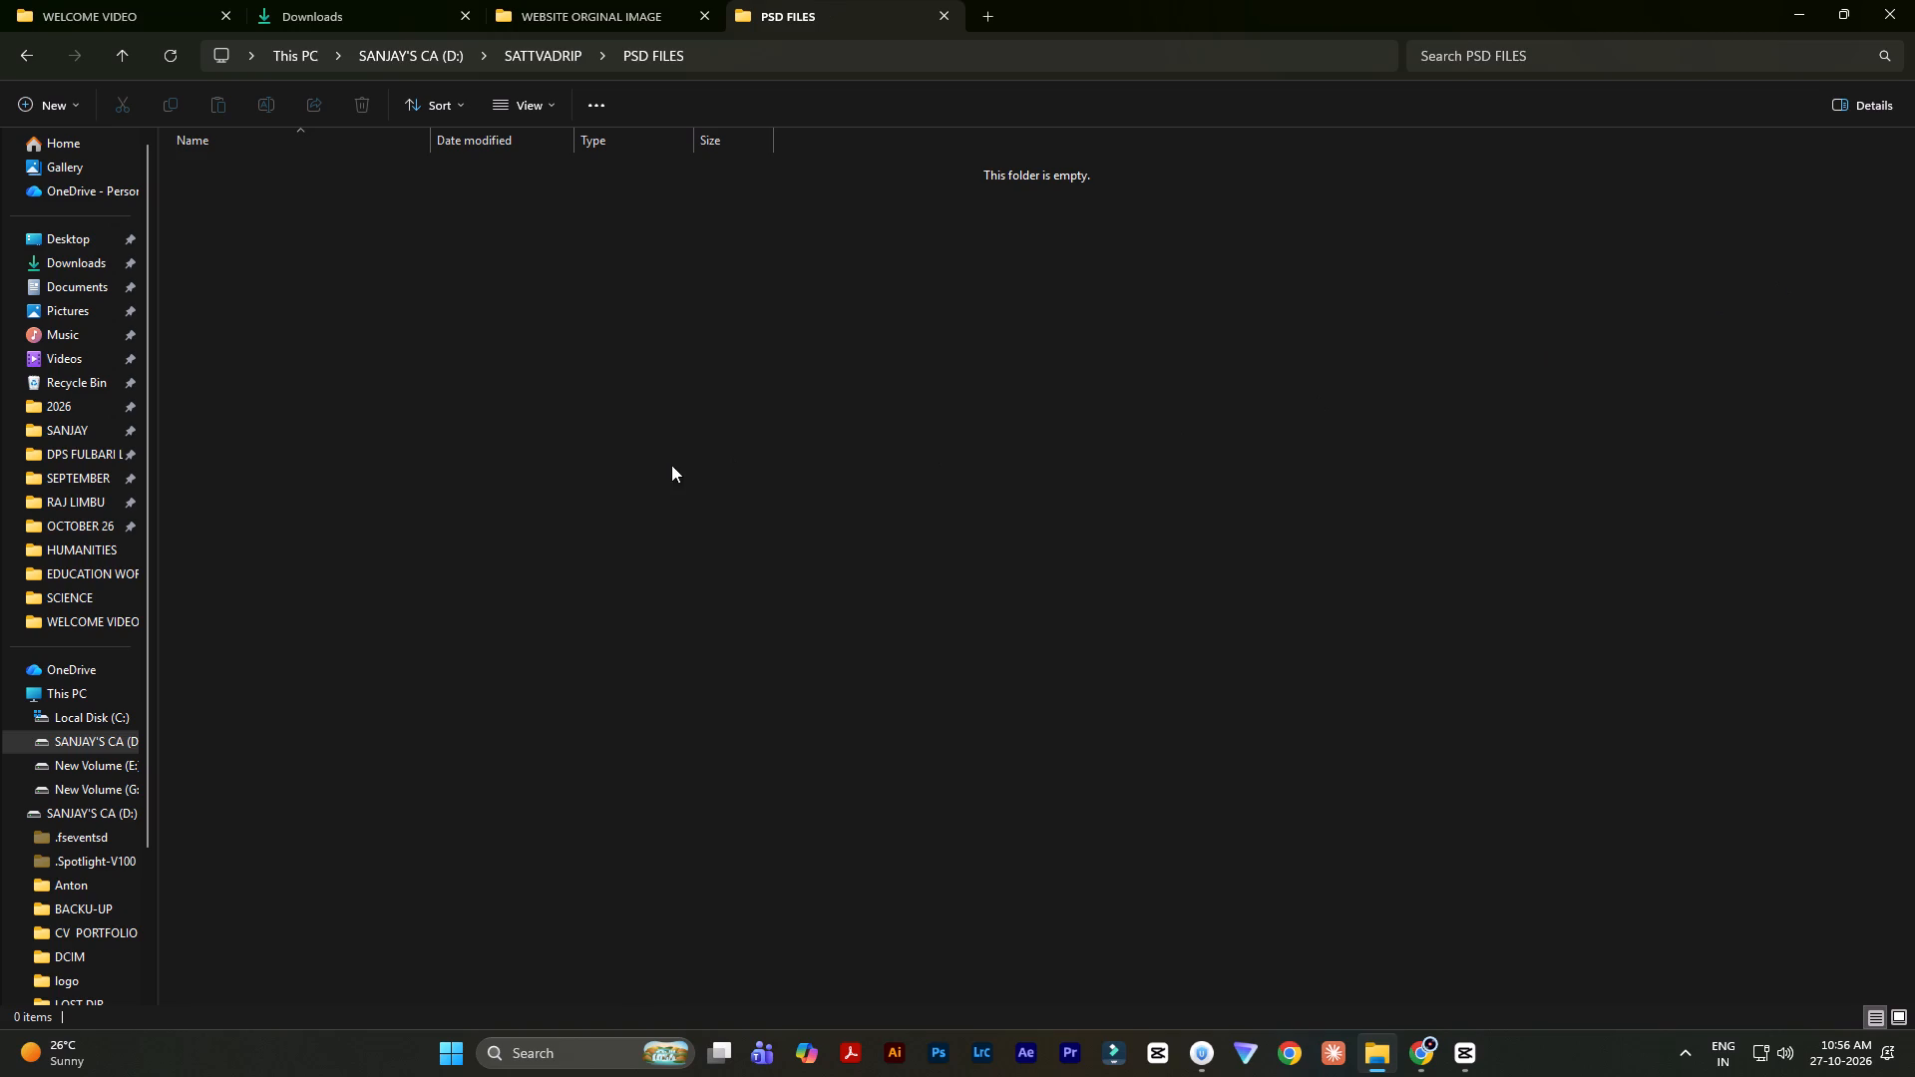
left_click(118, 59)
triple_click(883, 612)
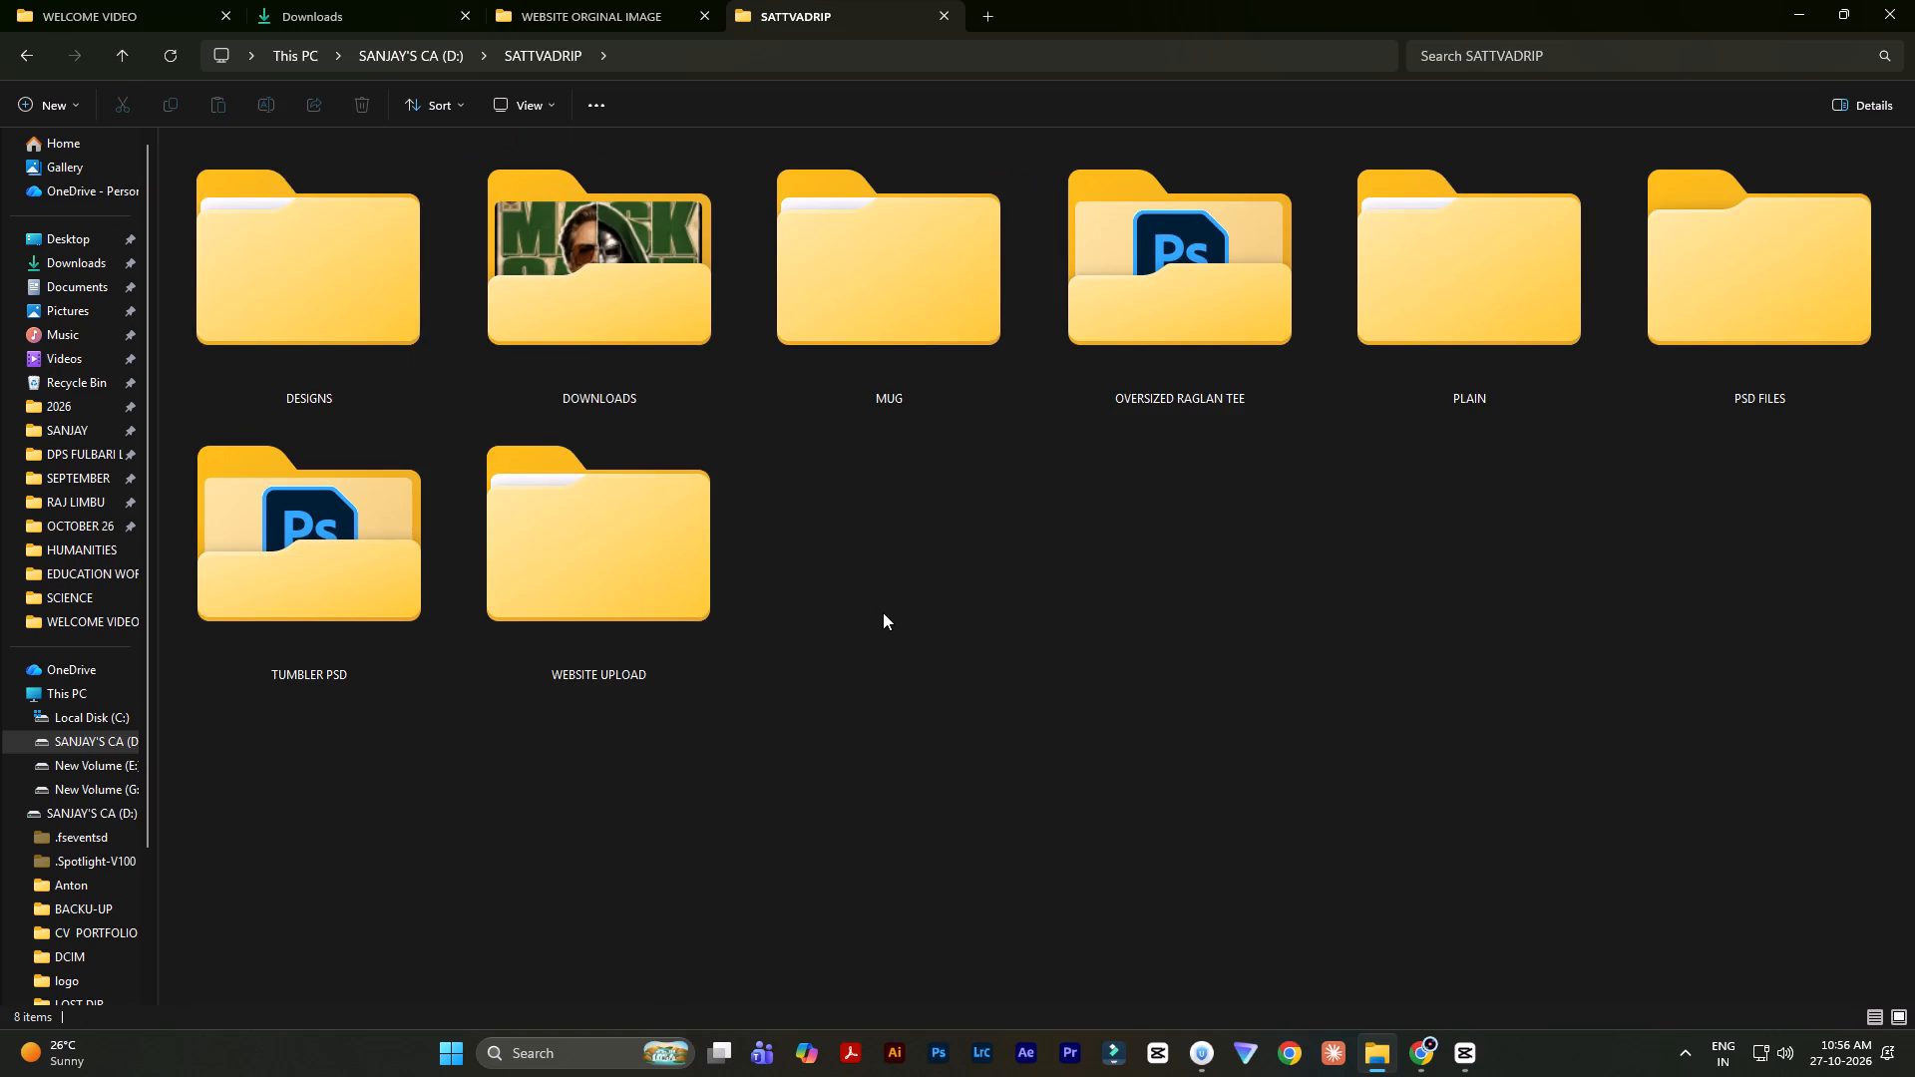
left_click(133, 61)
double_click(1164, 560)
left_click(118, 53)
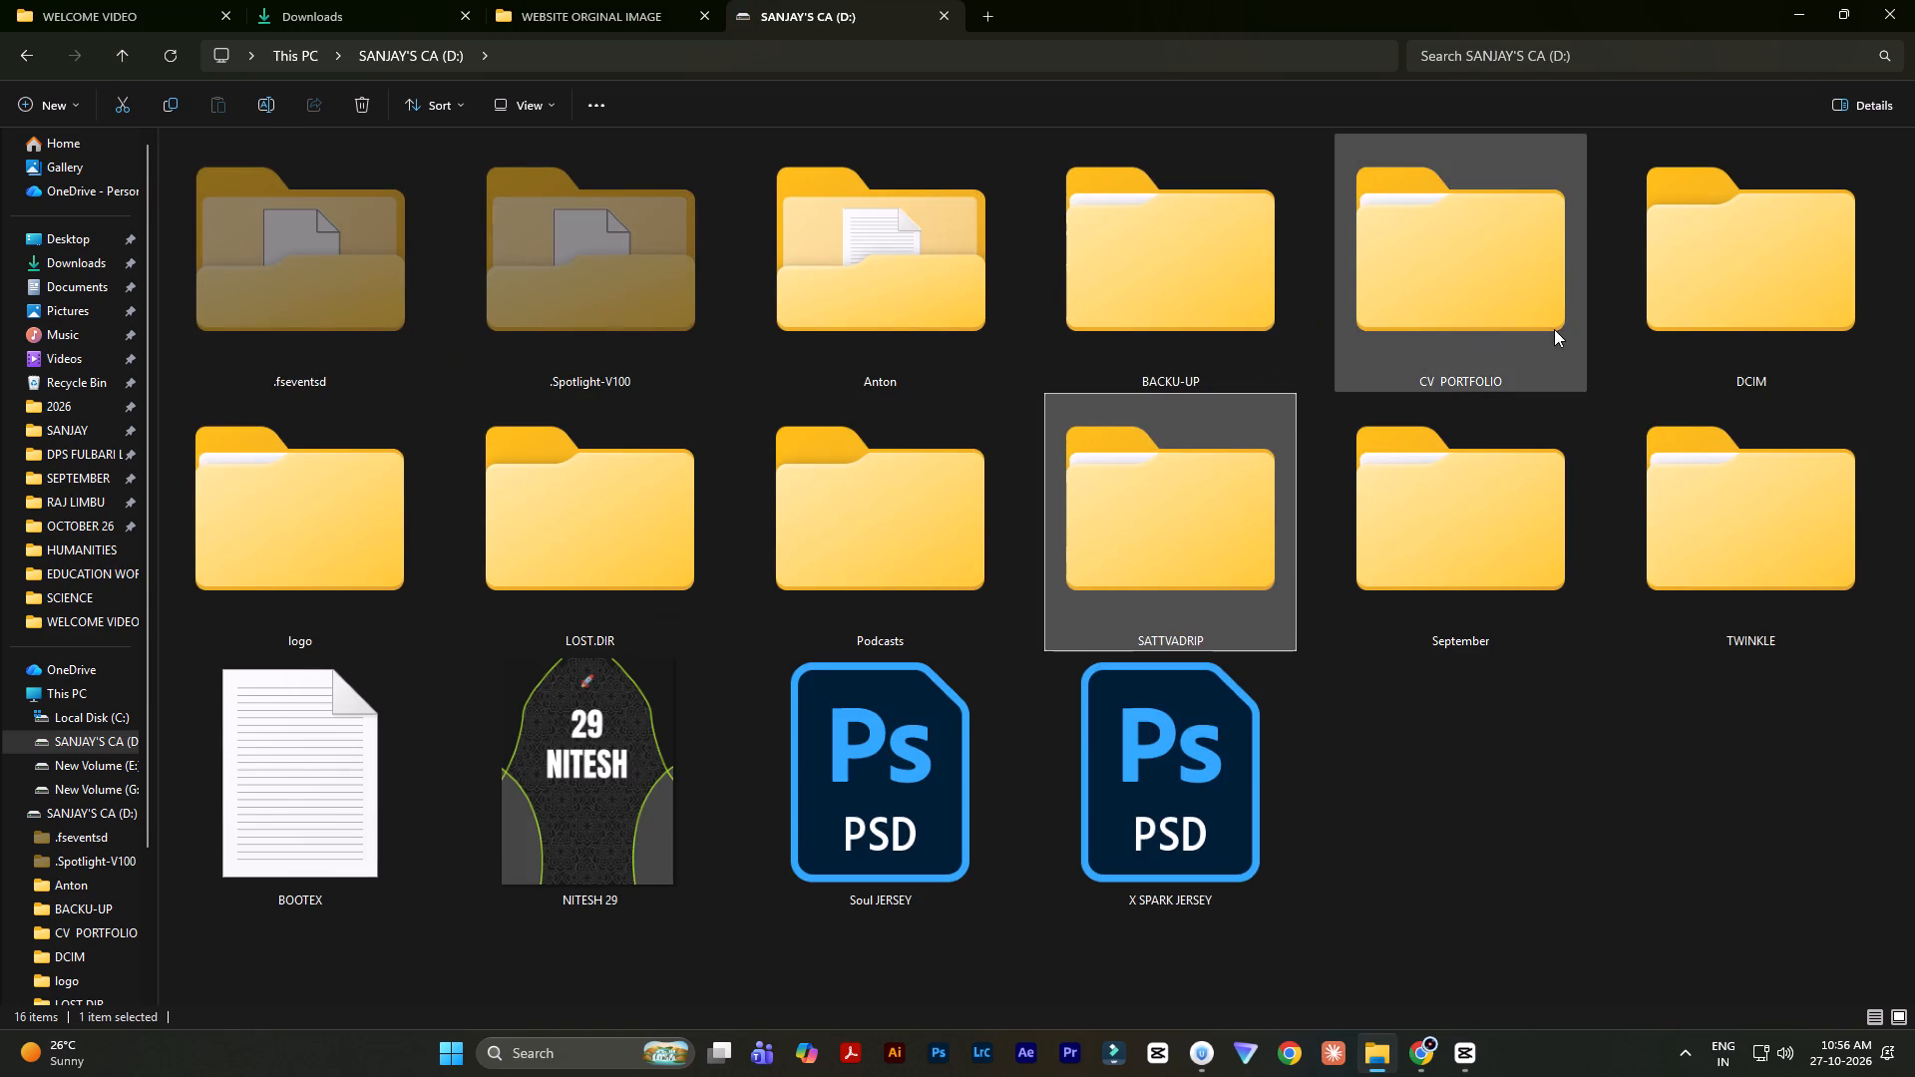
Open the Oversized Tshirt Mockup BACK PSD in Photoshop from BACKU-UP > SATTVA DRIP > PSD FILES > MANIQUINE.
double_click(1179, 269)
double_click(269, 174)
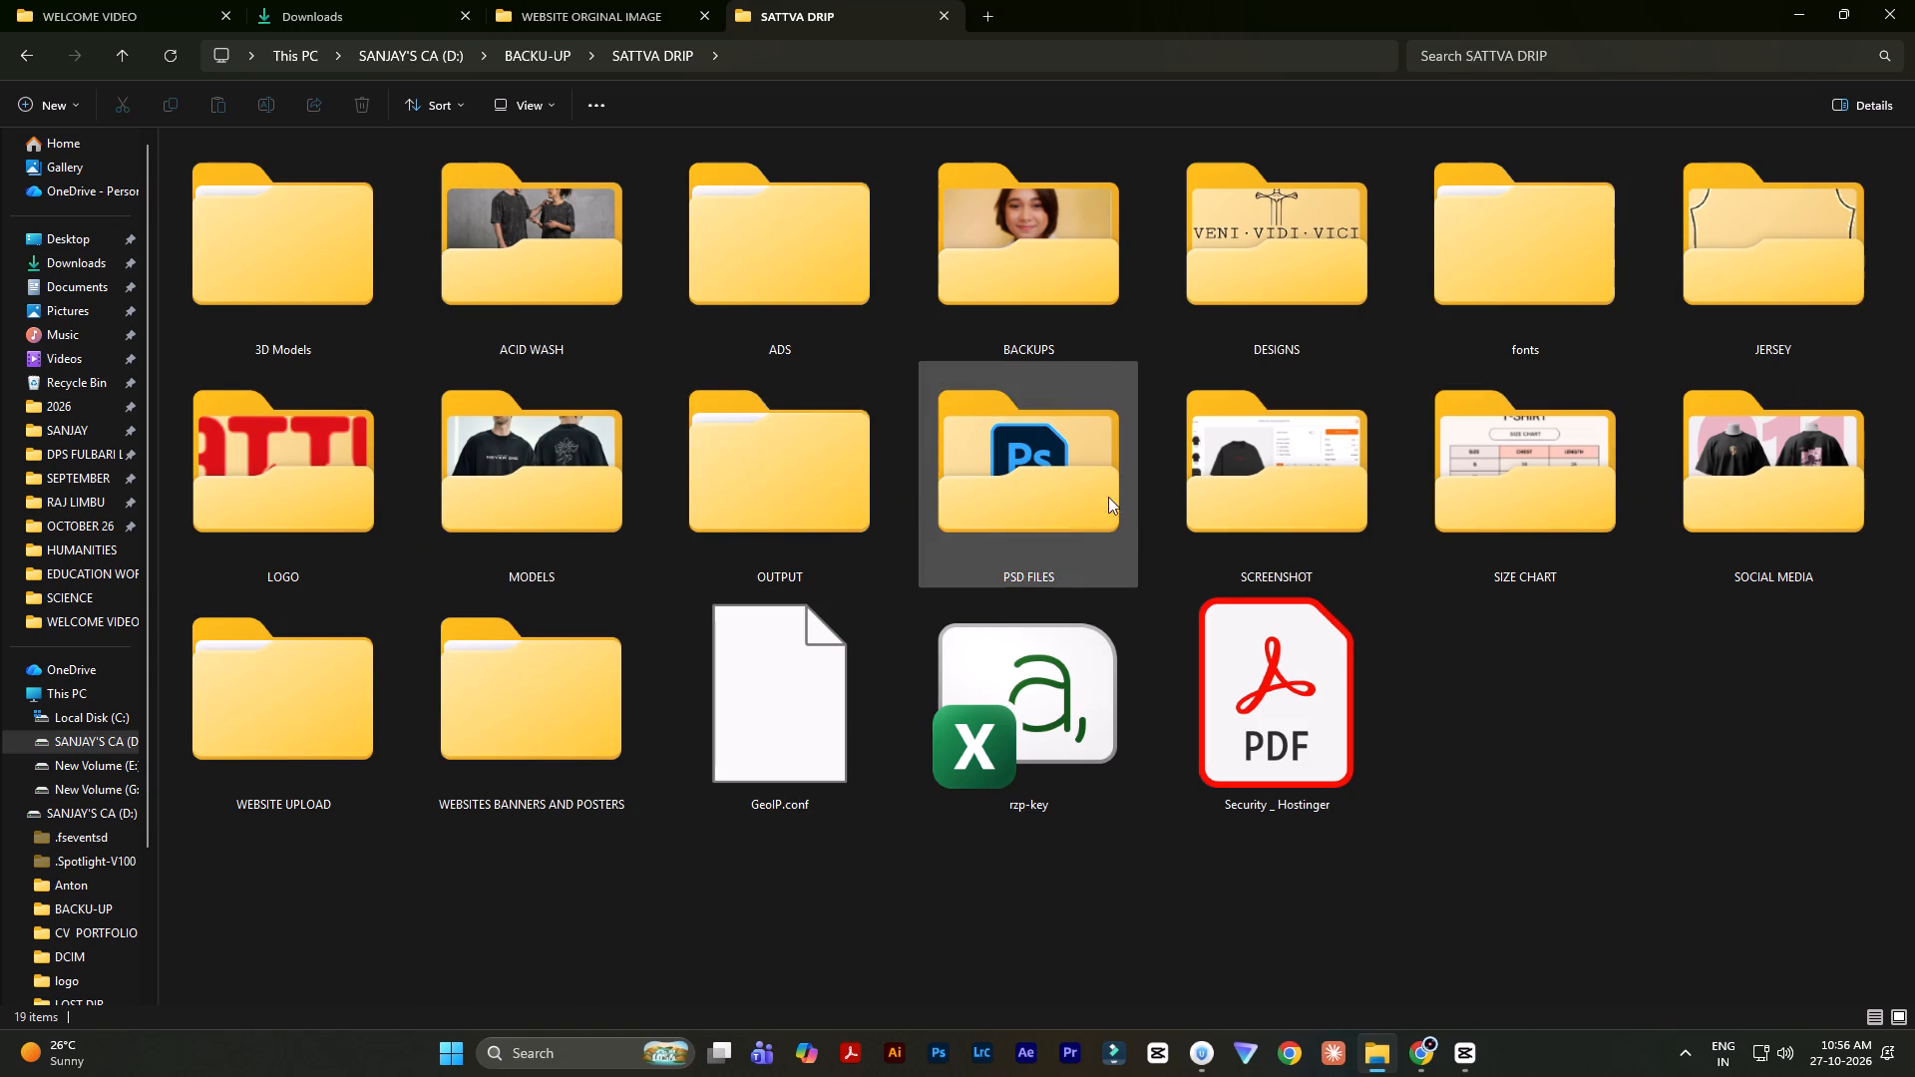
double_click(1136, 489)
double_click(929, 216)
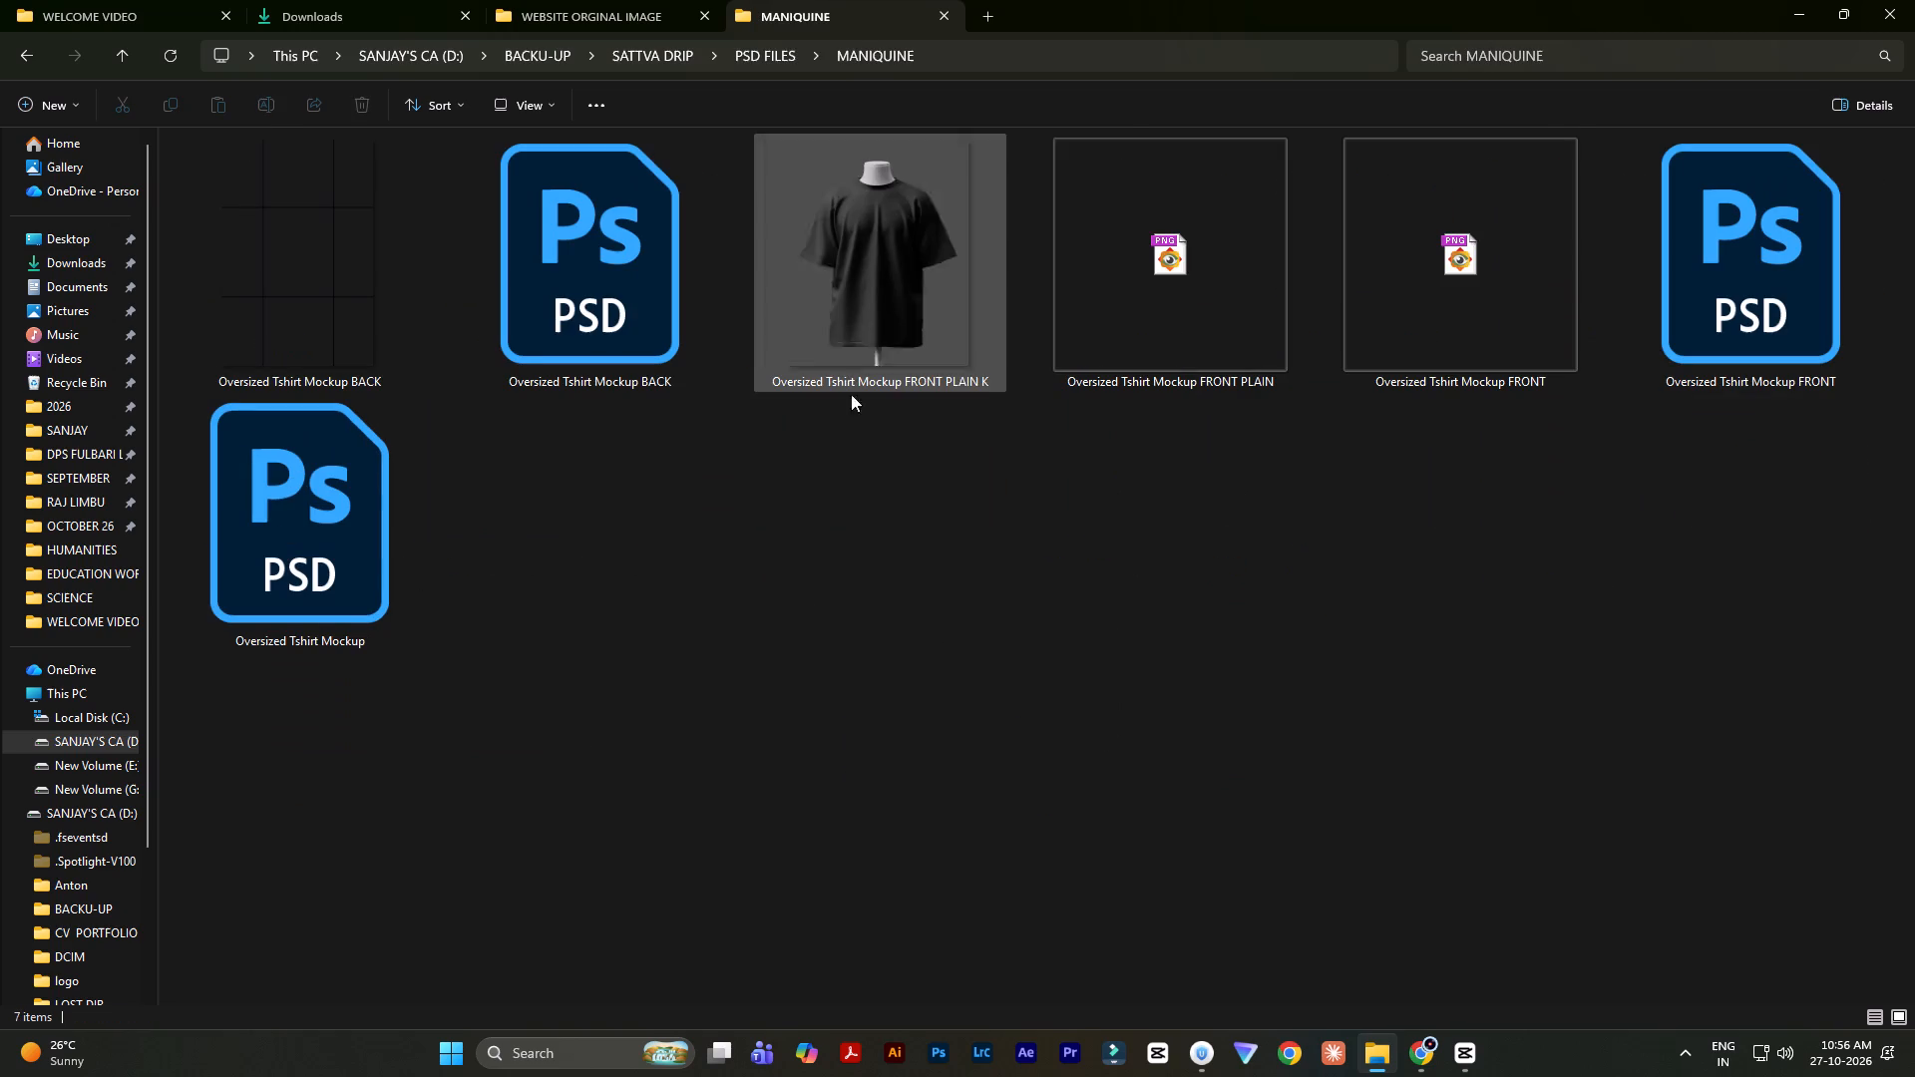
double_click(753, 518)
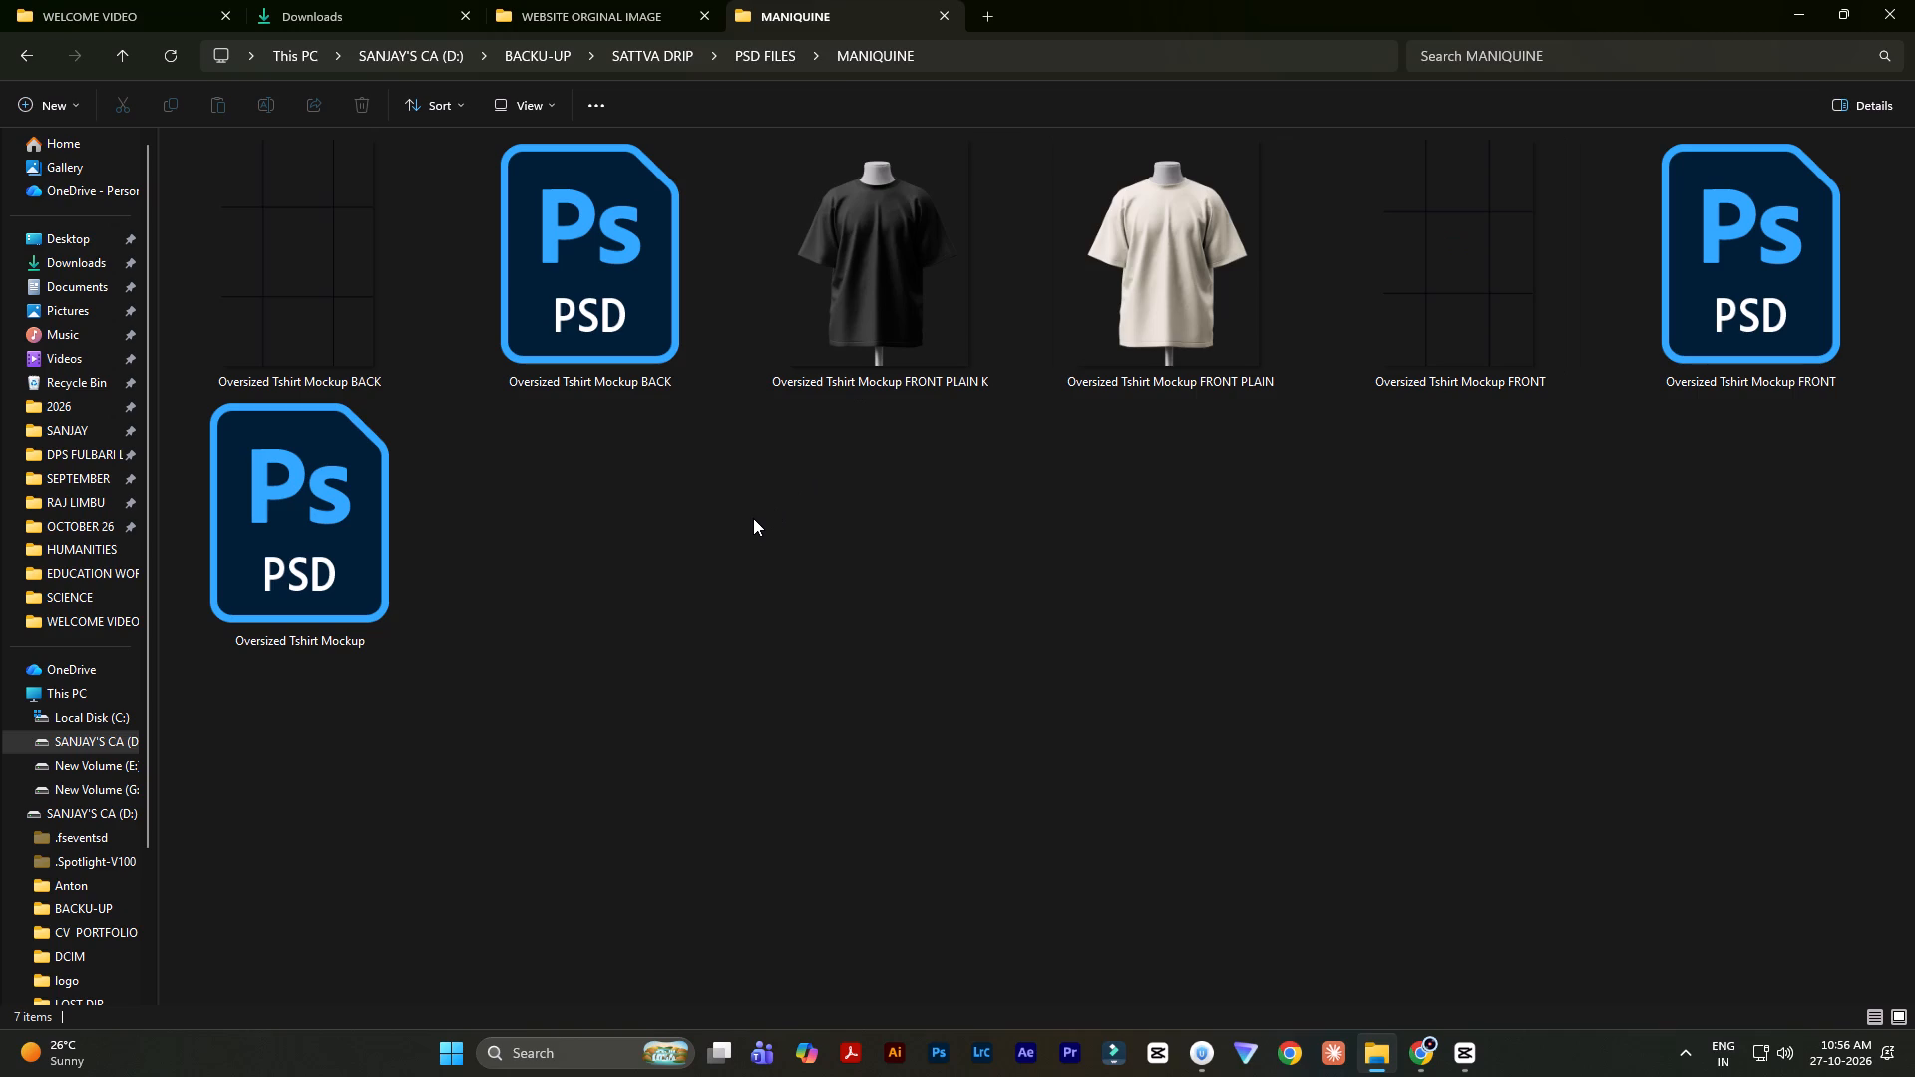
double_click(599, 300)
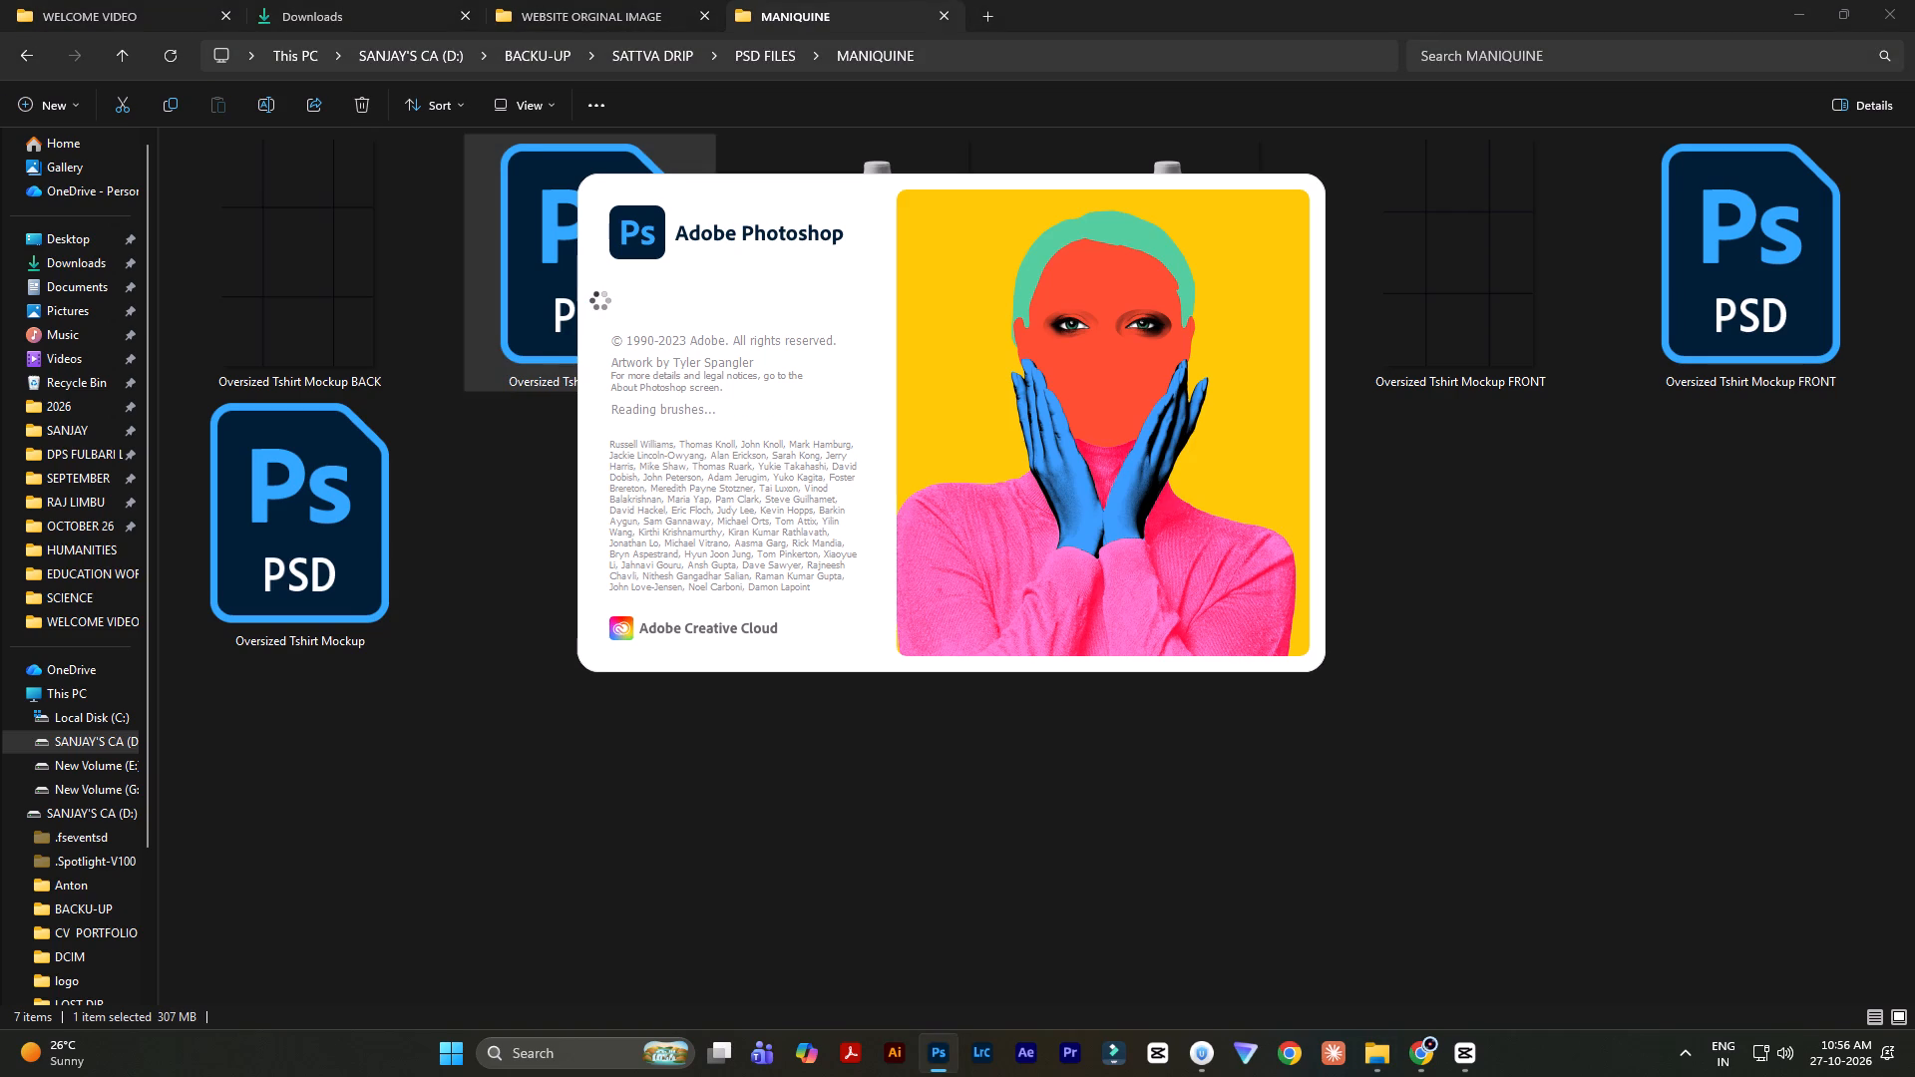
Switch to Chrome and search Pinterest for "white beard one piece" using the suggested search.
left_click(1424, 1037)
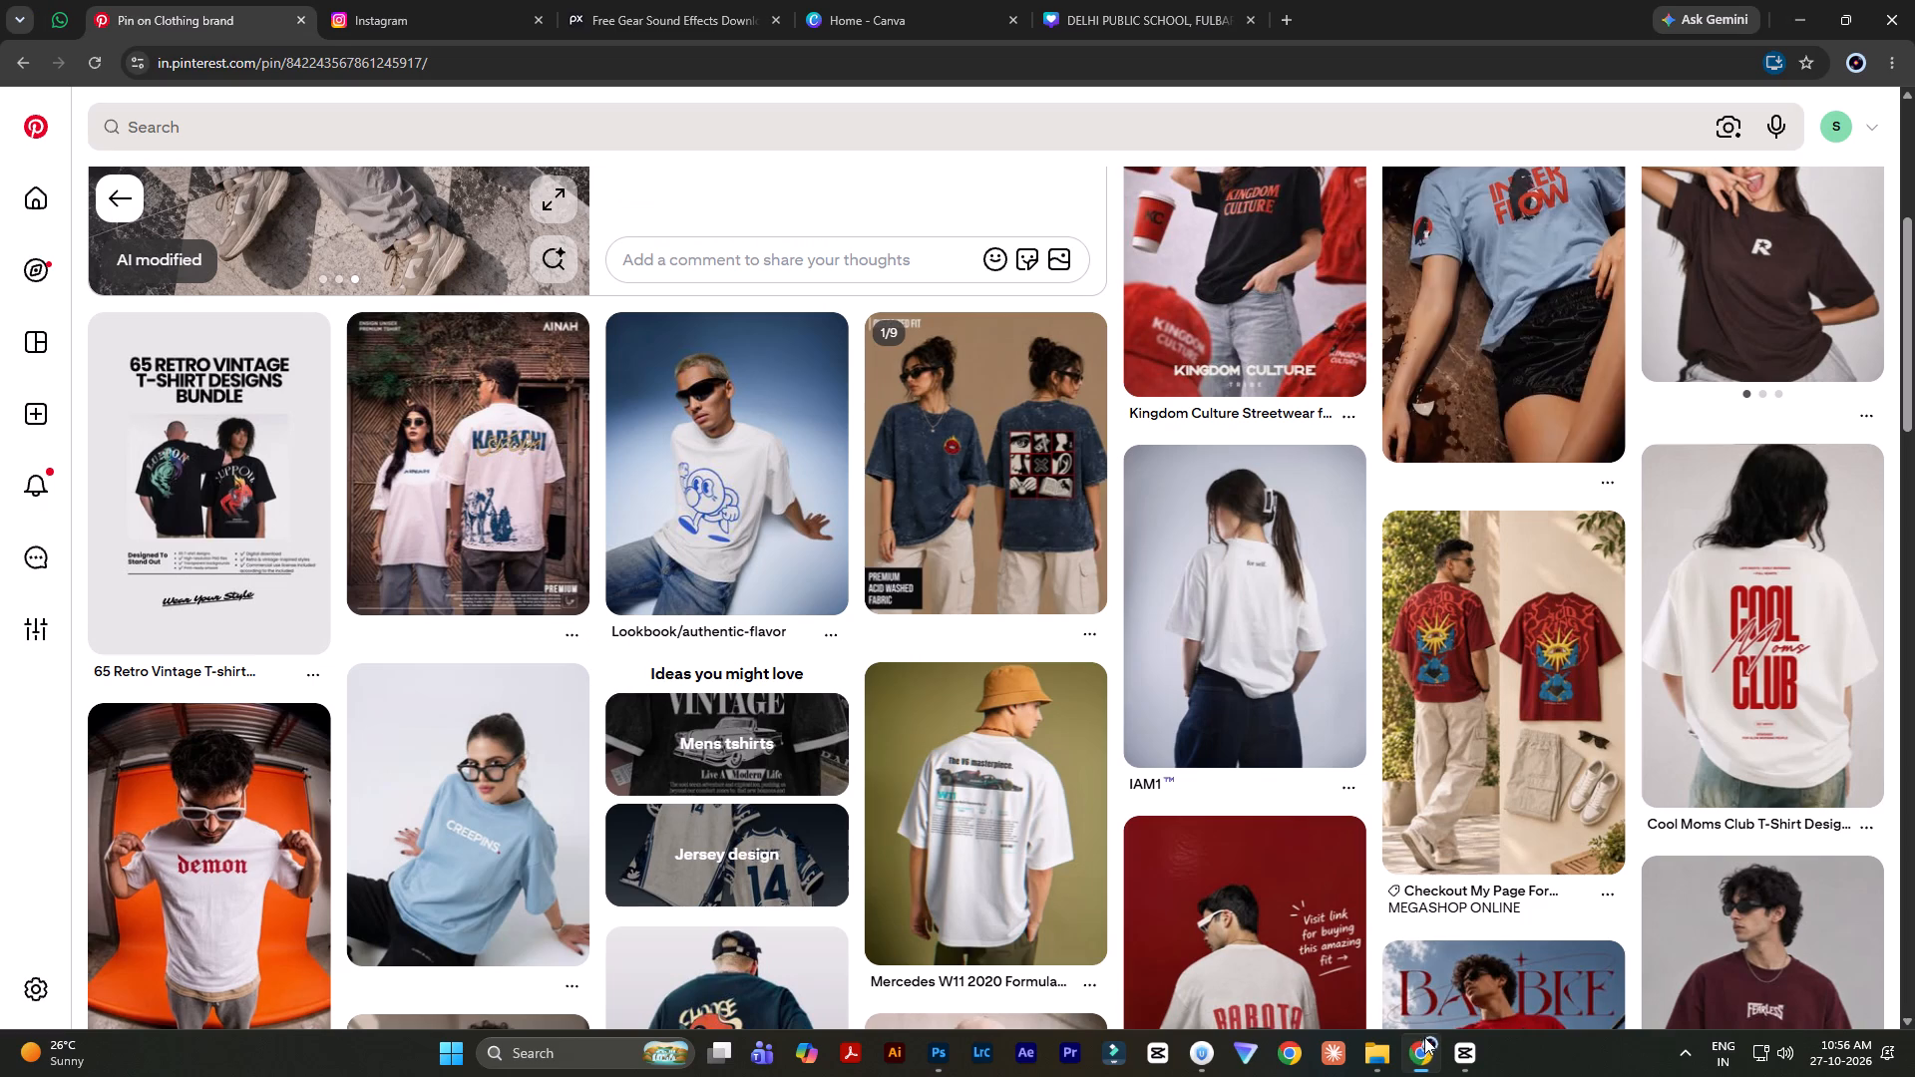
left_click(451, 147)
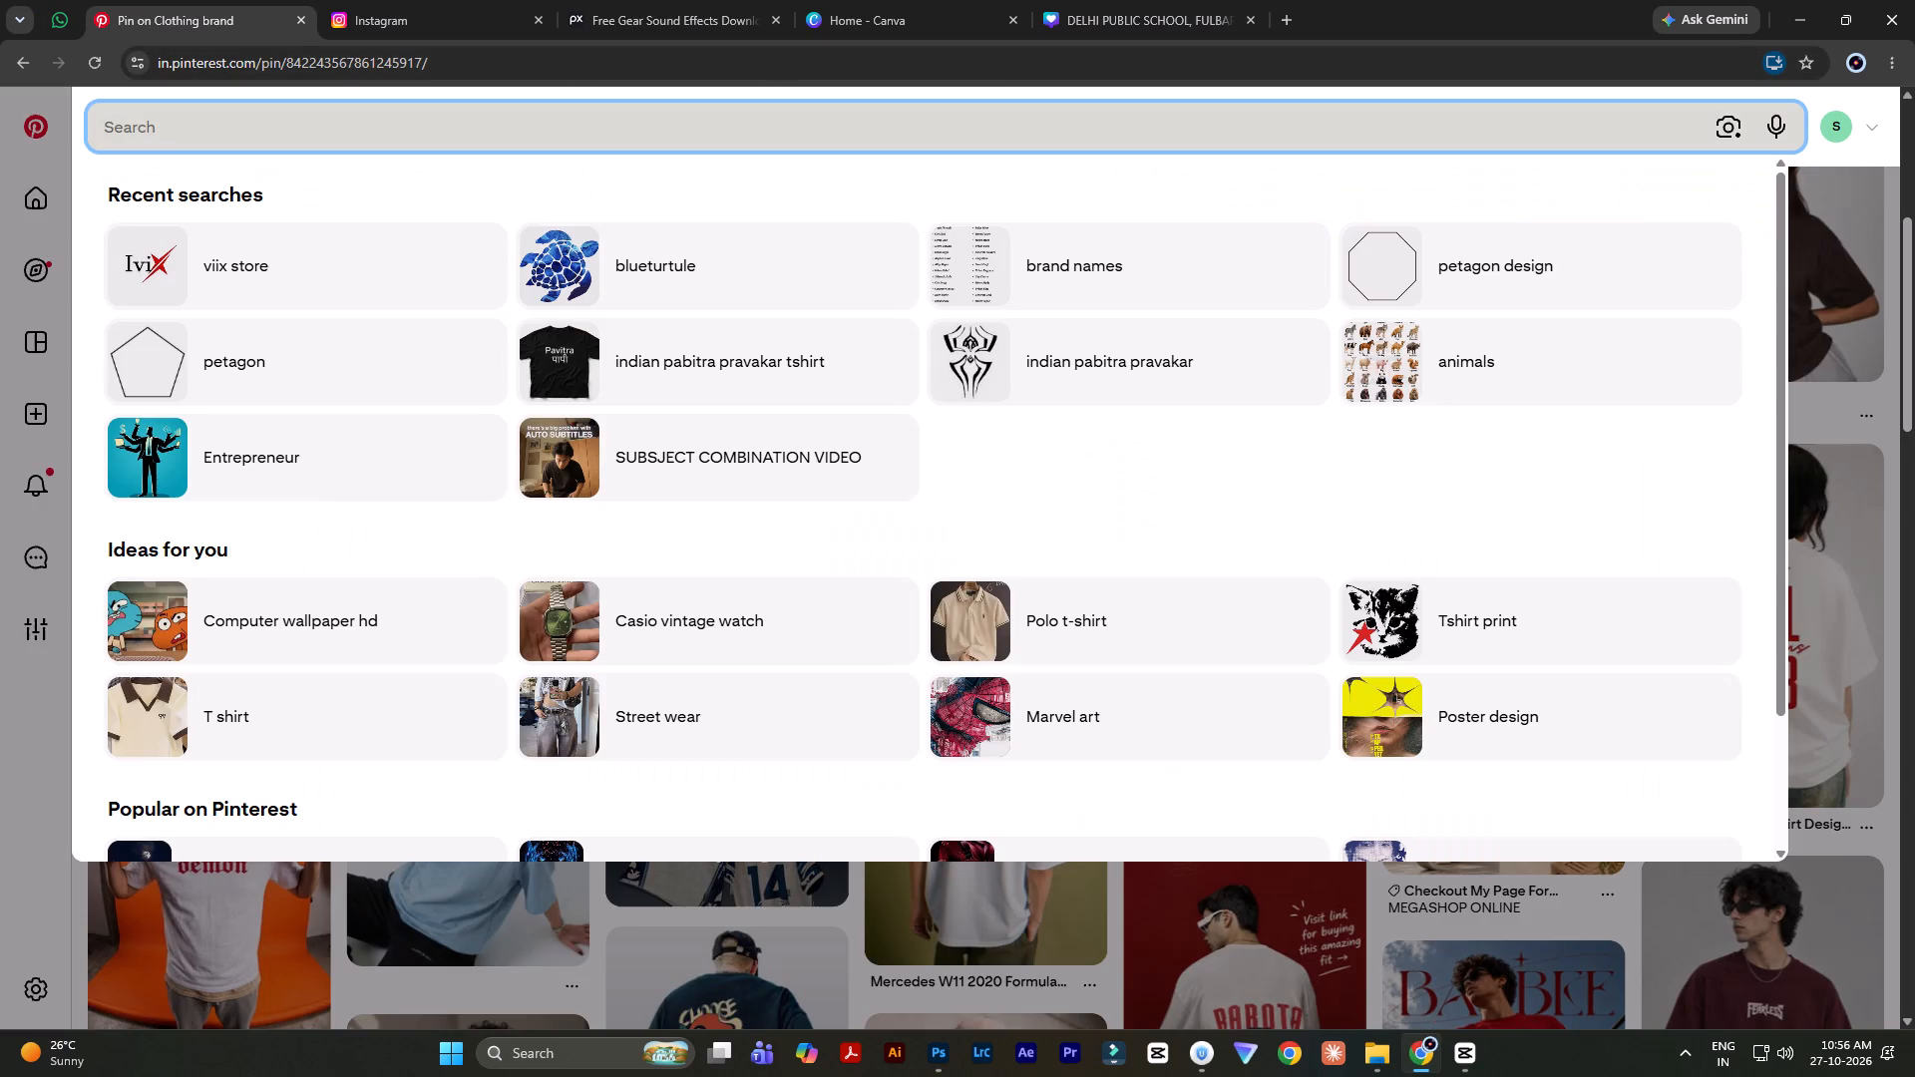
type("white")
key("space")
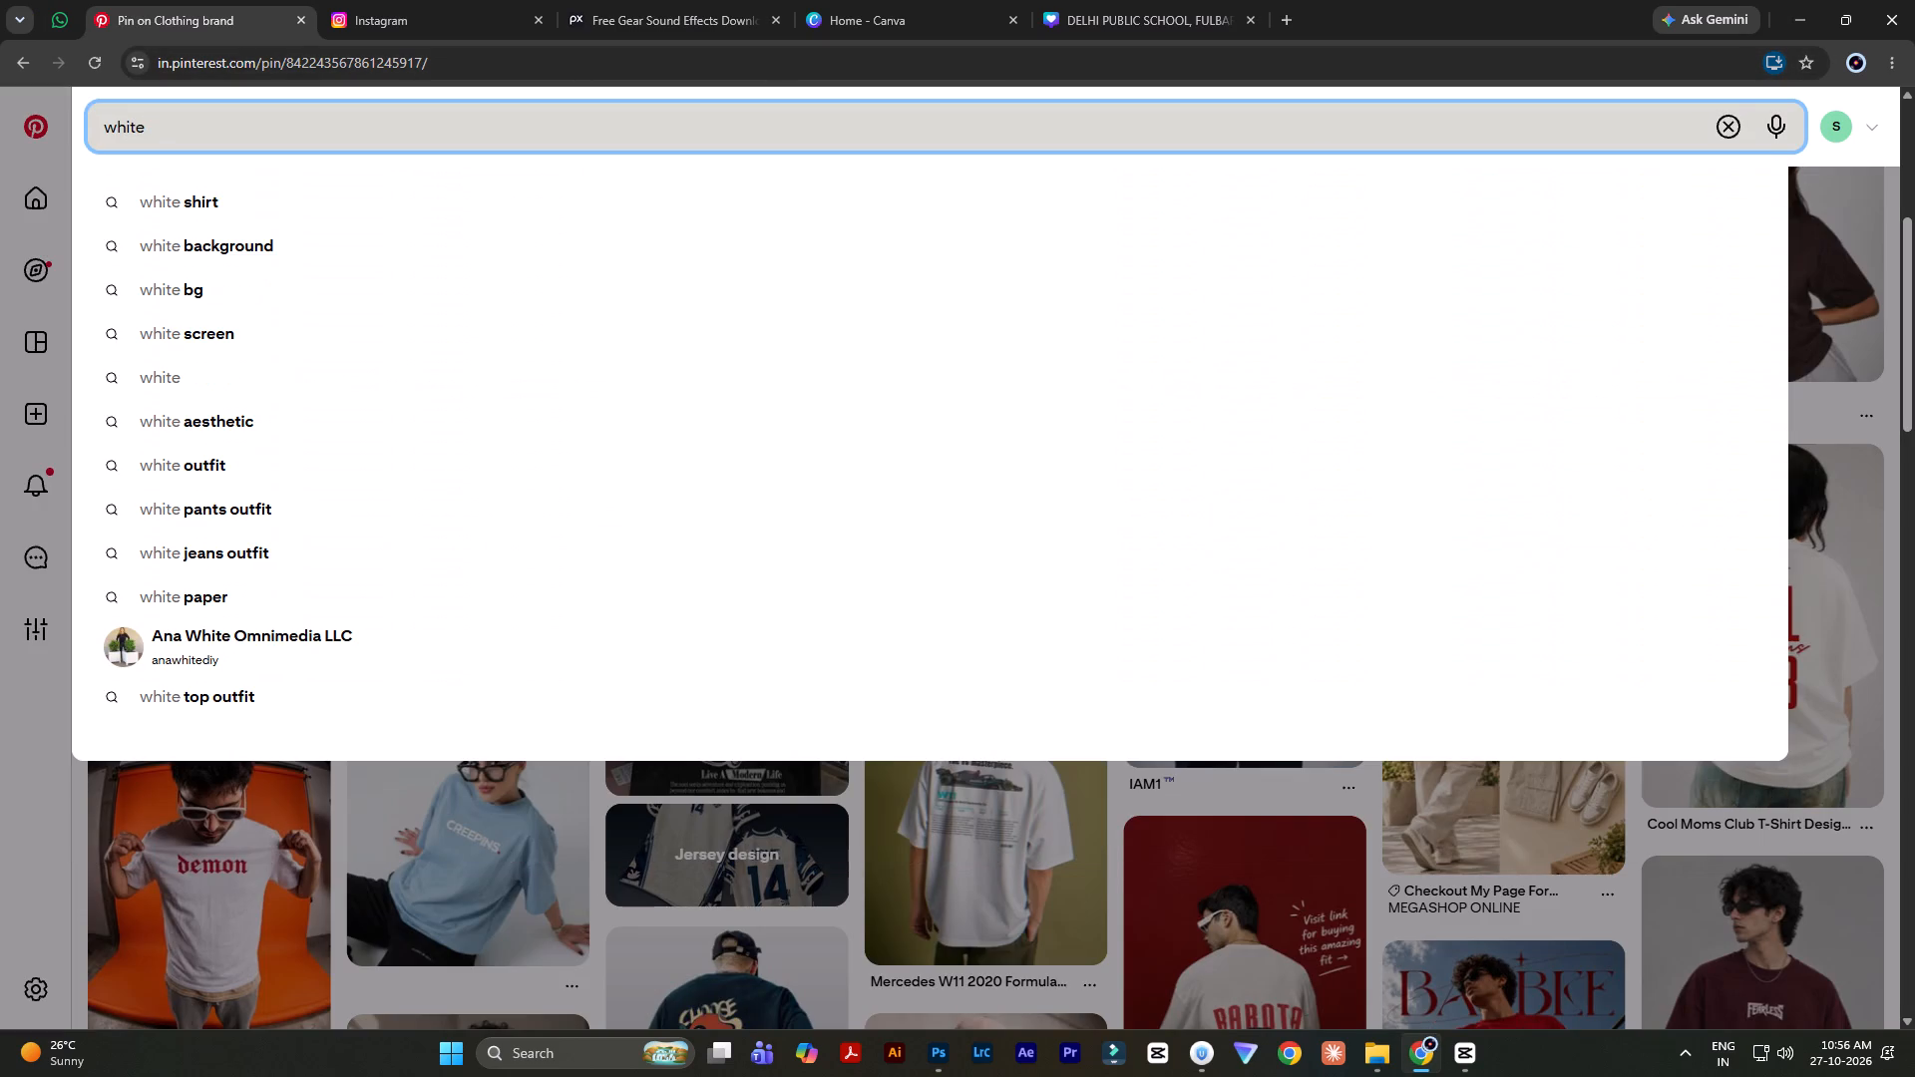
key("b")
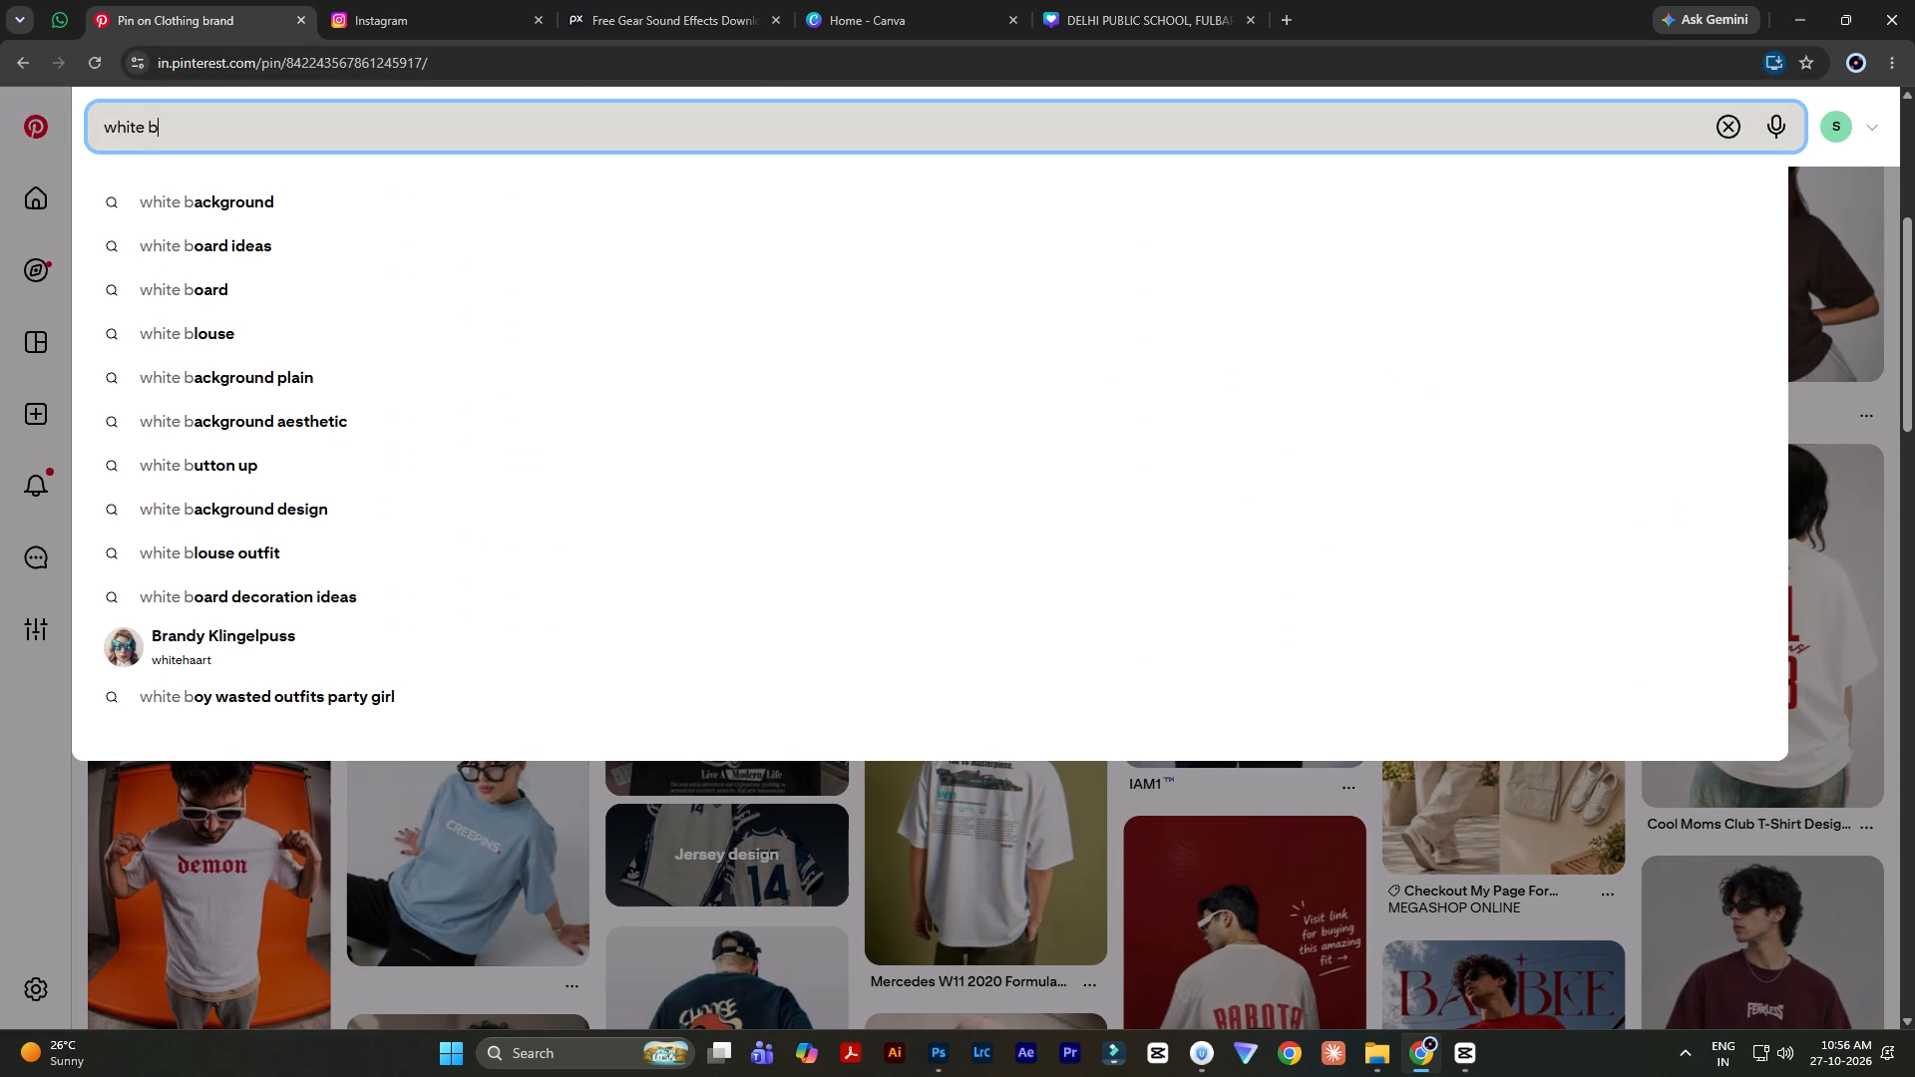
type("eard")
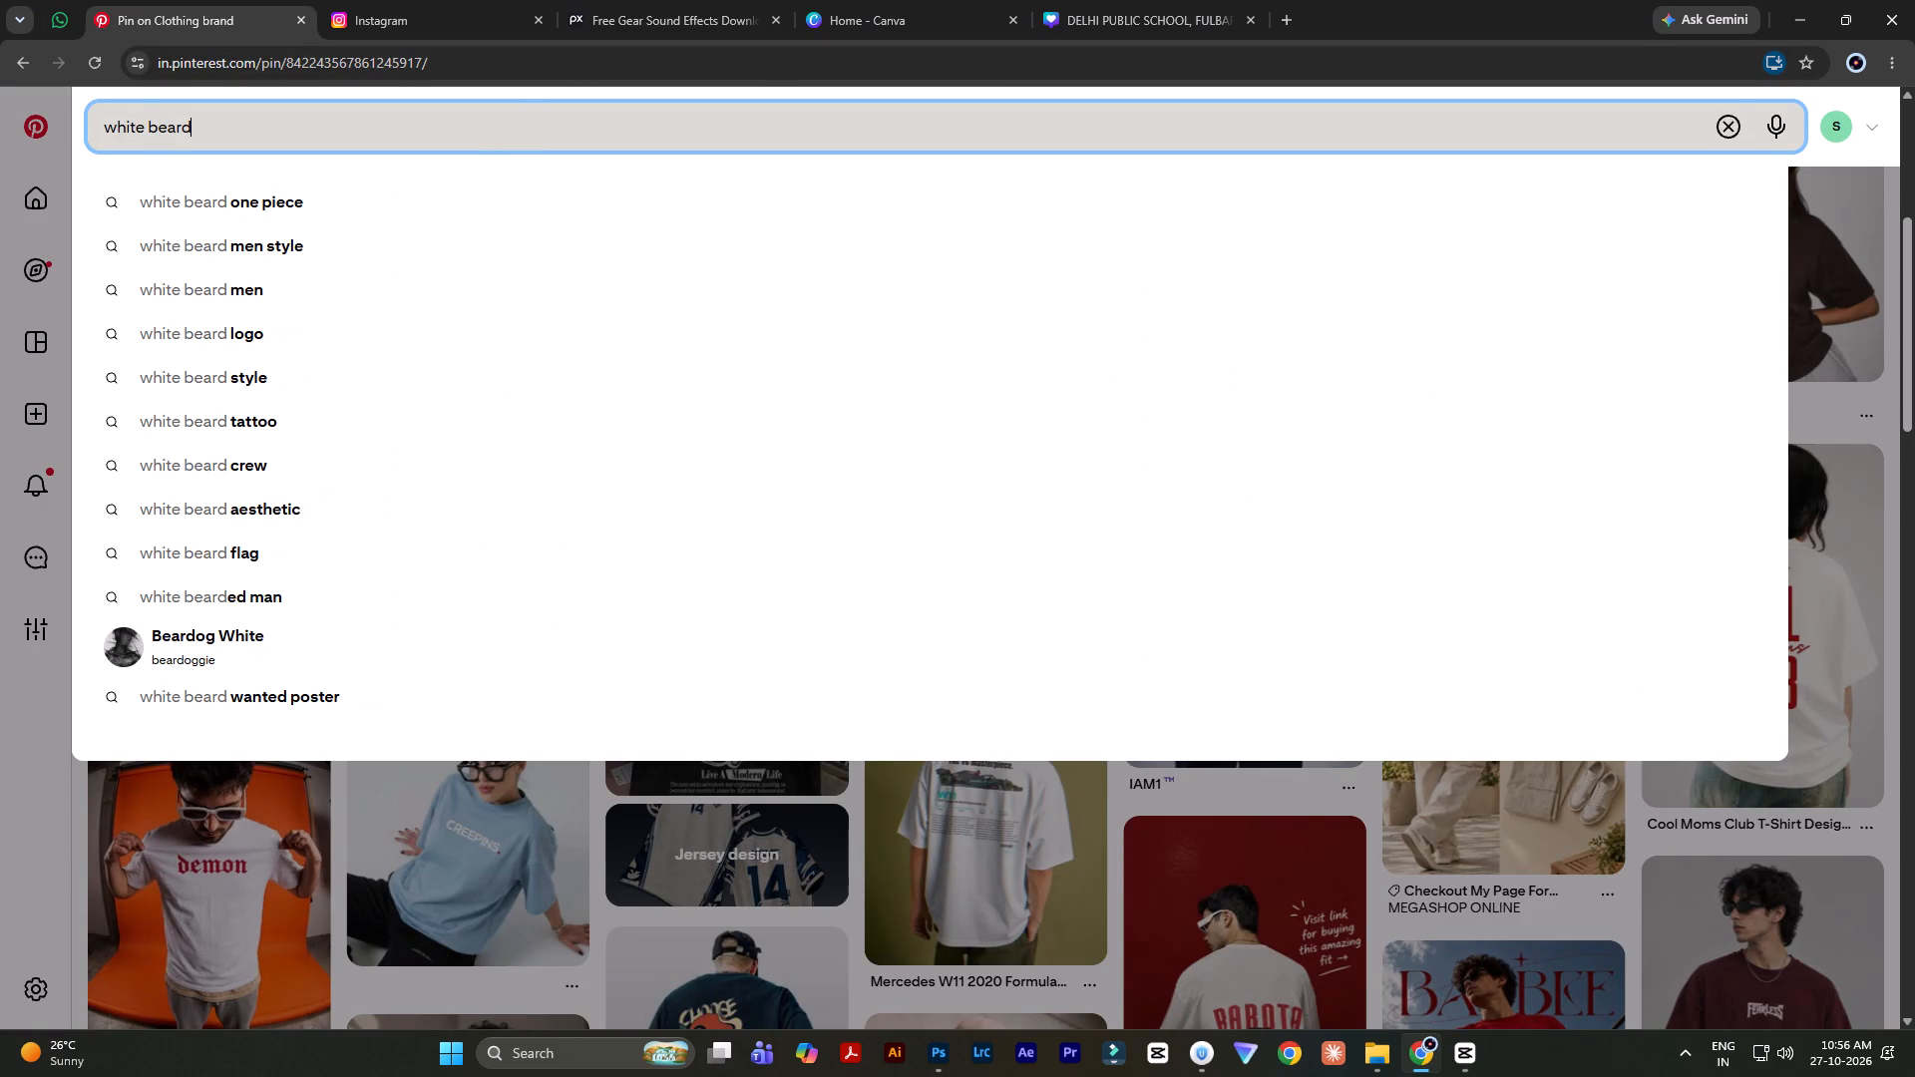
left_click(423, 196)
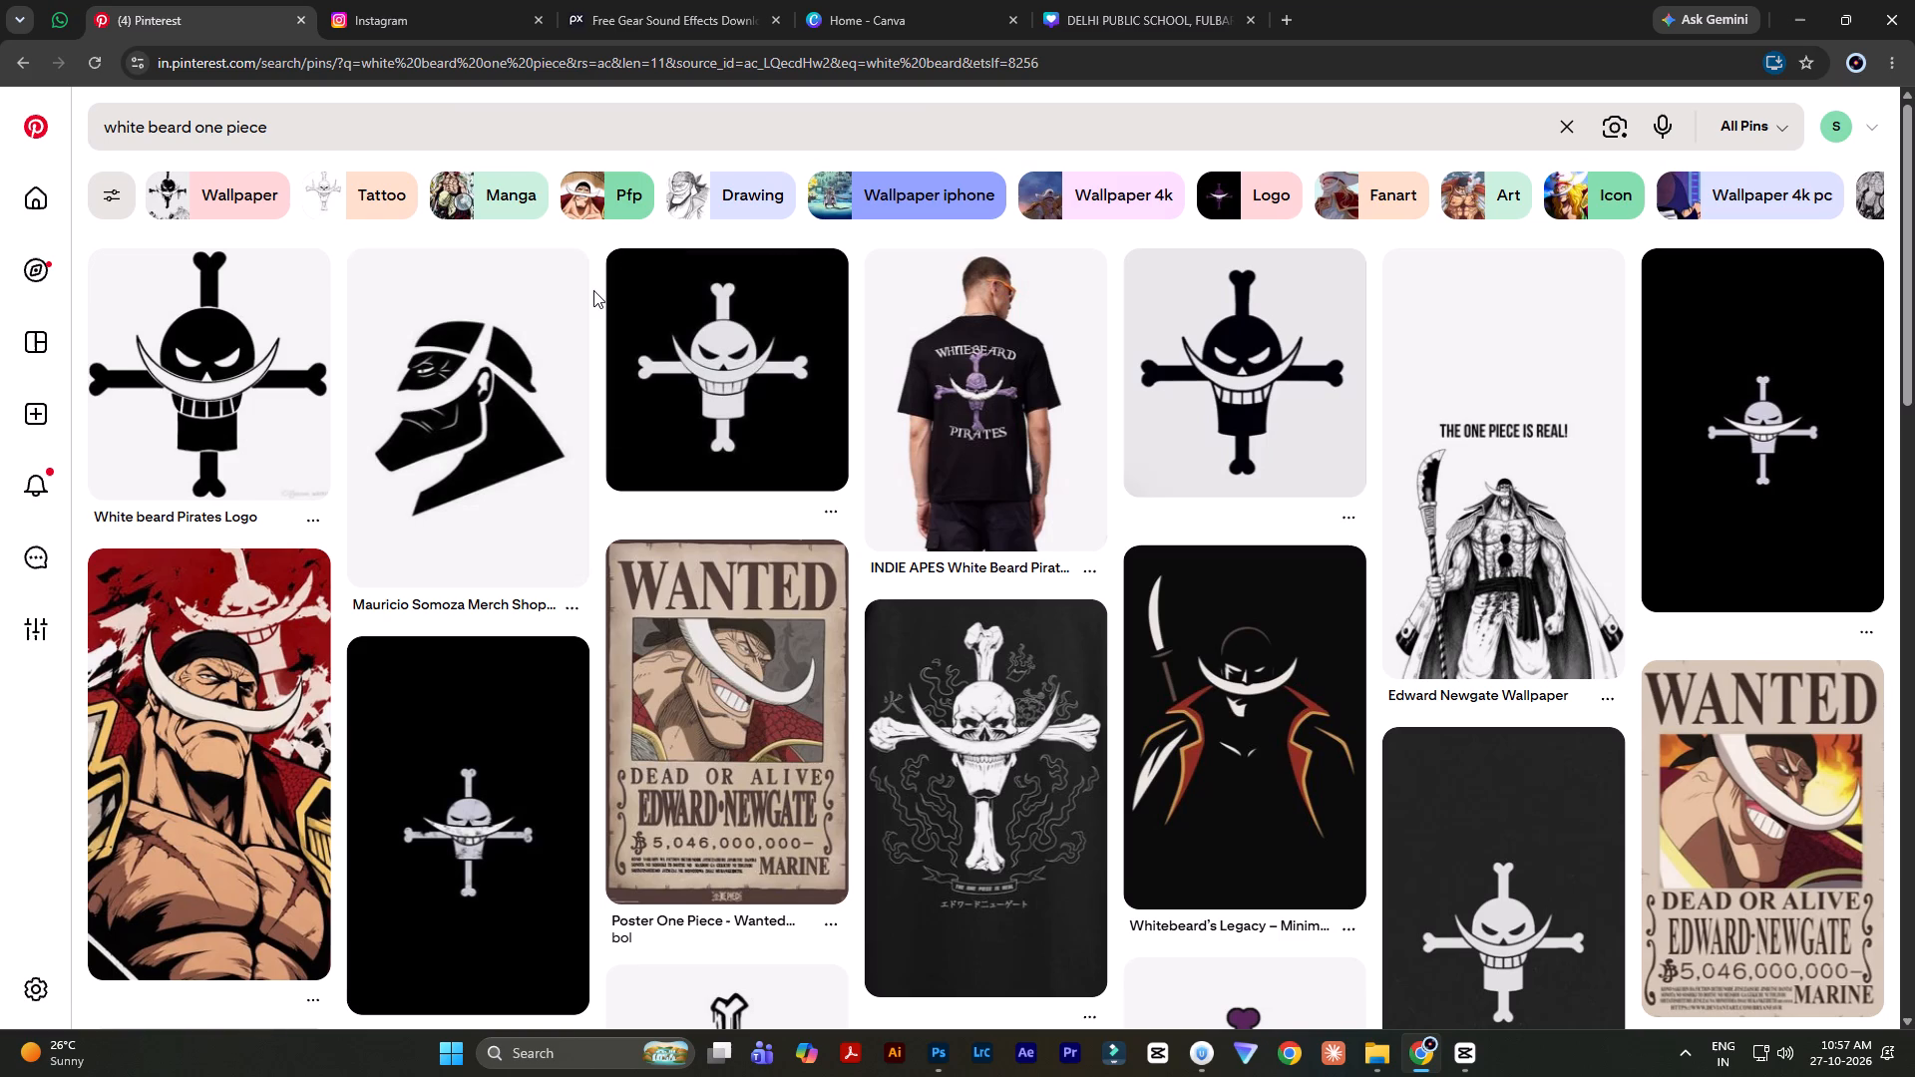
Browse the Pinterest results for "white beard one piece" to examine Whitebeard logo, poster and character artwork as design references.
scroll(593, 290, "down", 4)
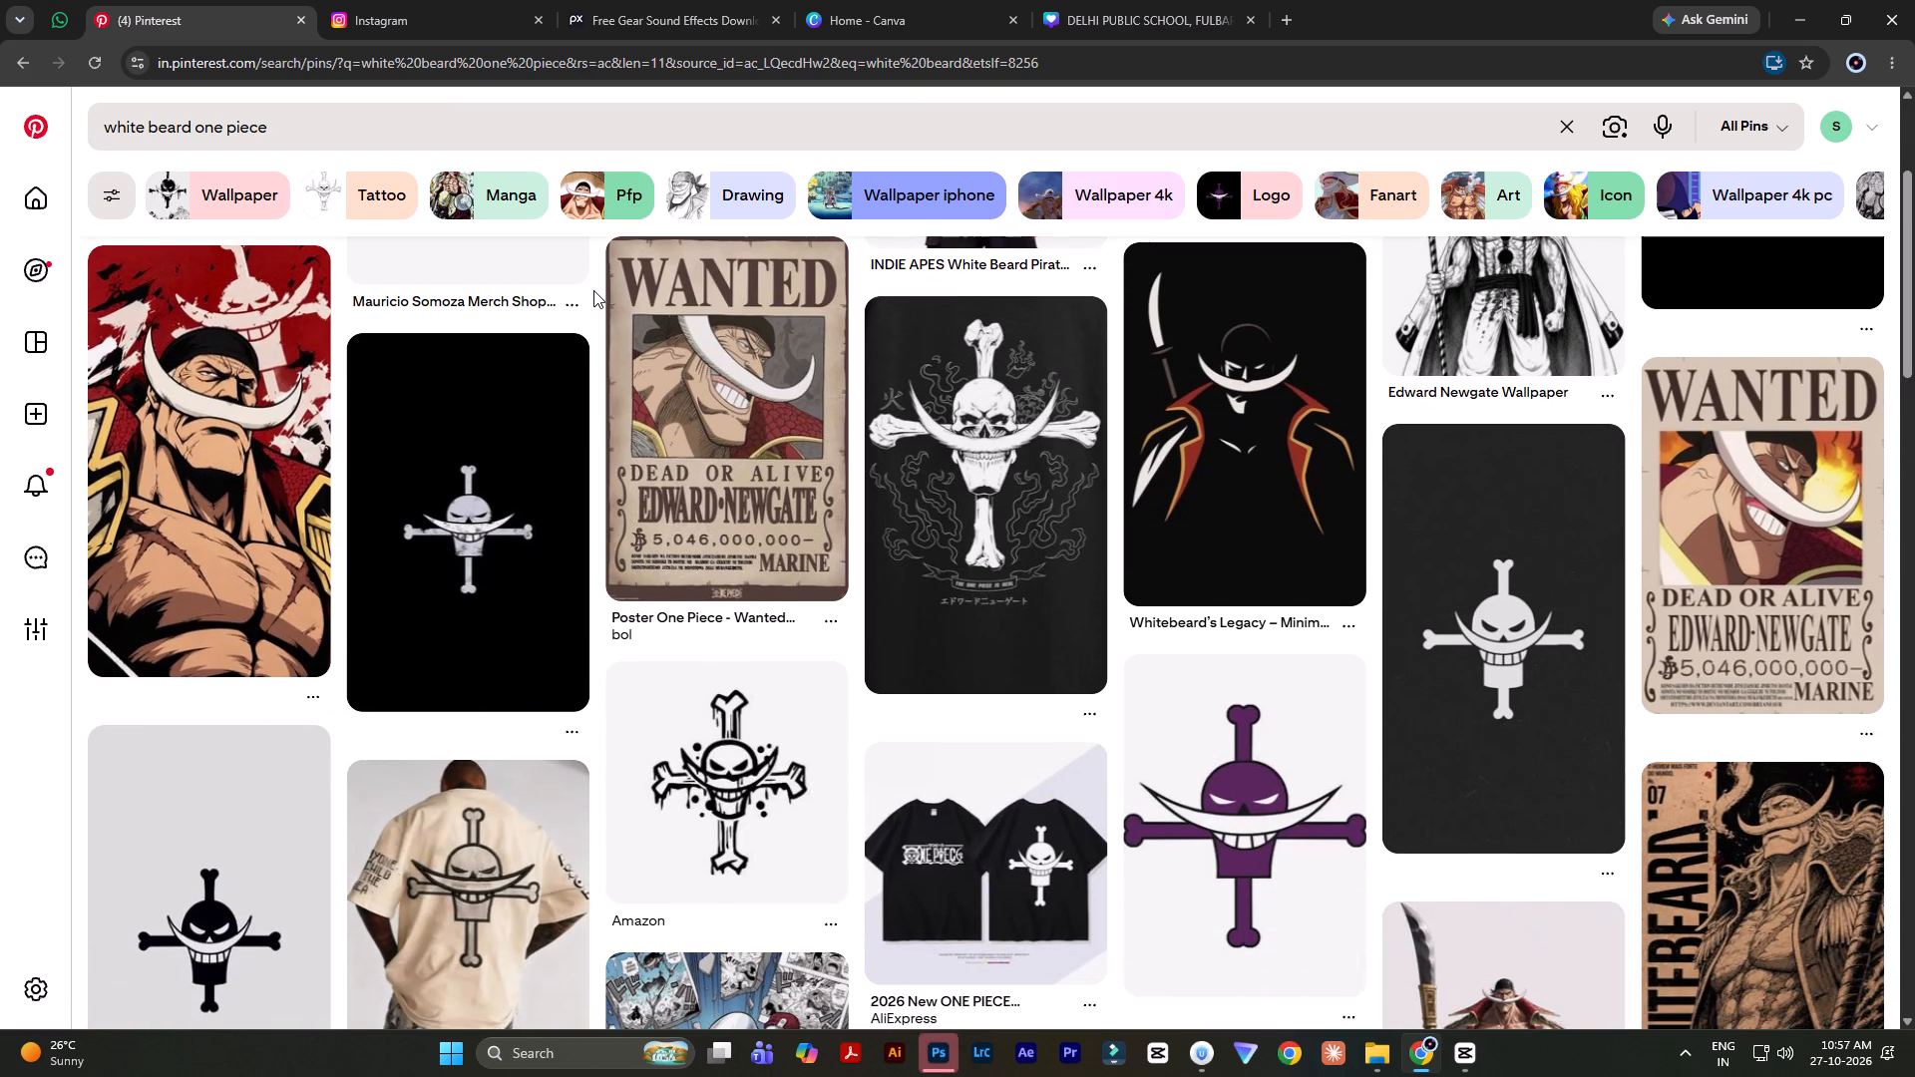
scroll(593, 290, "down", 4)
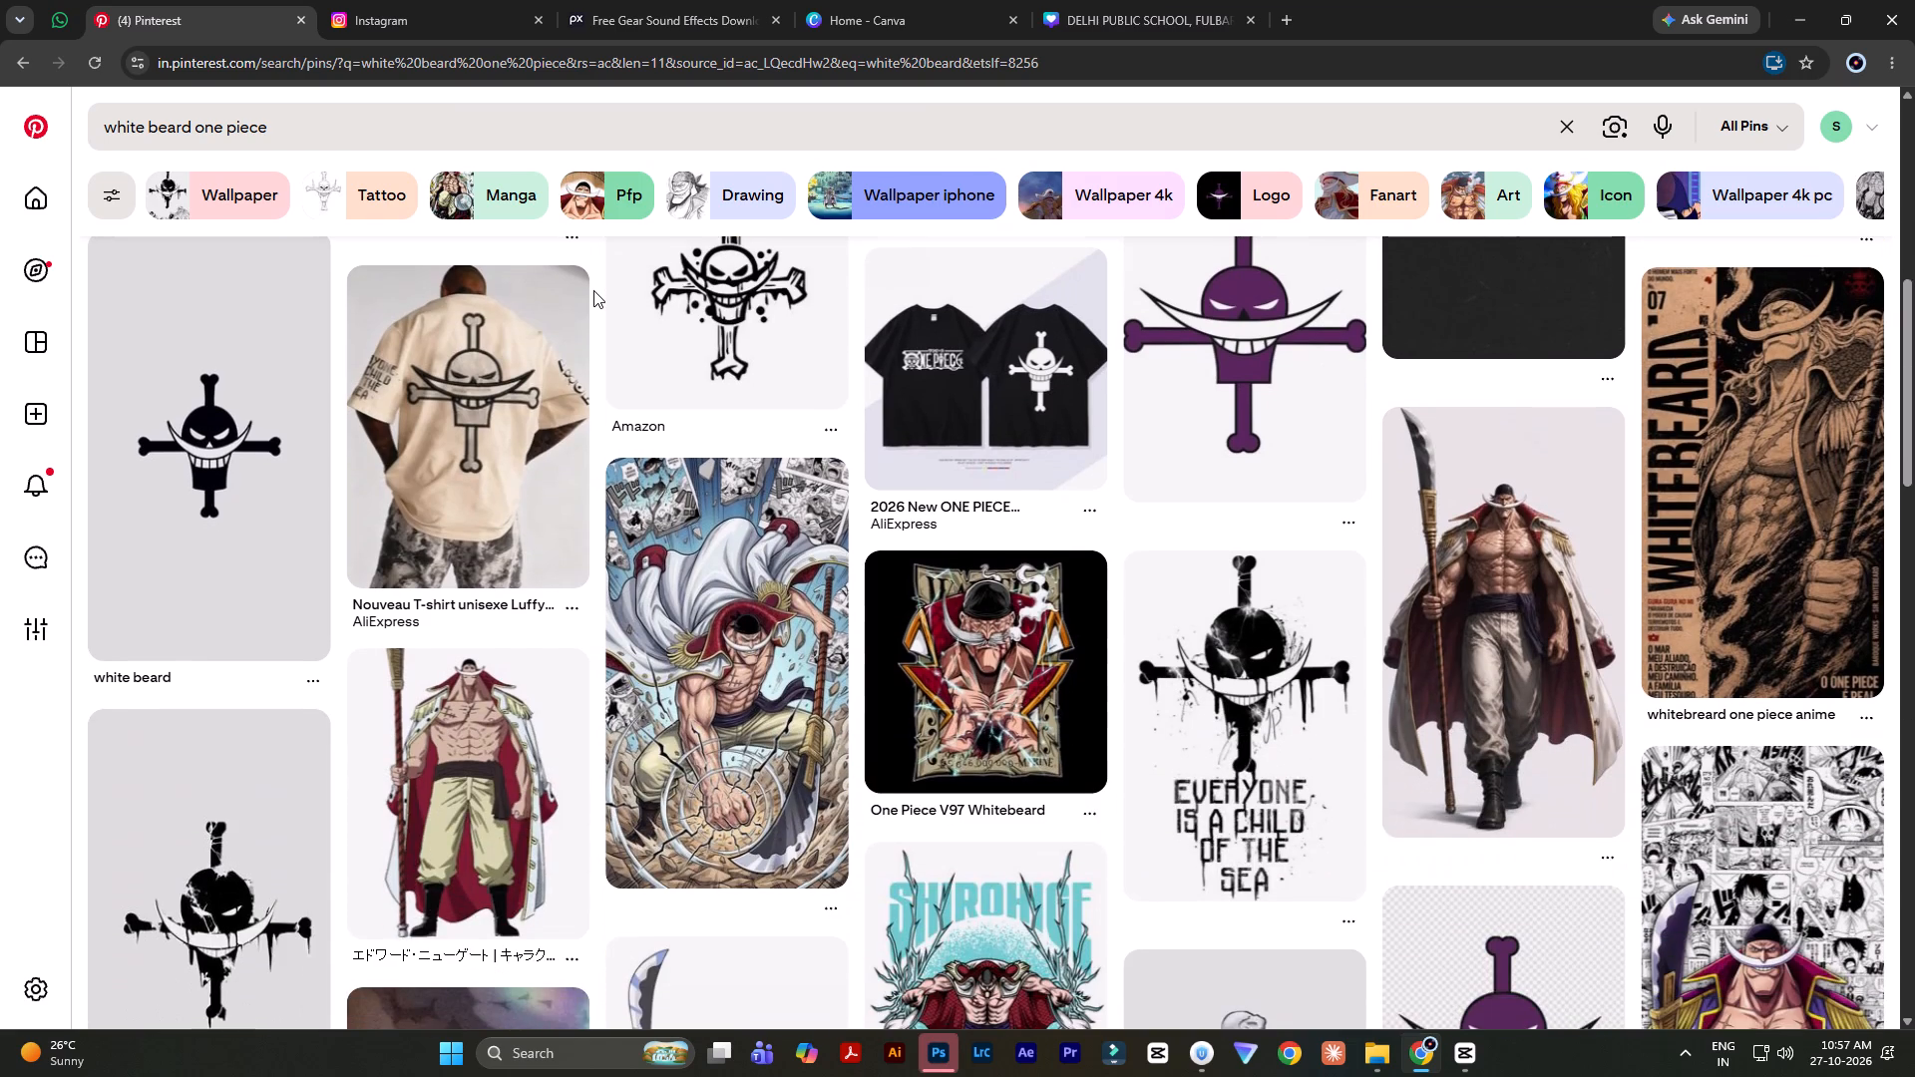
scroll(593, 290, "down", 3)
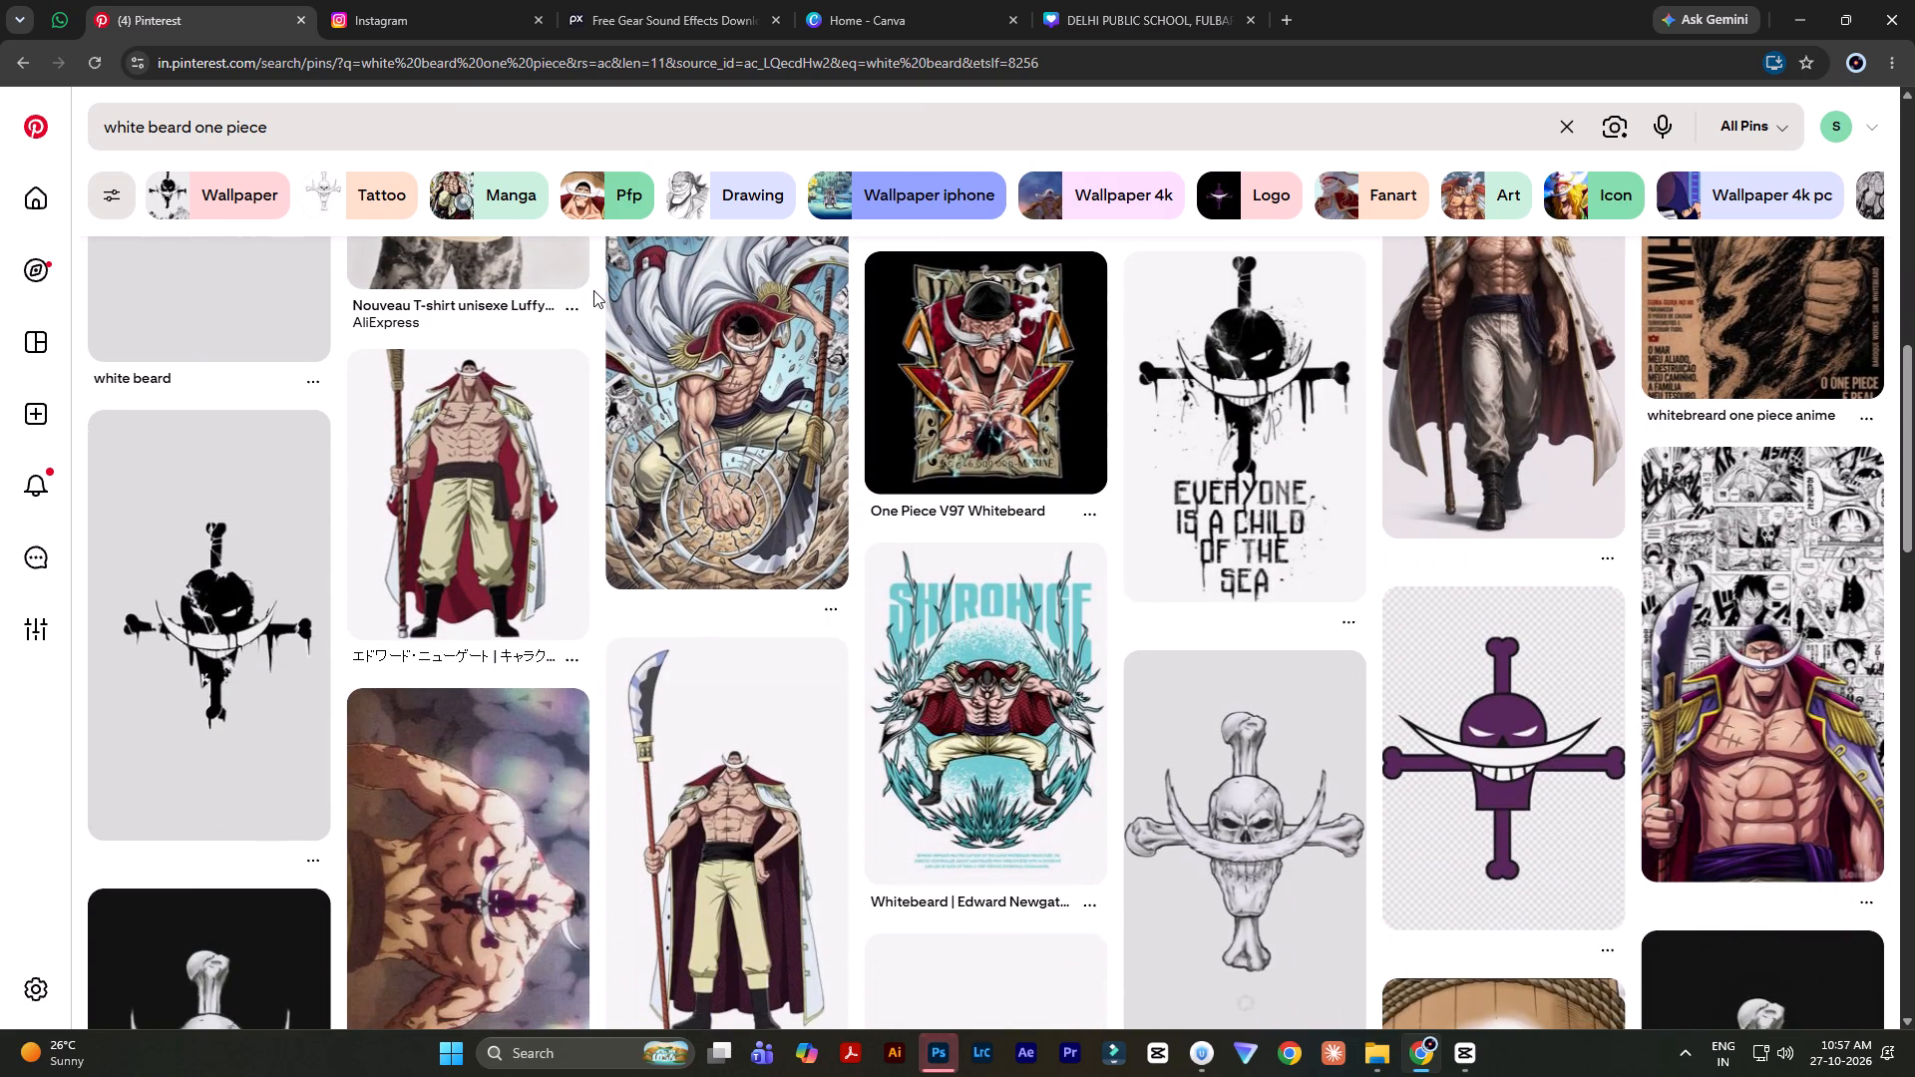
scroll(593, 290, "down", 2)
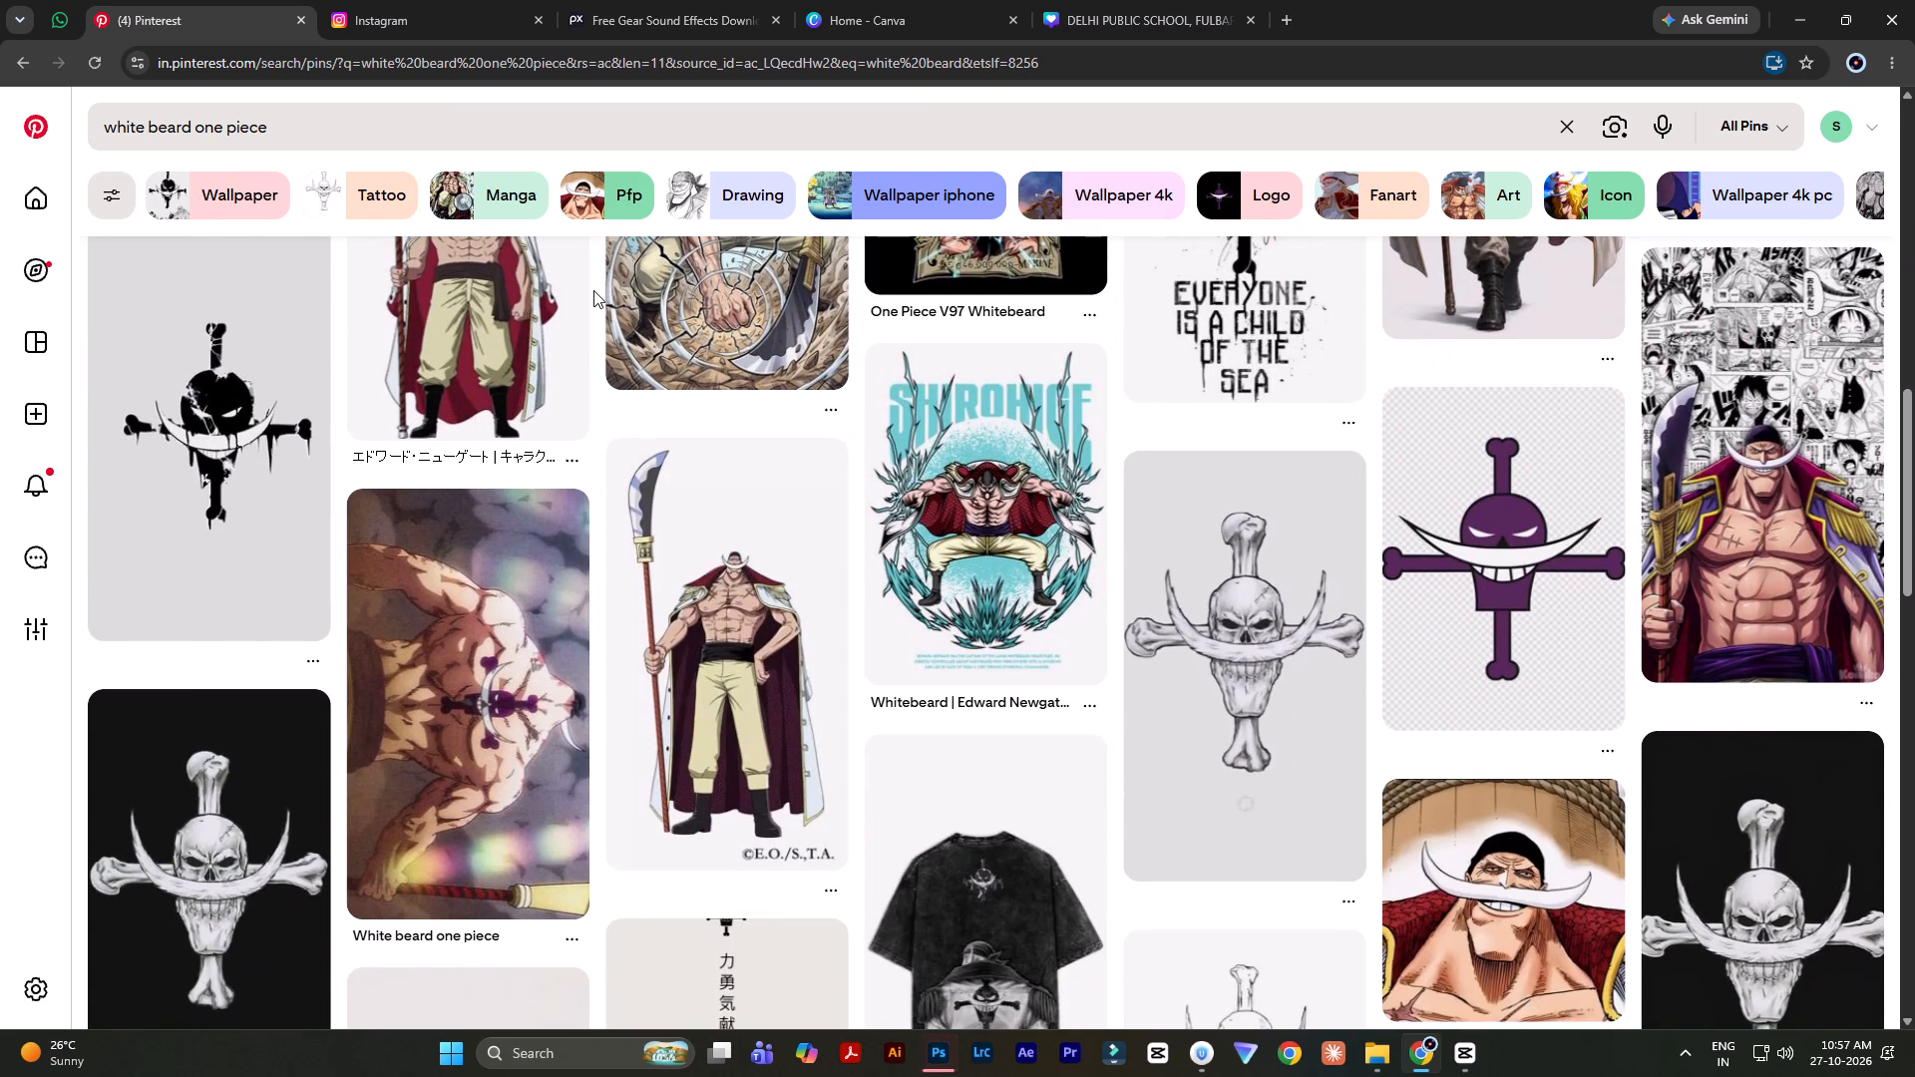
scroll(593, 290, "down", 3)
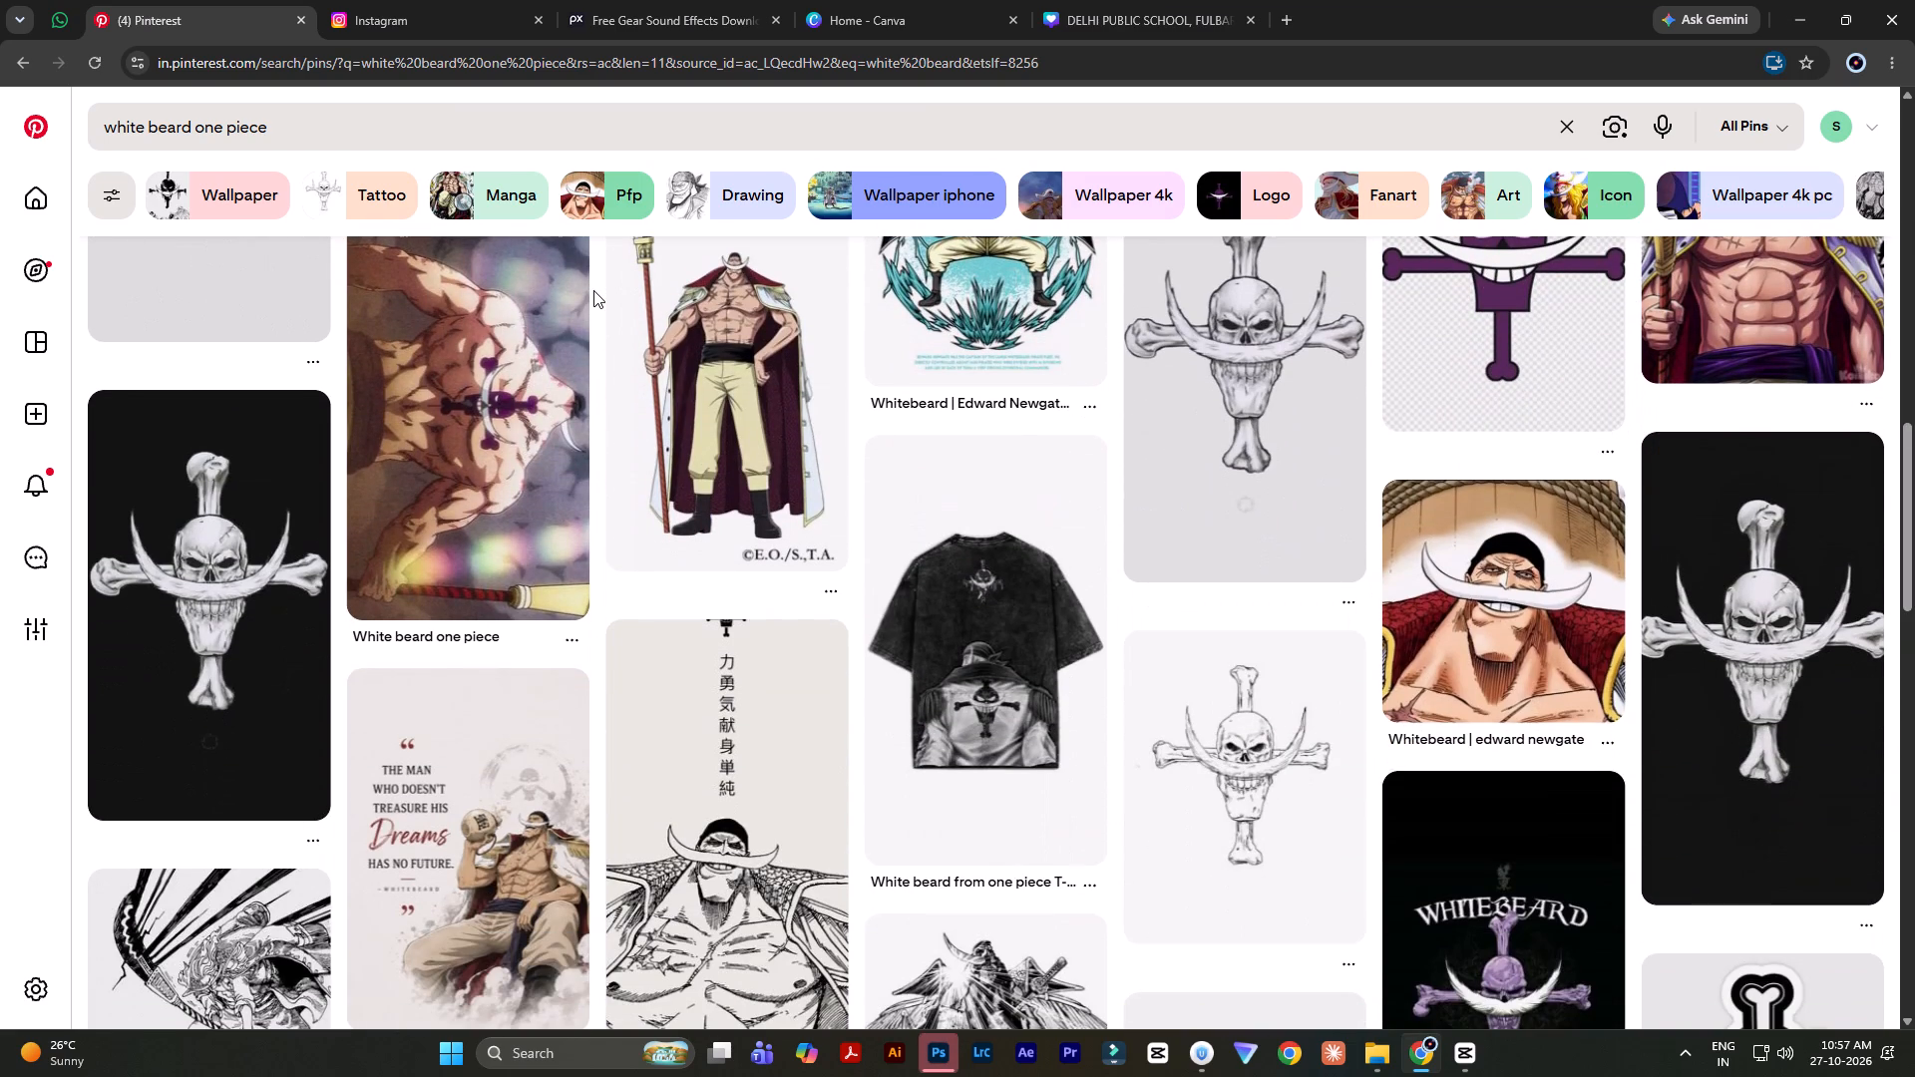
scroll(593, 290, "down", 4)
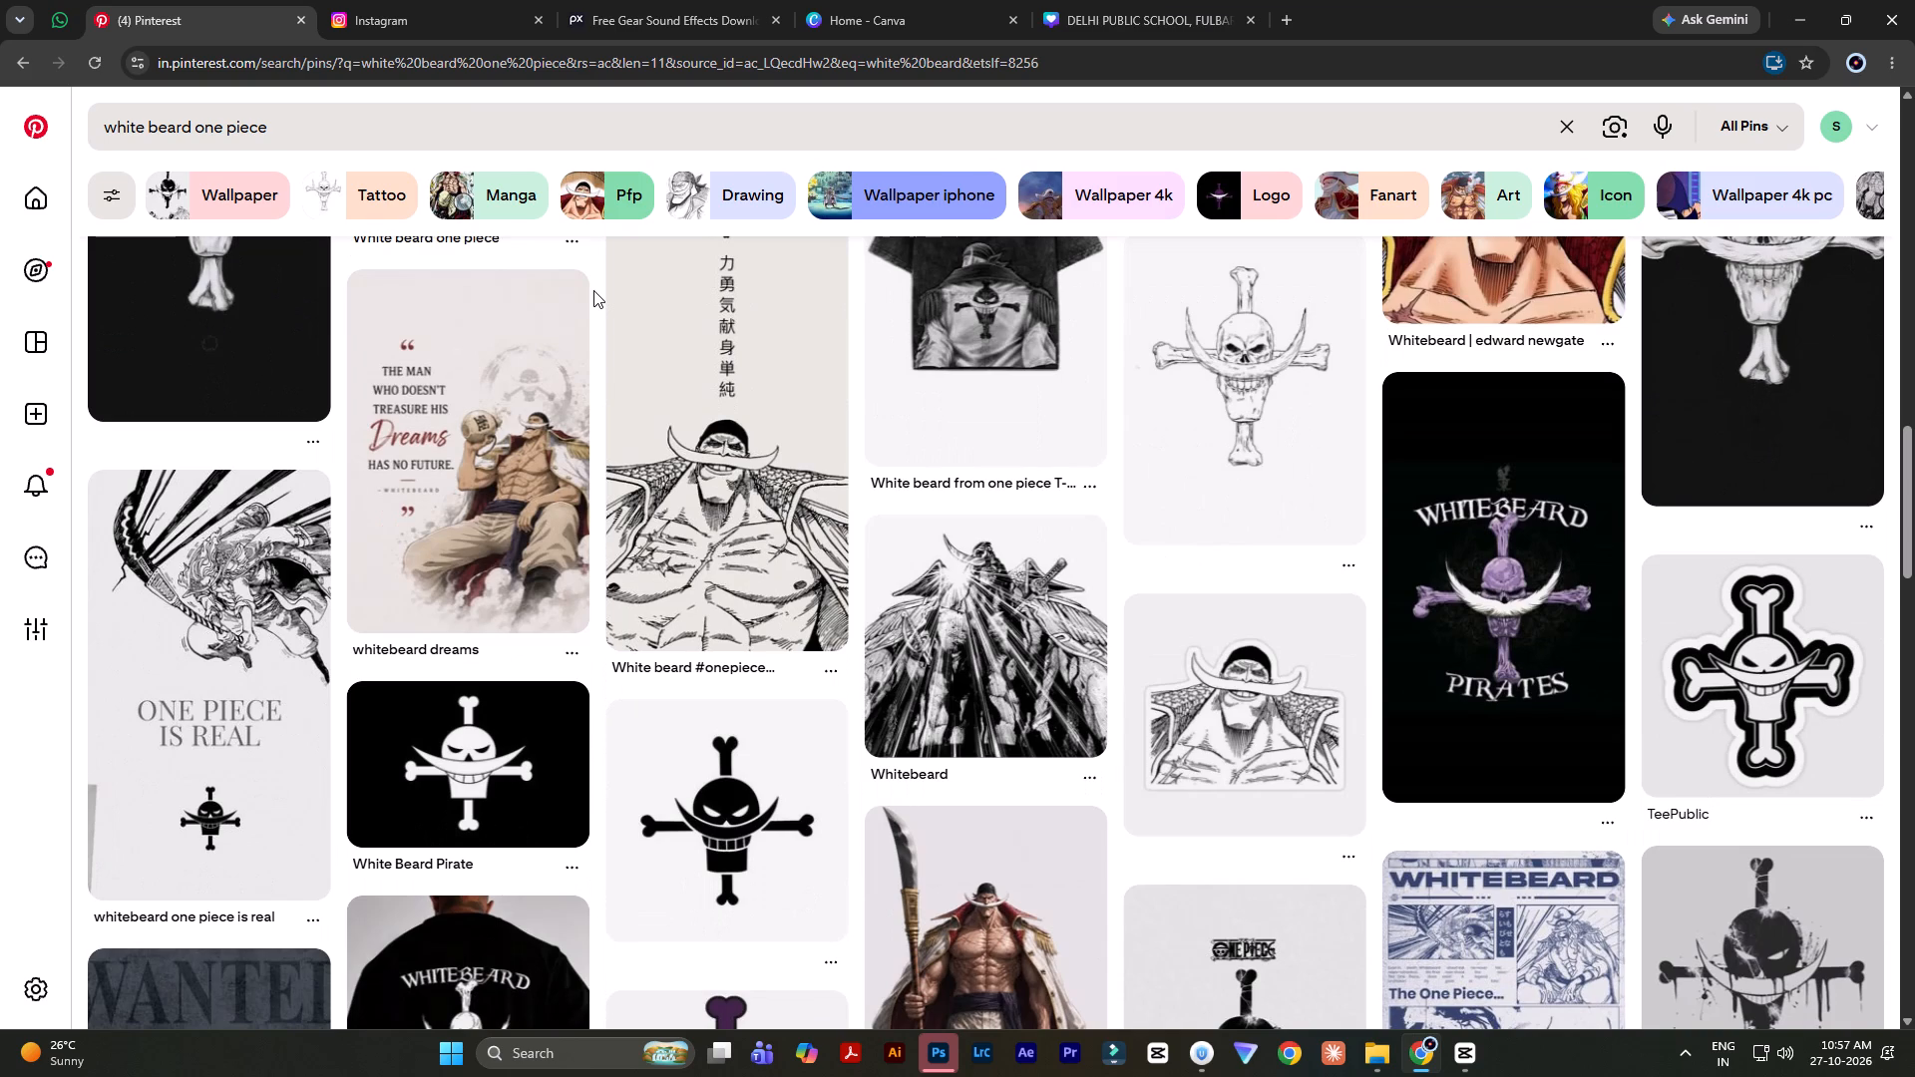
scroll(593, 290, "down", 6)
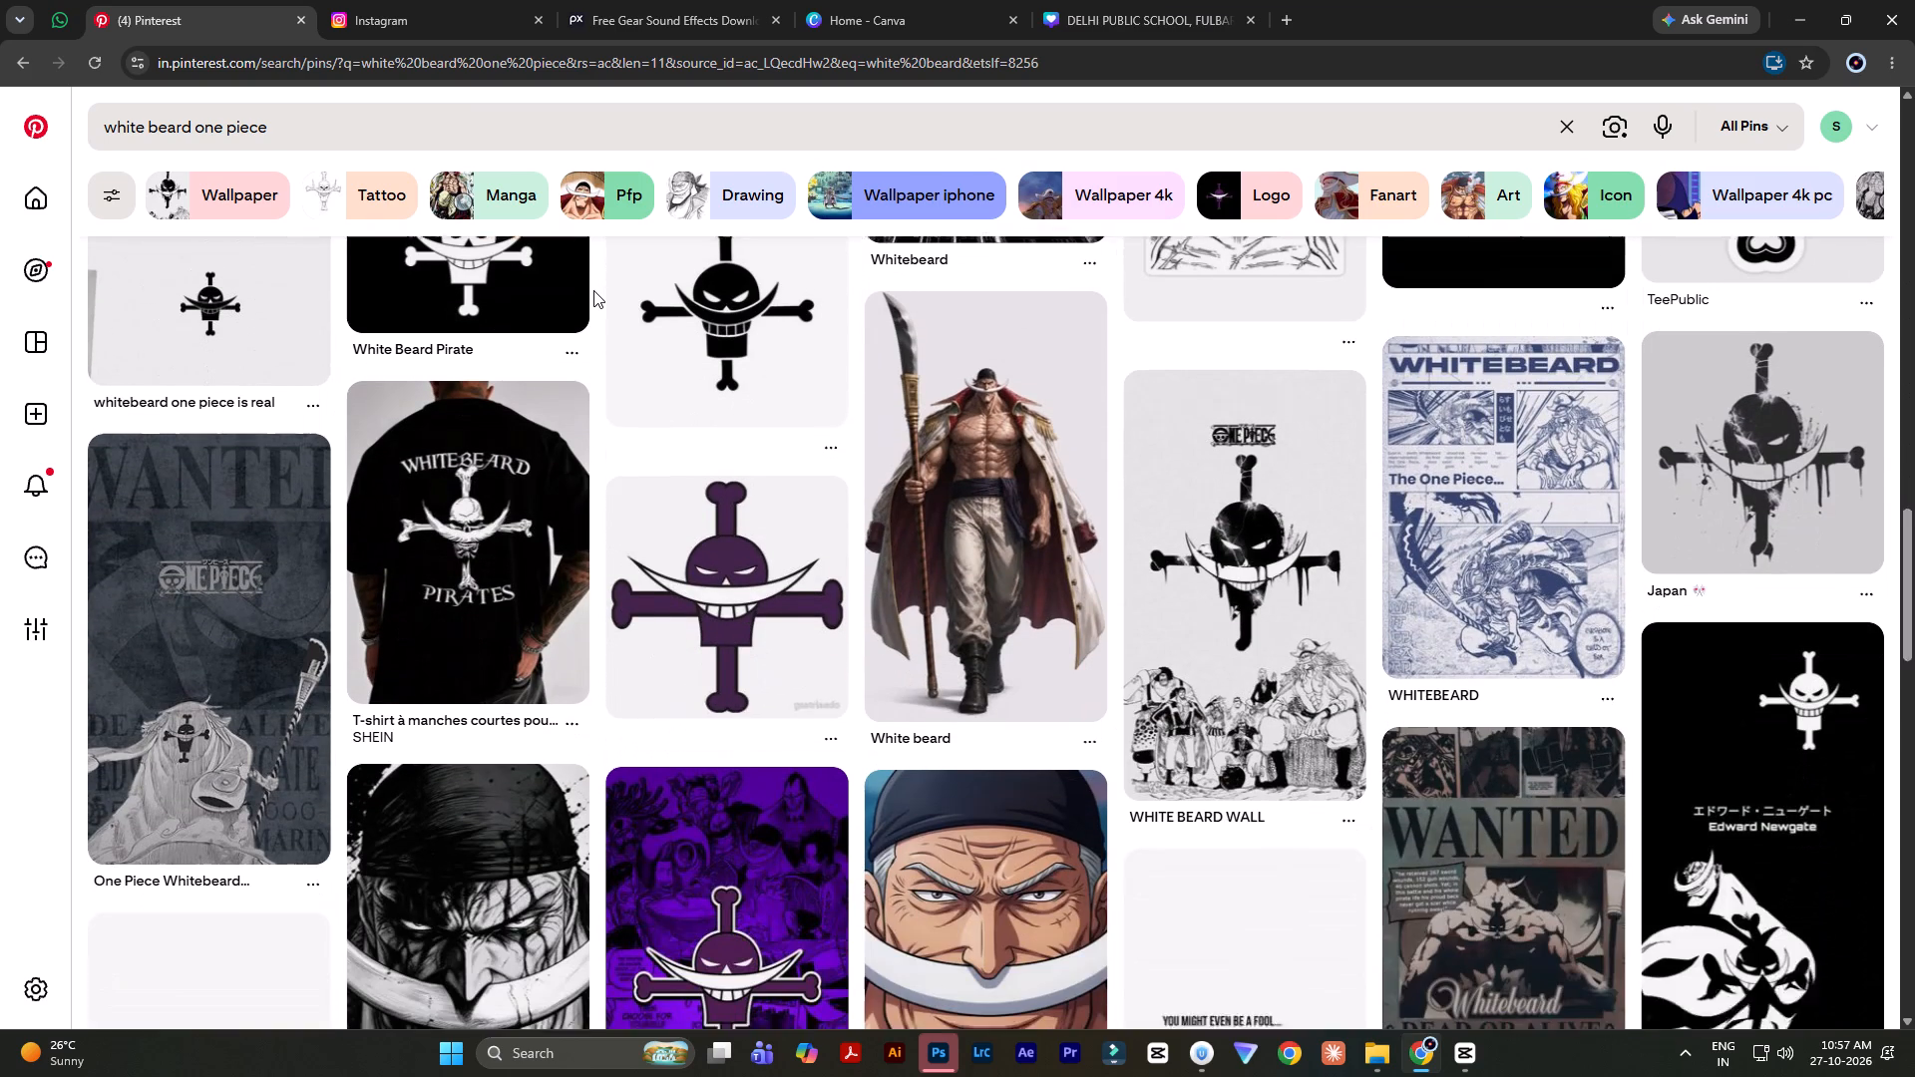
scroll(593, 290, "down", 4)
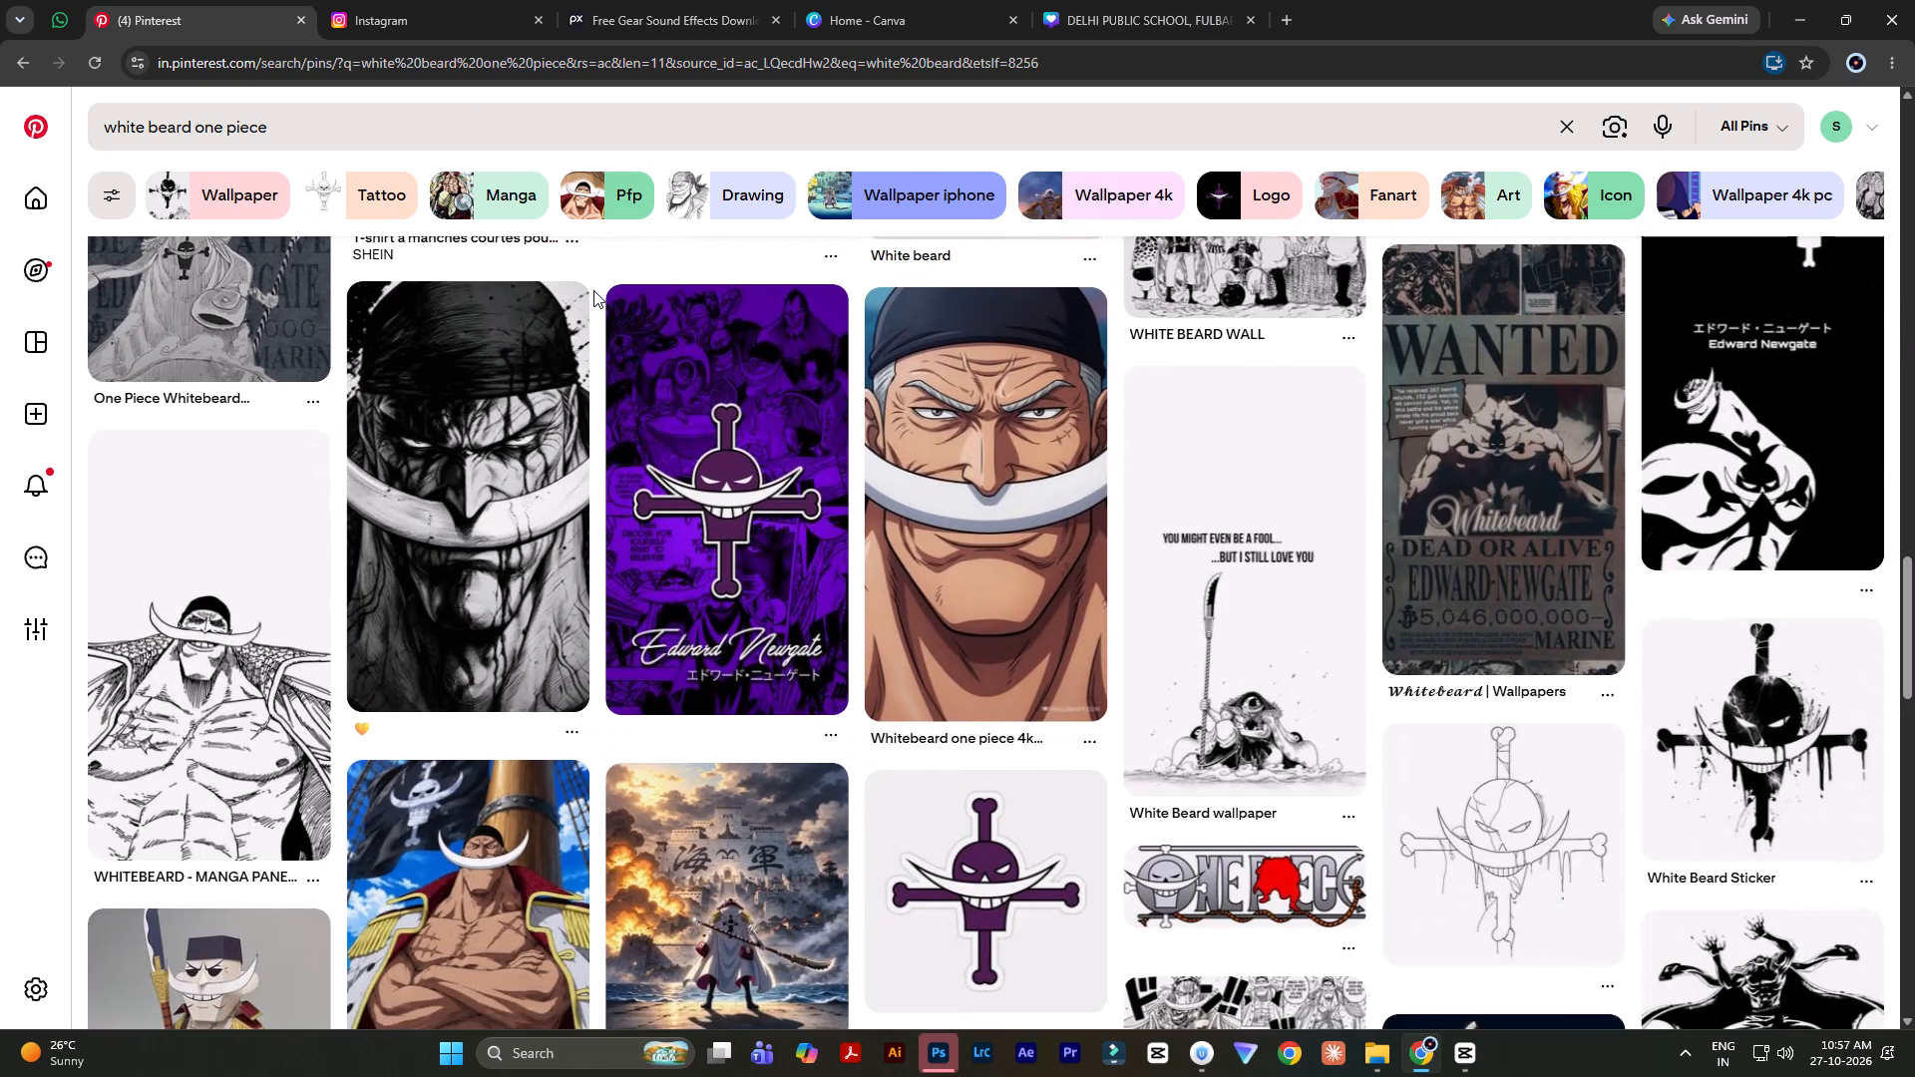
scroll(593, 290, "up", 6)
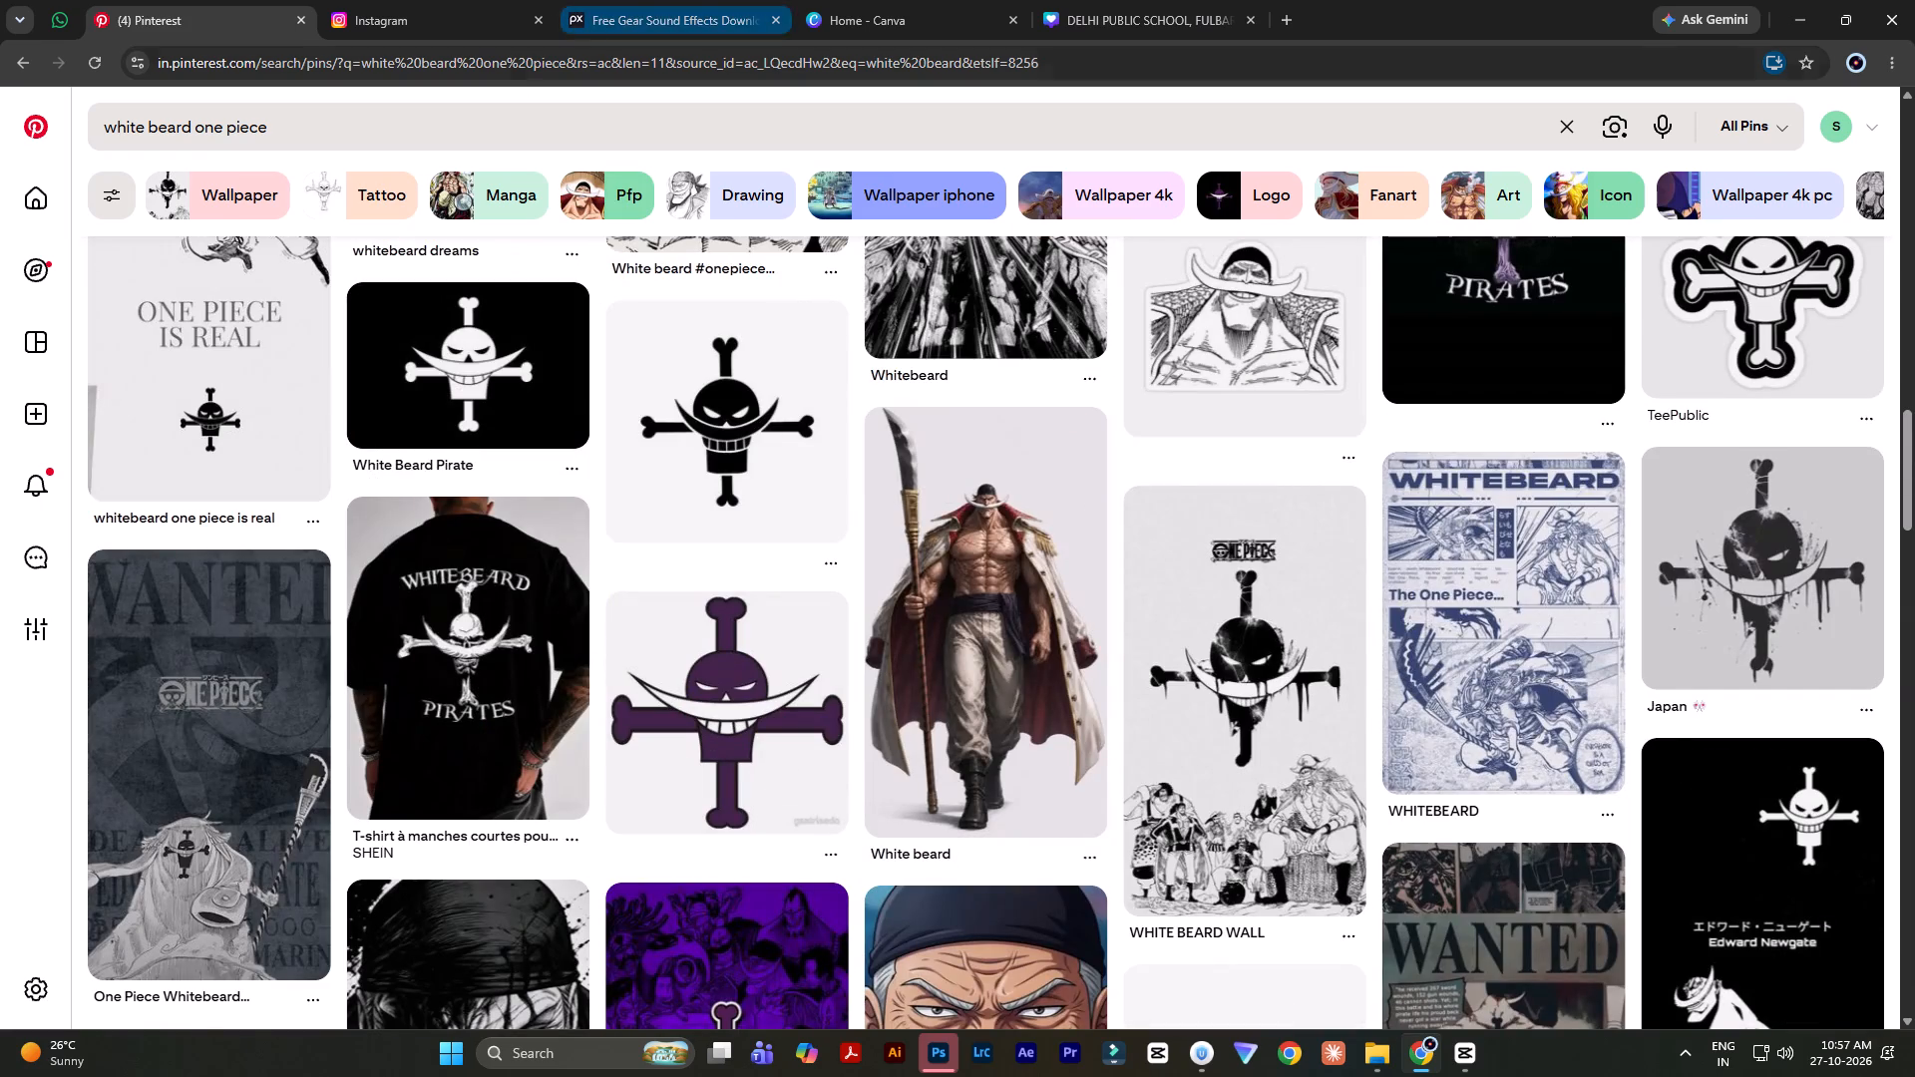
Refine the Pinterest search to "white beard one piece tshirt" and examine the shirt designs in the results.
left_click(433, 130)
key("space")
type("tshirt")
key("Return")
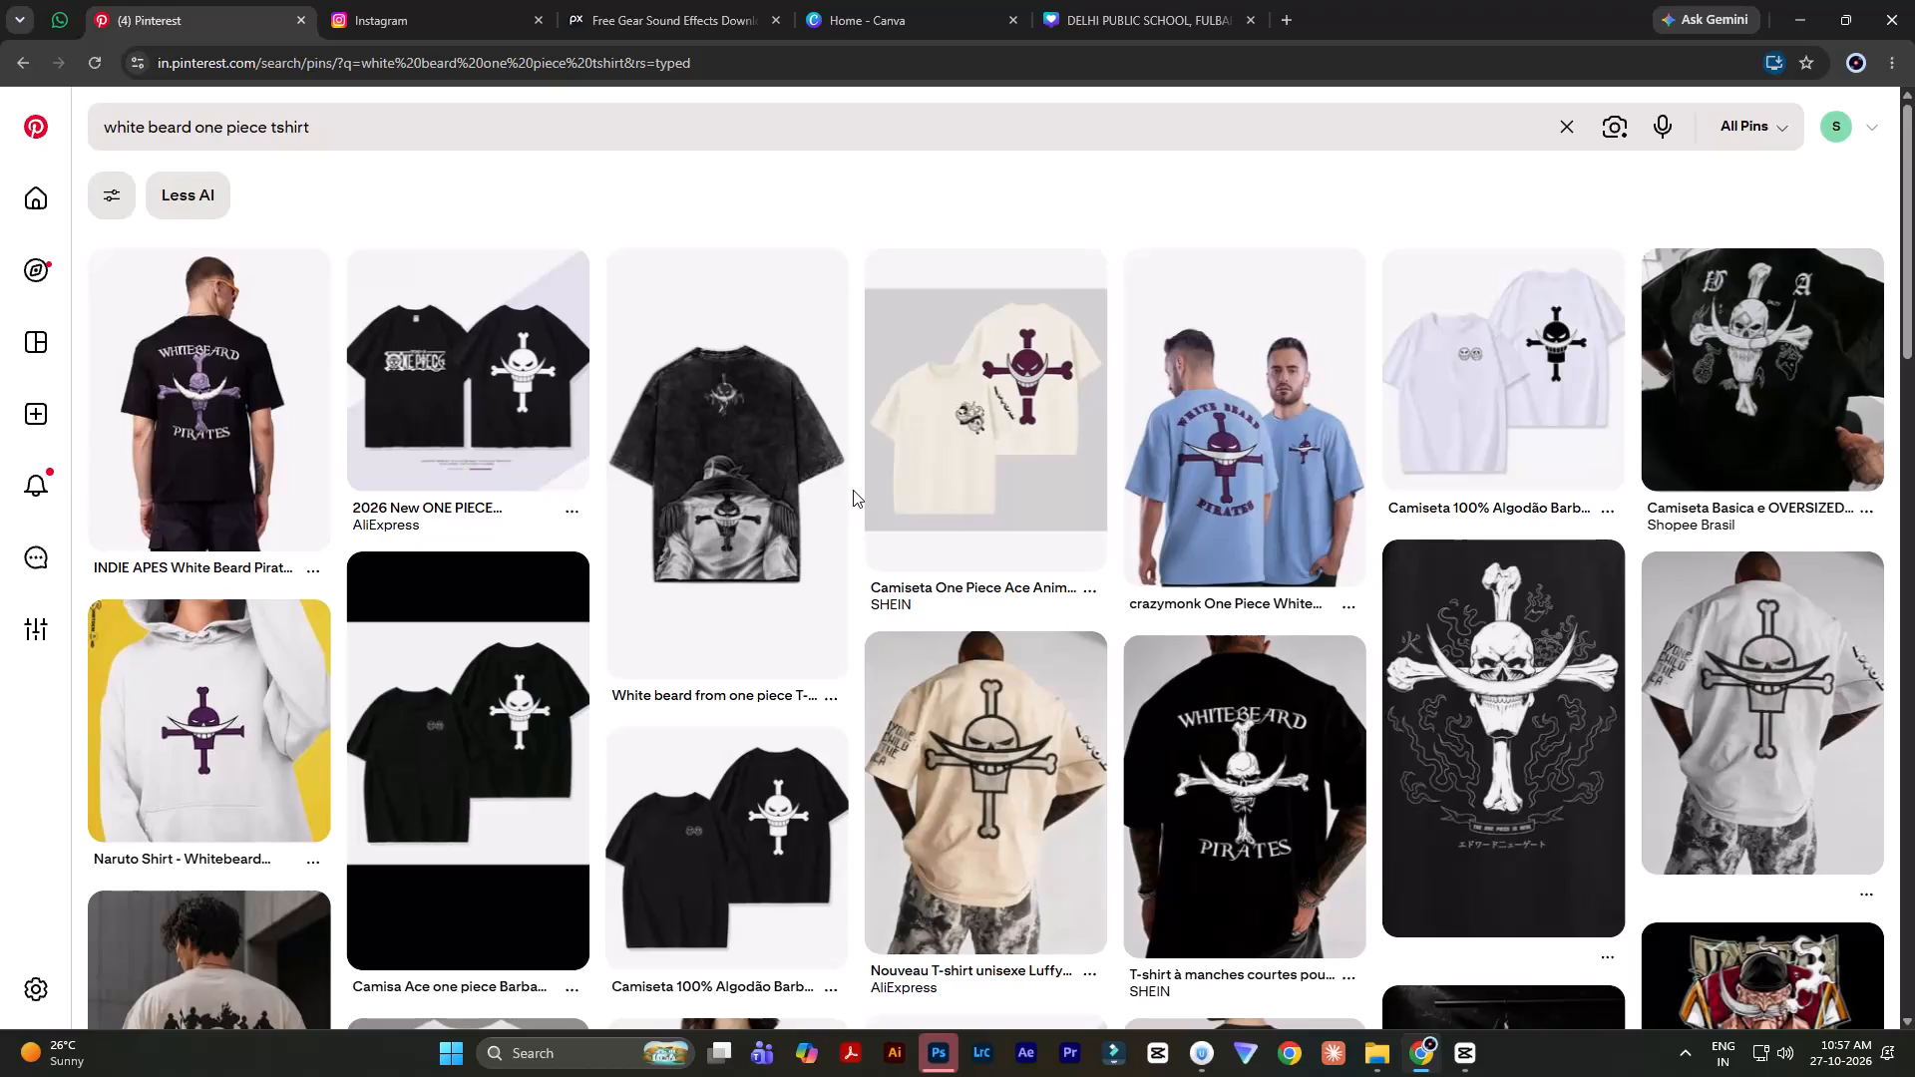
scroll(853, 490, "down", 4)
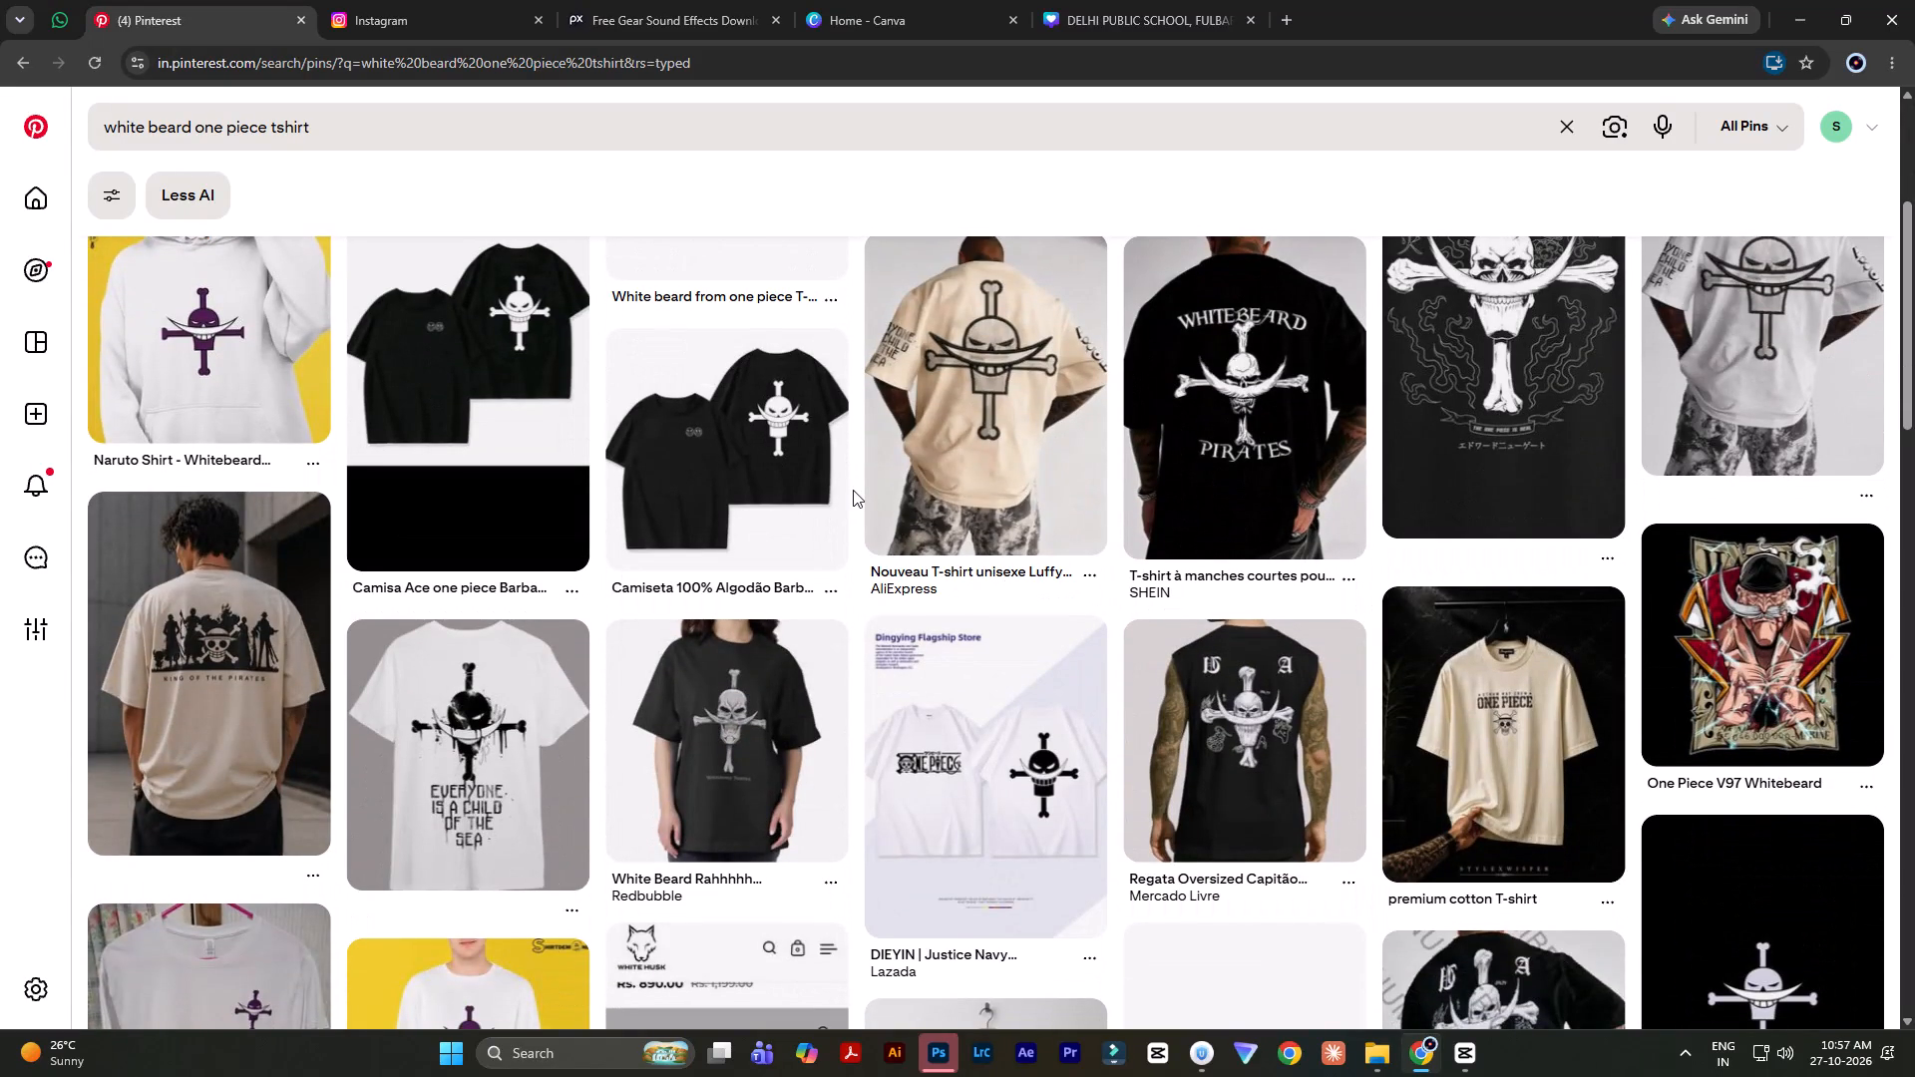
scroll(853, 490, "down", 3)
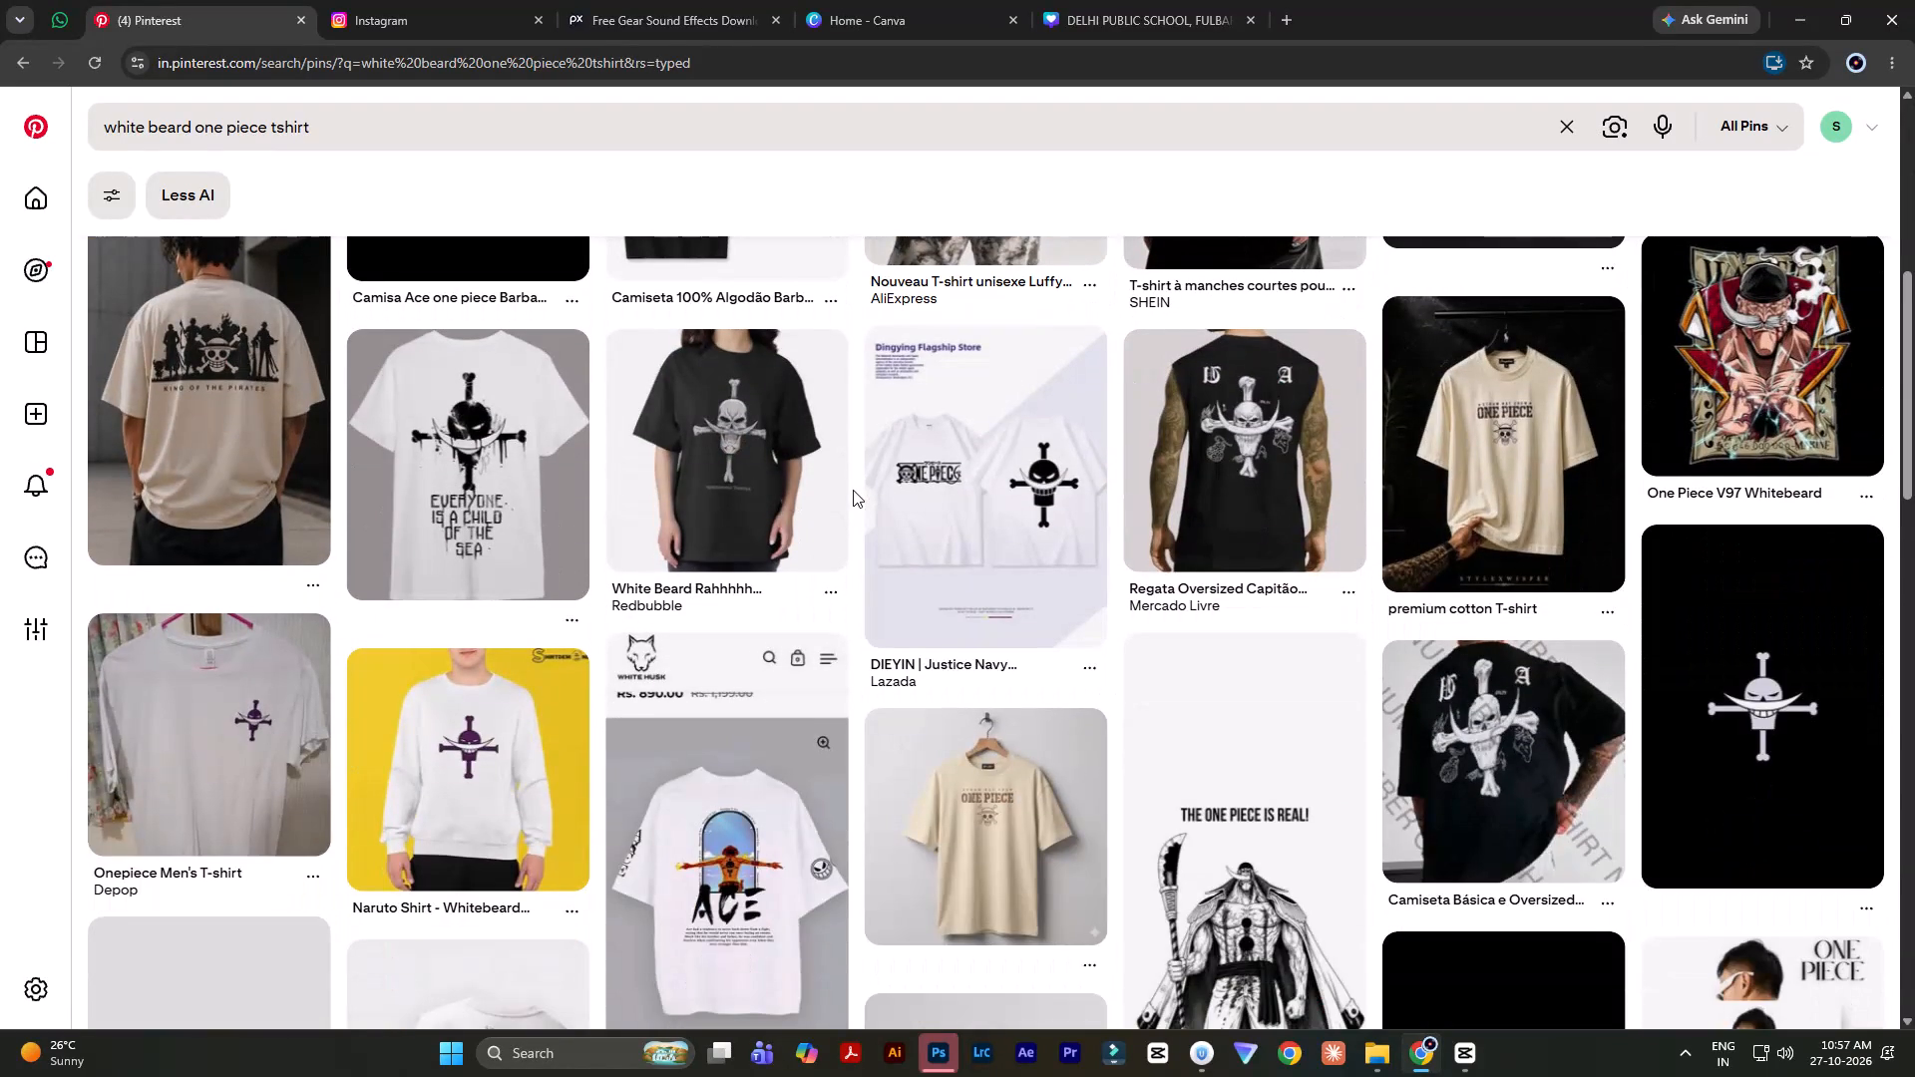
scroll(853, 490, "down", 4)
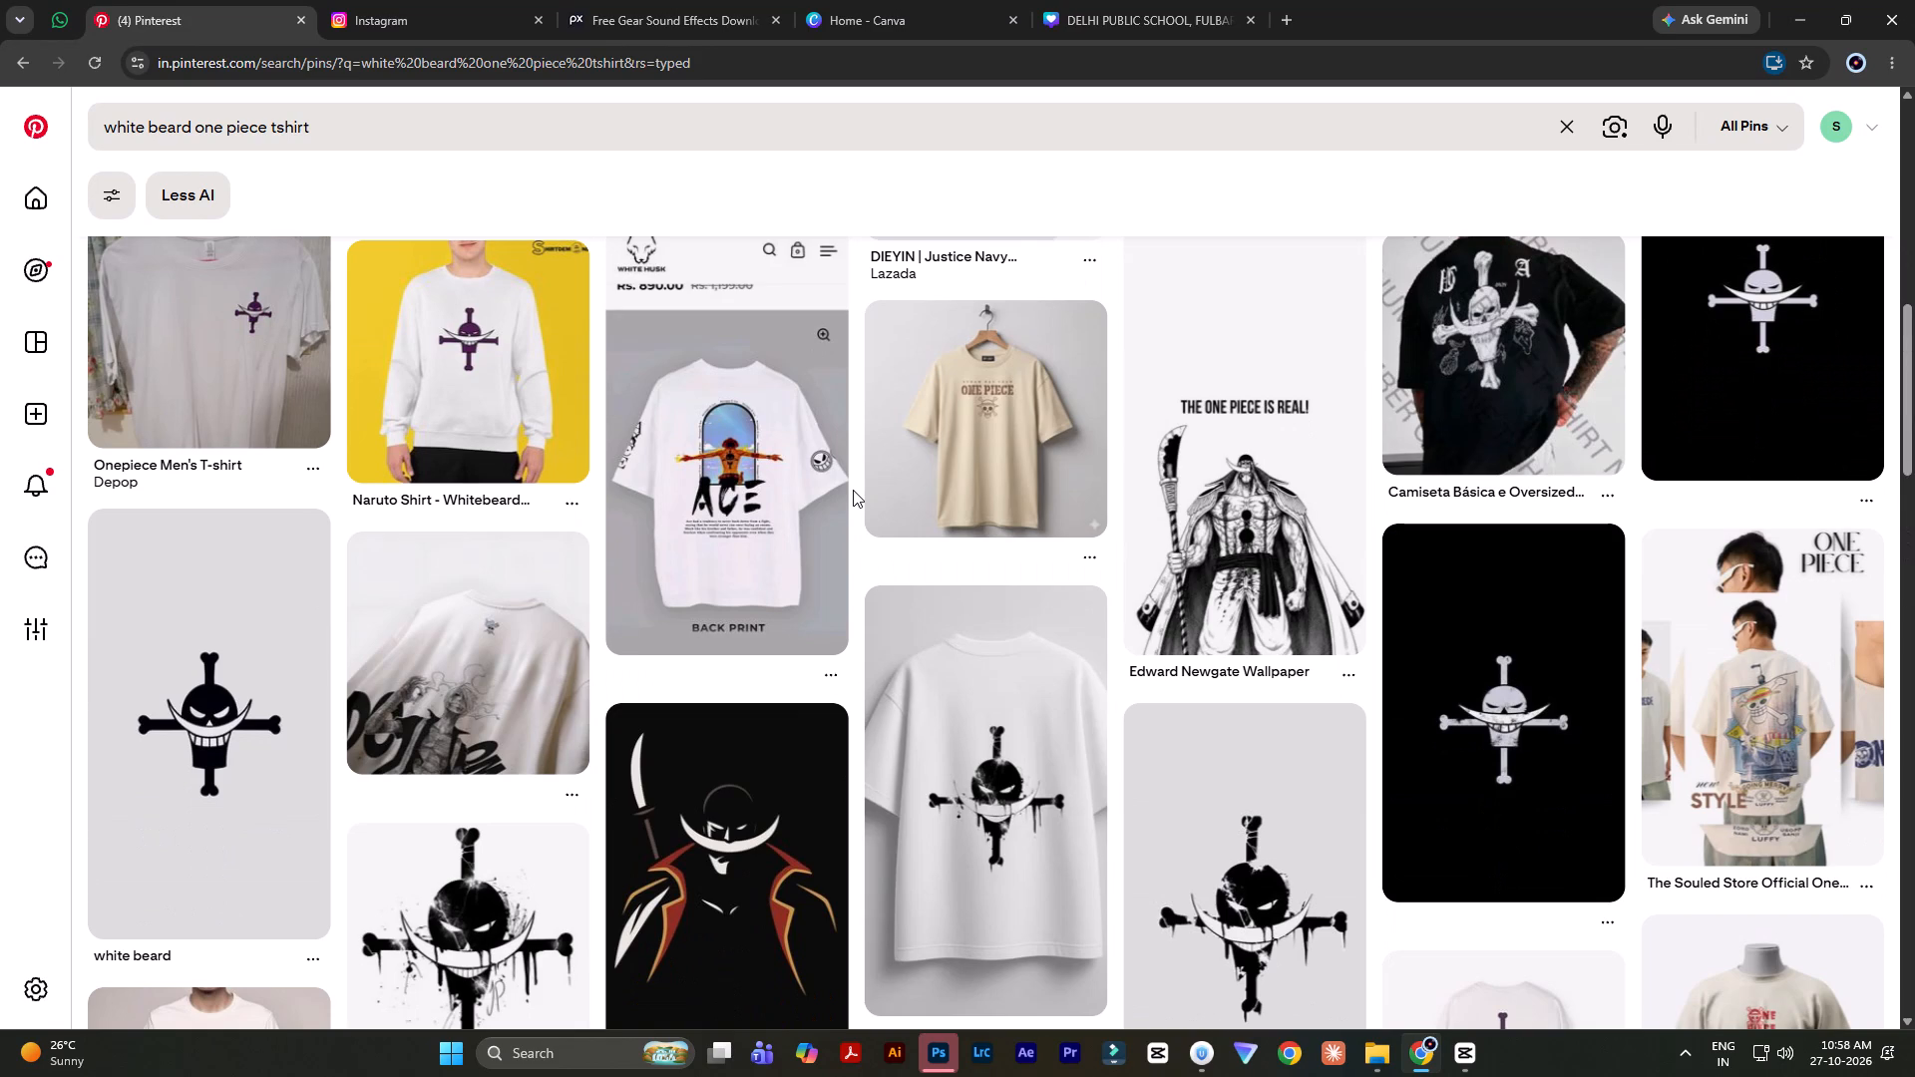
scroll(853, 490, "down", 4)
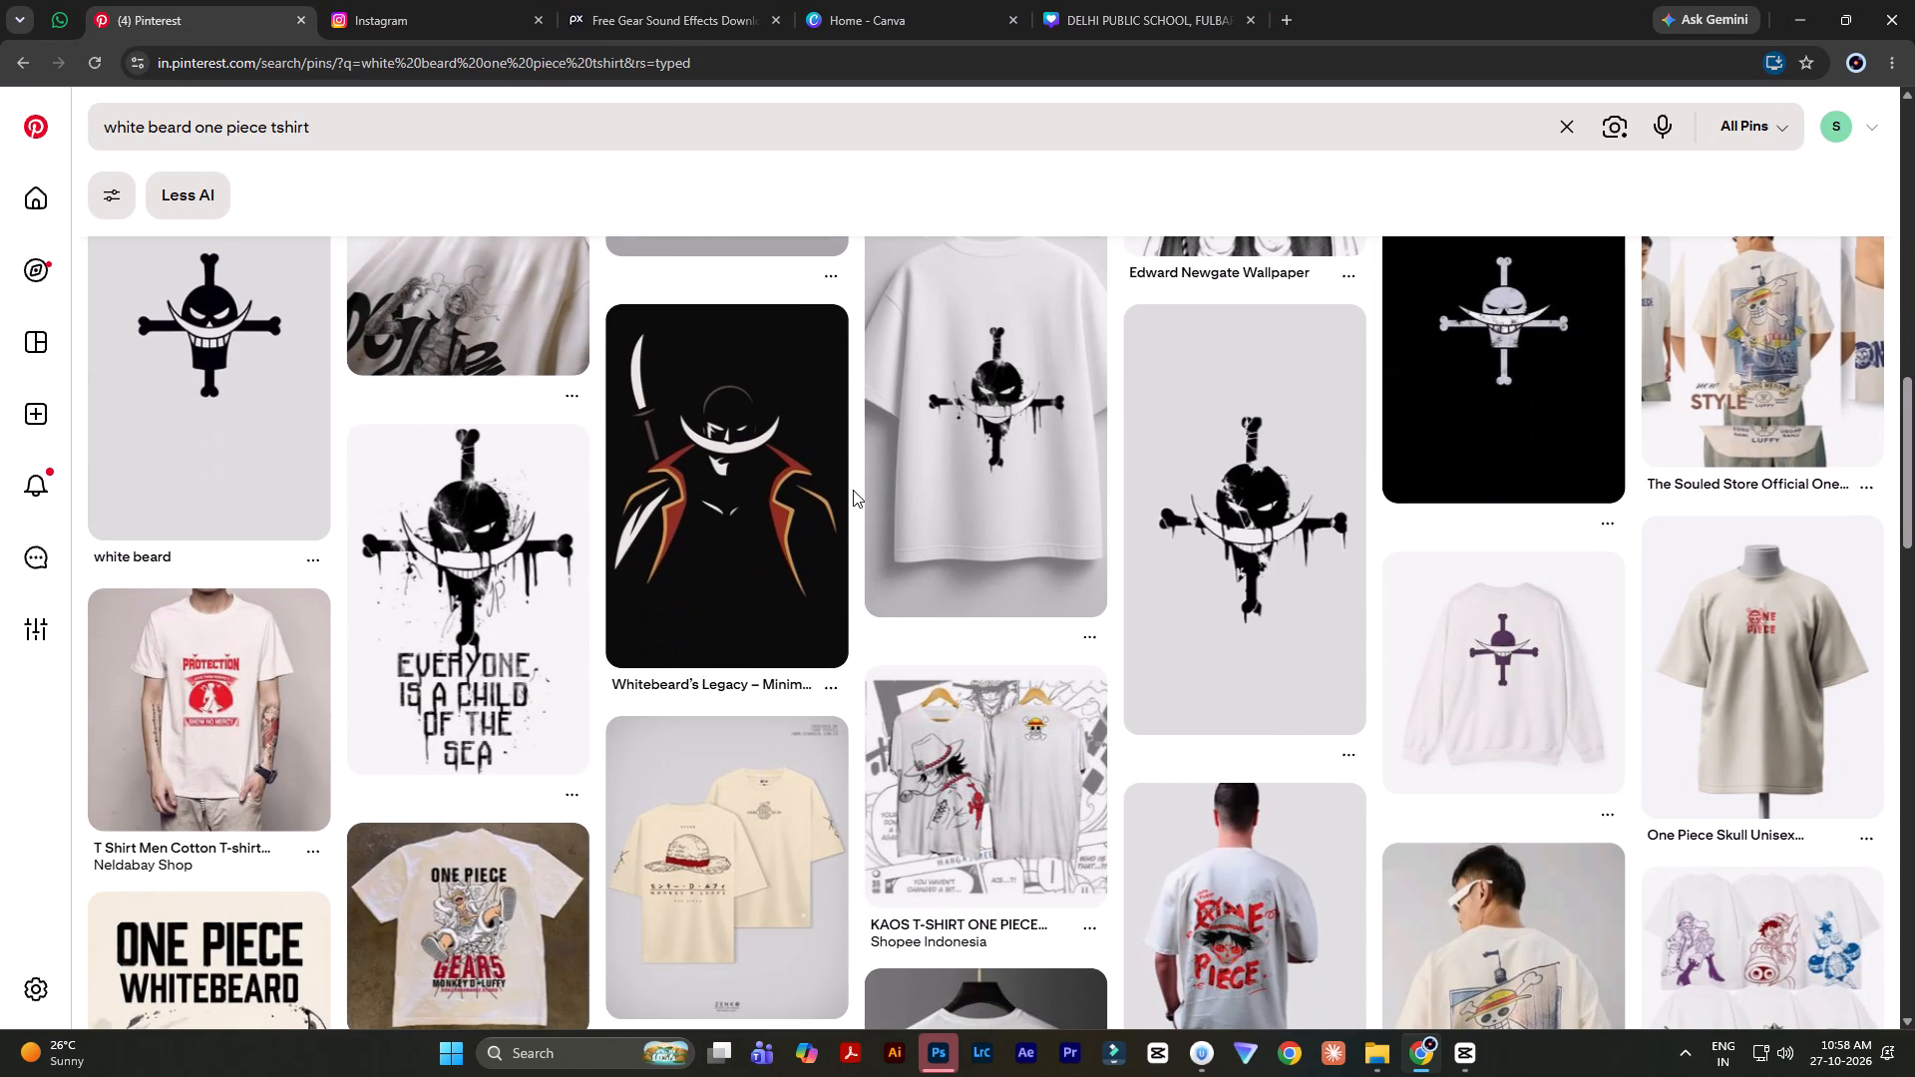
scroll(853, 490, "up", 8)
scroll(853, 490, "down", 9)
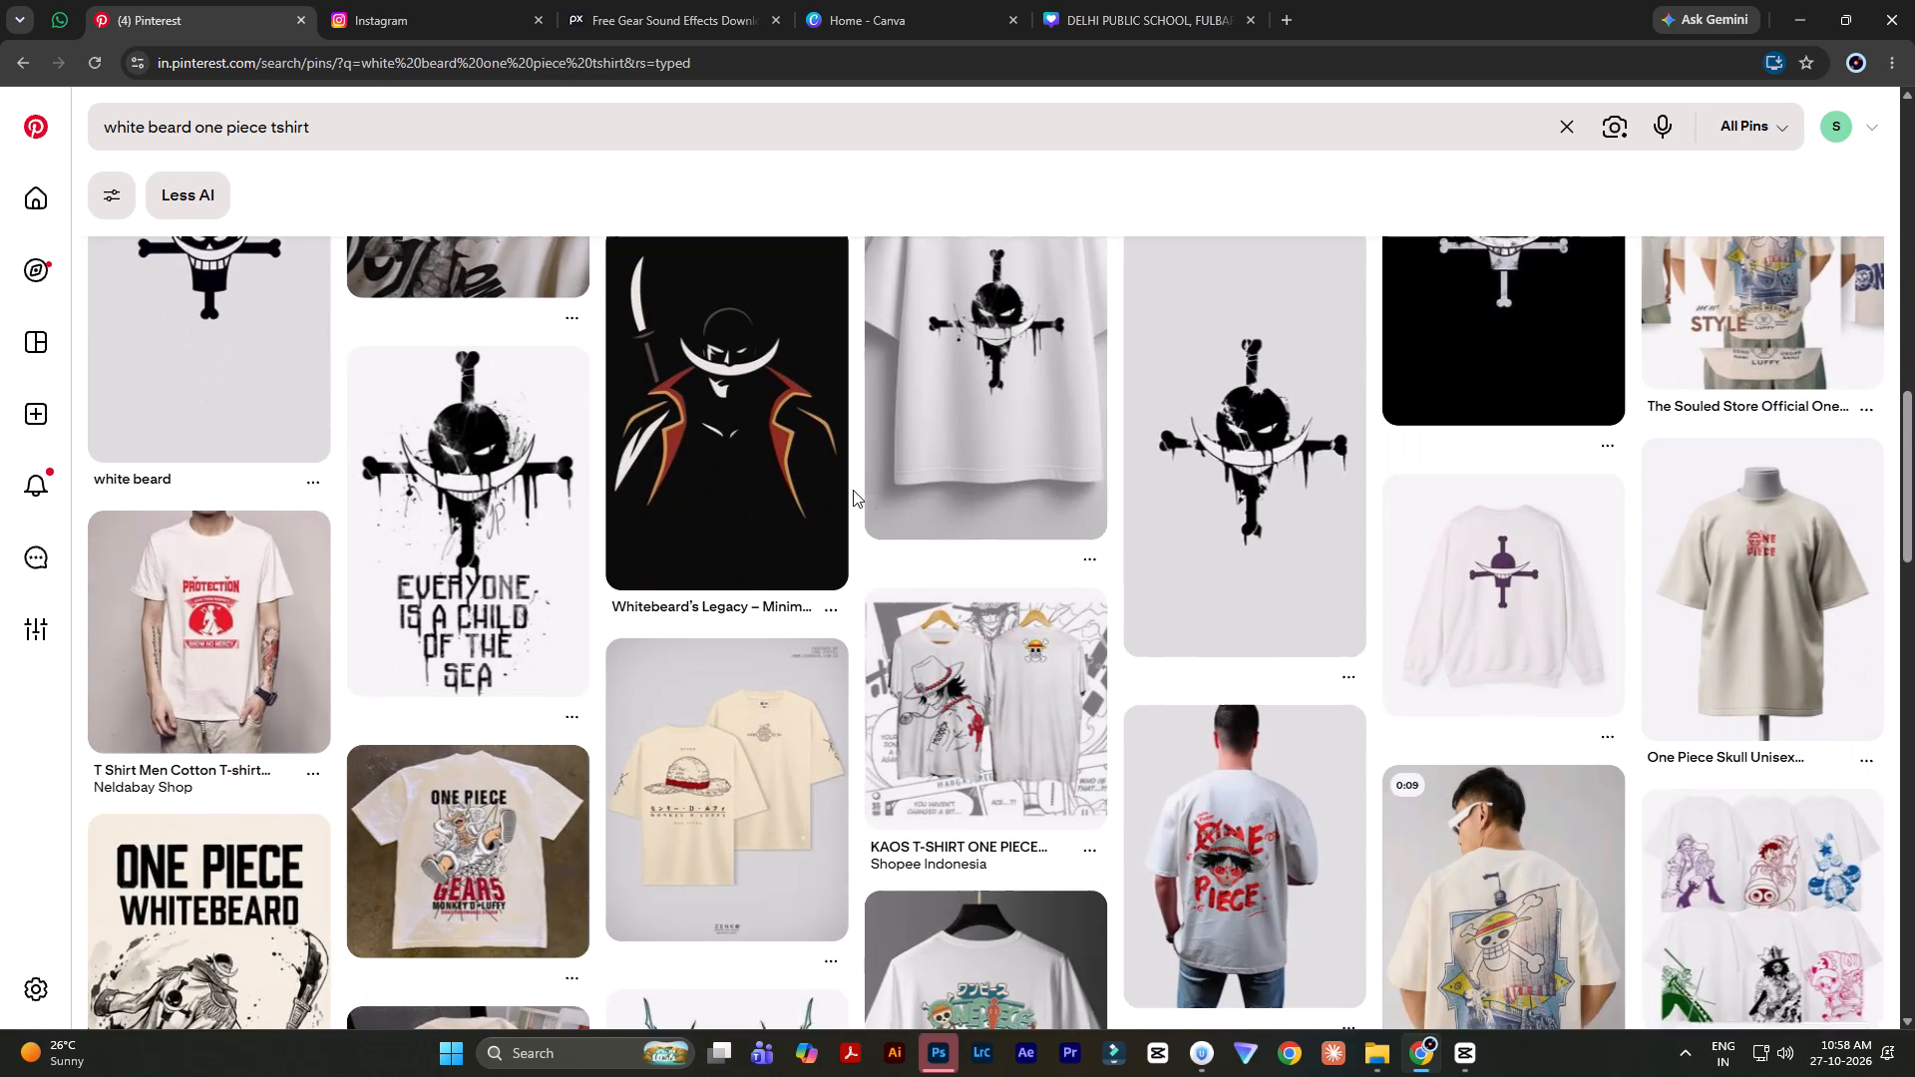
Inspect the One Piece Skull Unisex Oversized Tee pin and its Sattva Drip product page, including customer reviews, and return to the search results.
left_click(1784, 541)
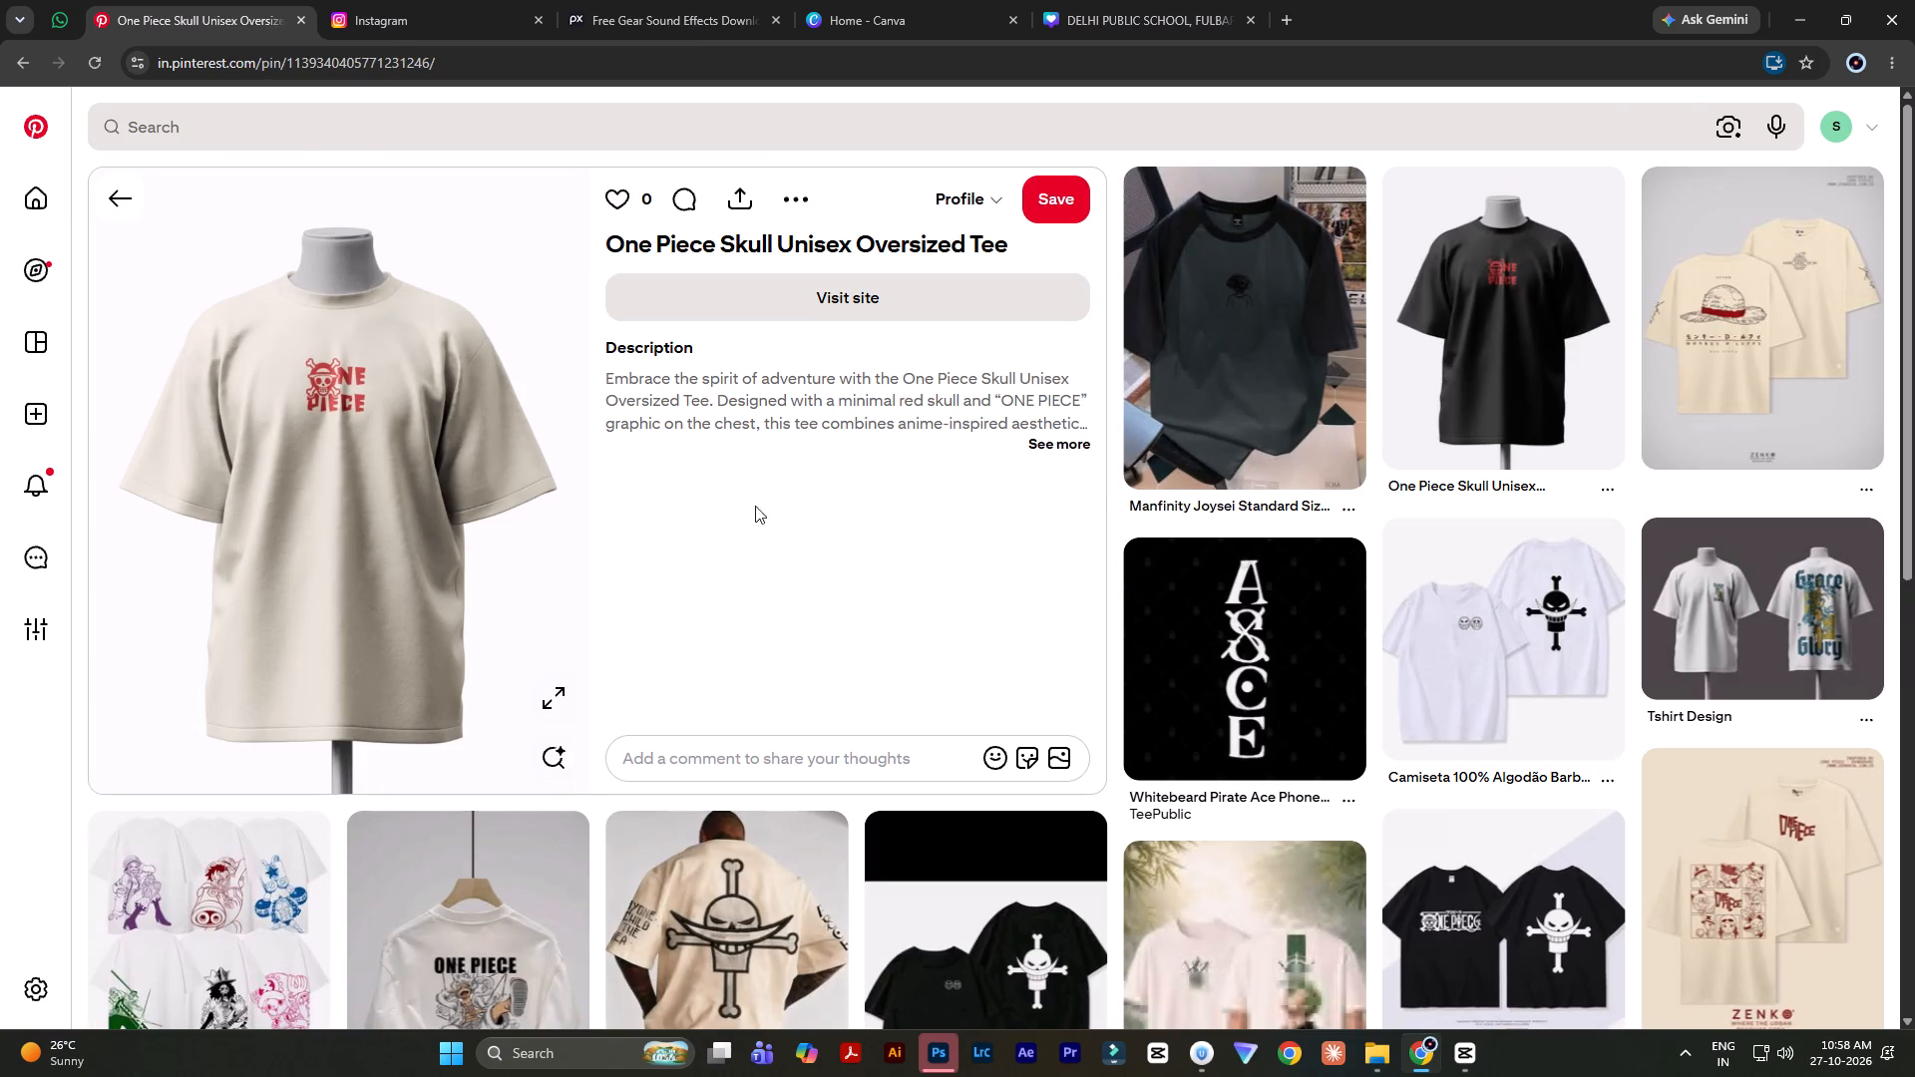
left_click(859, 299)
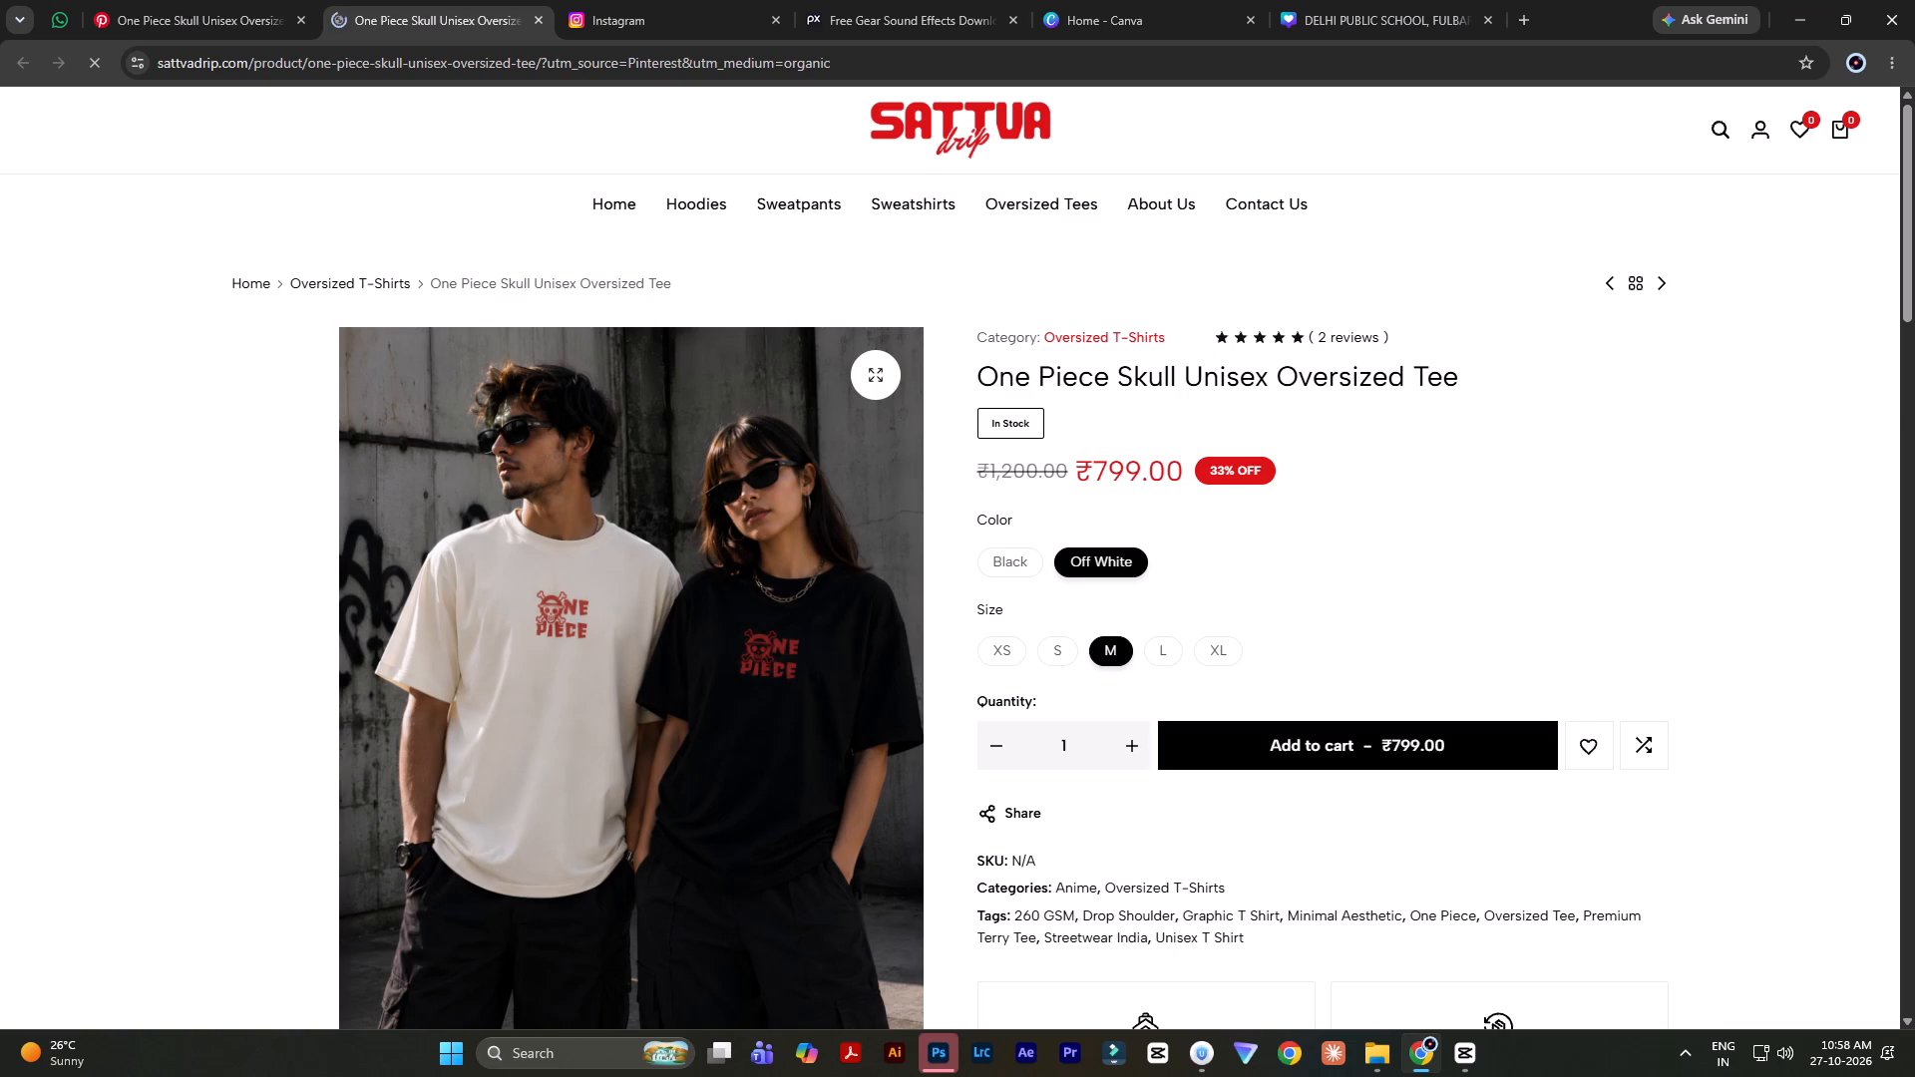
scroll(1451, 383, "down", 1)
left_click(1325, 237)
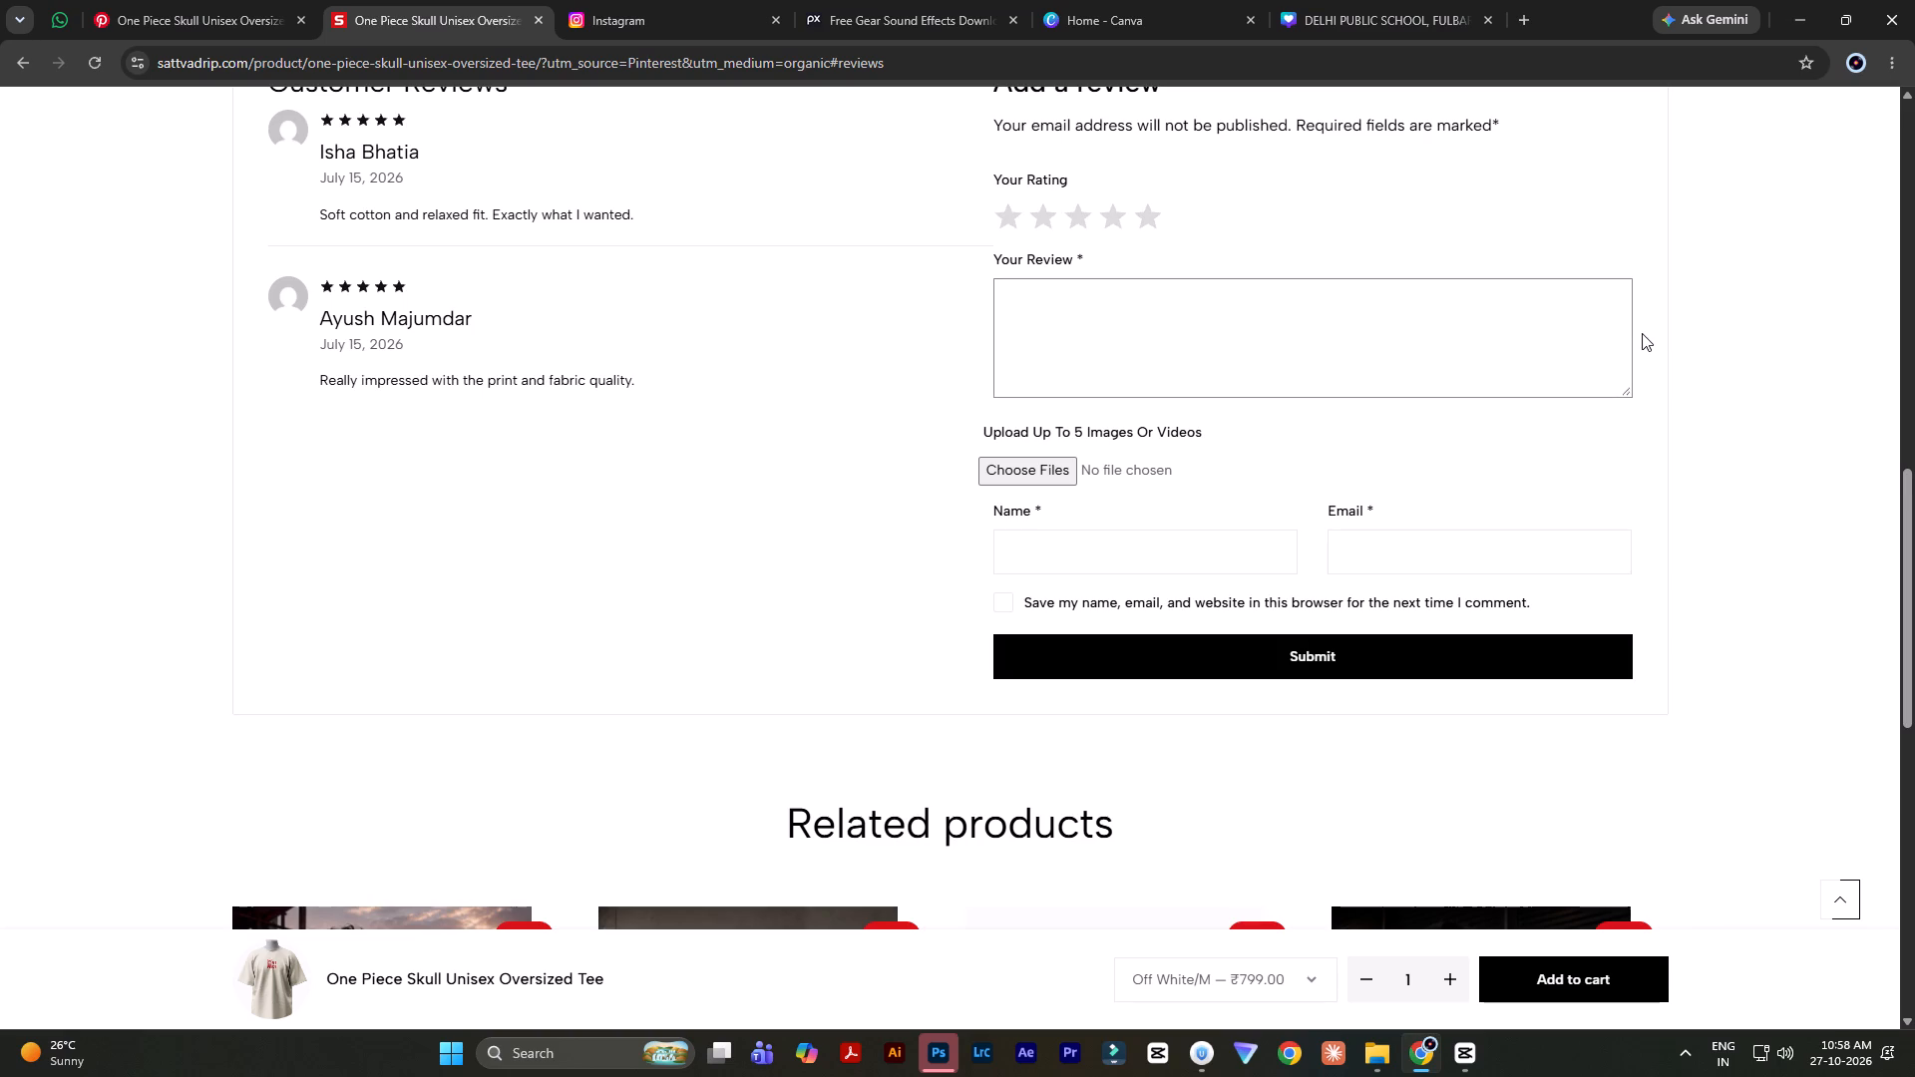
scroll(1642, 333, "up", 3)
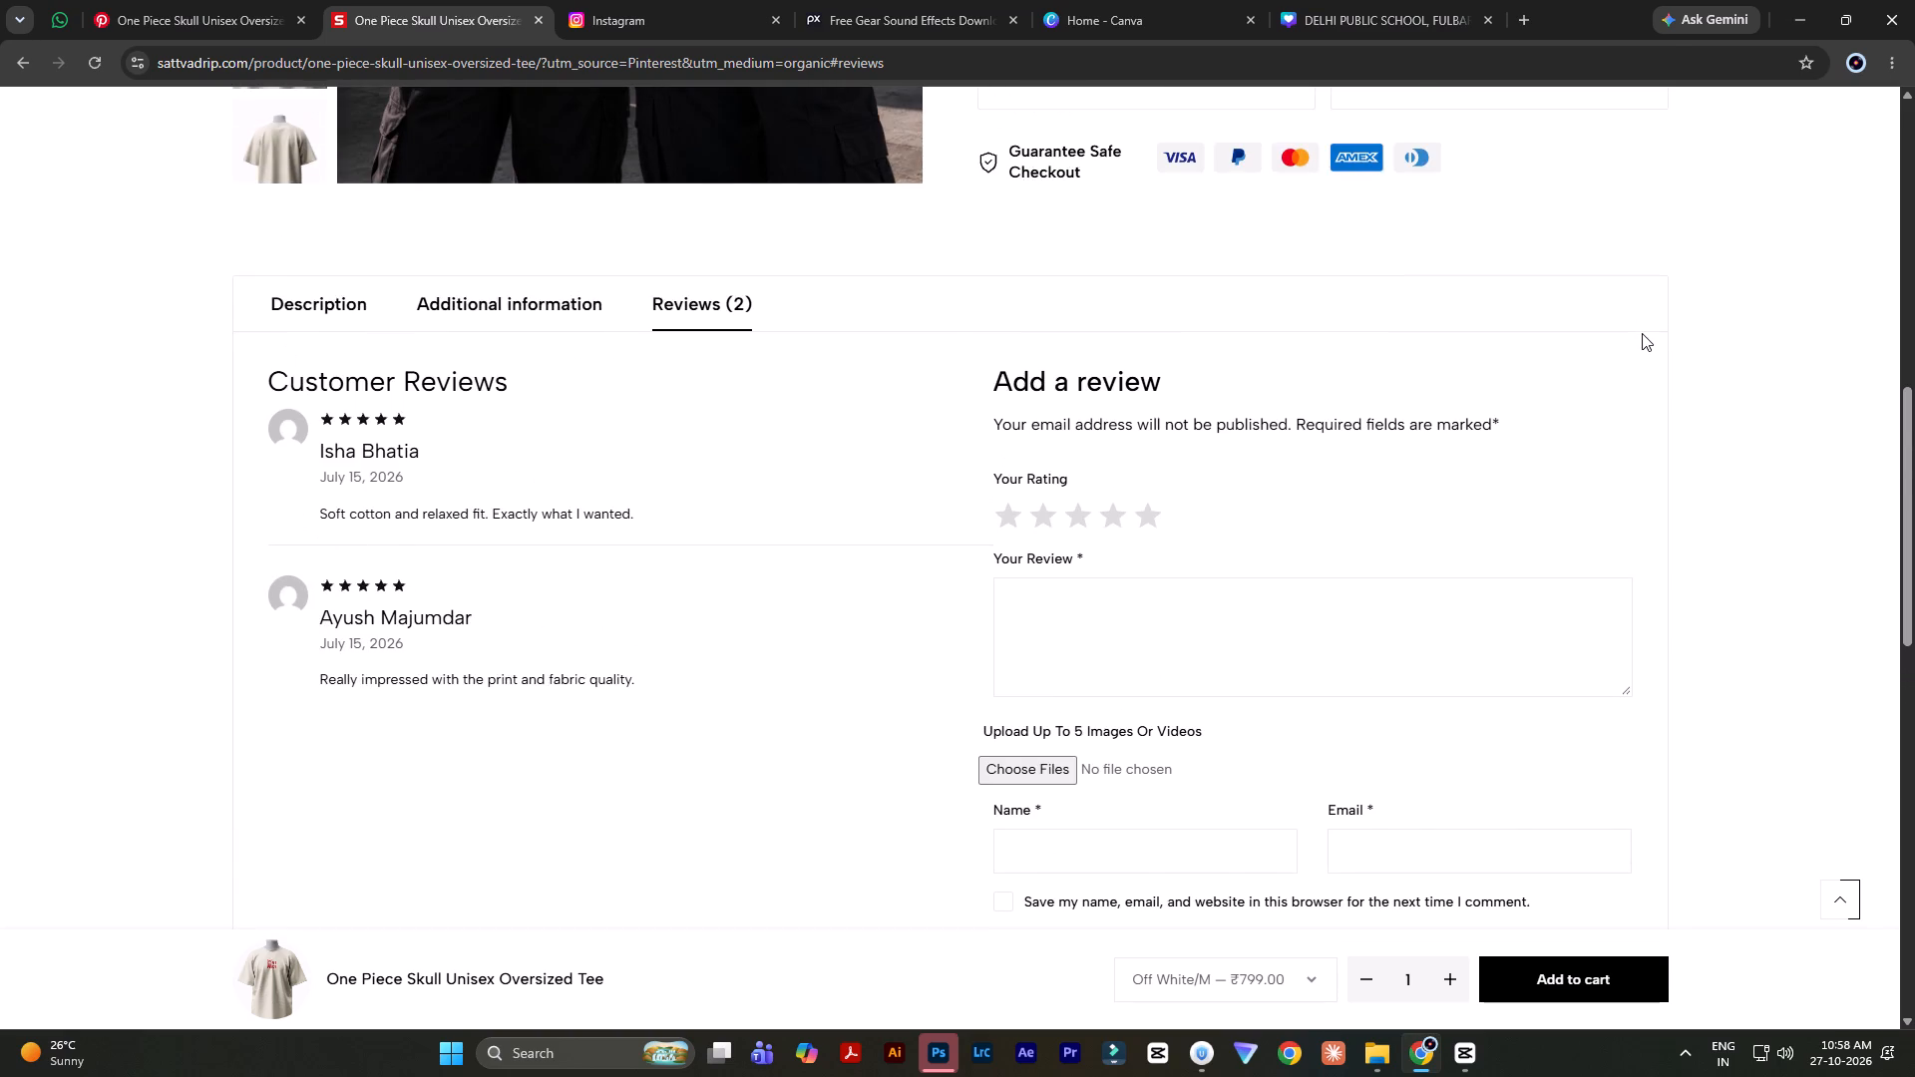
scroll(1642, 333, "up", 13)
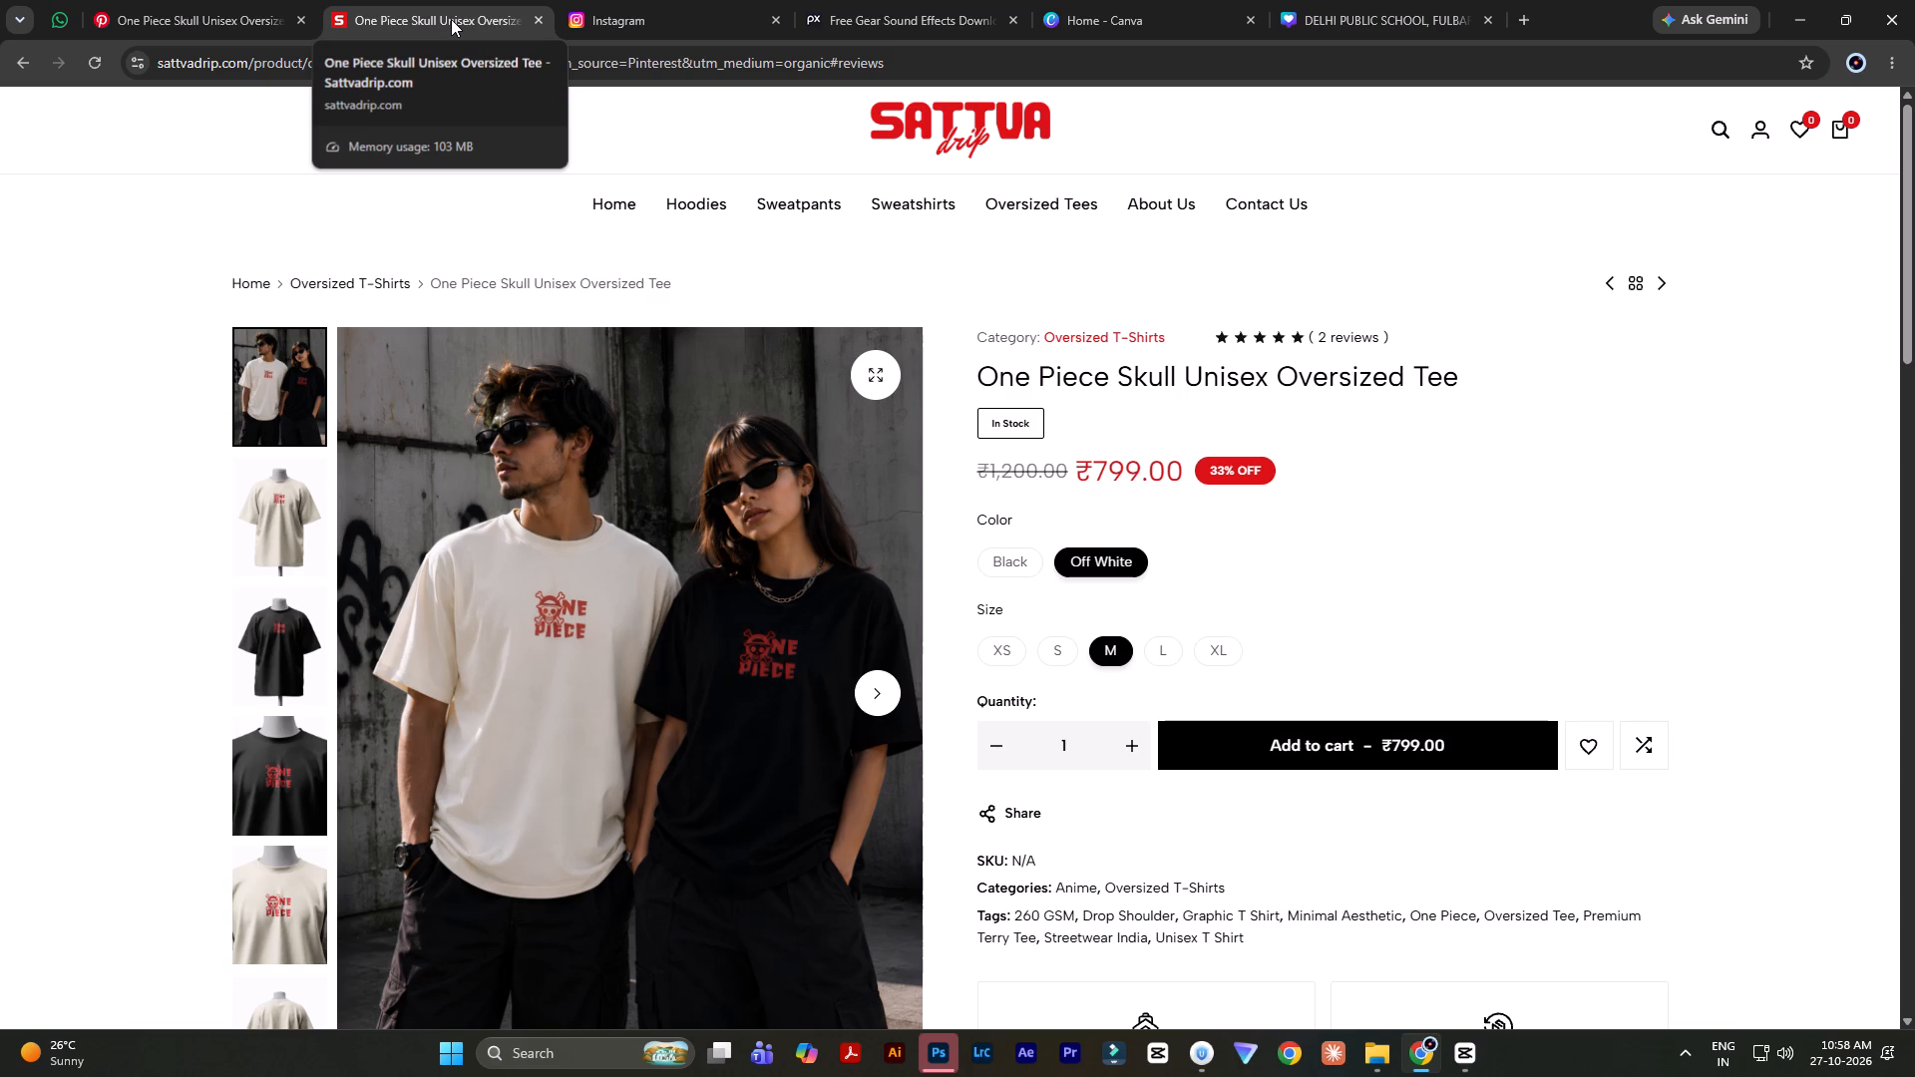
middle_click(451, 19)
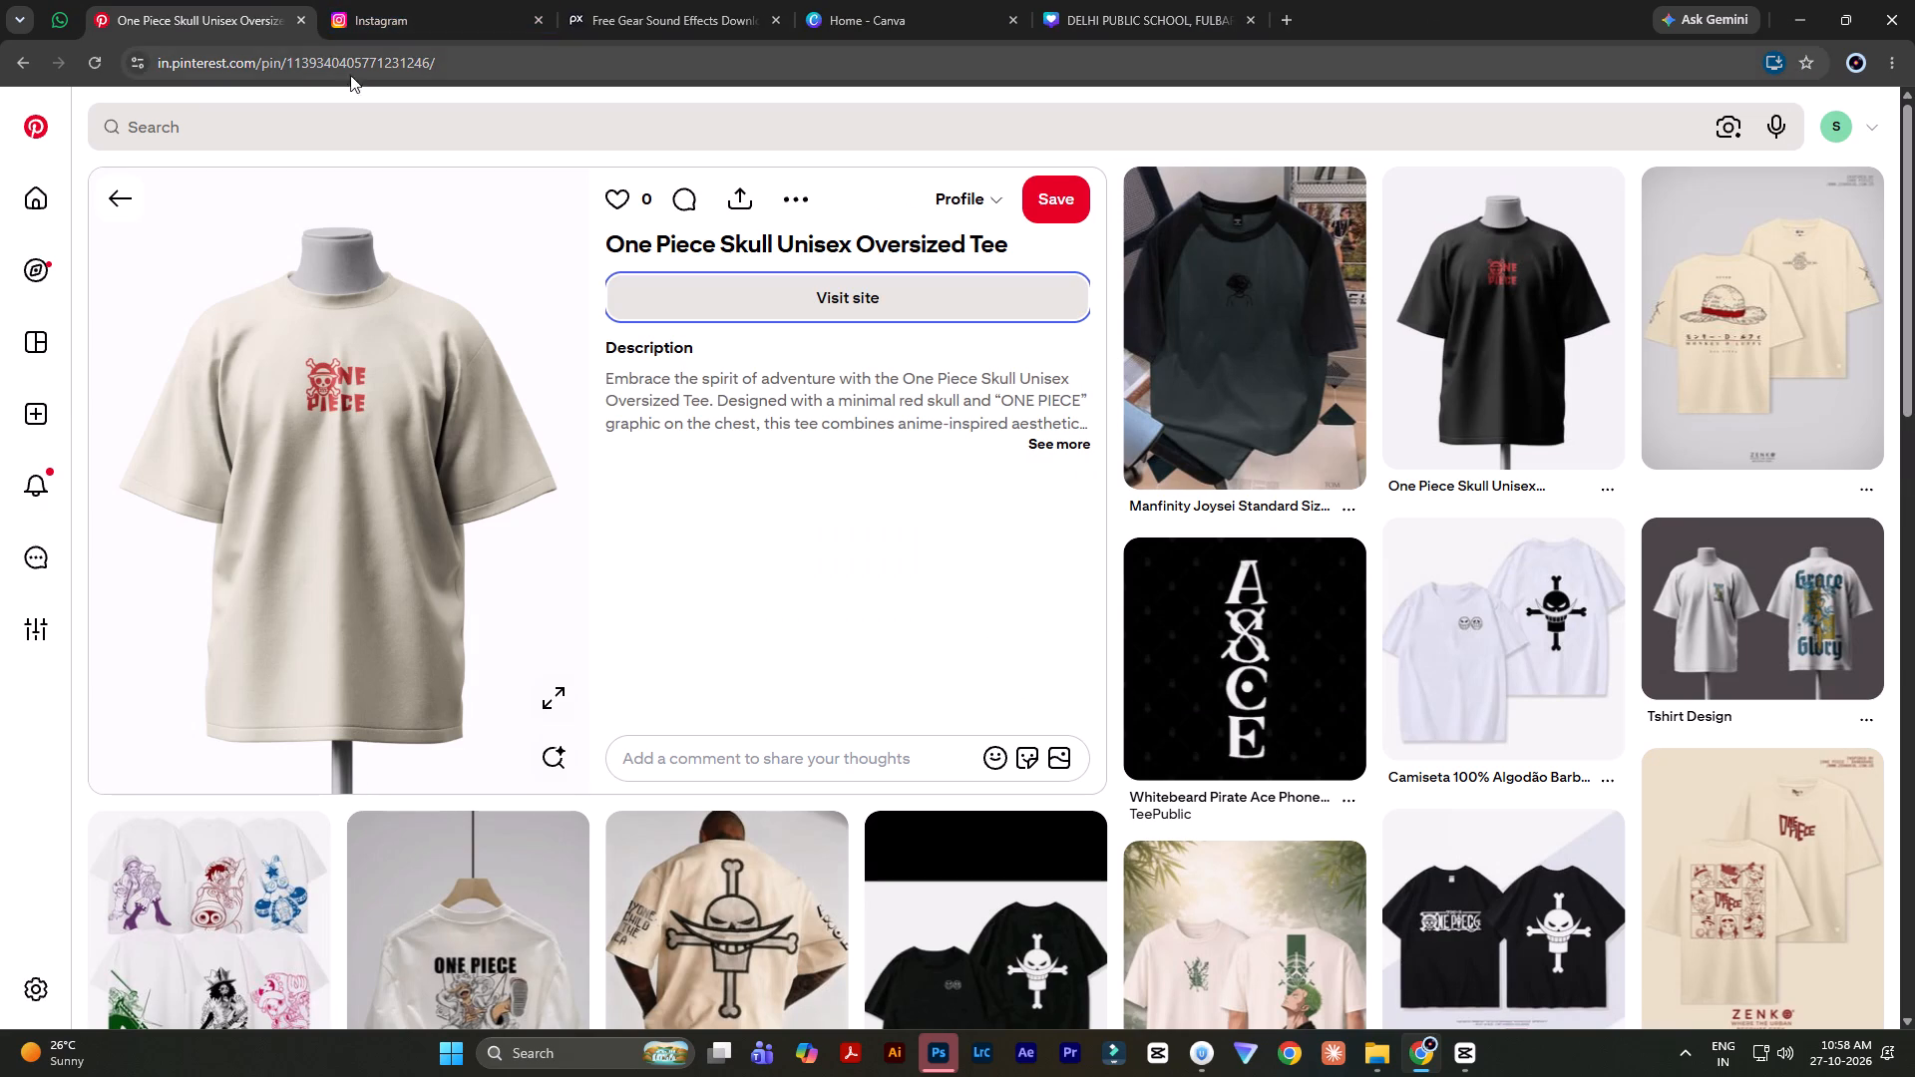
left_click(22, 64)
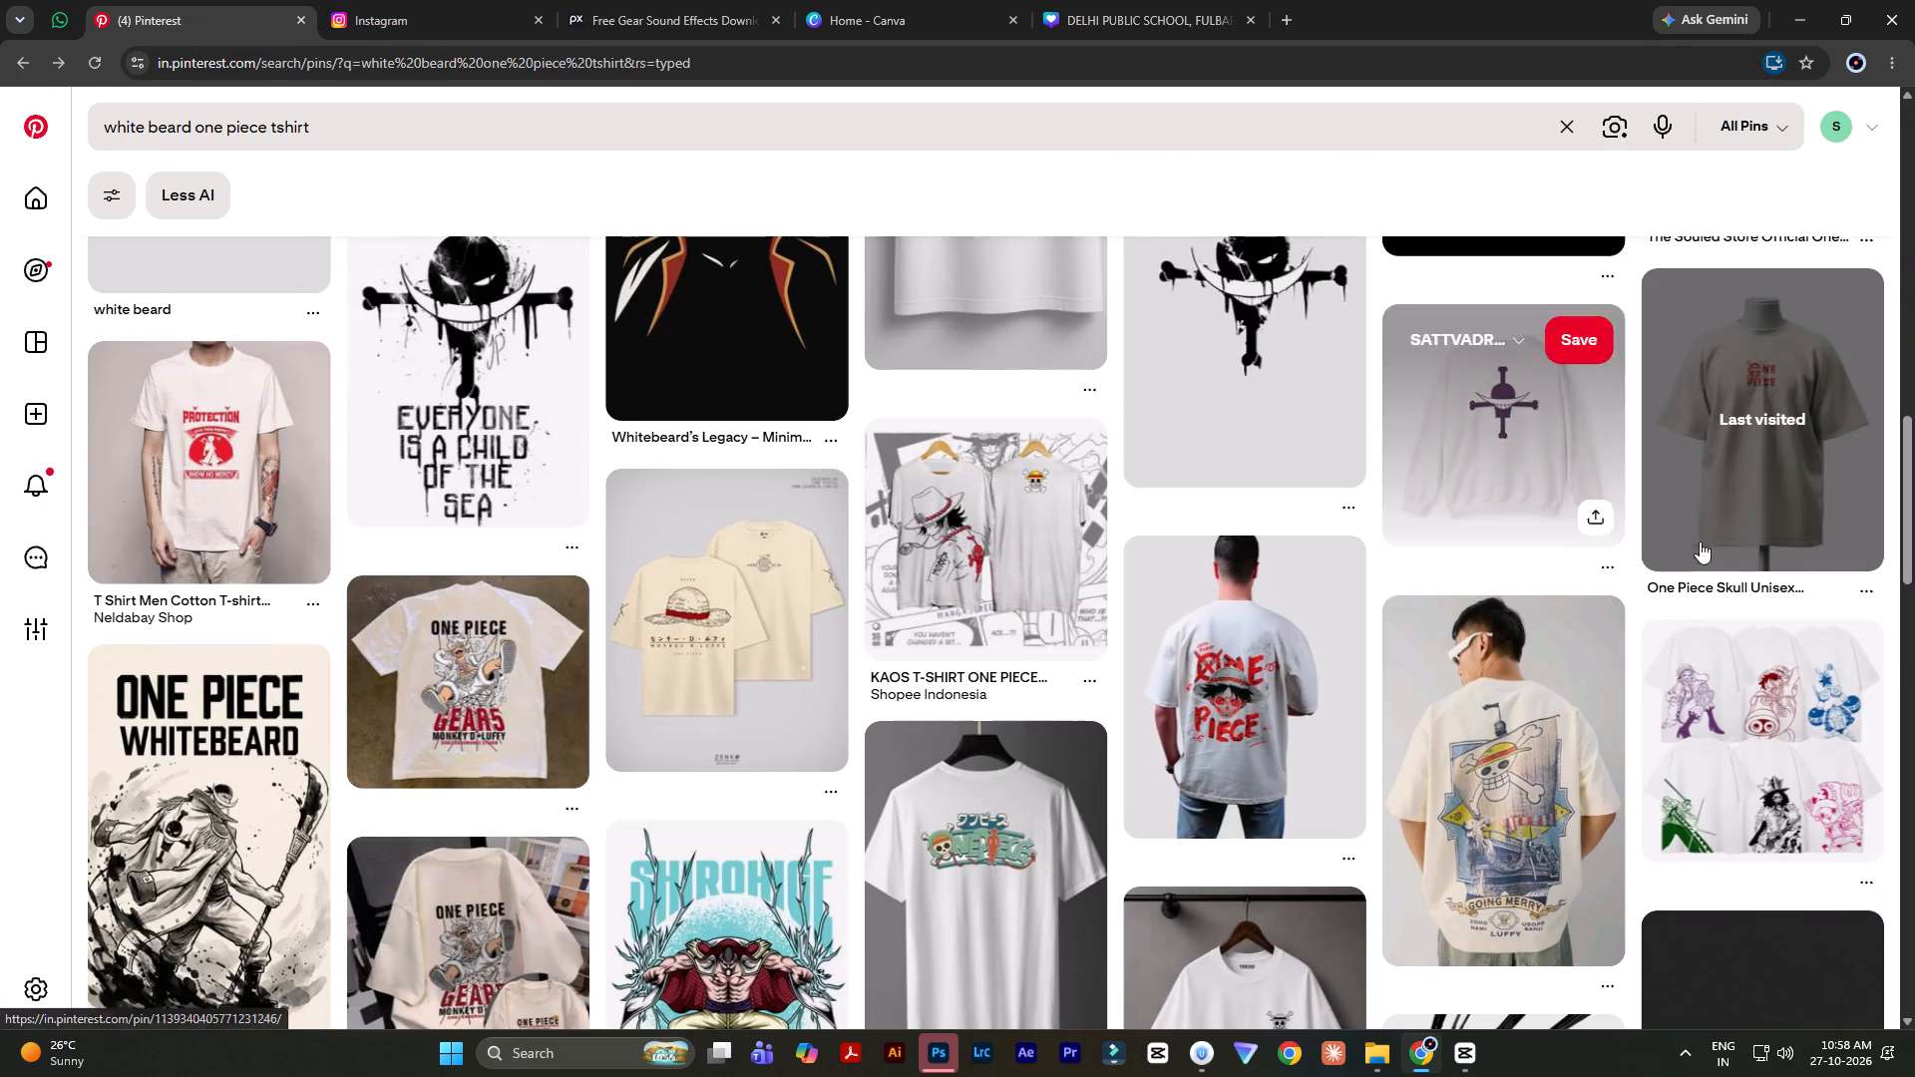
Open the black Whitebeard skull-and-bones pin bearing the "The One Piece Is Real" banner and download its image.
scroll(1733, 535, "up", 4)
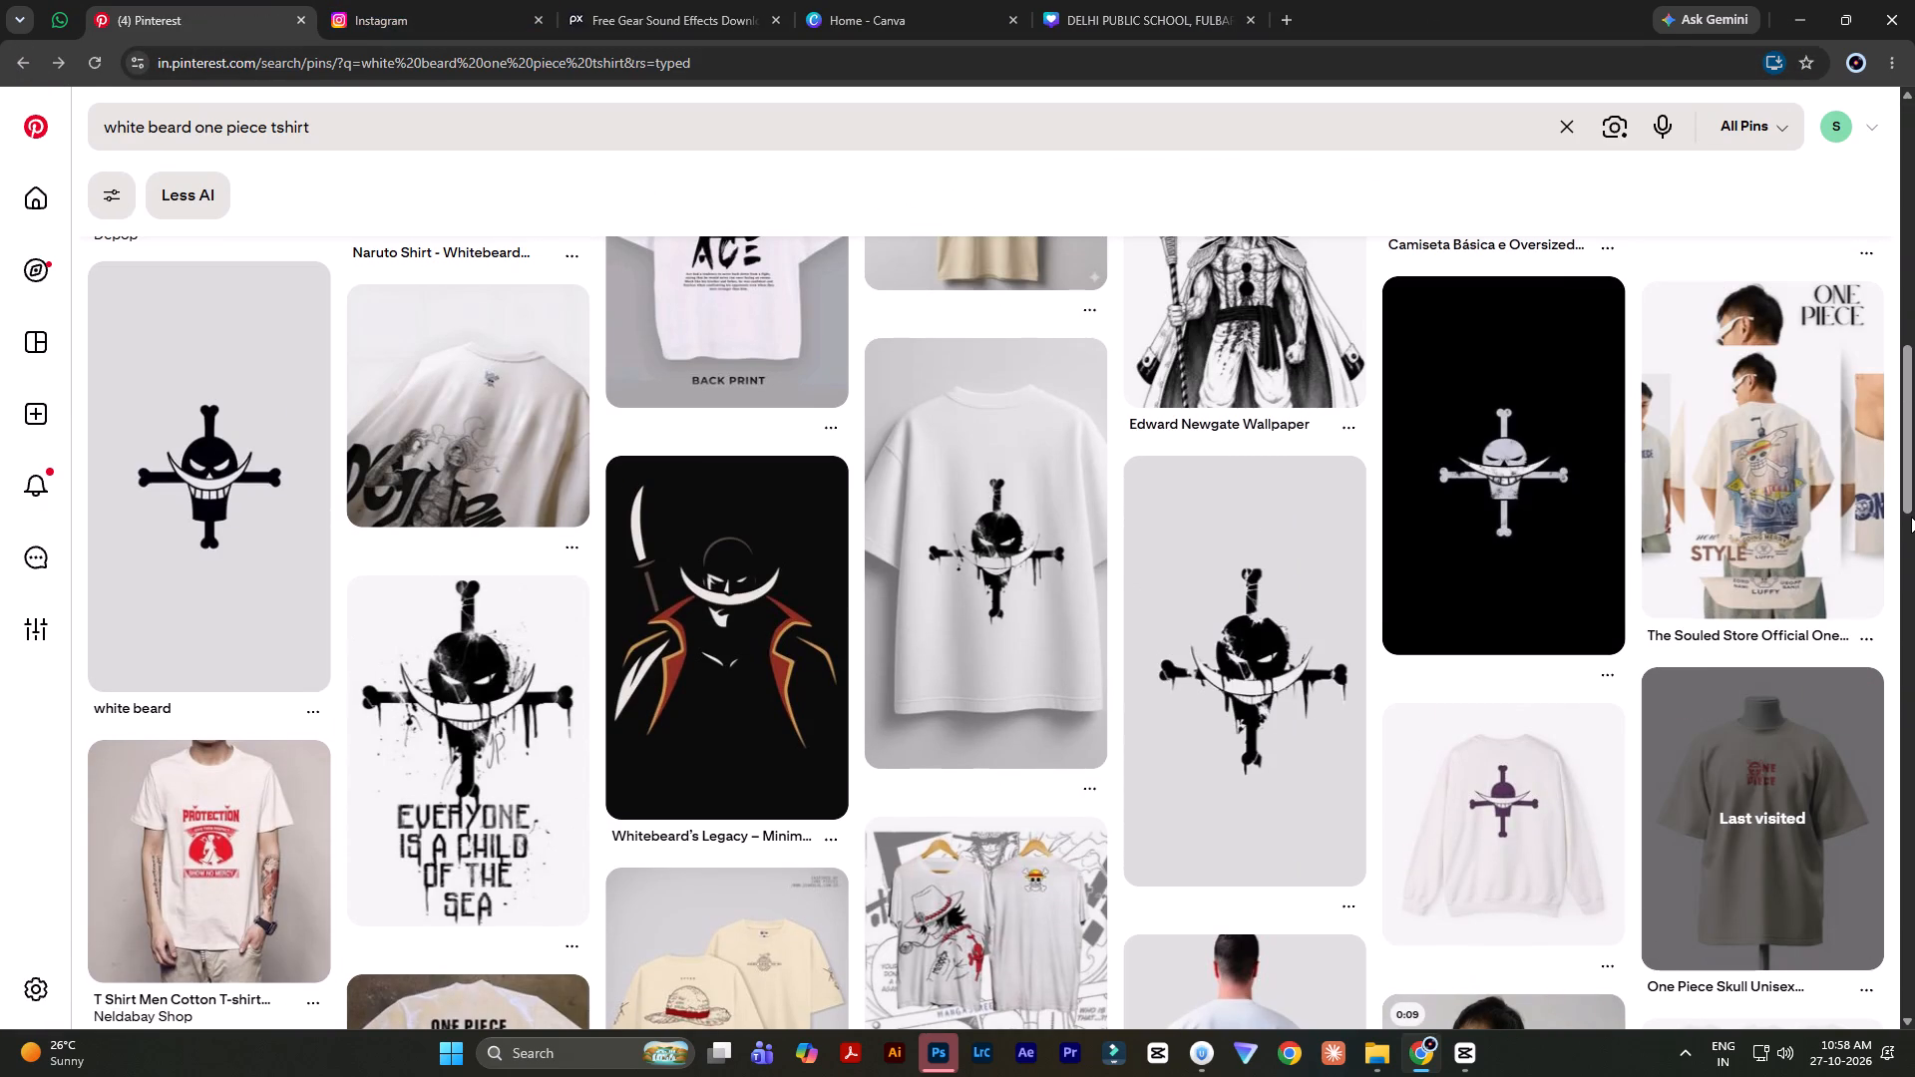
scroll(1911, 517, "up", 20)
scroll(1911, 517, "up", 4)
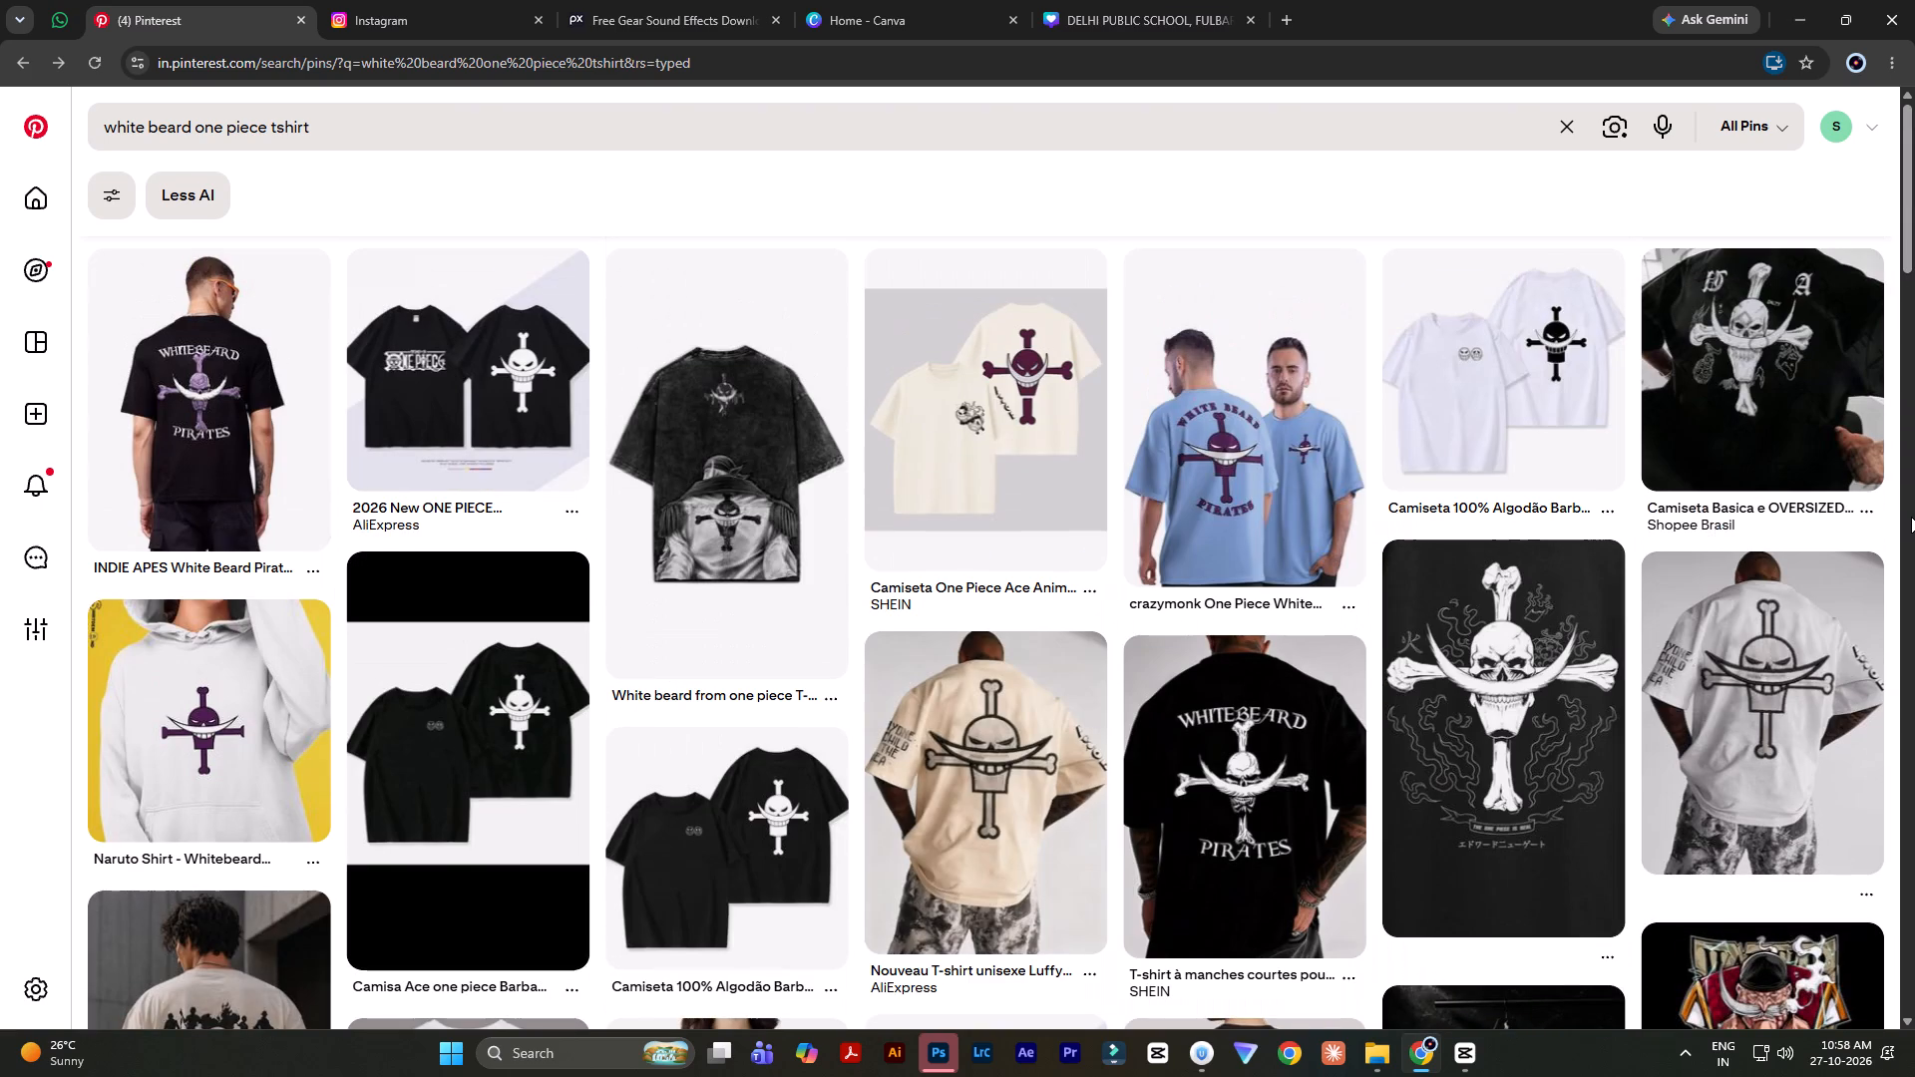
left_click(1490, 738)
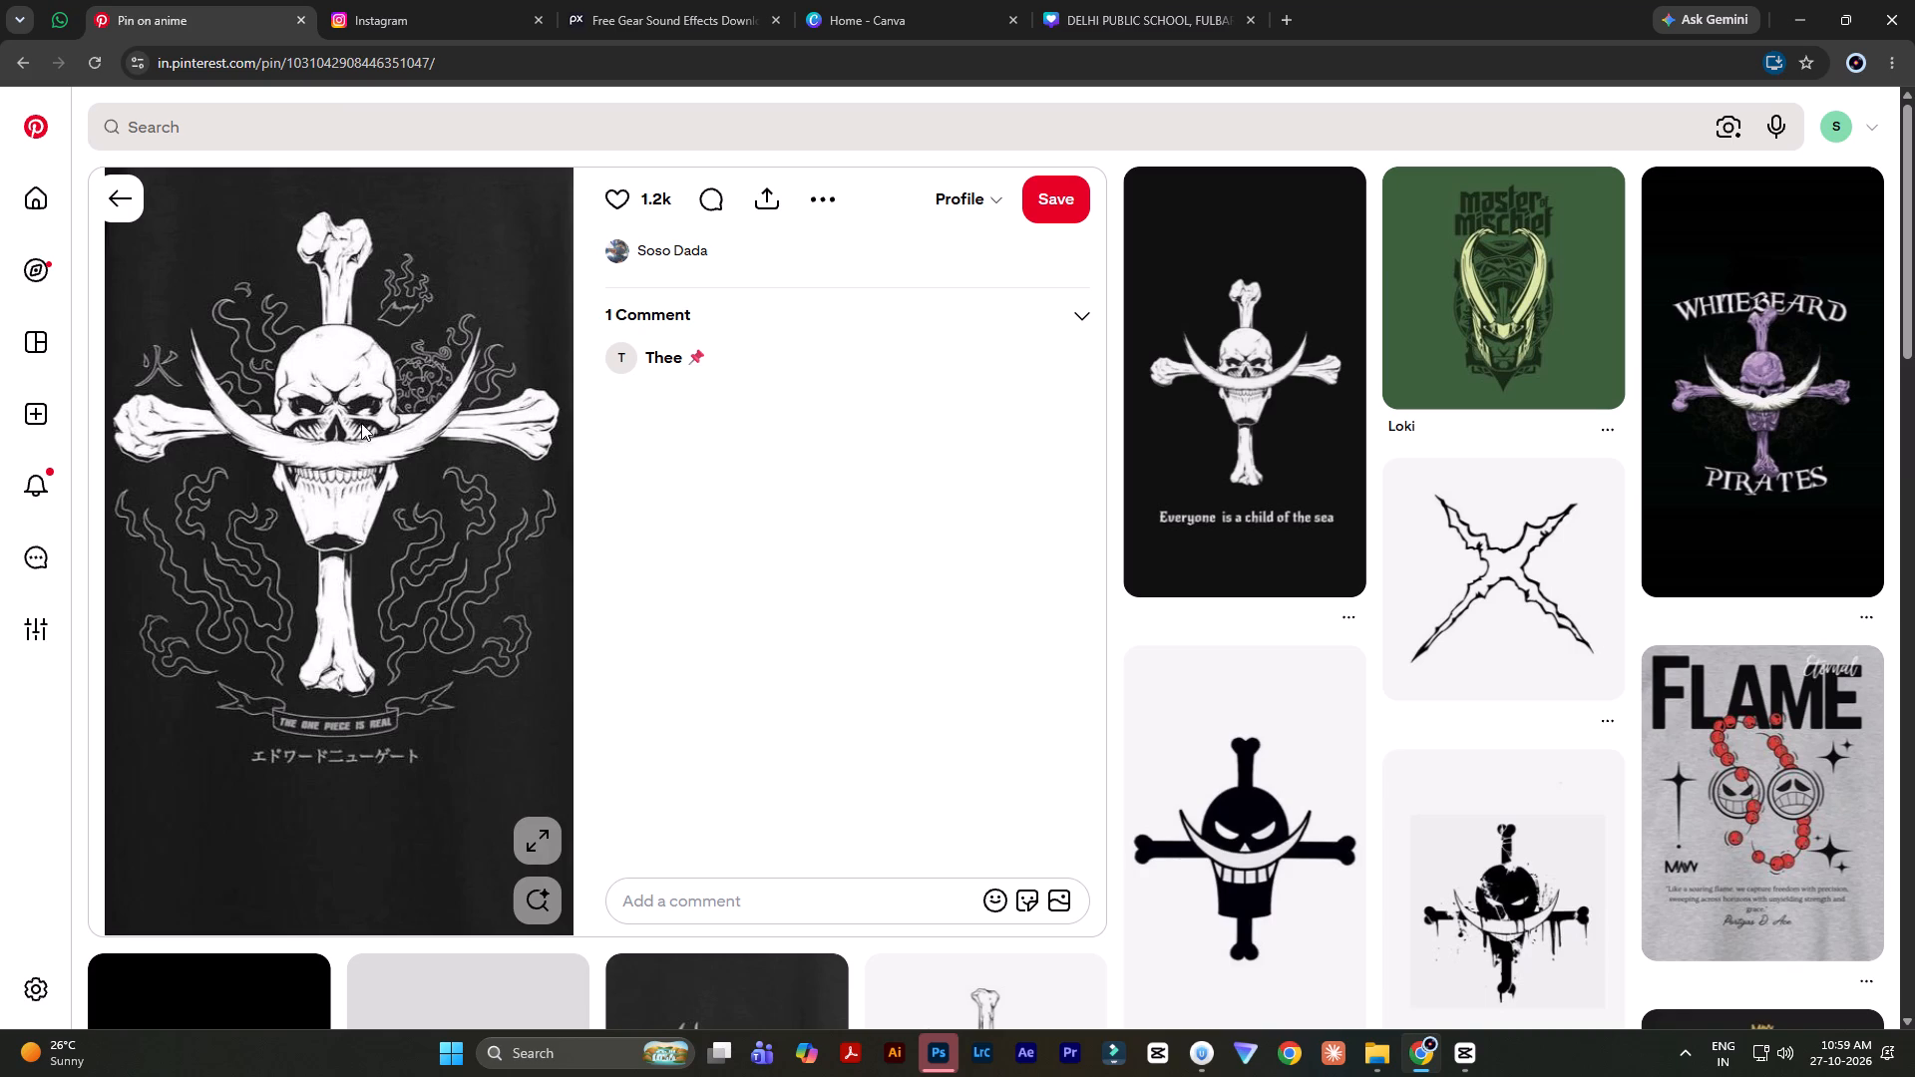
right_click(330, 400)
left_click(842, 203)
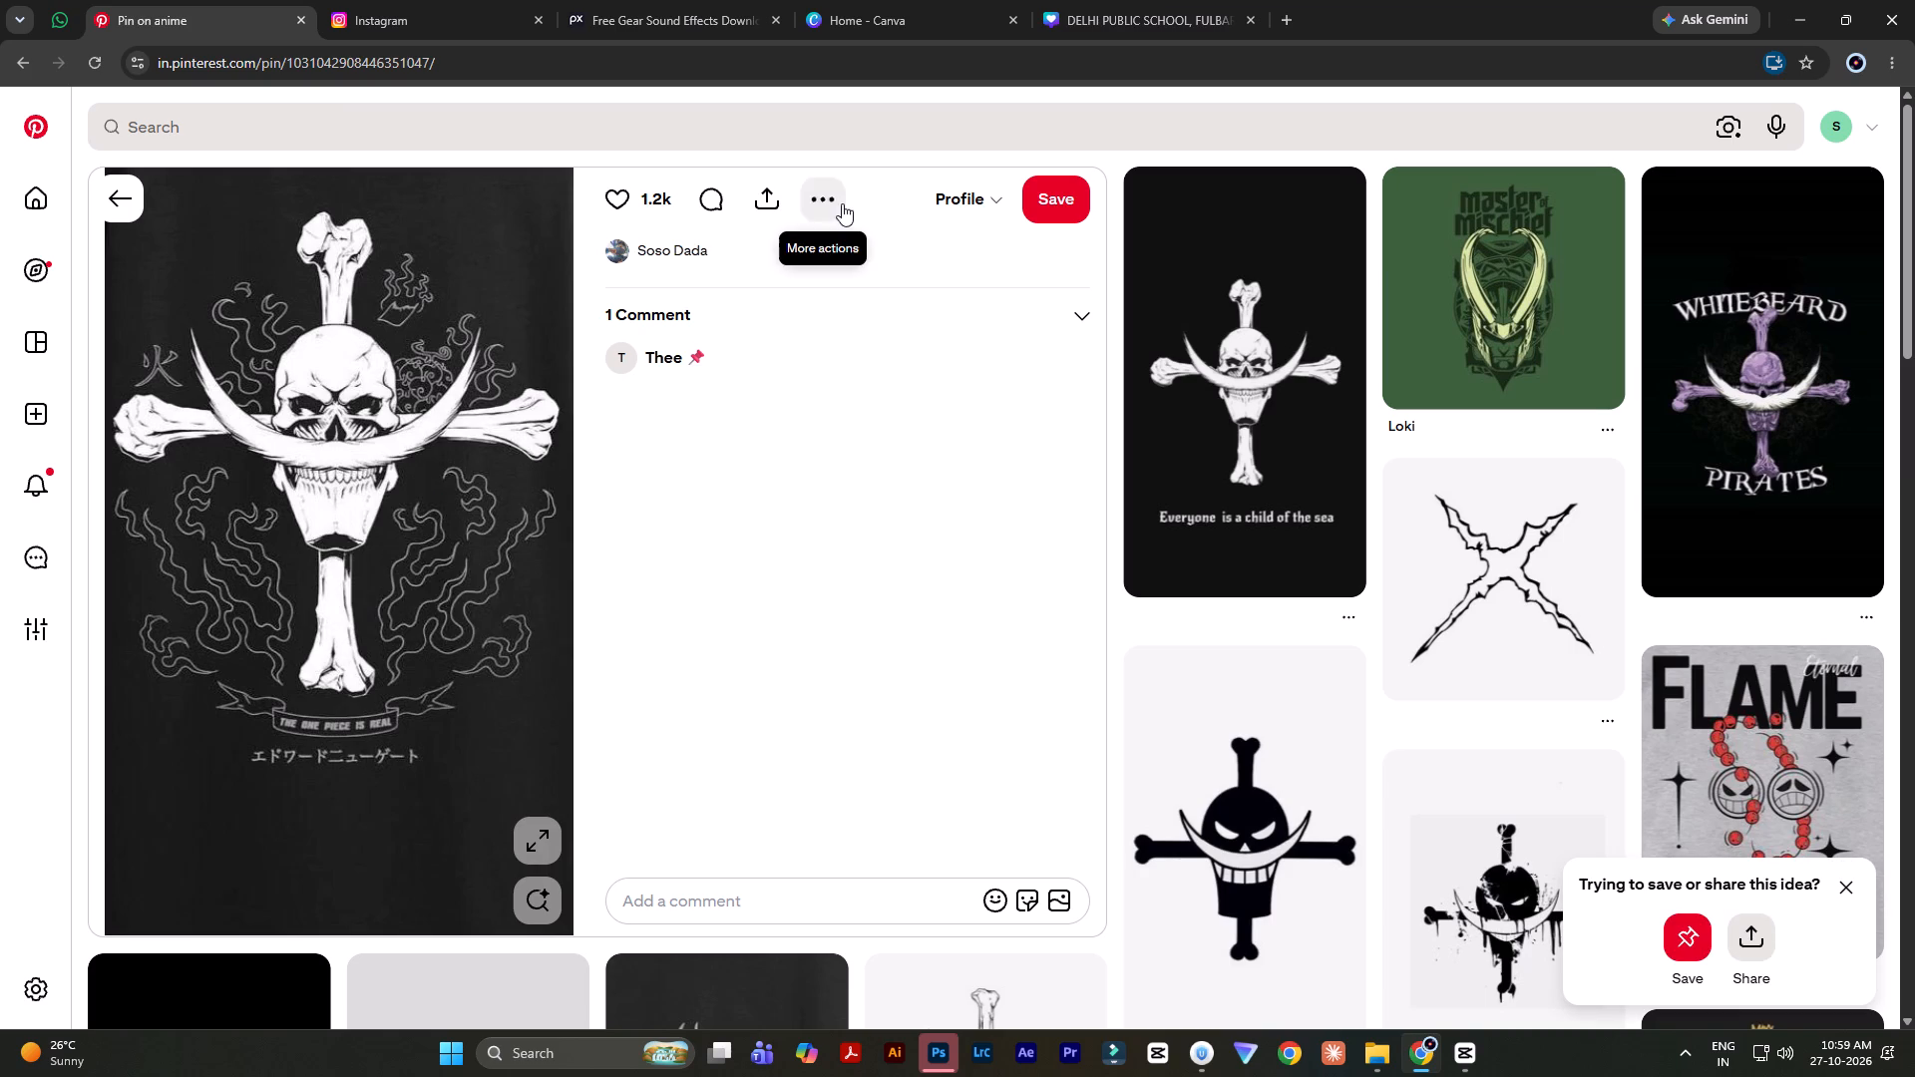
left_click(832, 199)
left_click(824, 211)
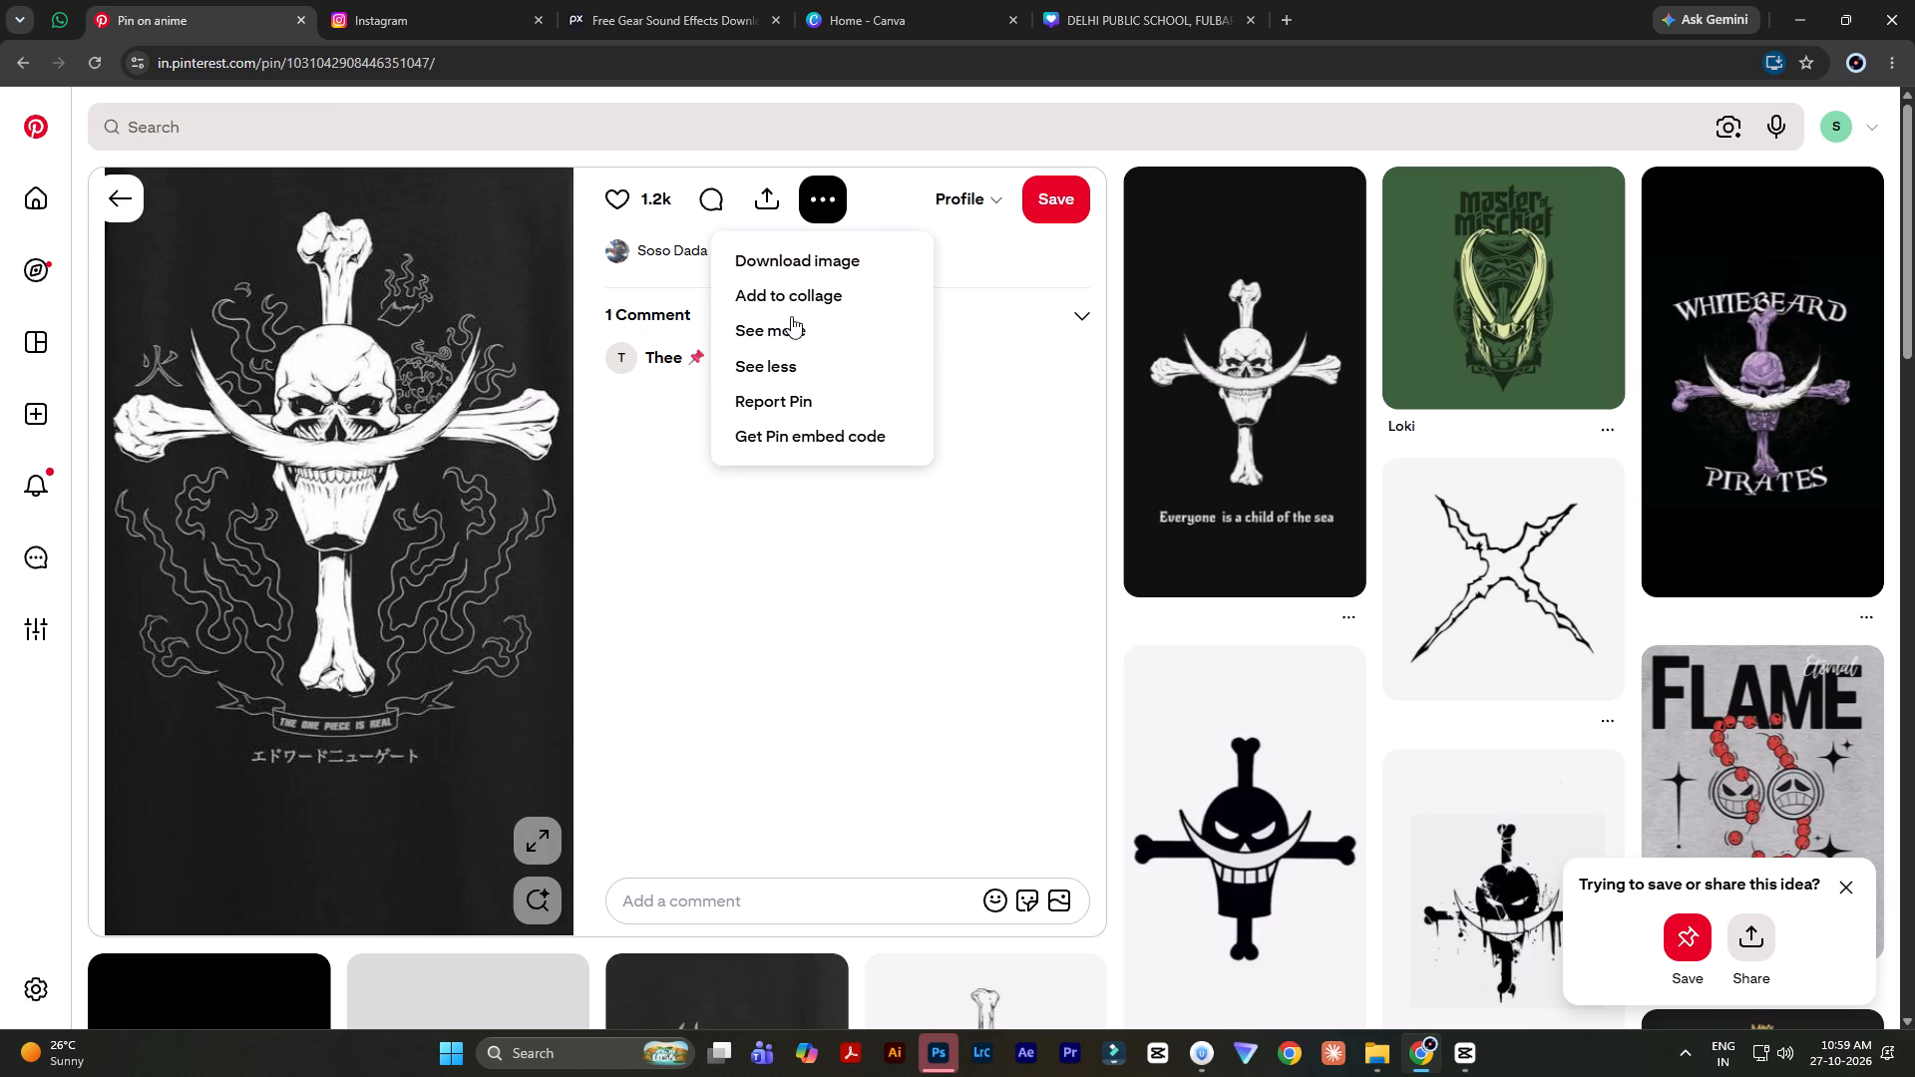
left_click(814, 264)
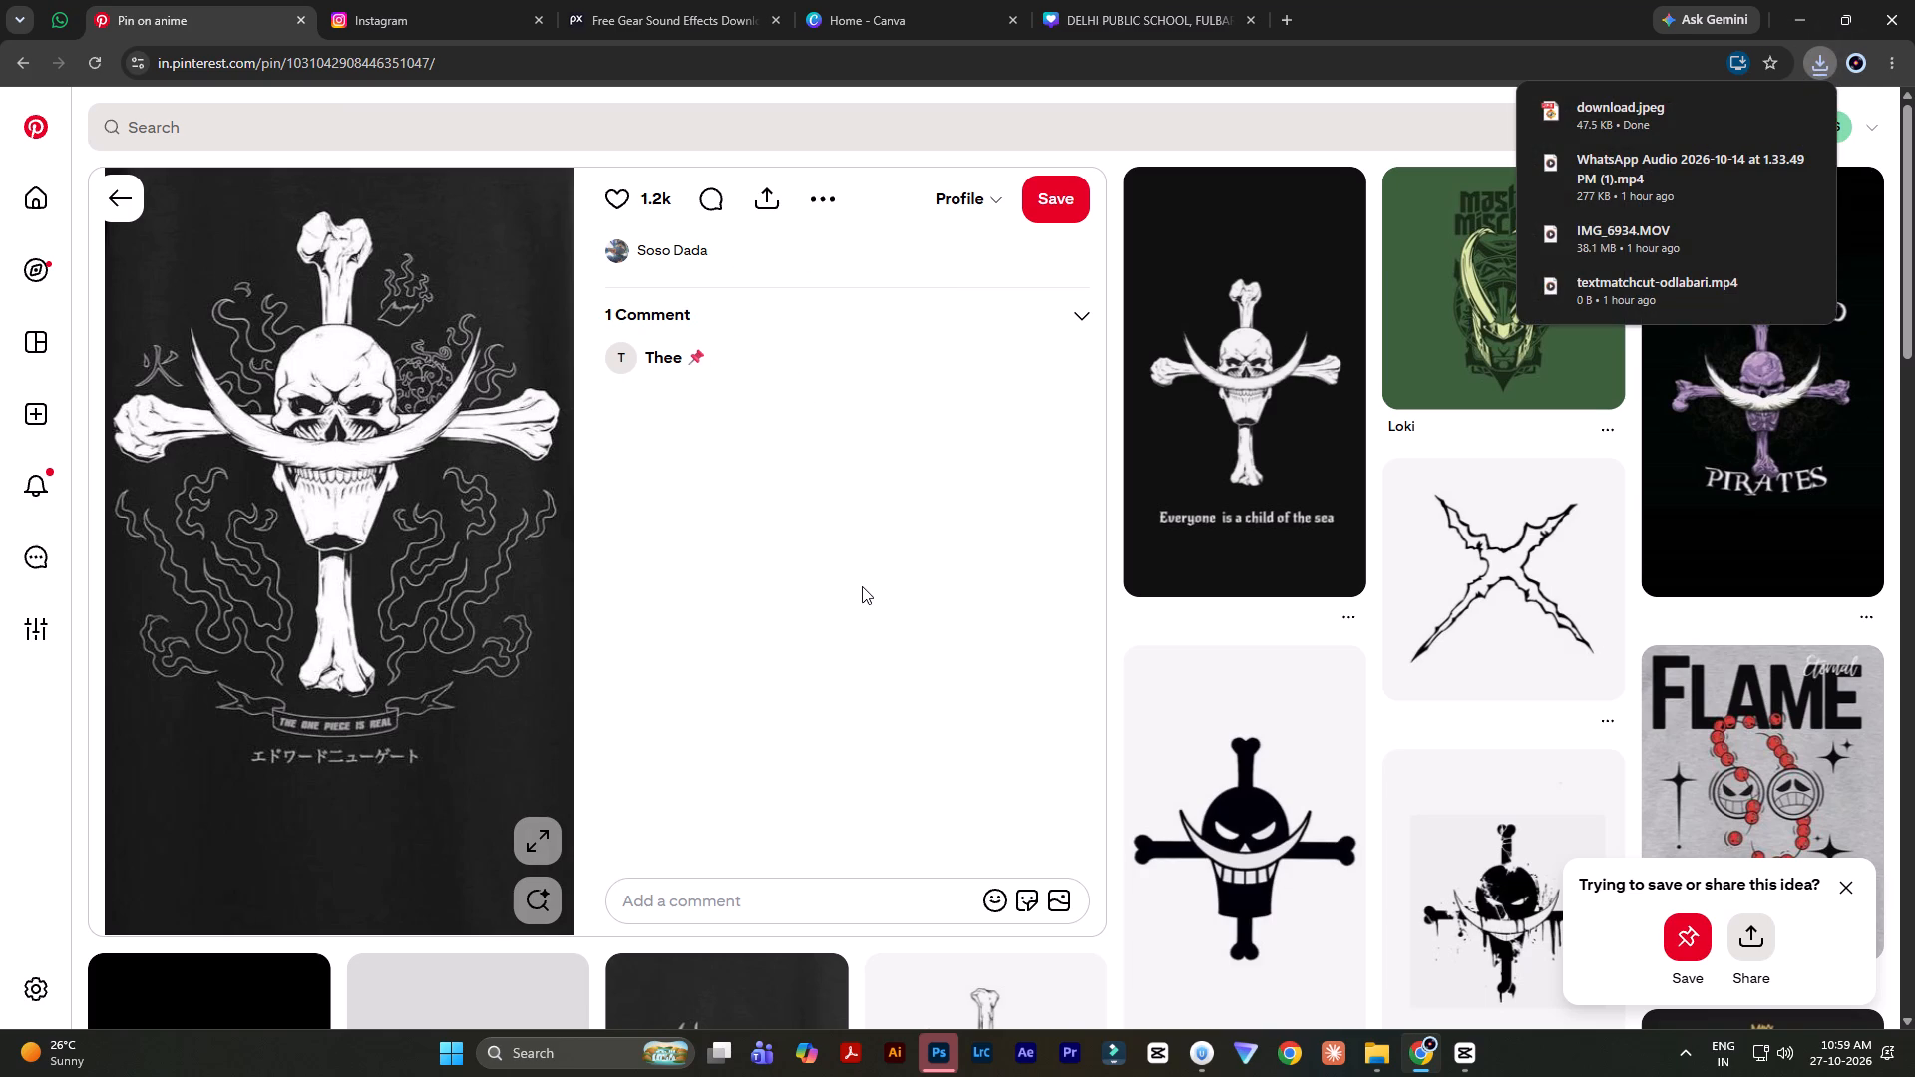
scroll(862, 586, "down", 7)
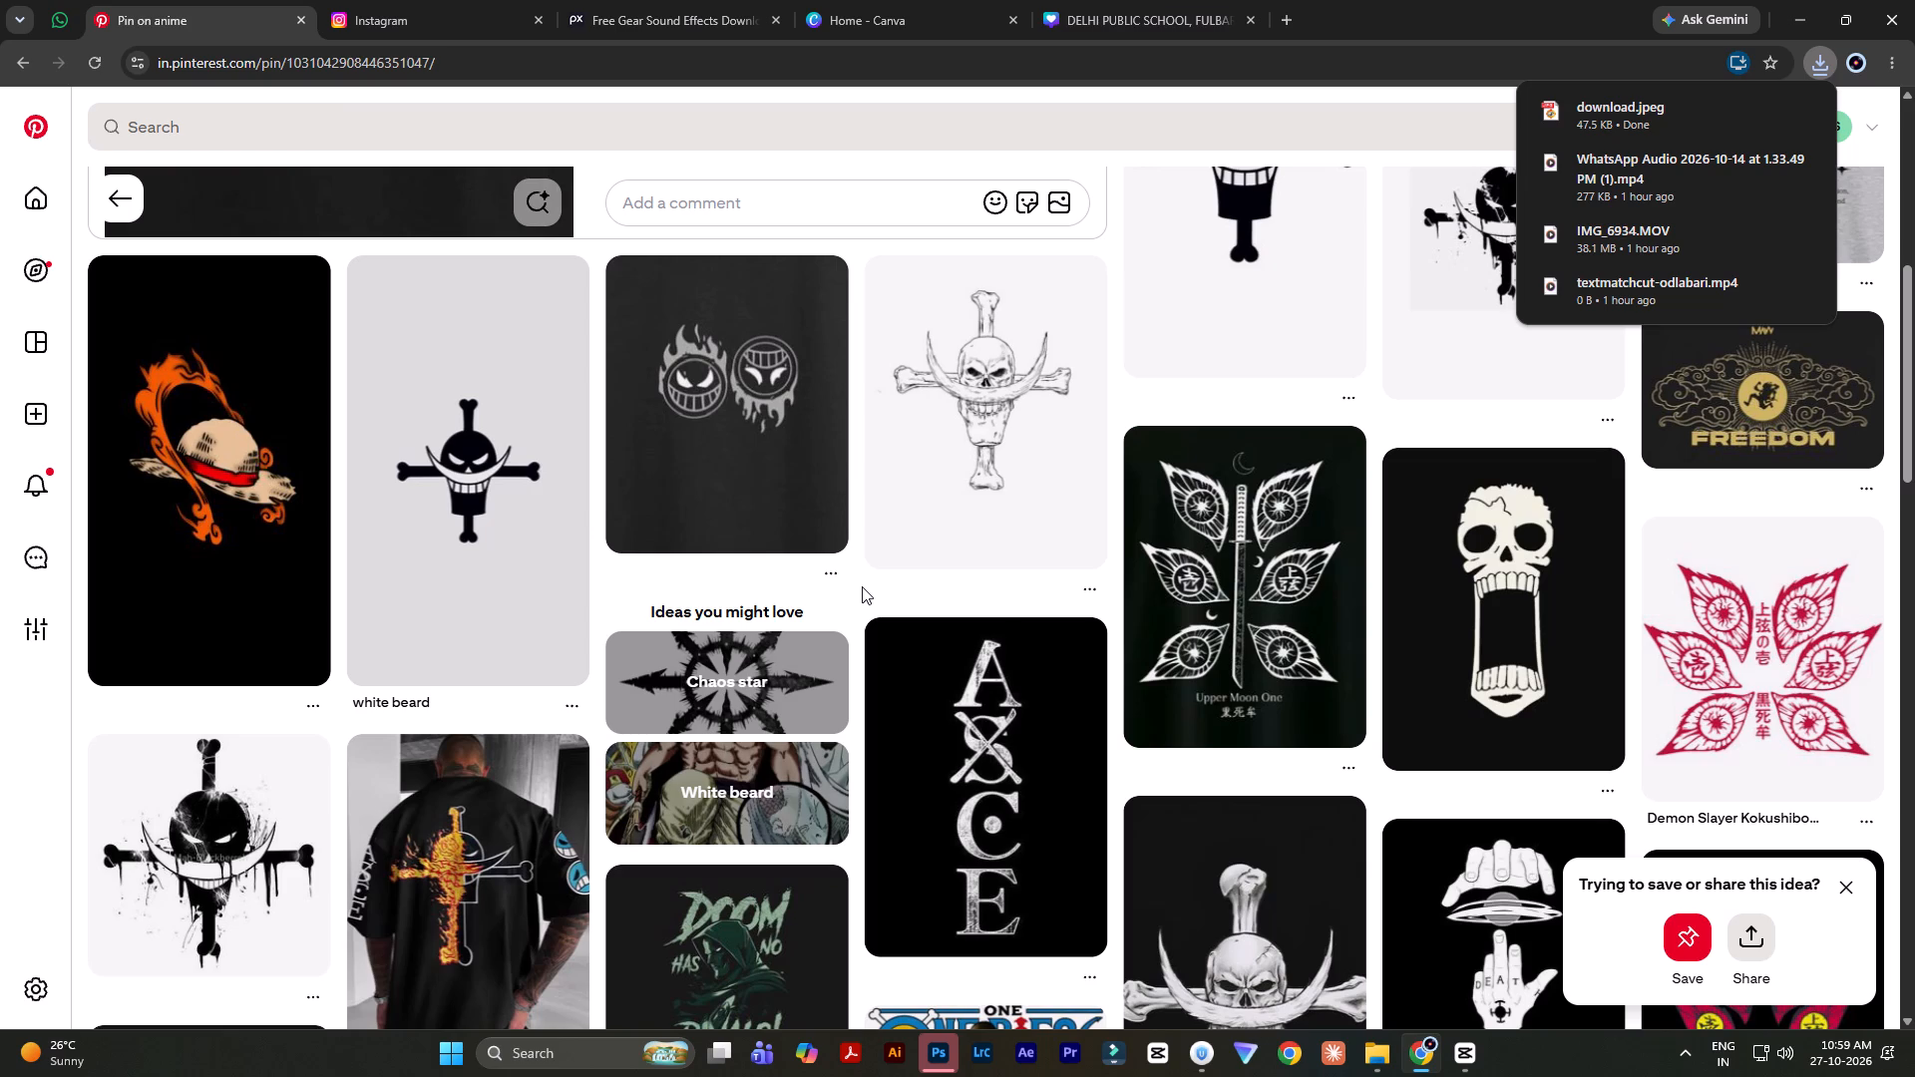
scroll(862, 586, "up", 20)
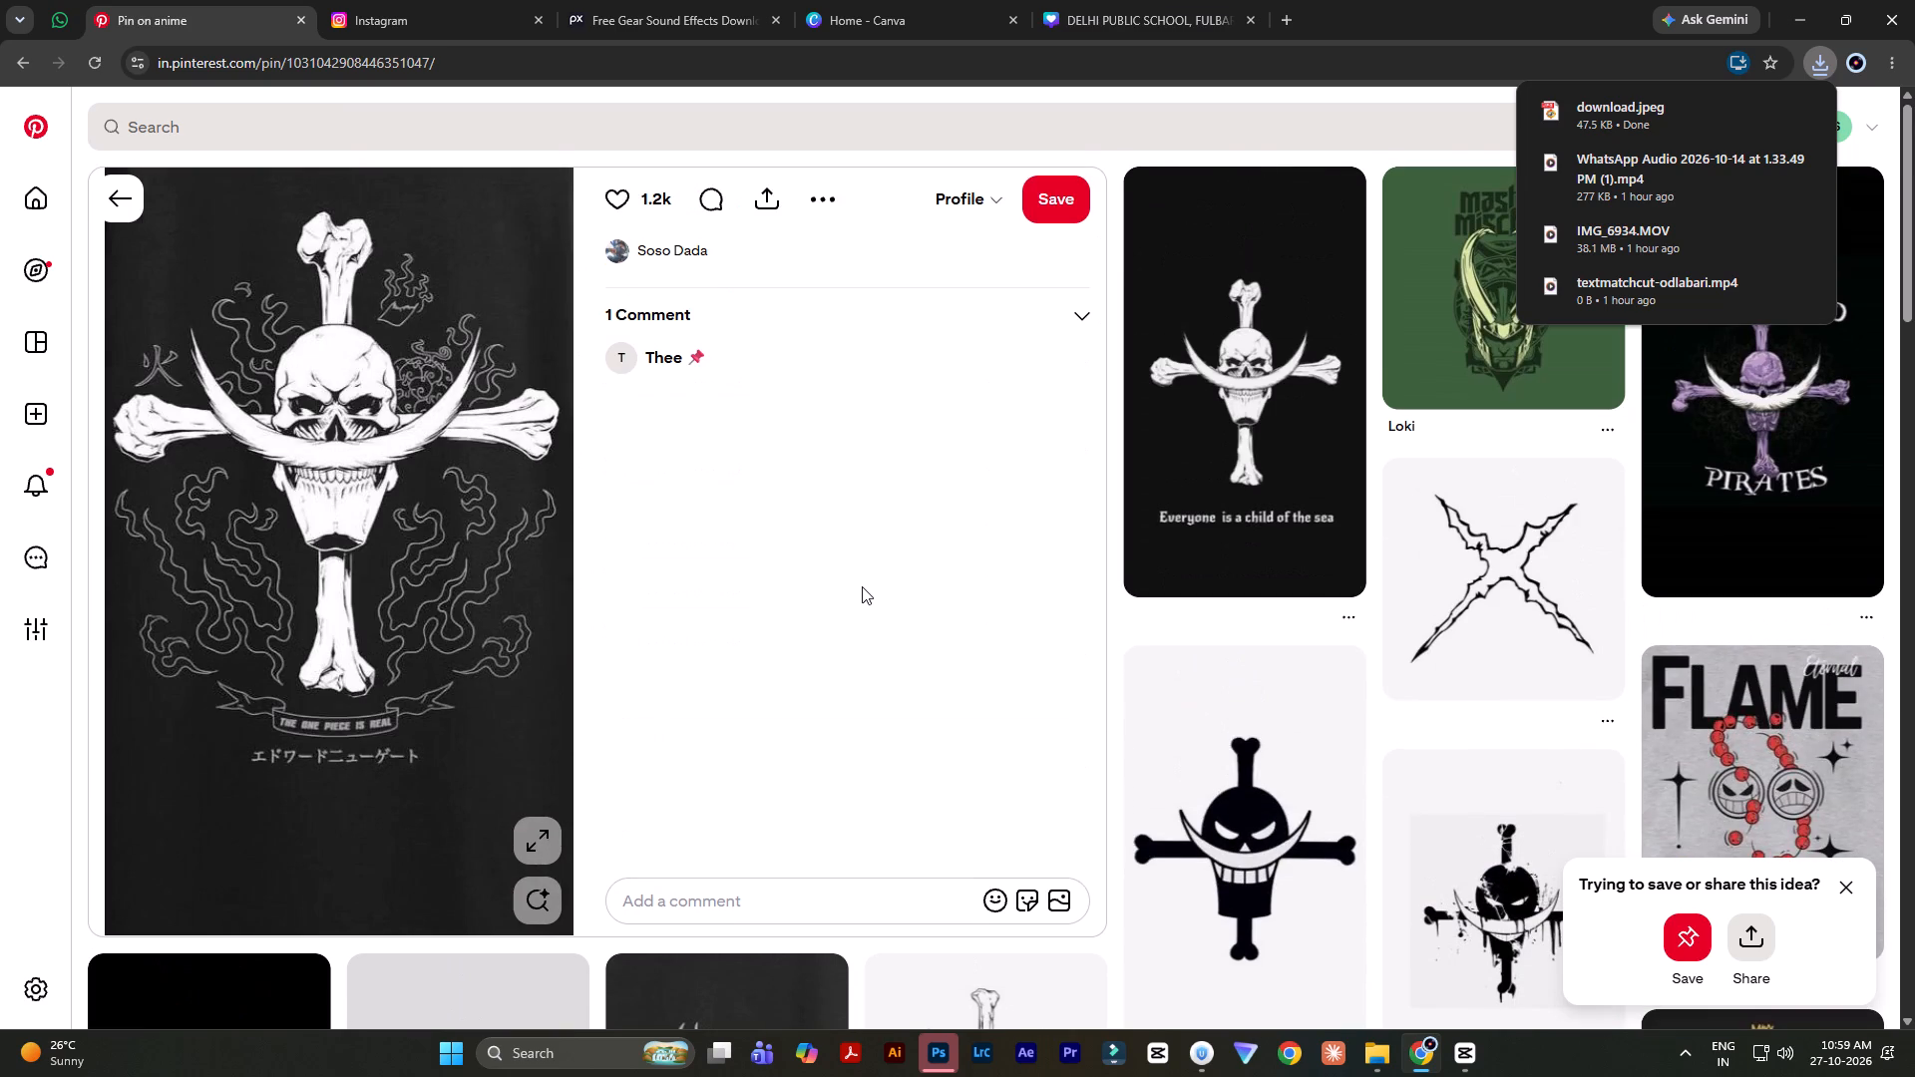
Switch to Canva, look through the pages of the WEBSITE UPLOAD - SATTVADRIP design, and close it.
left_click(881, 20)
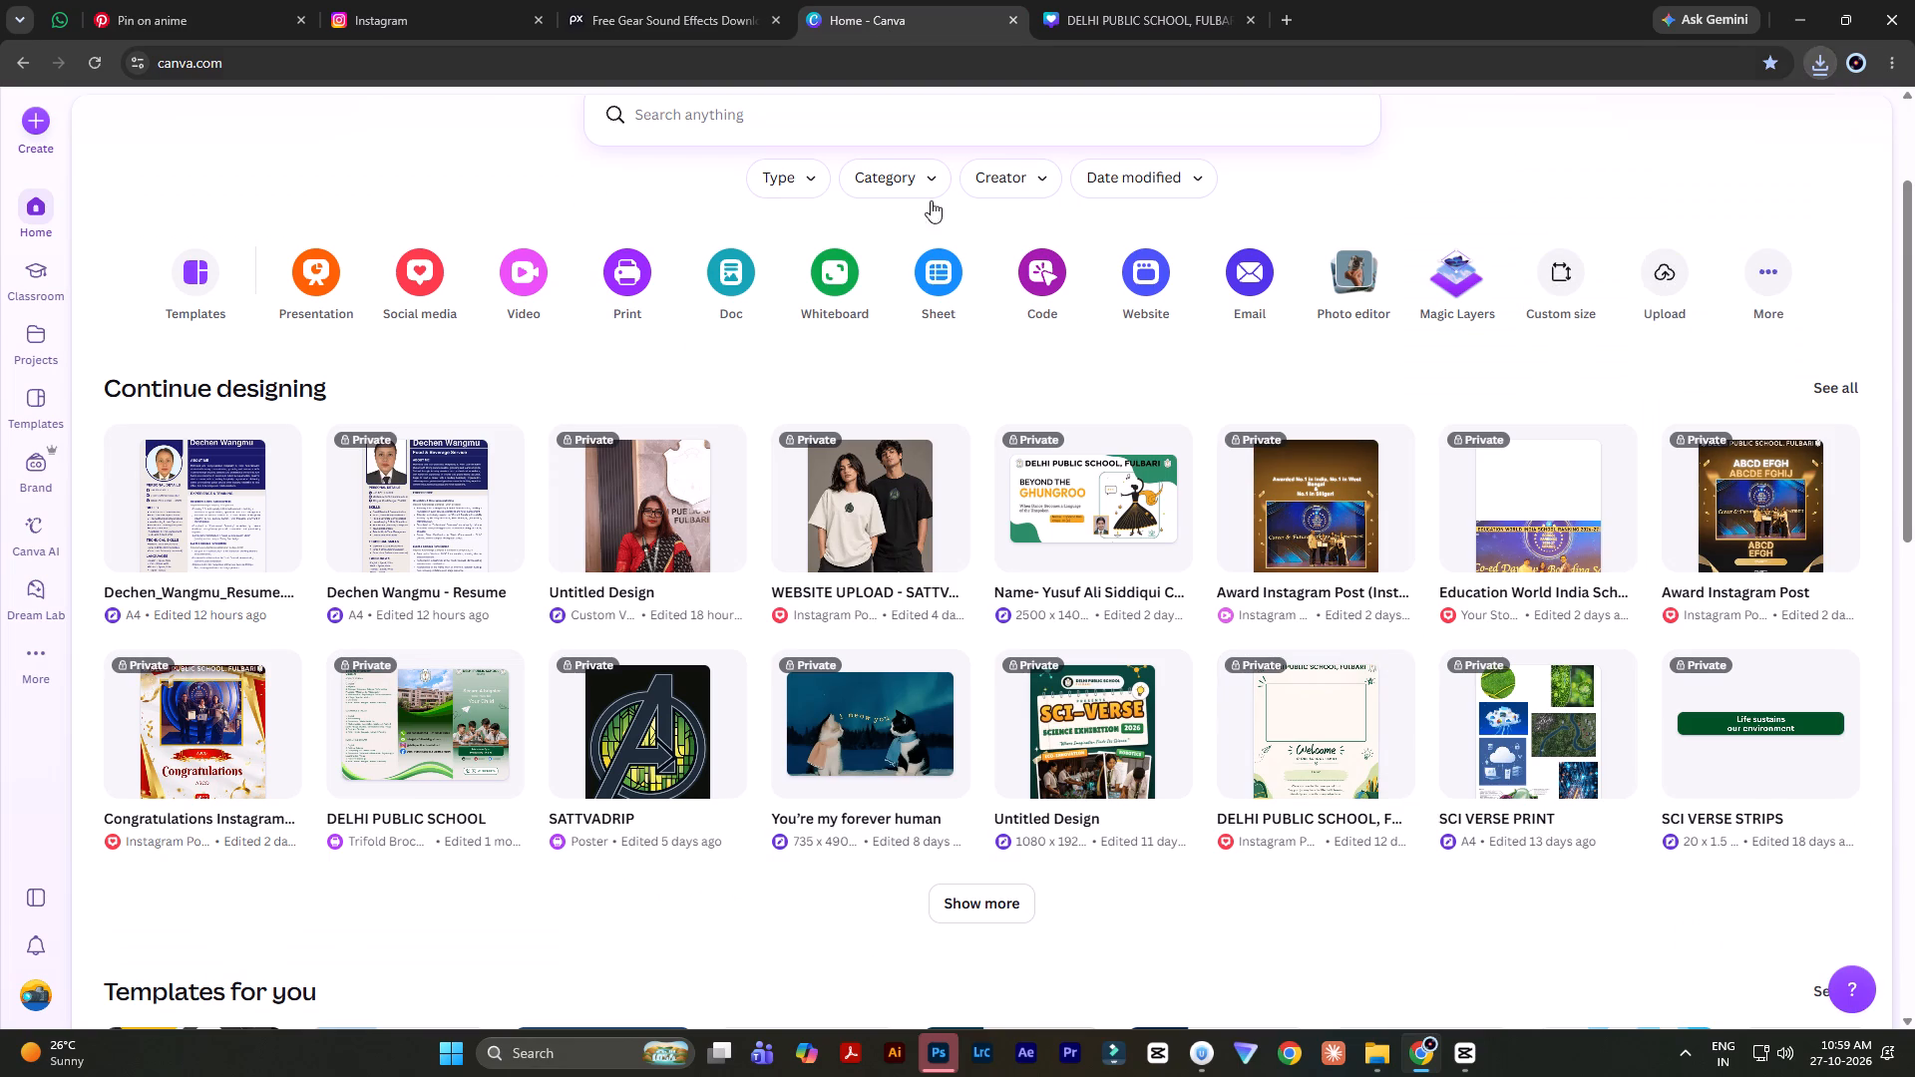
left_click(873, 520)
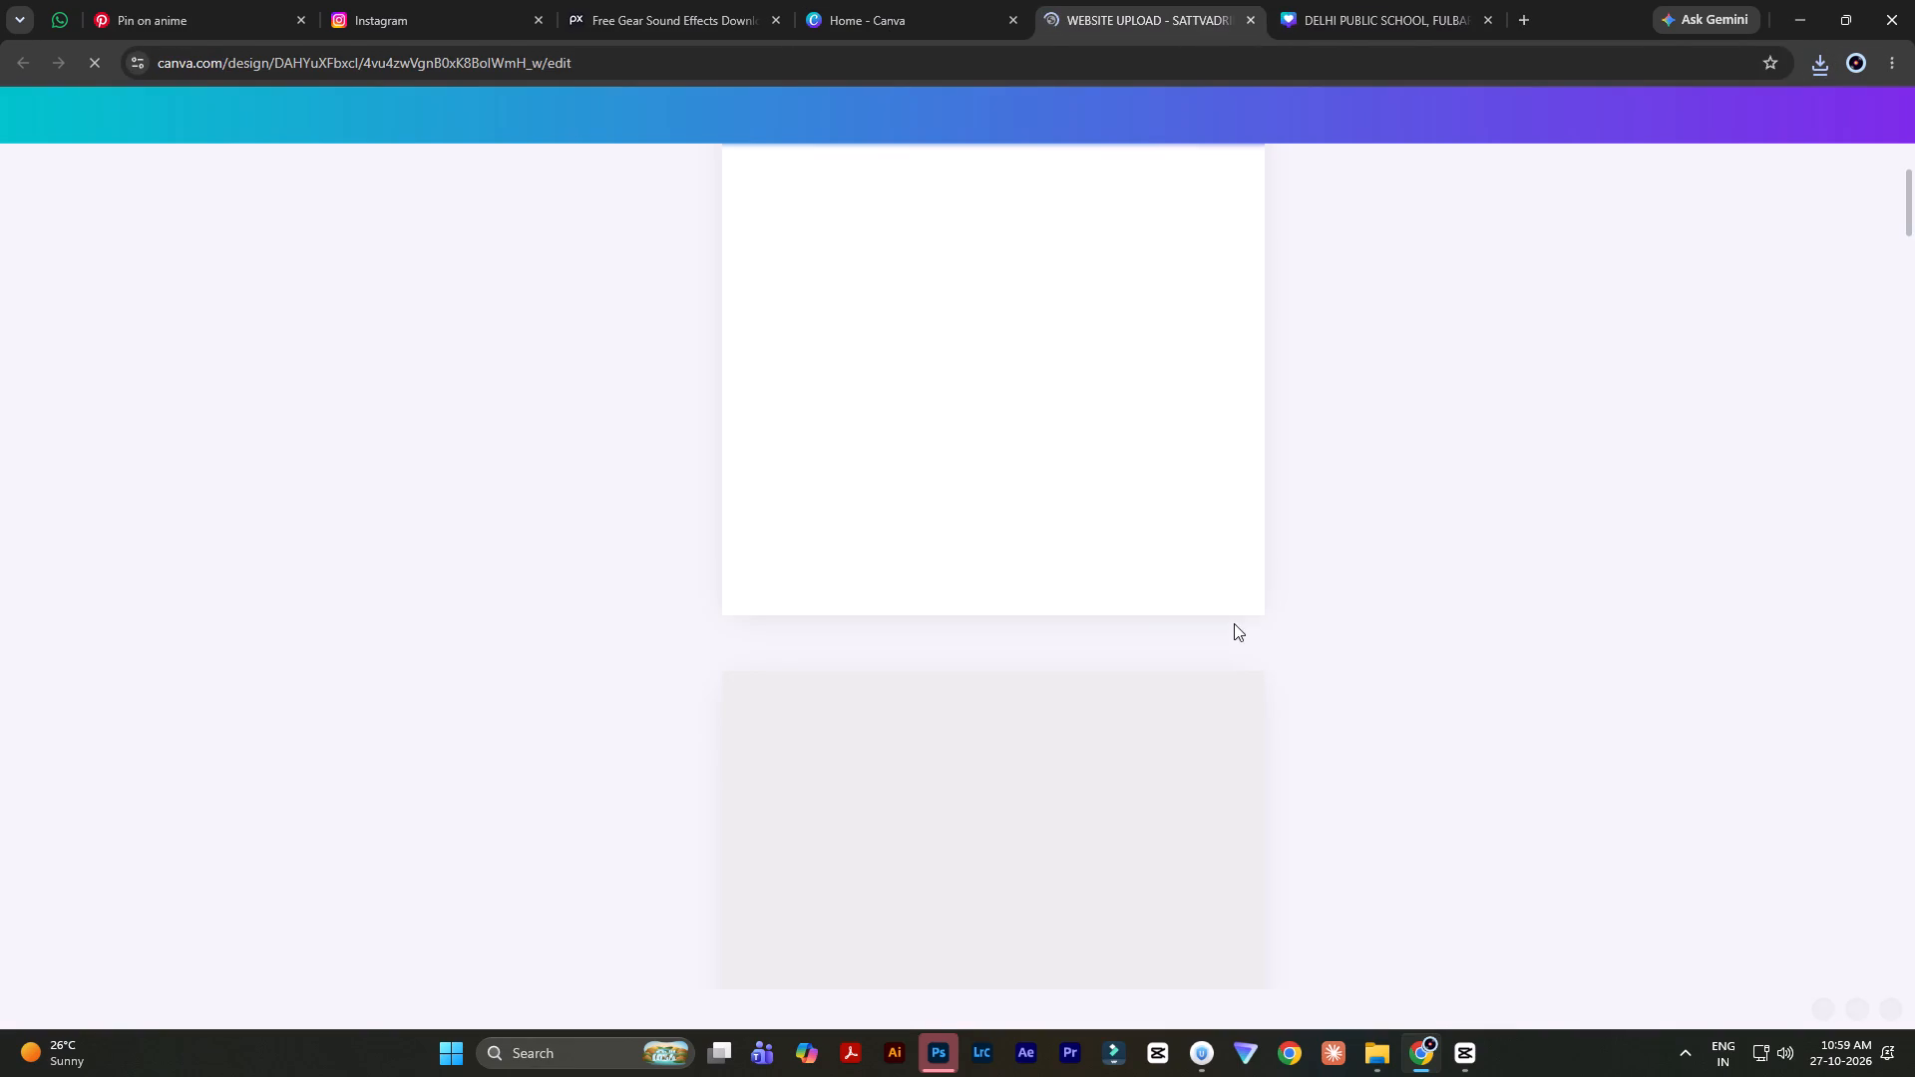
scroll(1354, 647, "down", 20)
scroll(1354, 647, "down", 5)
scroll(1354, 647, "up", 6)
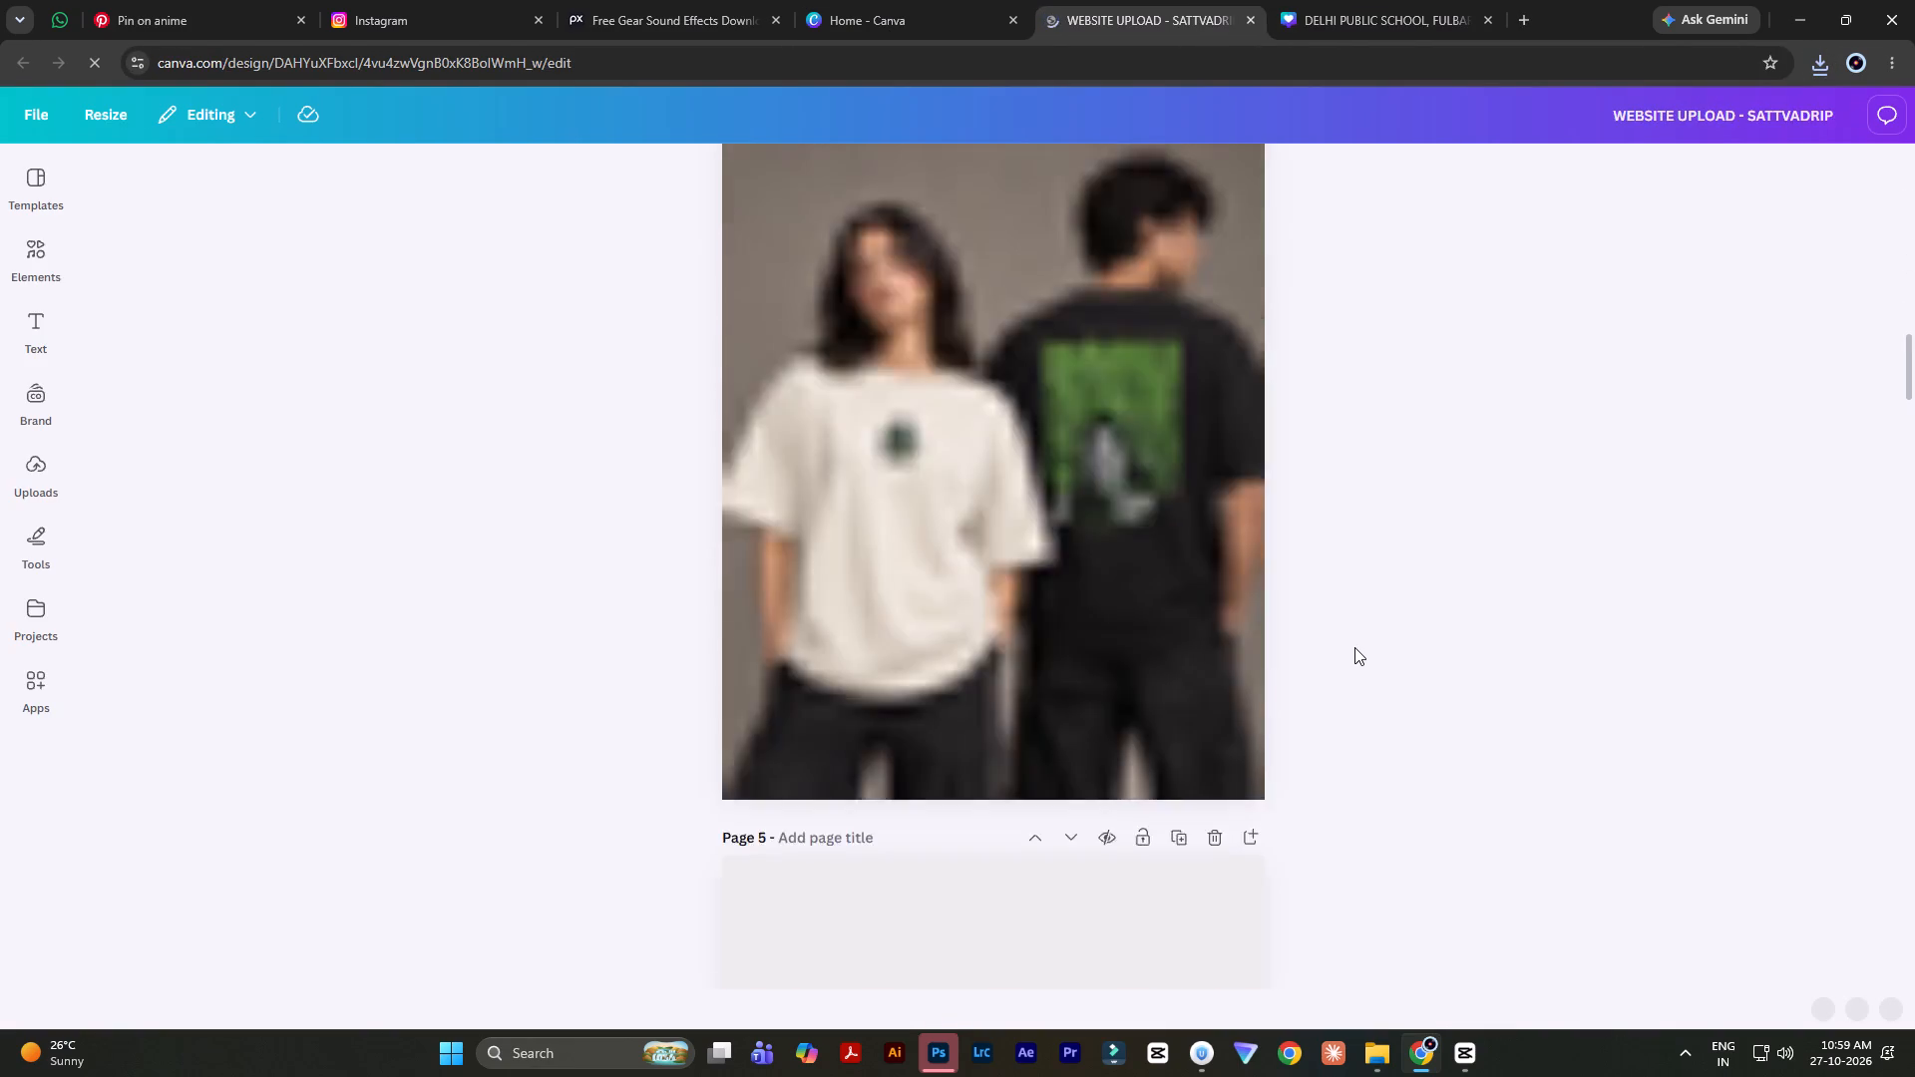
scroll(1354, 647, "up", 20)
scroll(1354, 647, "up", 11)
scroll(1152, 11, "up", 1)
middle_click(1152, 11)
scroll(1152, 11, "down", 1)
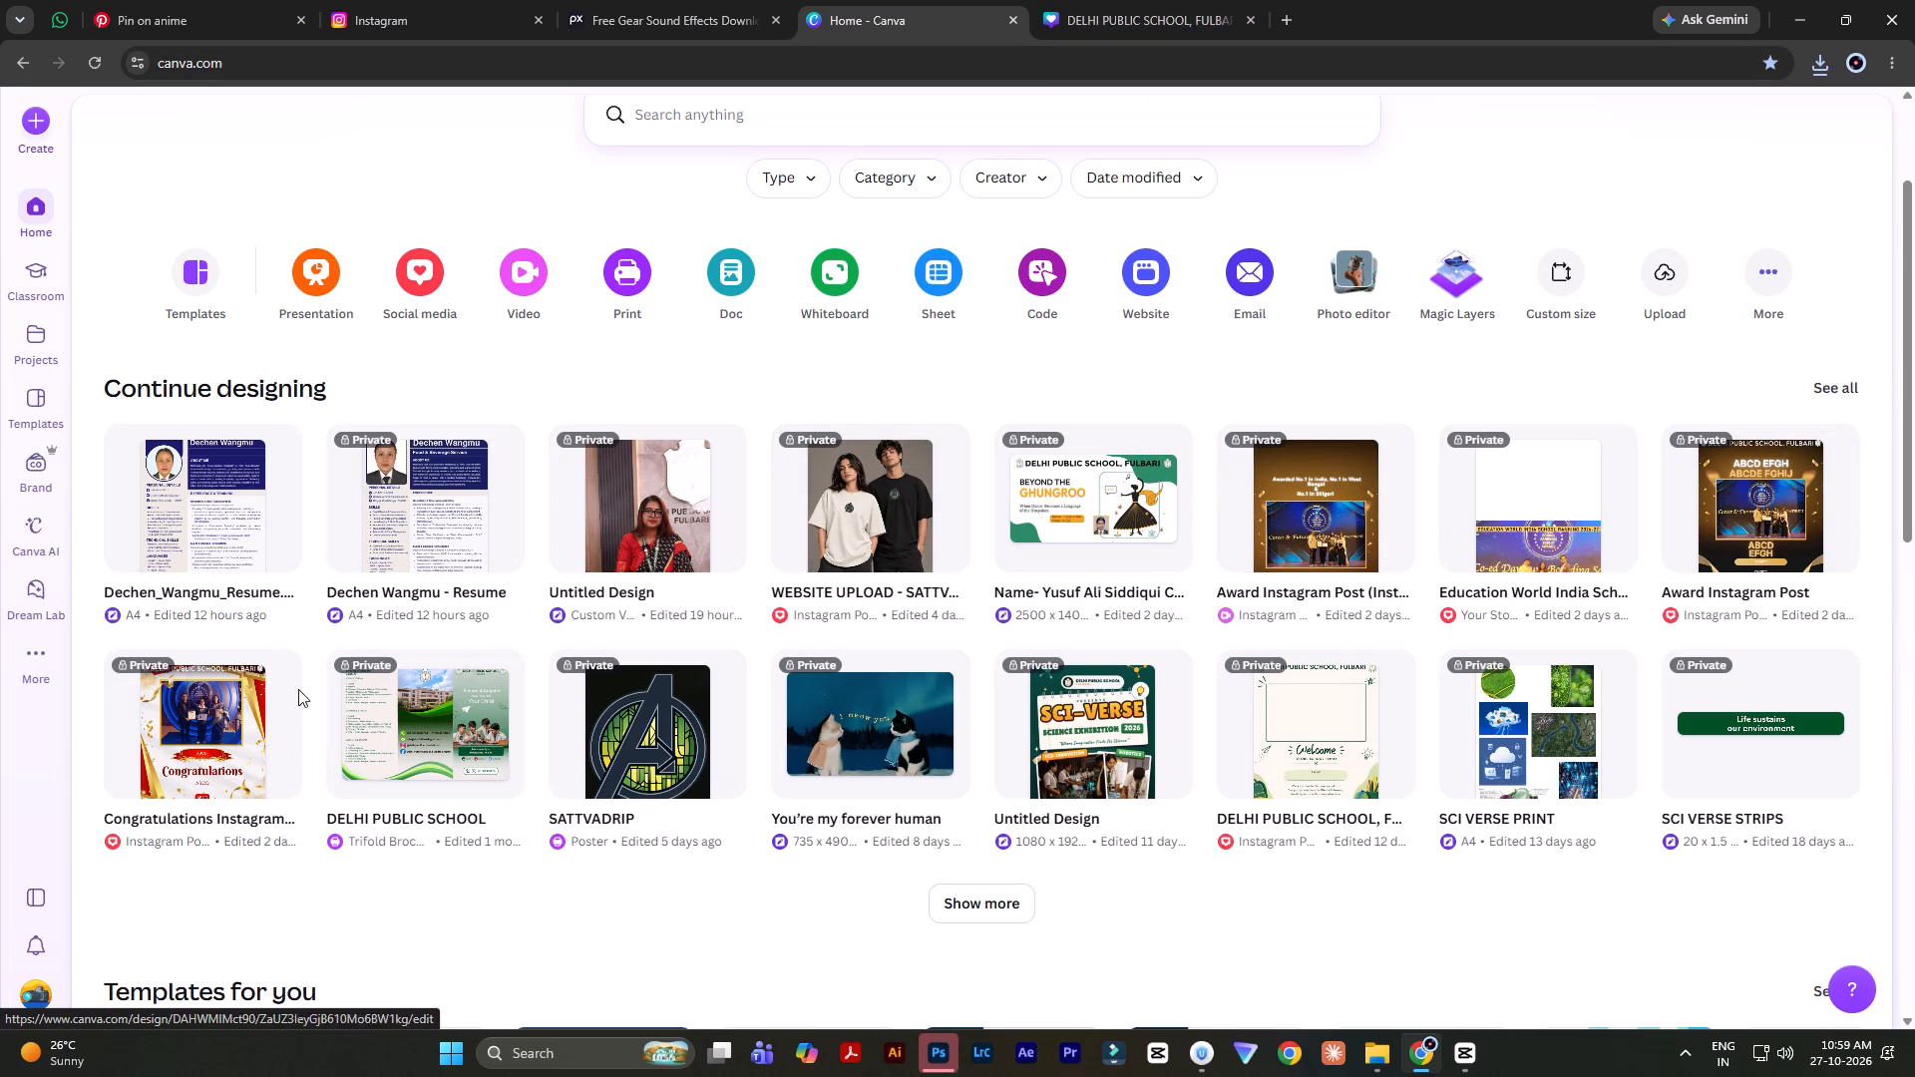
Open the SATTVADRIP poster design from the recent Canva designs.
left_click(630, 751)
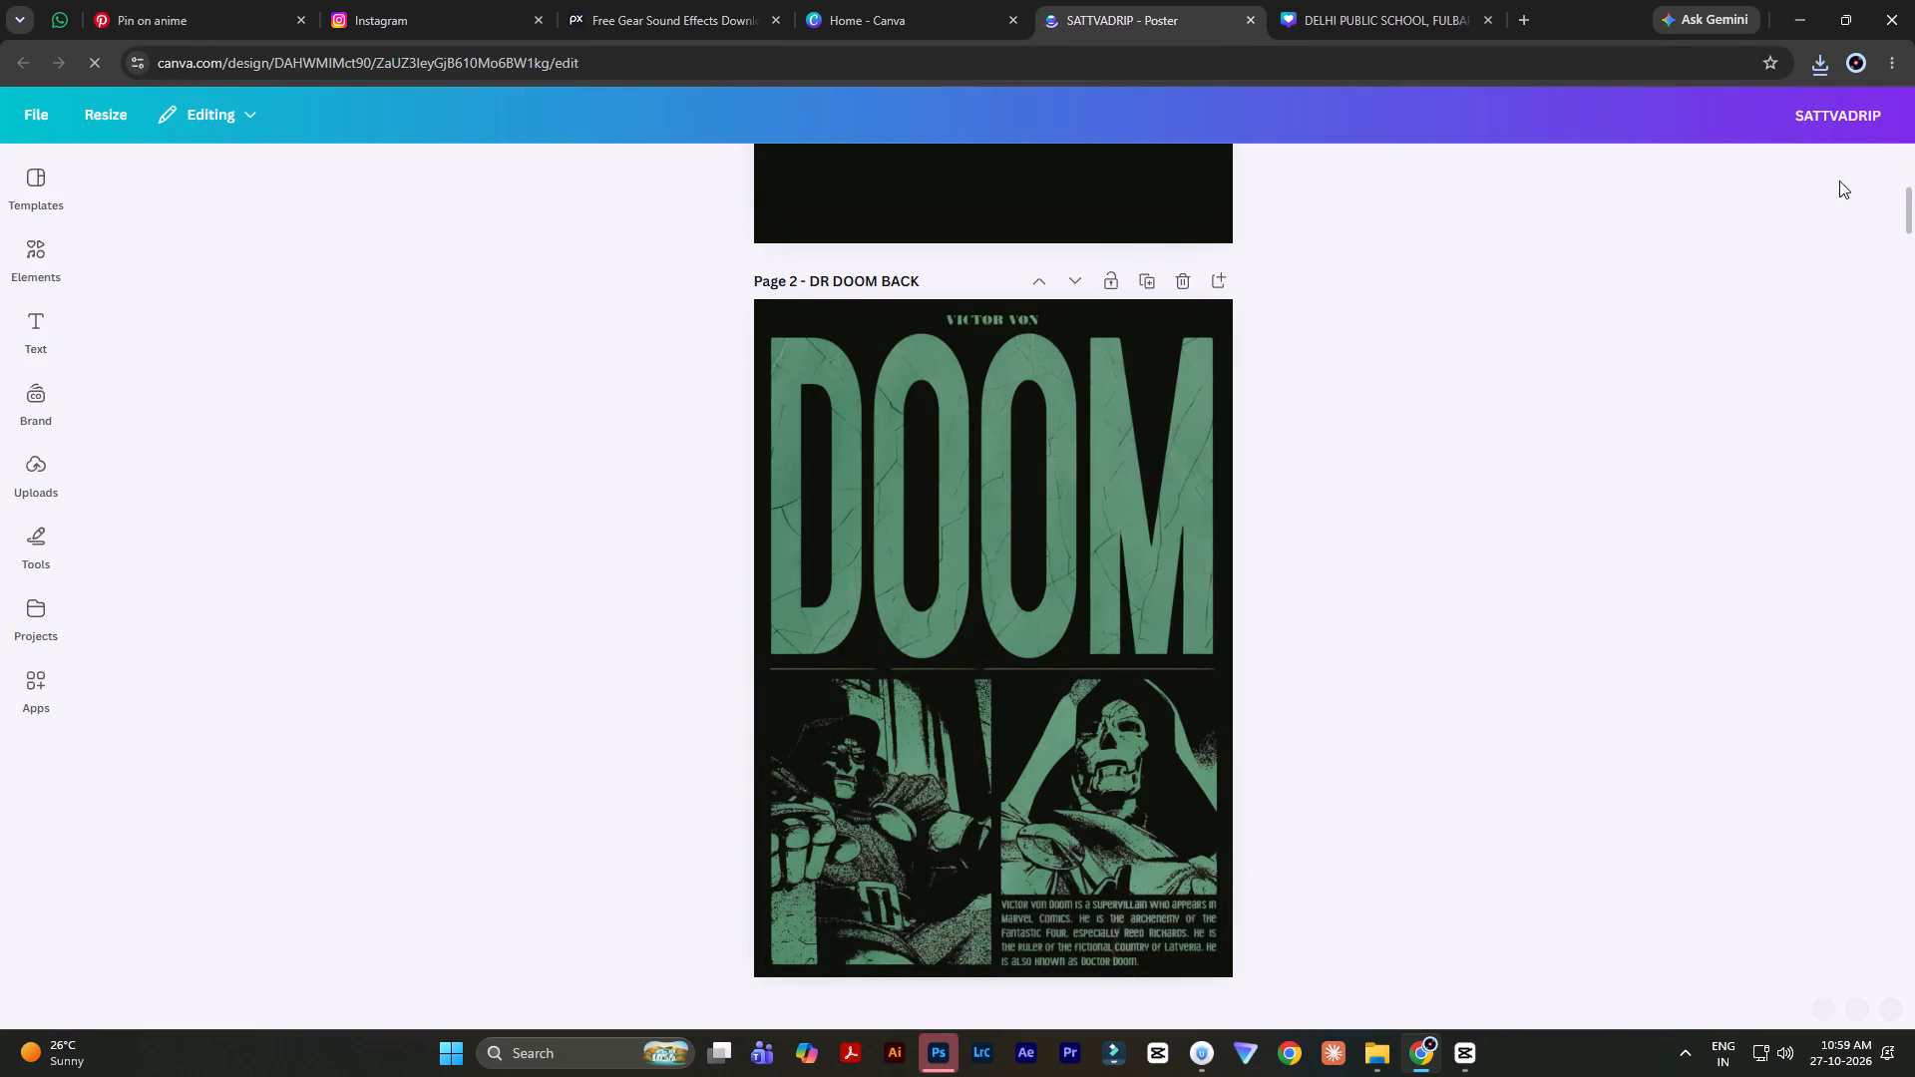
Add a new blank red page 21 at the end of the SATTVADRIP poster design.
scroll(1355, 619, "down", 20)
scroll(1355, 619, "down", 20)
scroll(1355, 619, "down", 6)
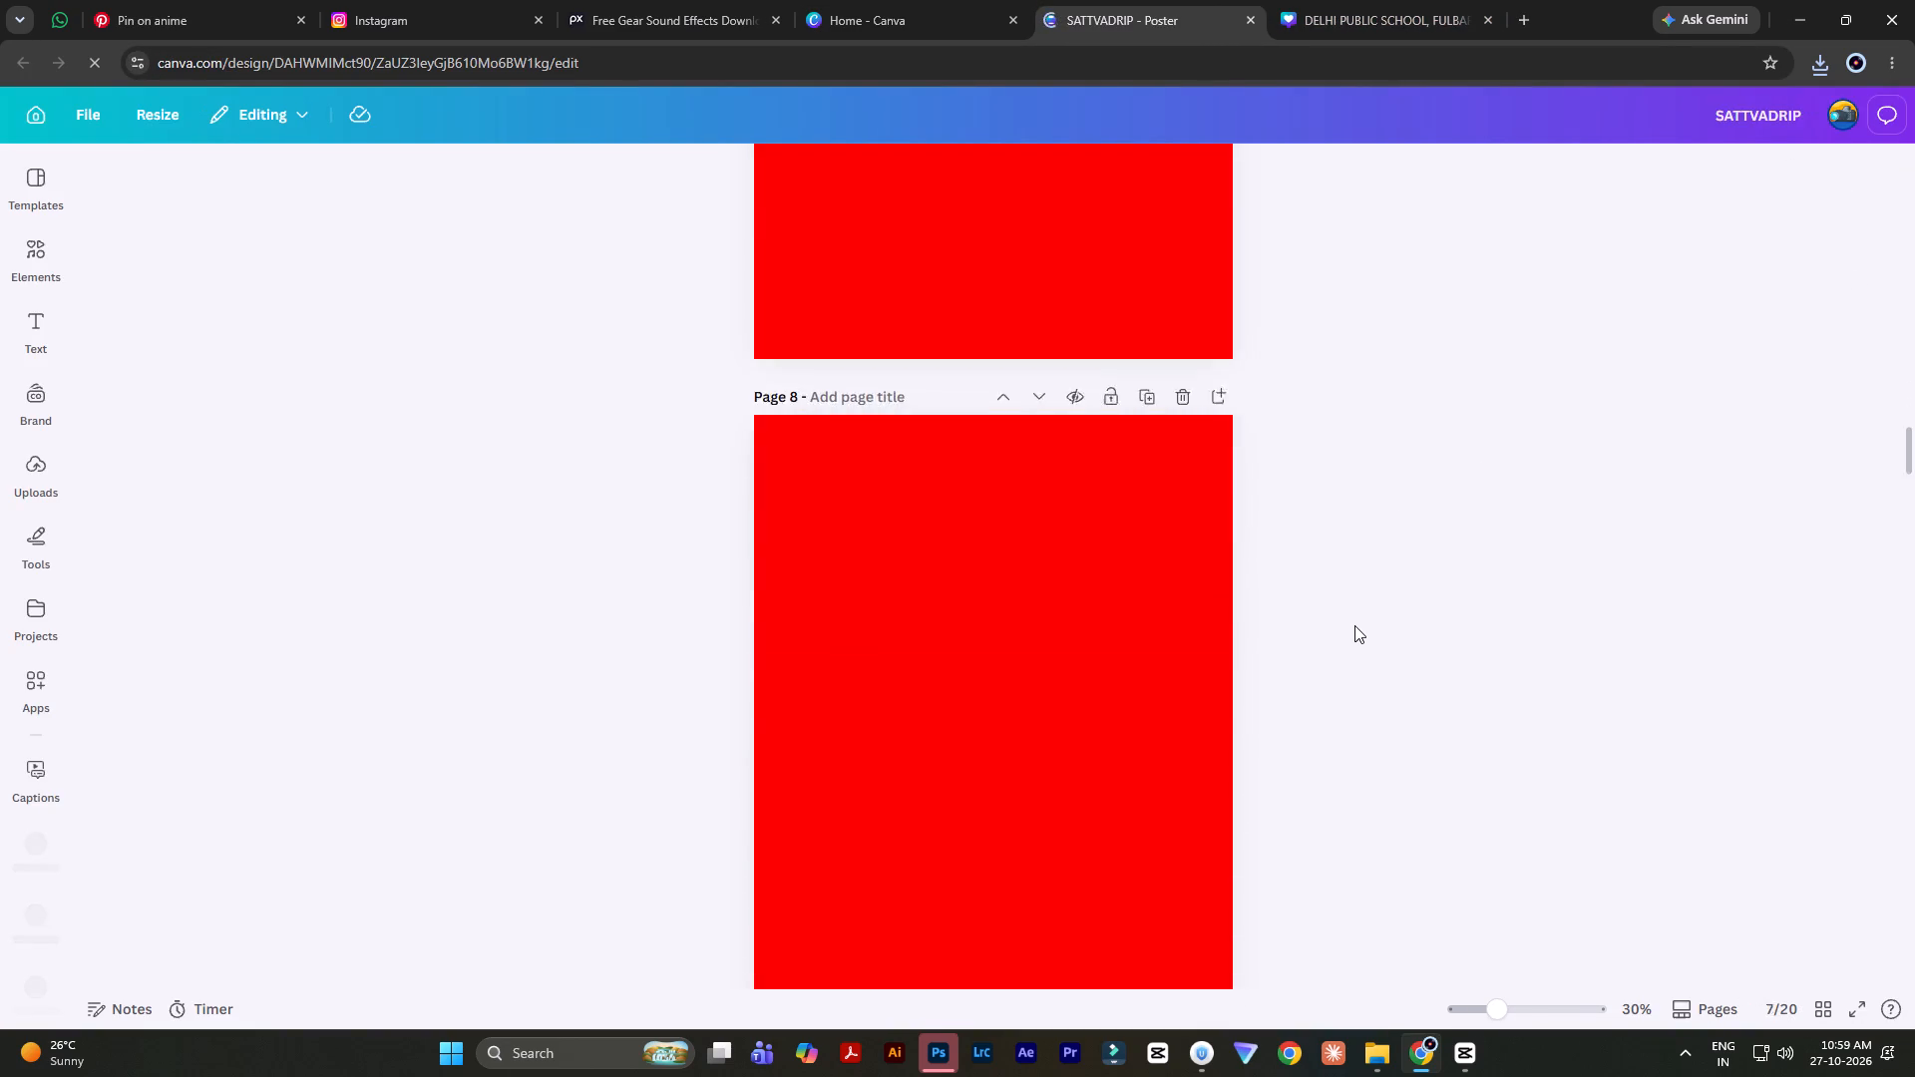
scroll(1354, 625, "down", 20)
scroll(1354, 625, "down", 20)
scroll(1354, 625, "down", 17)
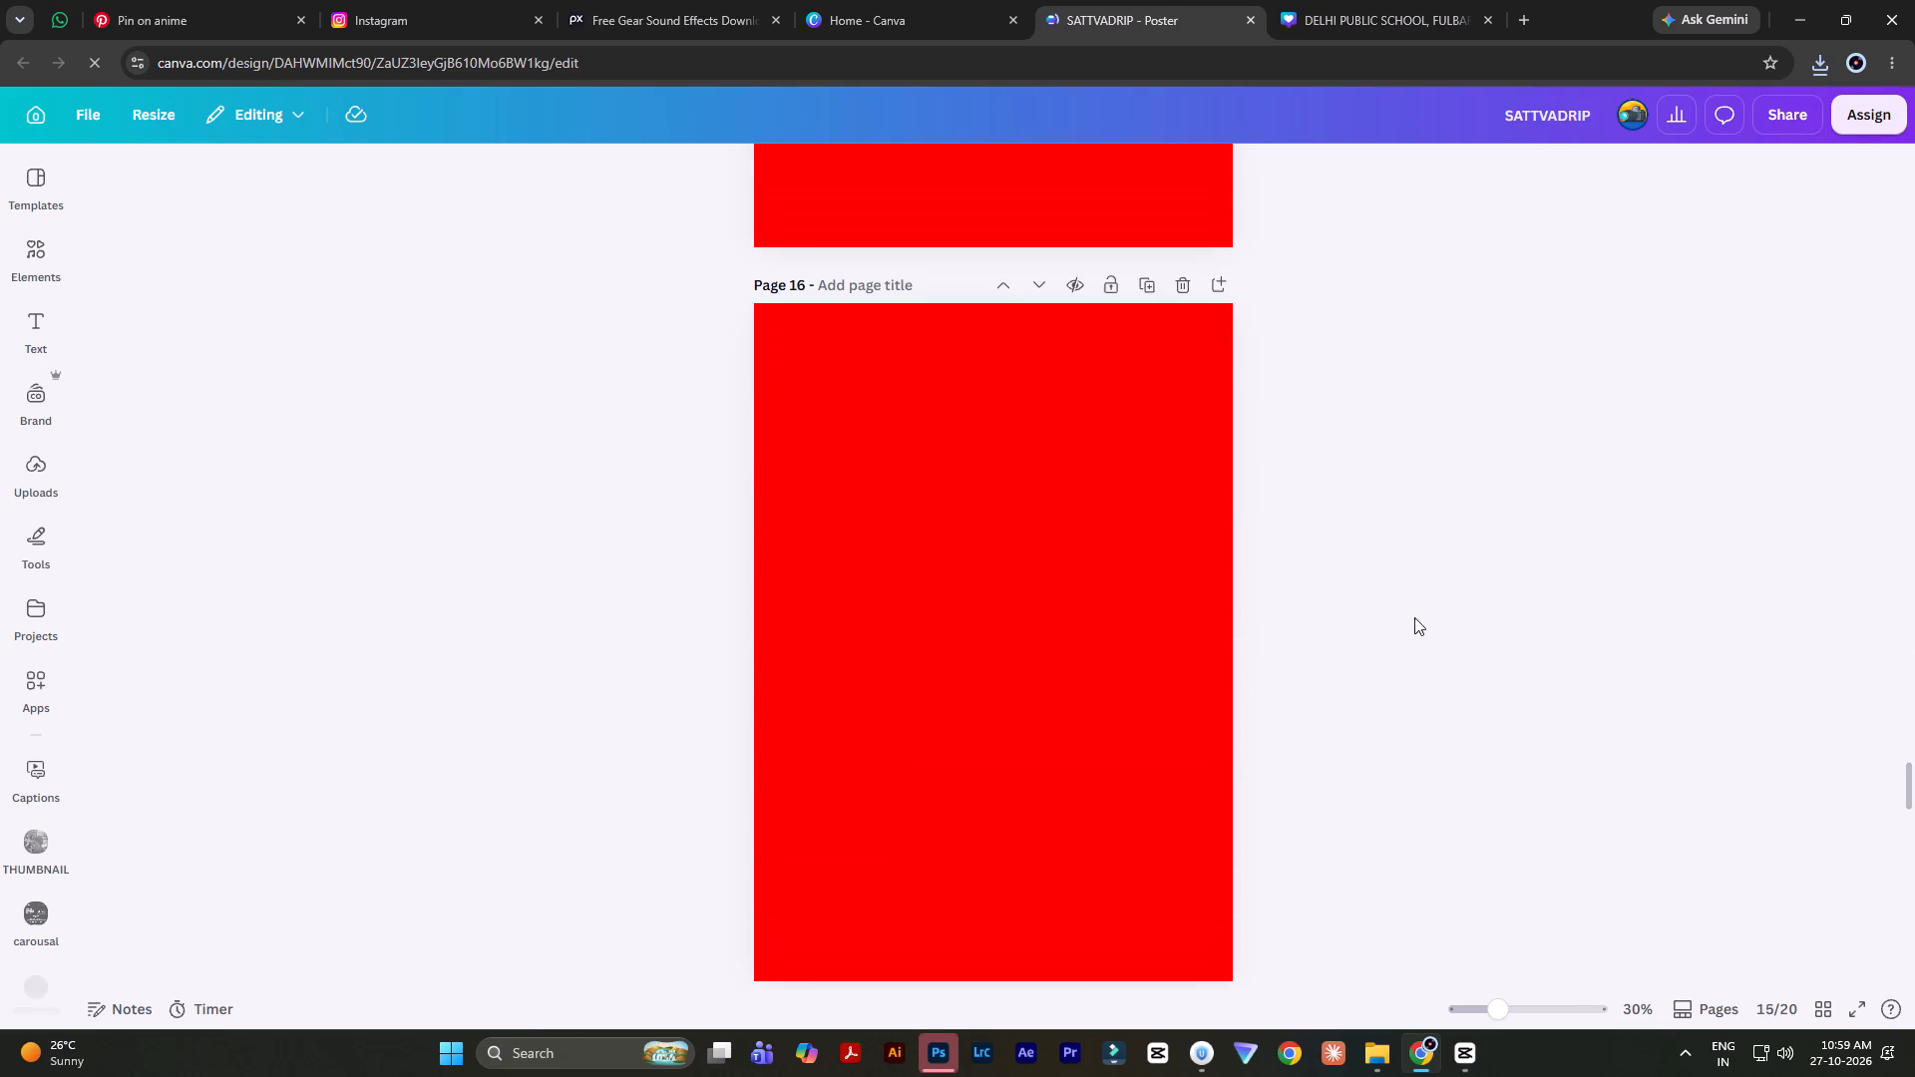
left_click_drag(1906, 774, 1914, 1021)
left_click(973, 955)
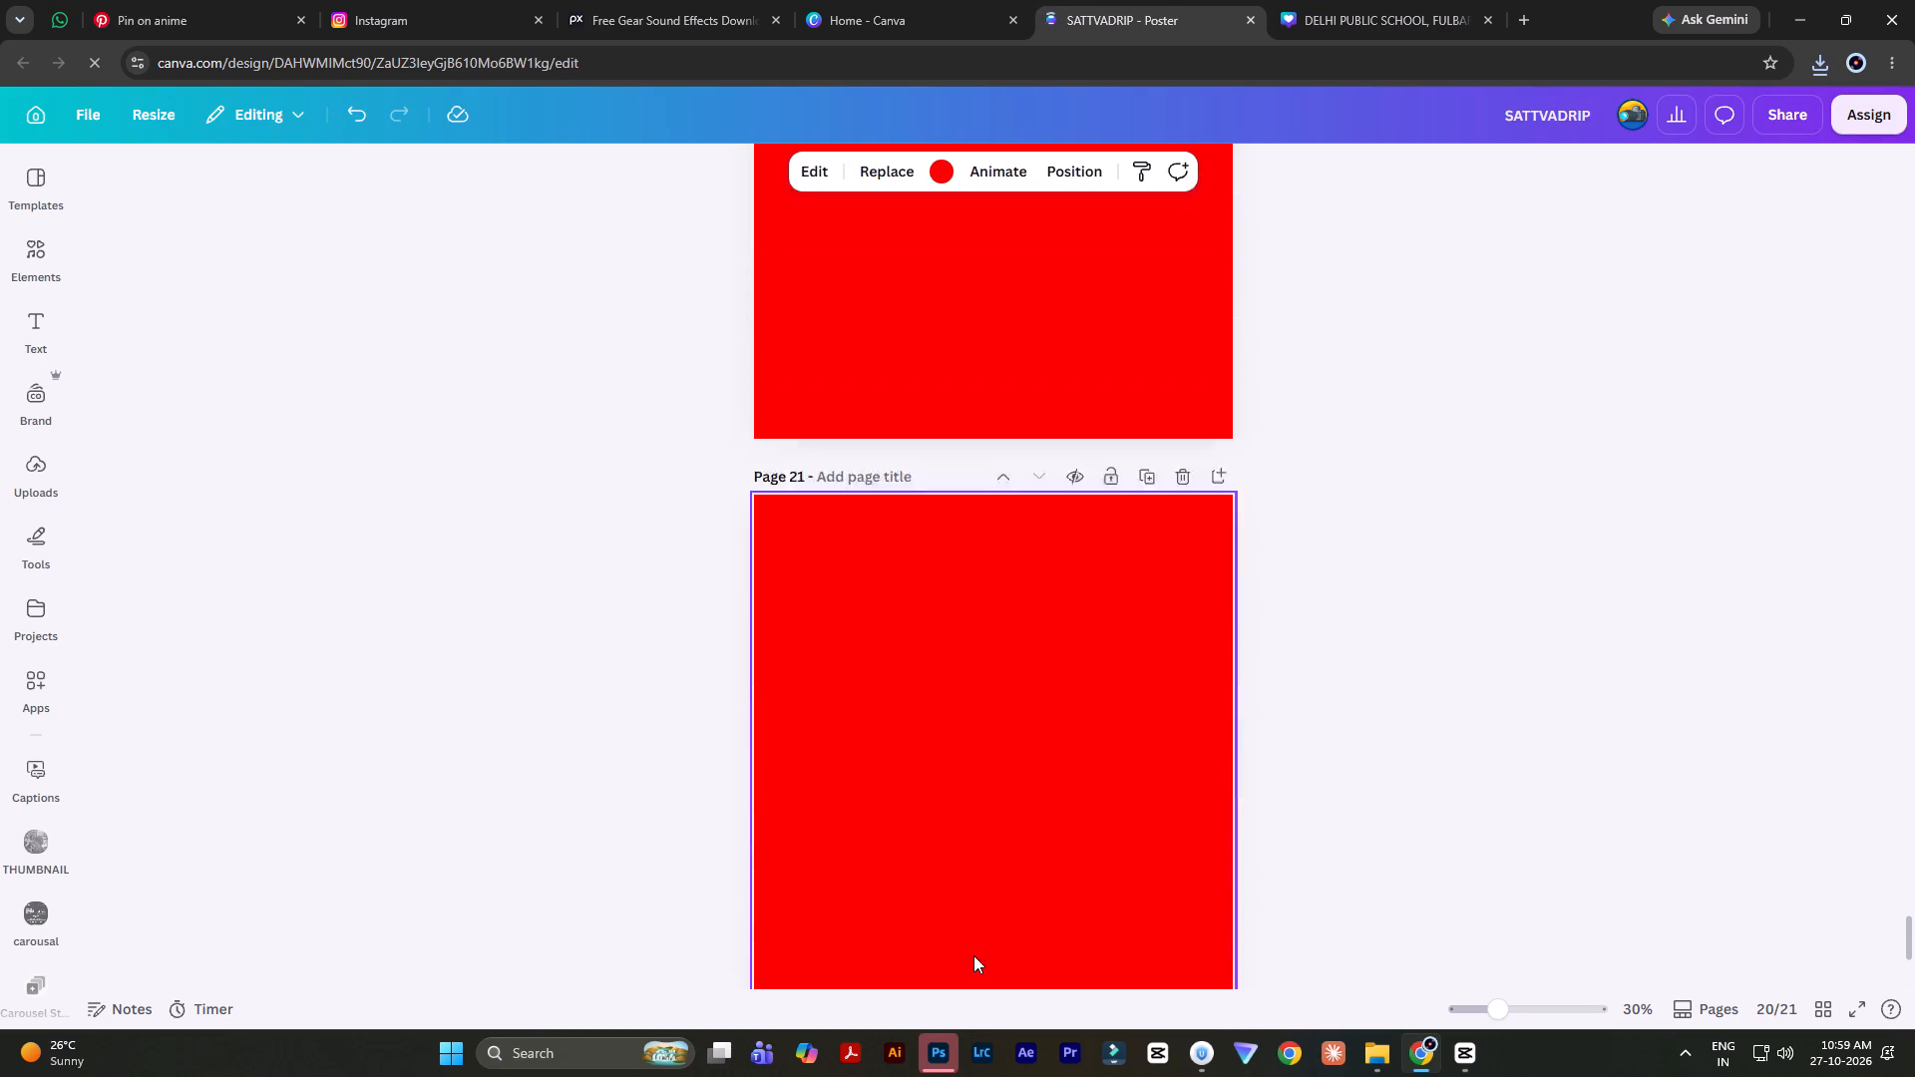
Place the downloaded Whitebeard skull-and-bones image from the browser's recent downloads onto page 21.
left_click(1827, 71)
left_click_drag(1637, 147, 1010, 450)
left_click(446, 489)
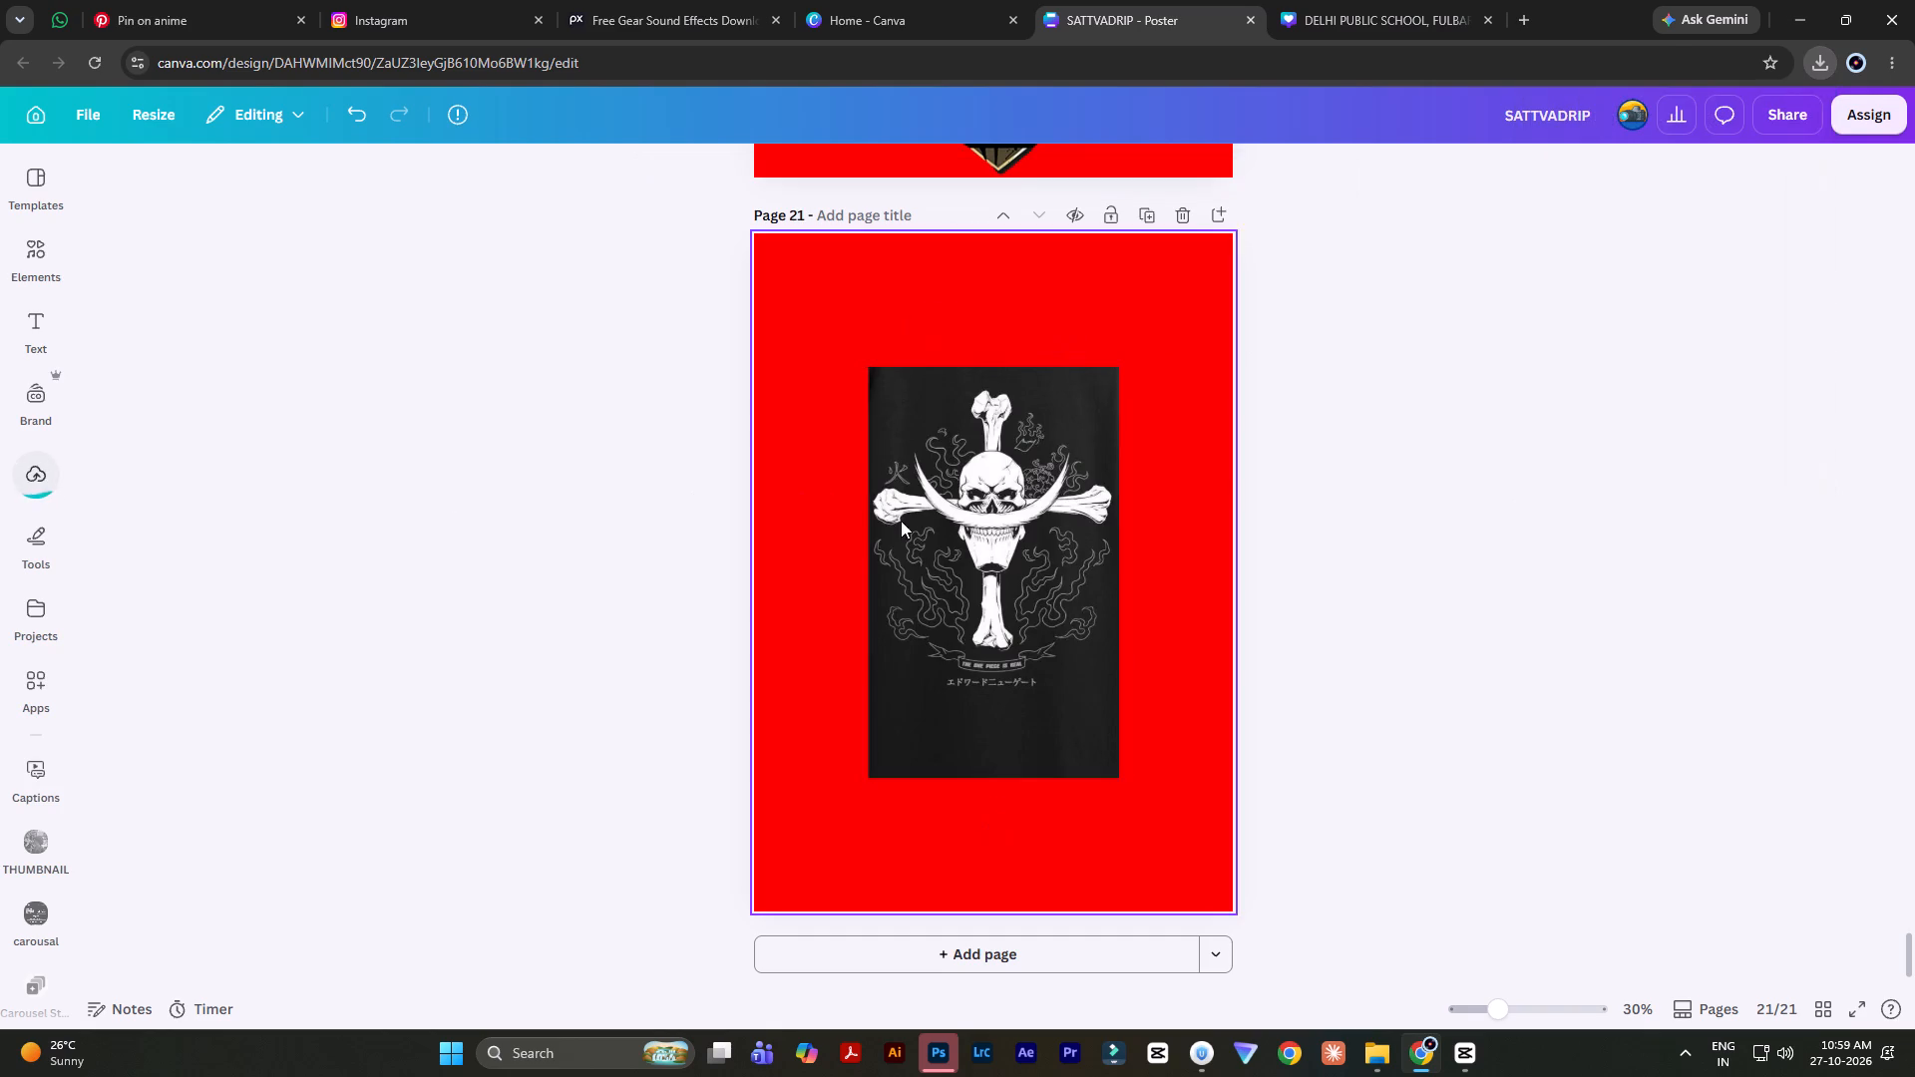
Align the Whitebeard image with the top-left corner of page 21 and enlarge it to the full page width.
left_click_drag(993, 525, 881, 393)
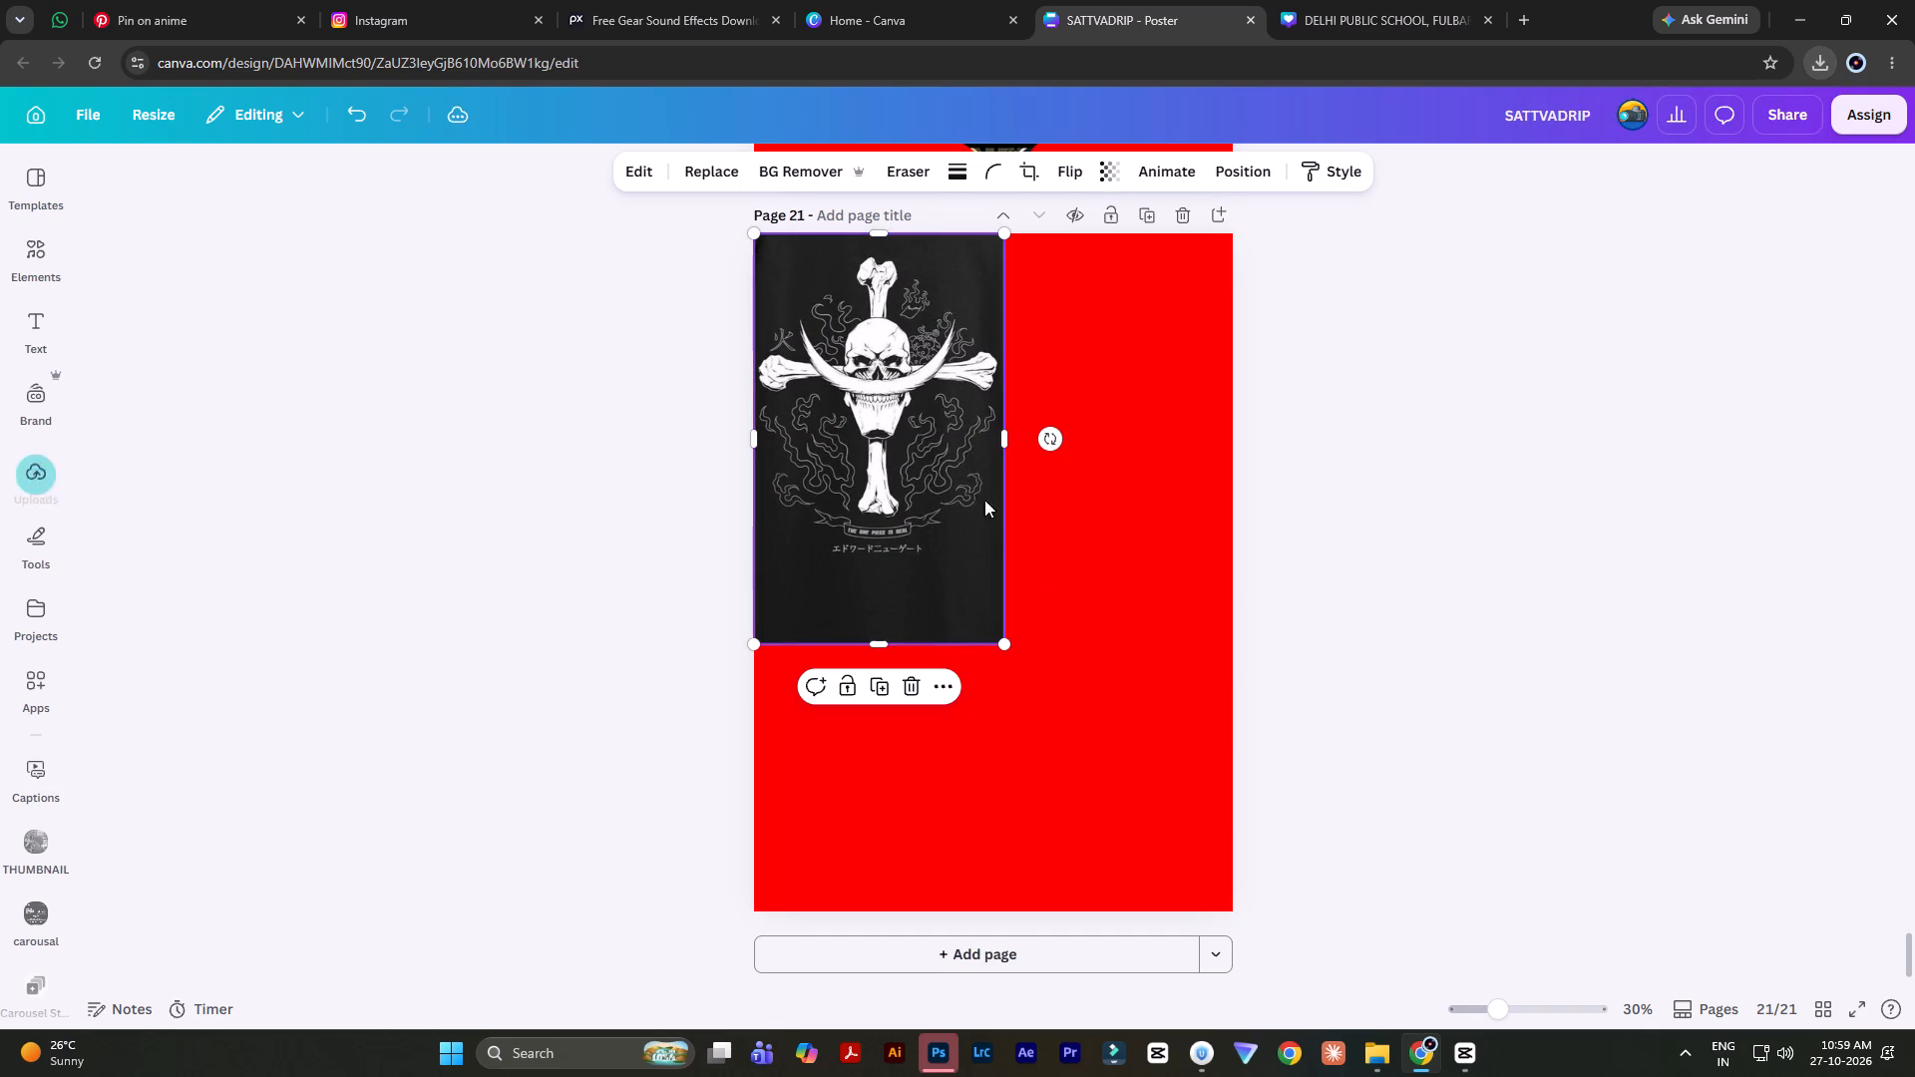
left_click_drag(1005, 642, 1264, 856)
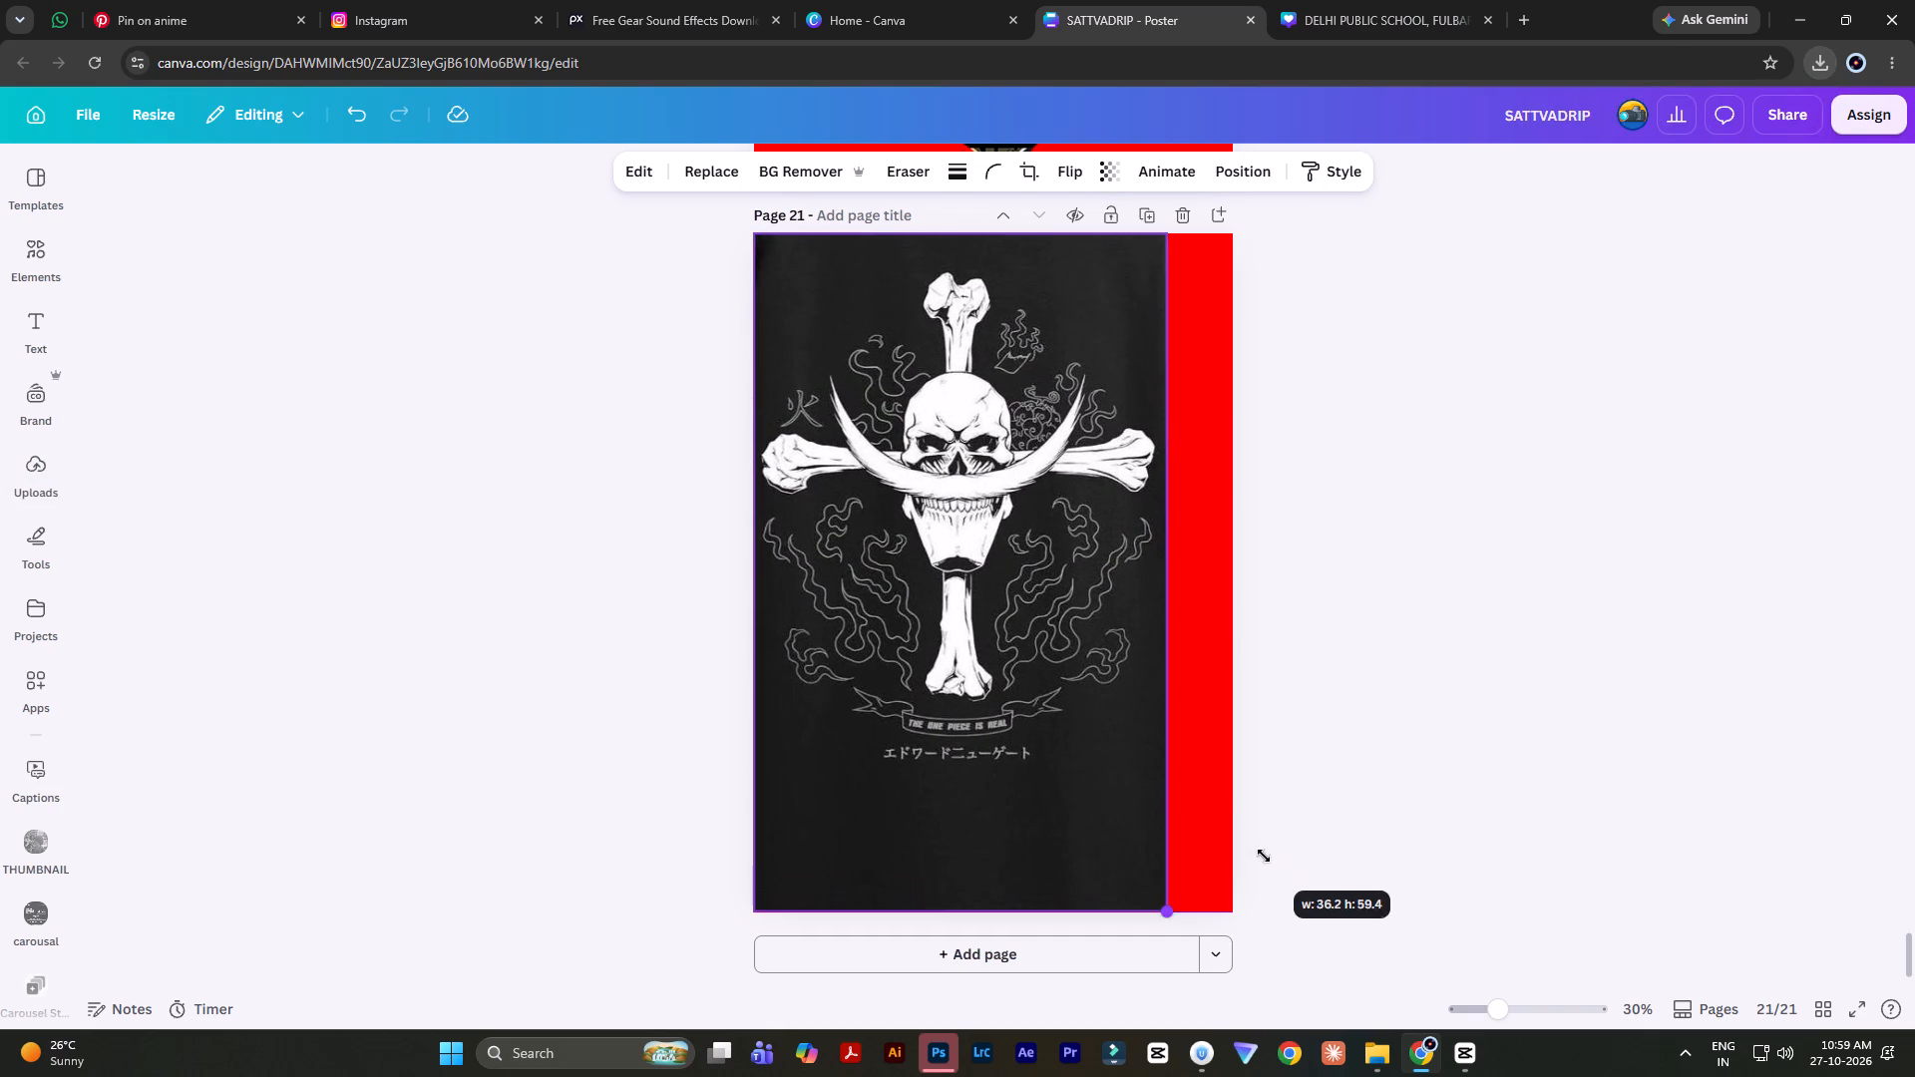
left_click_drag(1264, 856, 1346, 952)
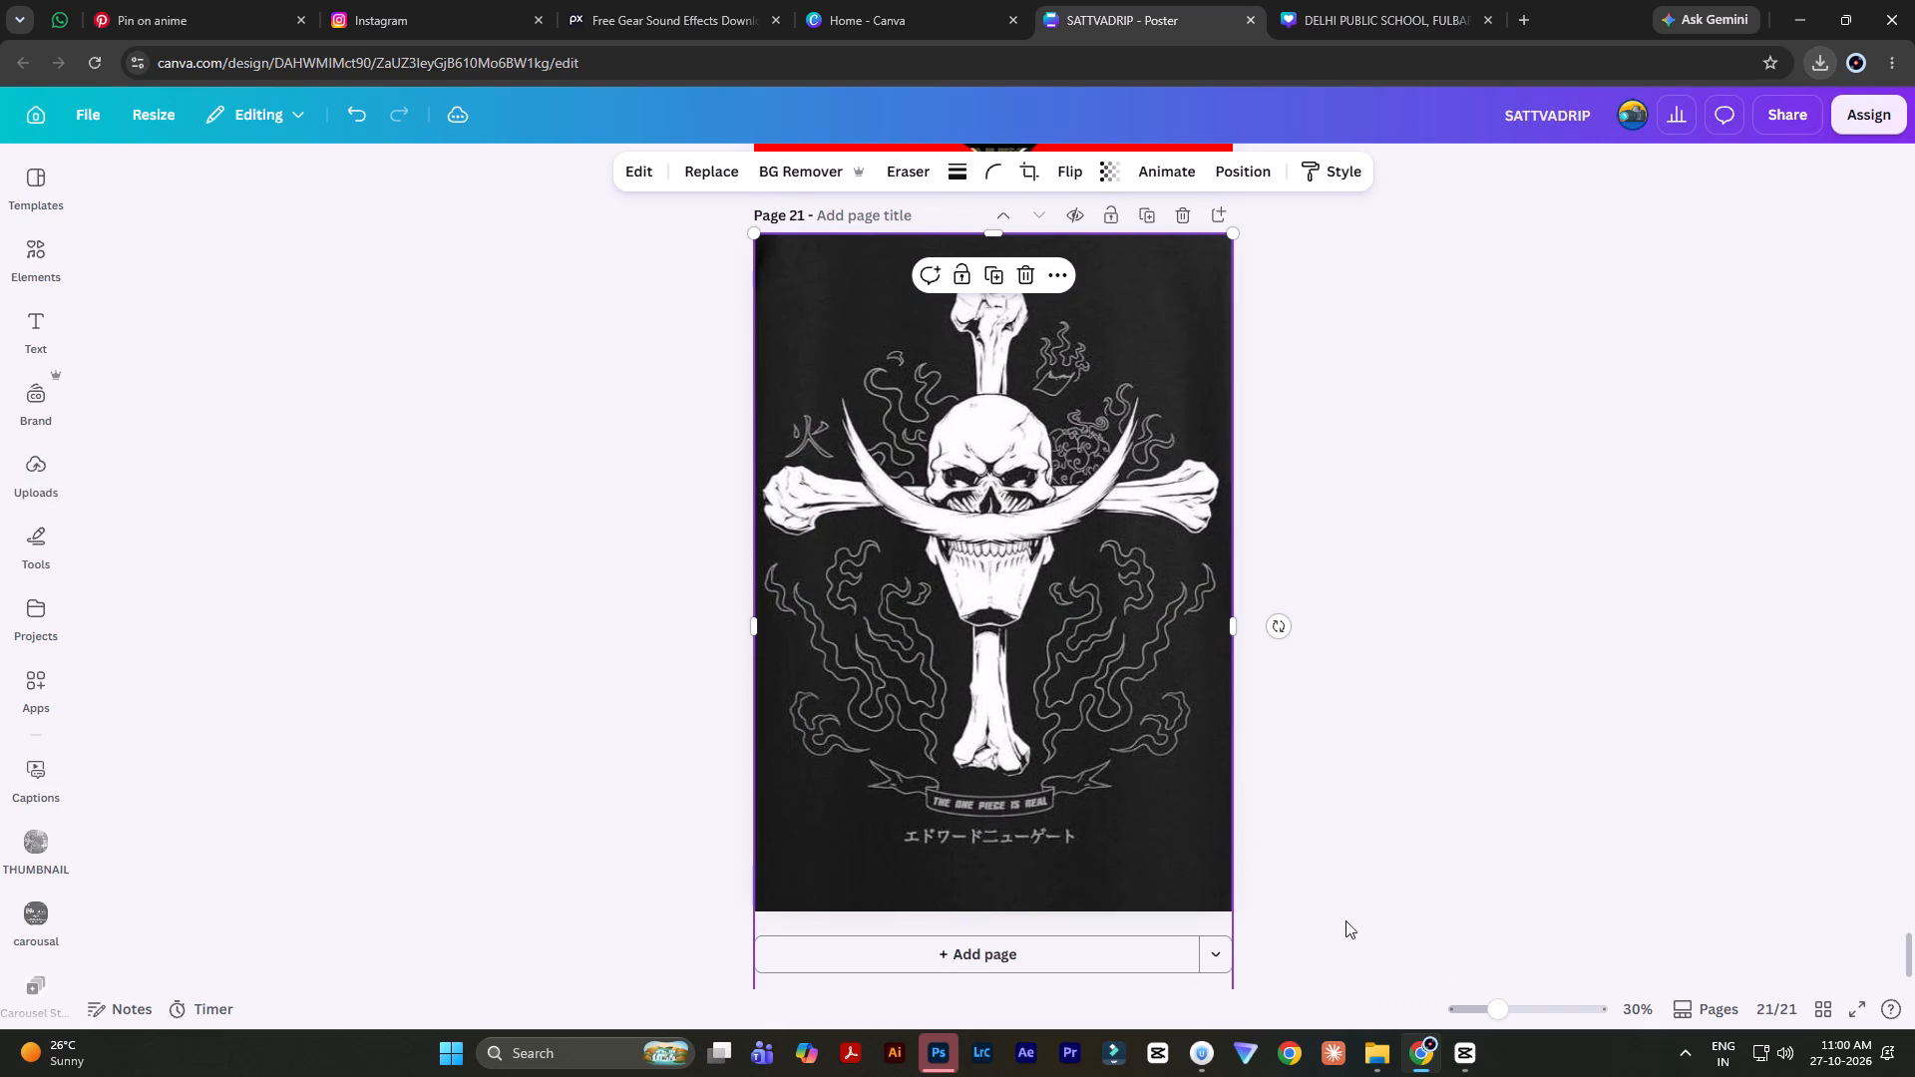
Remove the black background from the Whitebeard image.
left_click(785, 168)
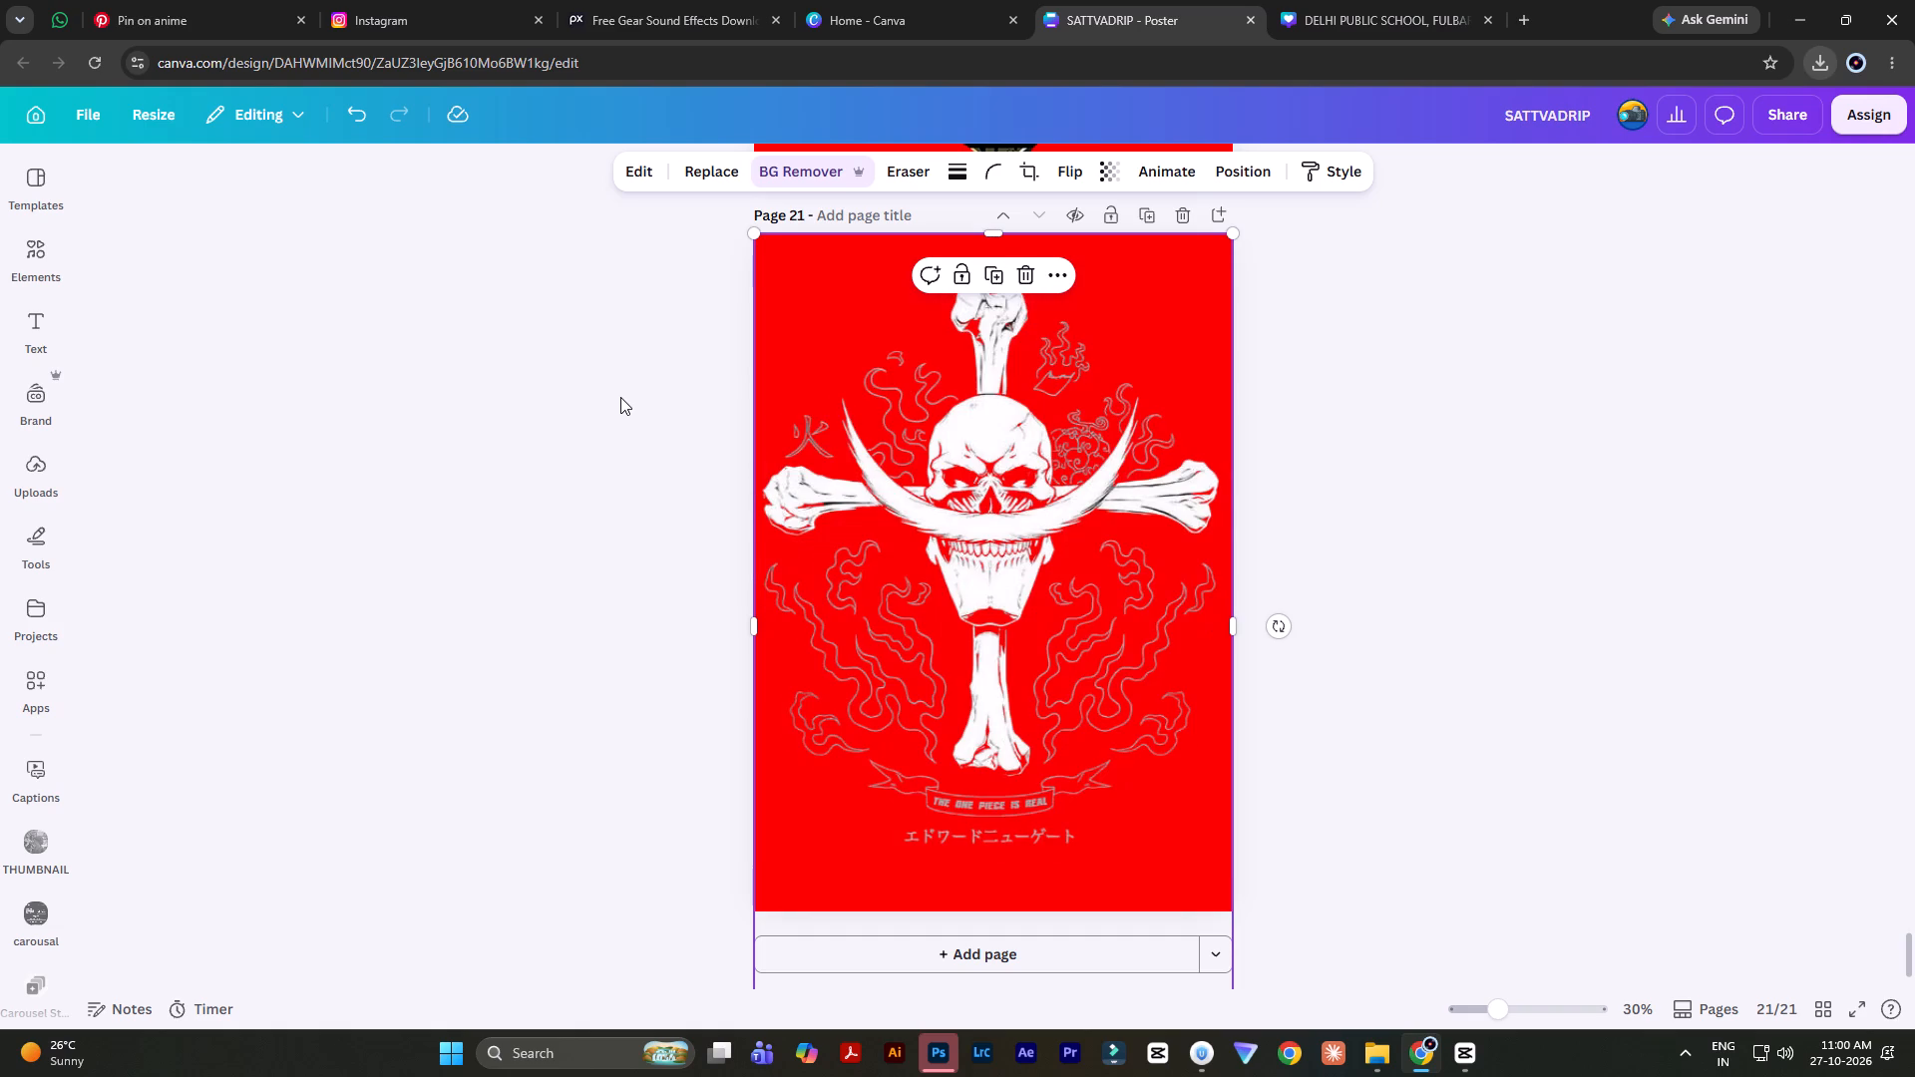
Open the Pixel Eraser for the Whitebeard image in Restore mode with a brush size of 4.
left_click(790, 175)
left_click(337, 271)
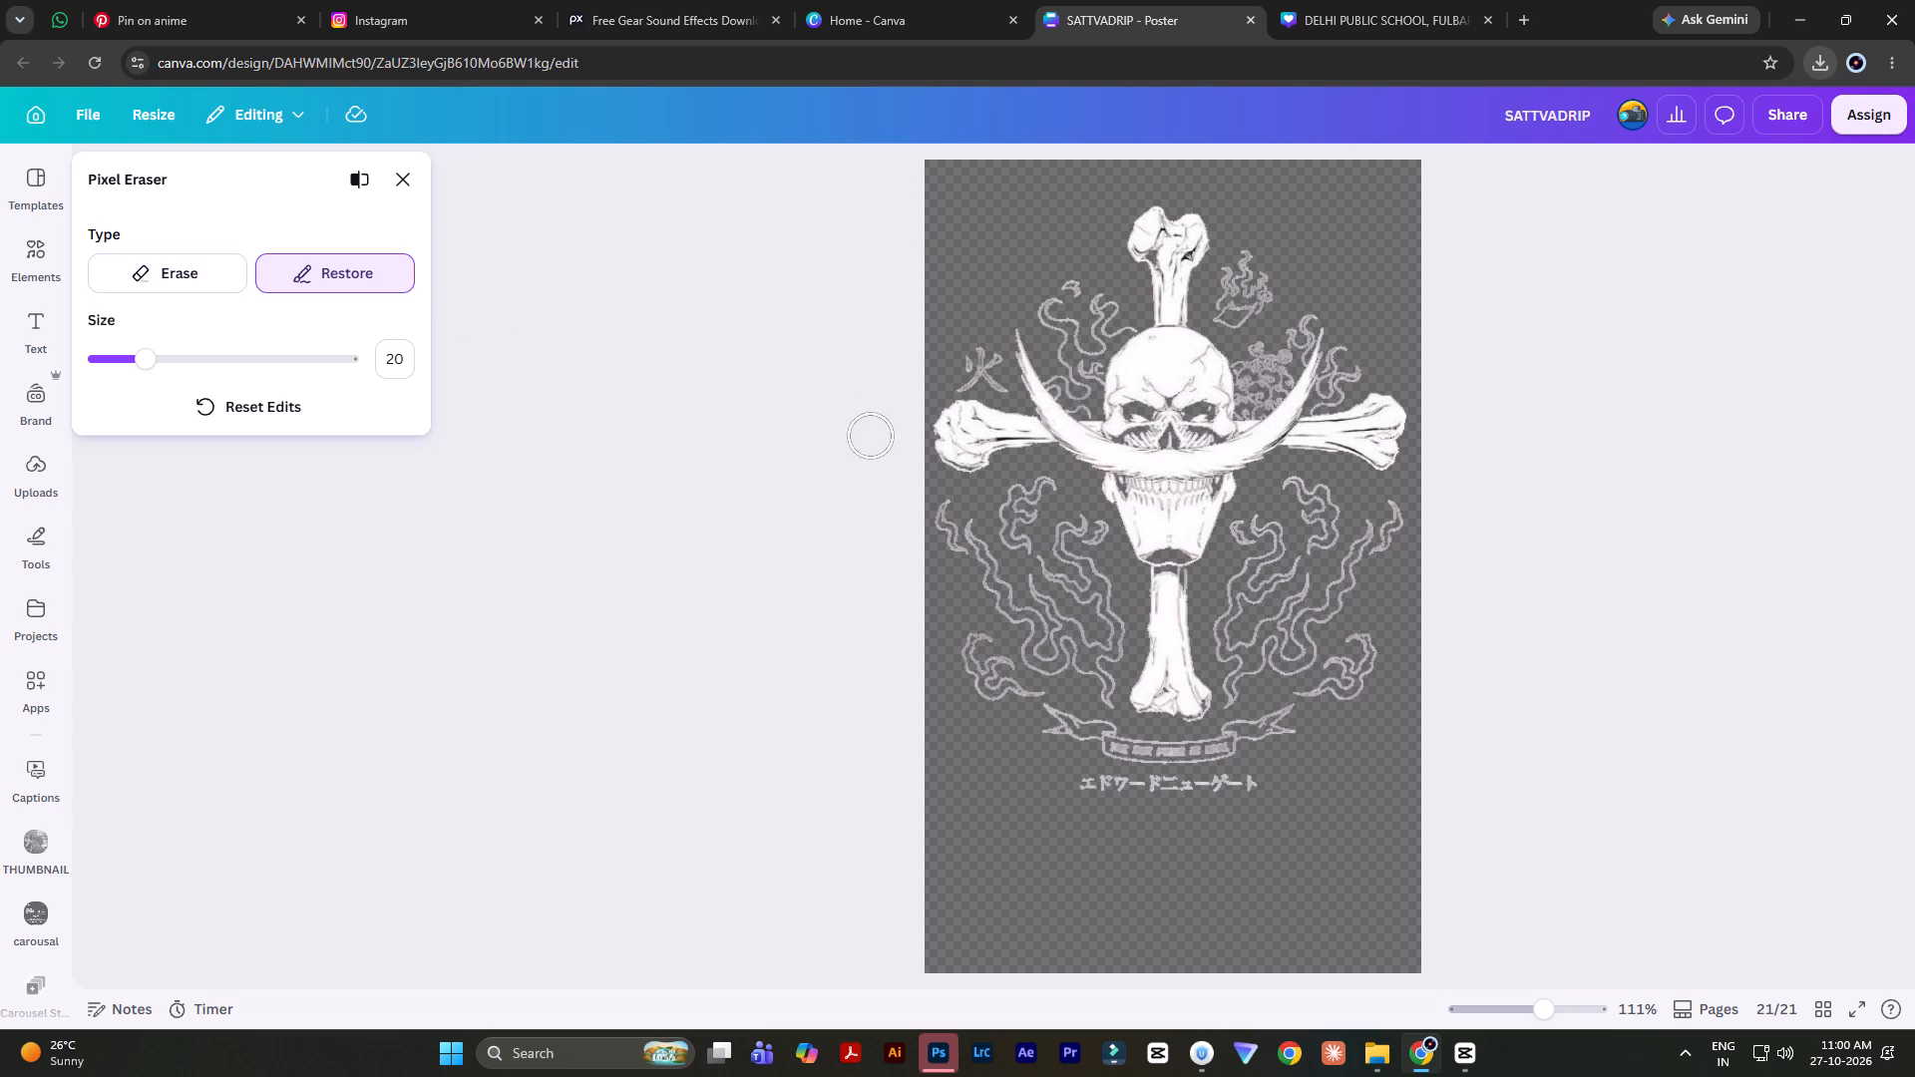
left_click_drag(140, 367, 113, 373)
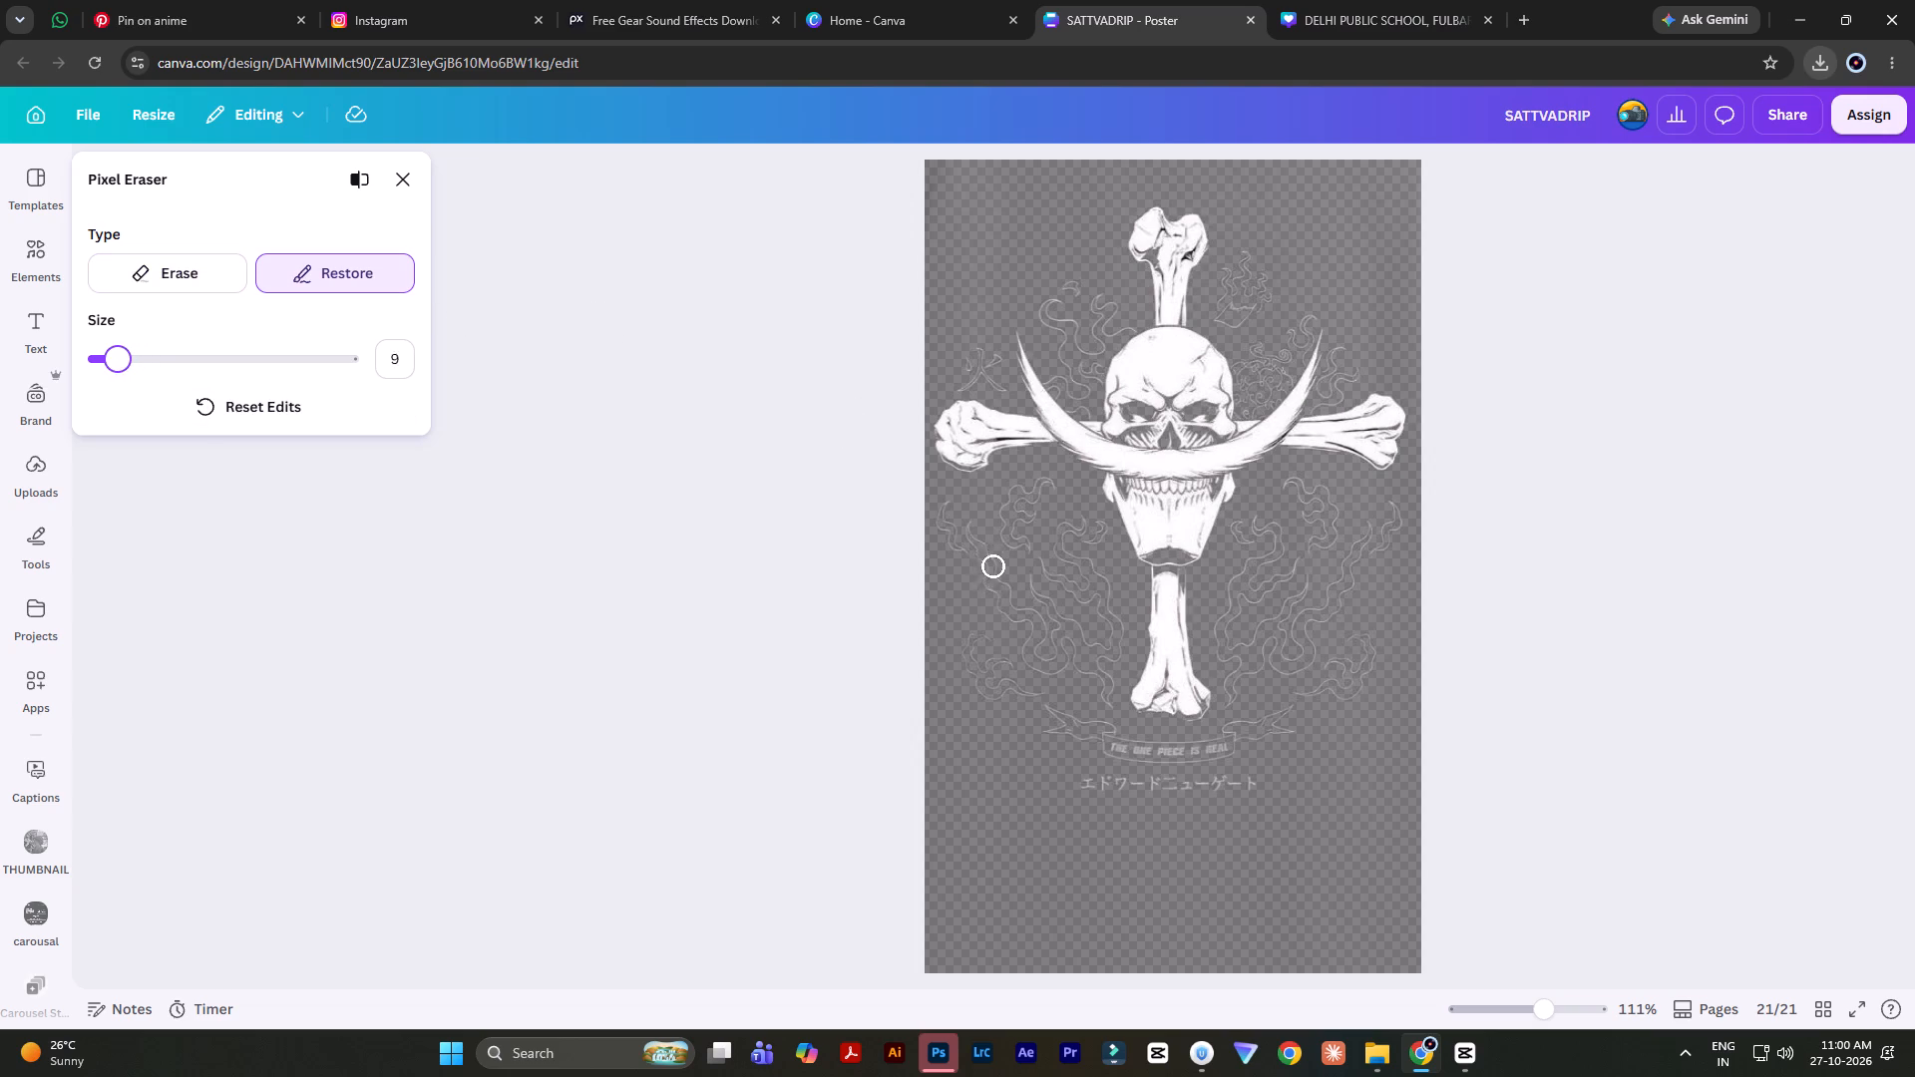
left_click_drag(113, 373, 104, 378)
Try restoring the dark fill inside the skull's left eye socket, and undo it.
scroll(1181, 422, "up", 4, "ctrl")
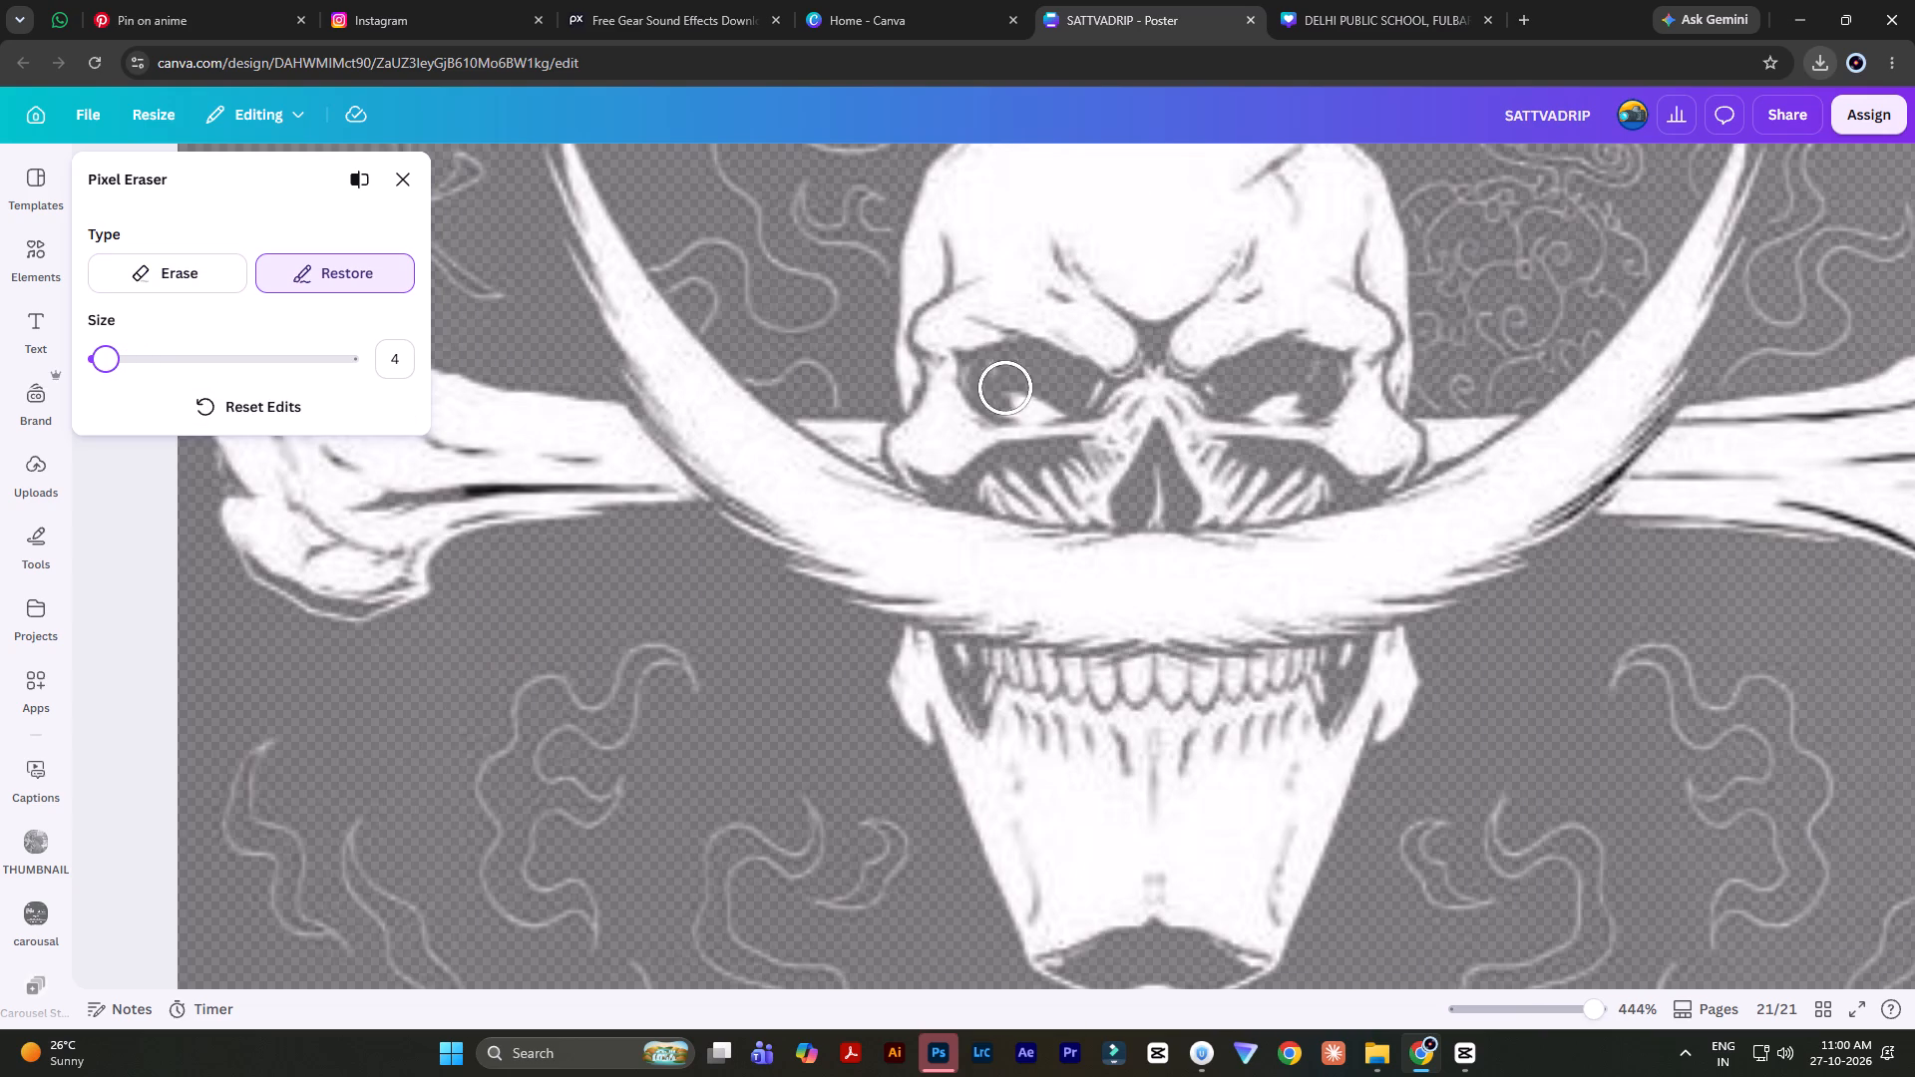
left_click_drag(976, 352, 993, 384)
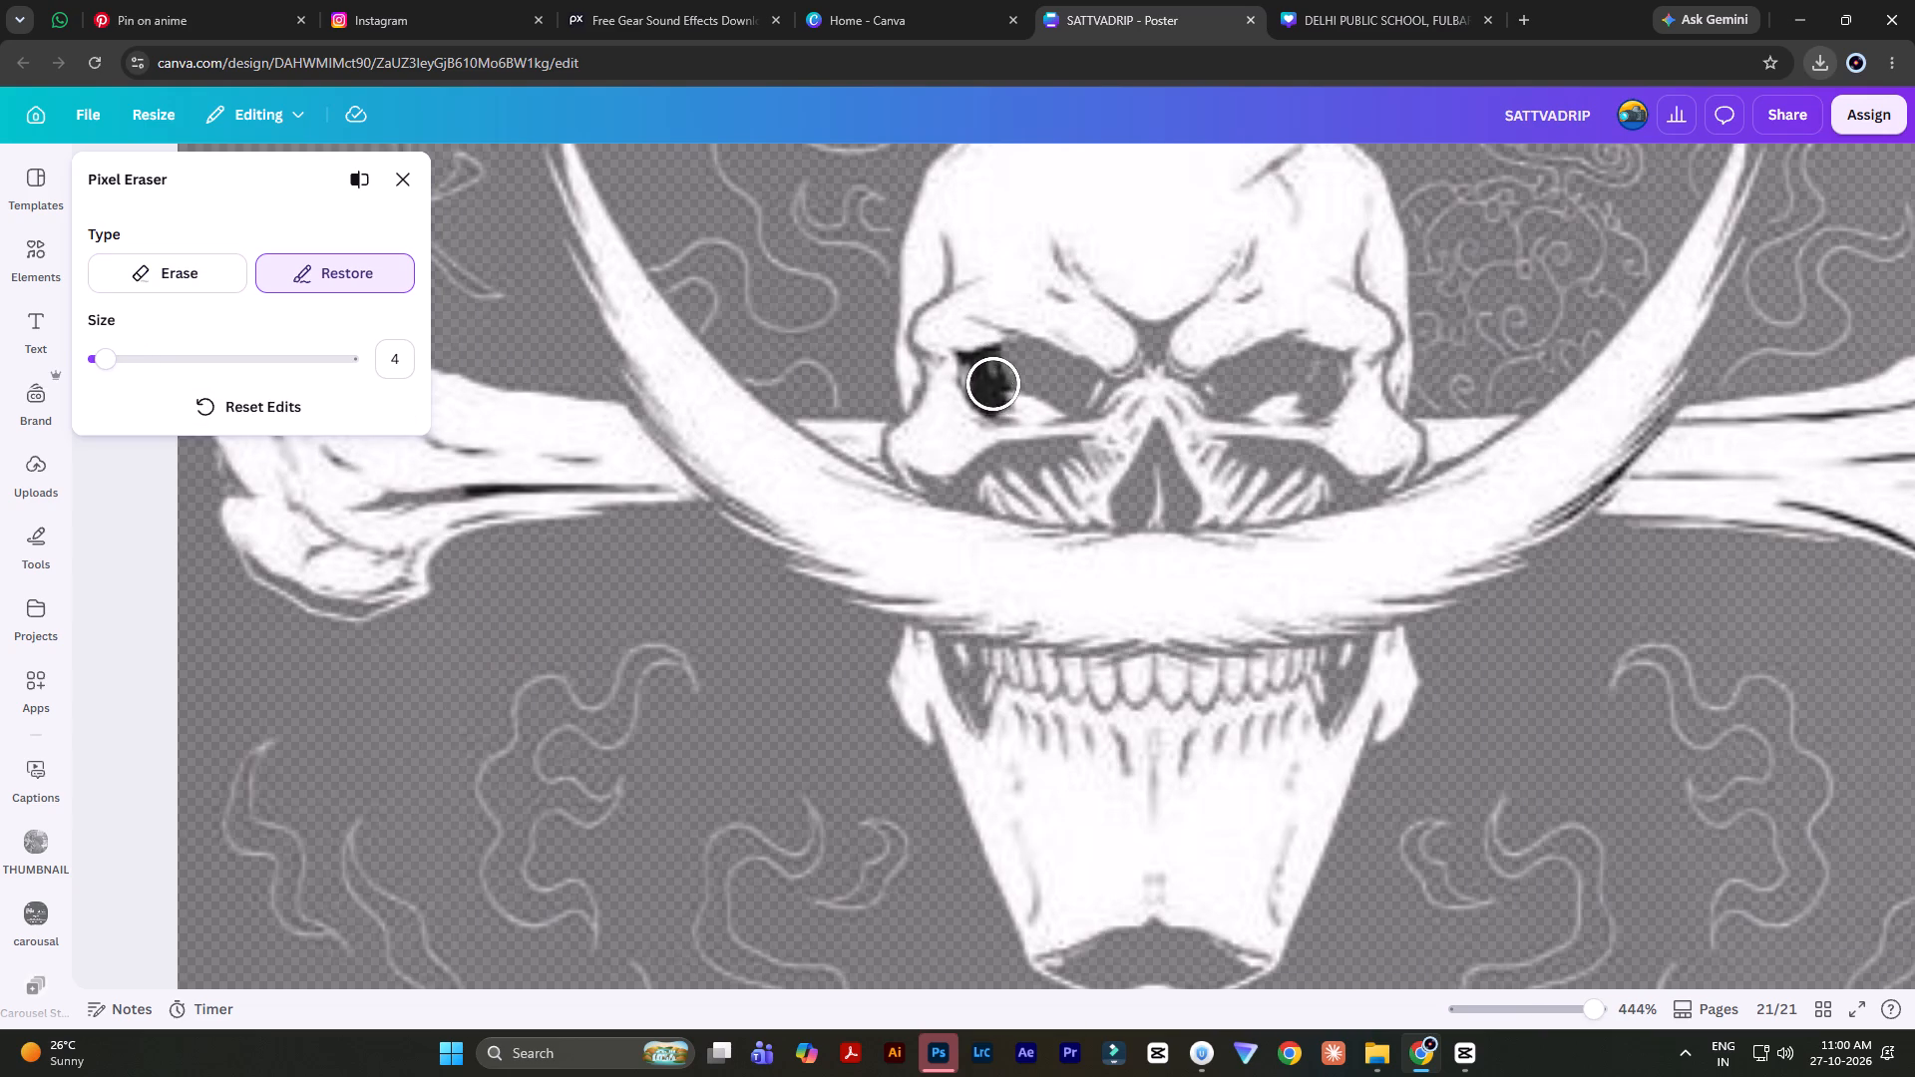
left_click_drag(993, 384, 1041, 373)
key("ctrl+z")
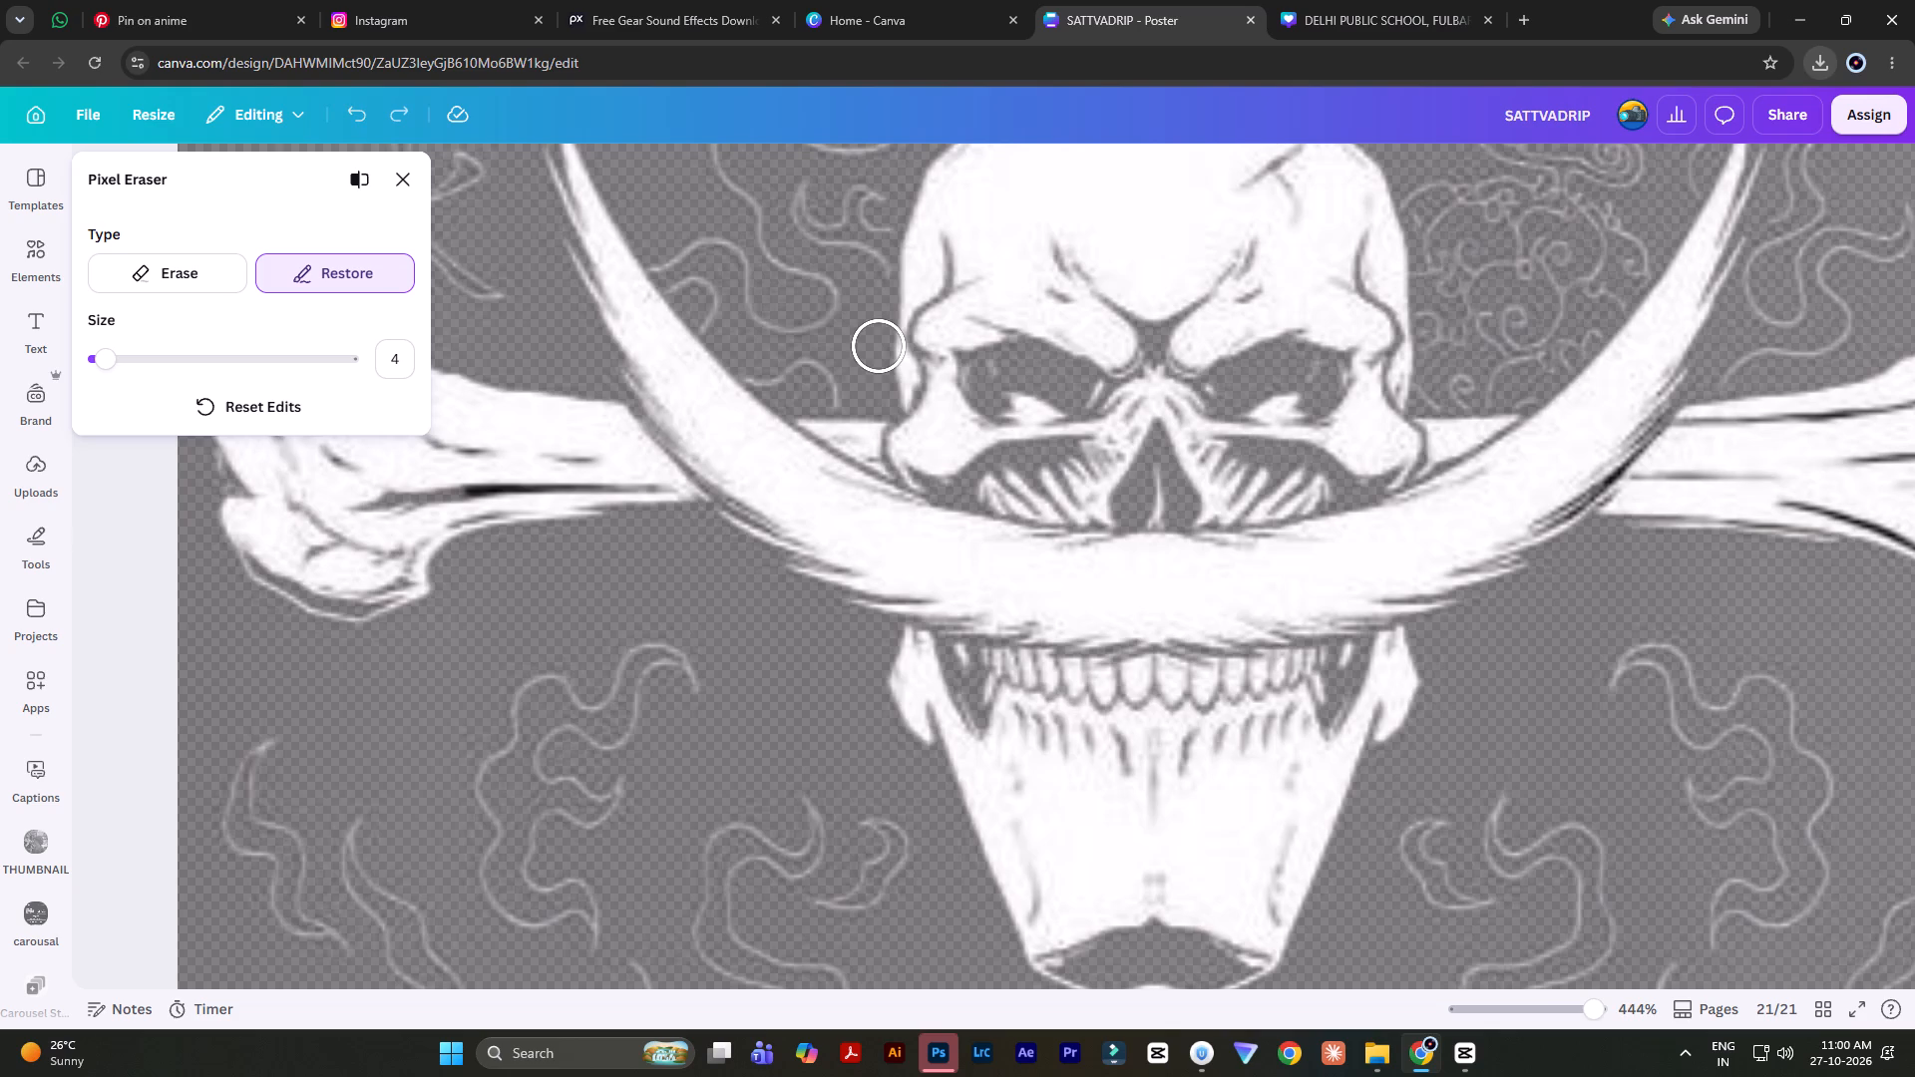
Restore the black shading in the knobbed end of the bone above the skull.
scroll(904, 395, "down", 4, "ctrl")
scroll(1201, 209, "up", 5, "ctrl")
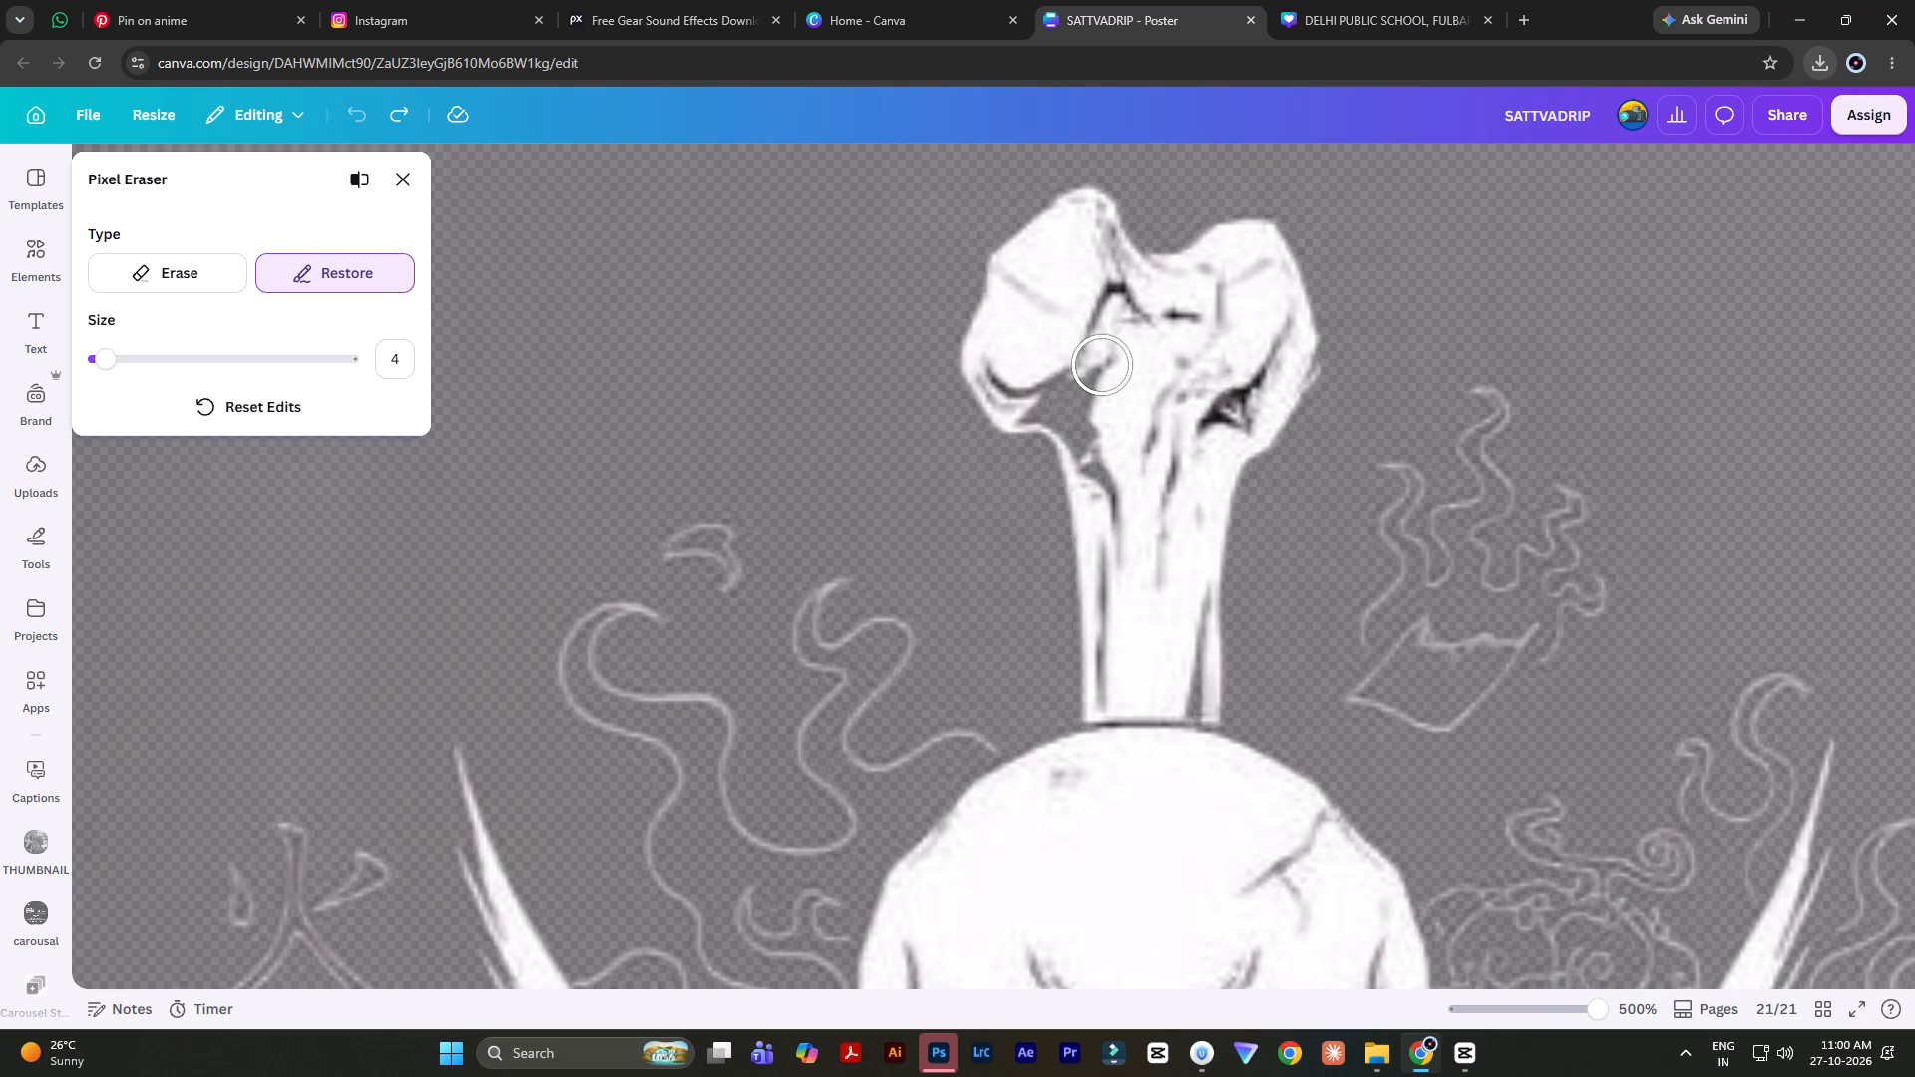
scroll(1093, 380, "up", 3, "ctrl")
left_click_drag(1007, 364, 1040, 396)
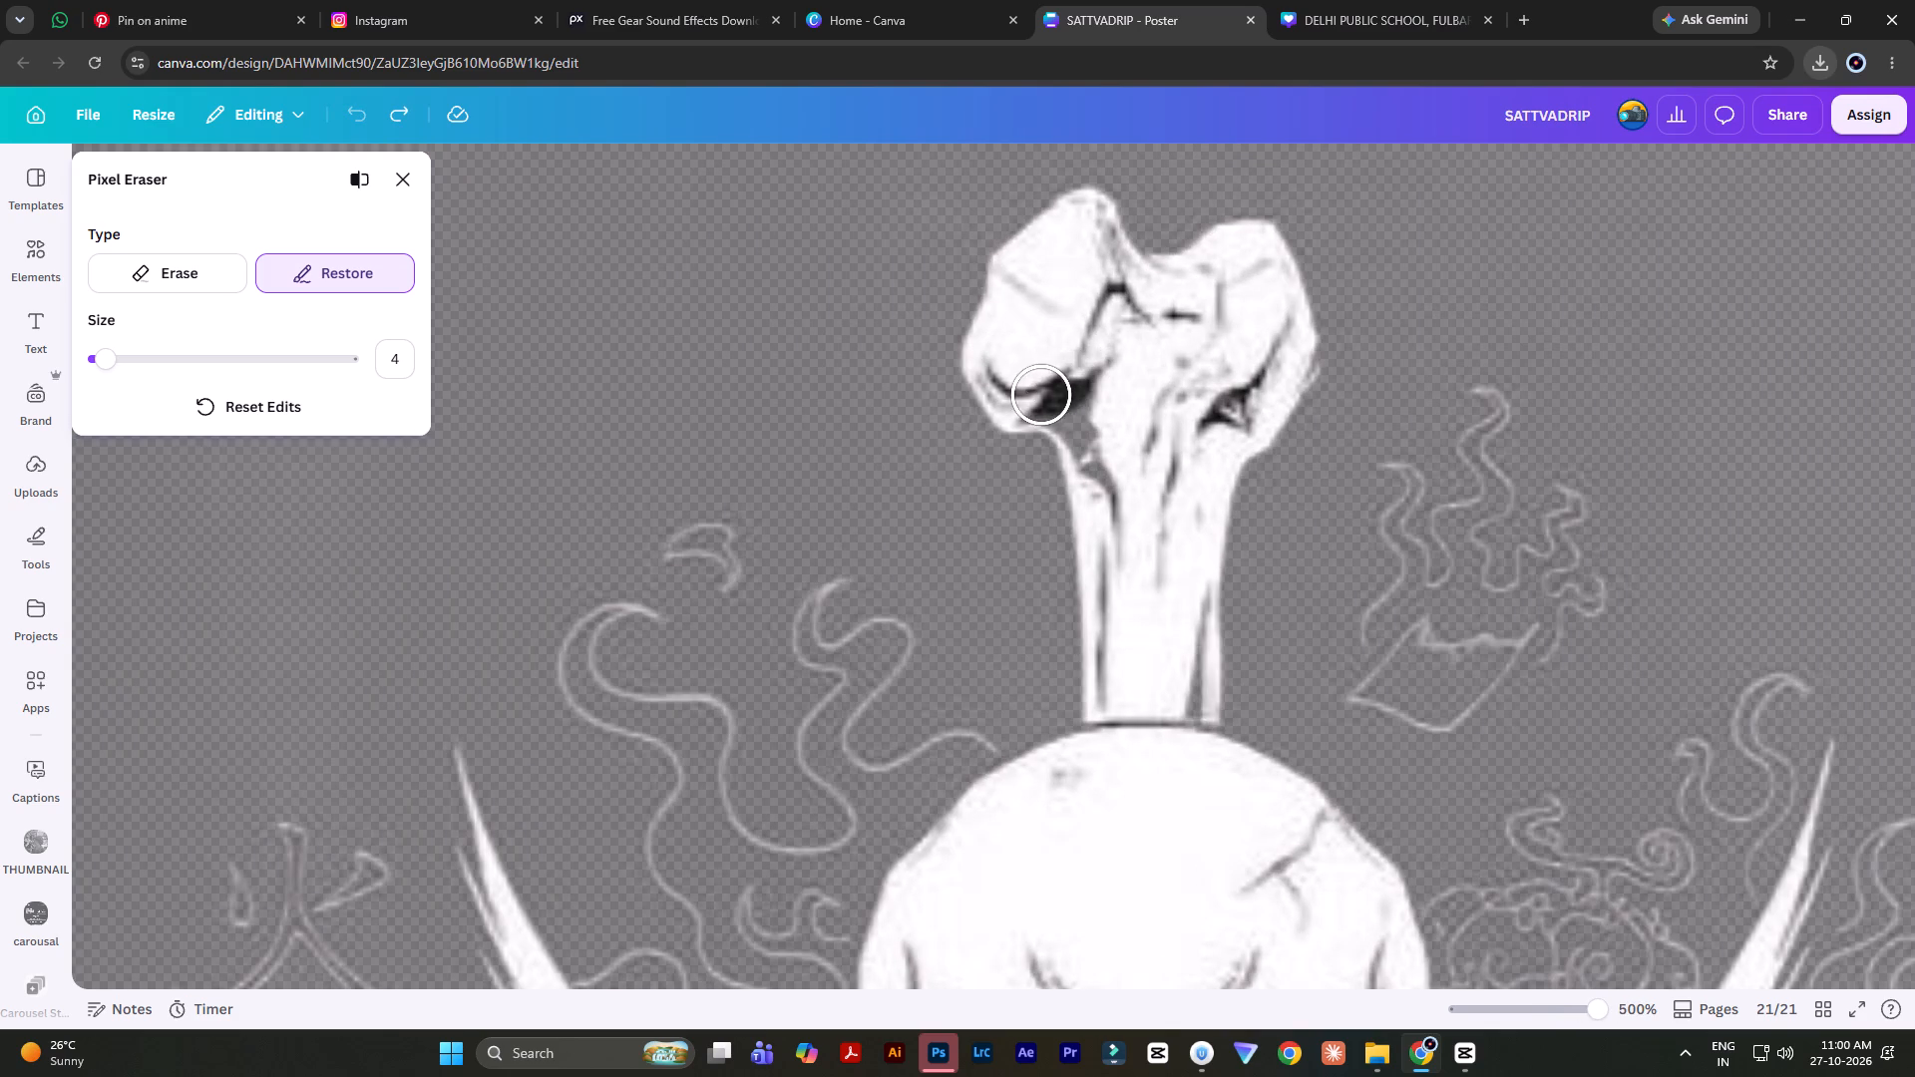
left_click_drag(1040, 396, 1121, 449)
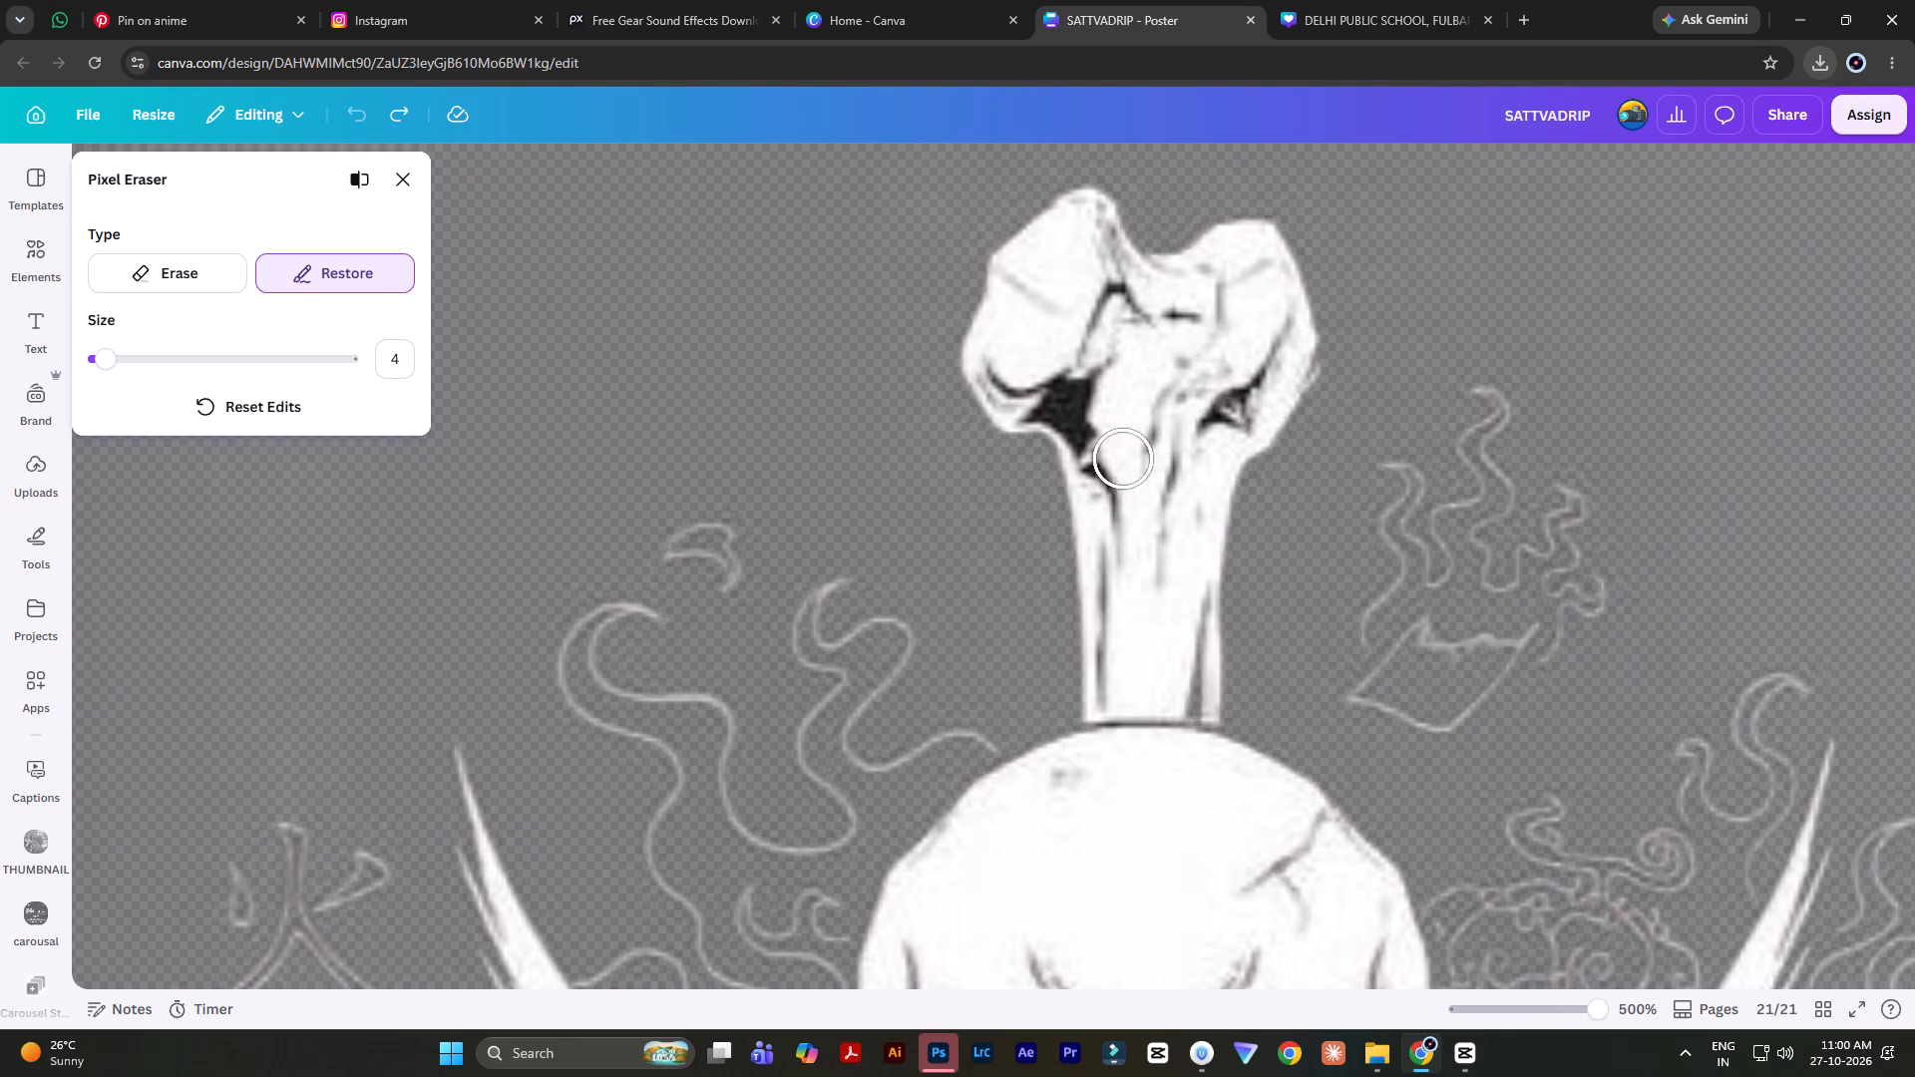
left_click_drag(1121, 449, 1236, 310)
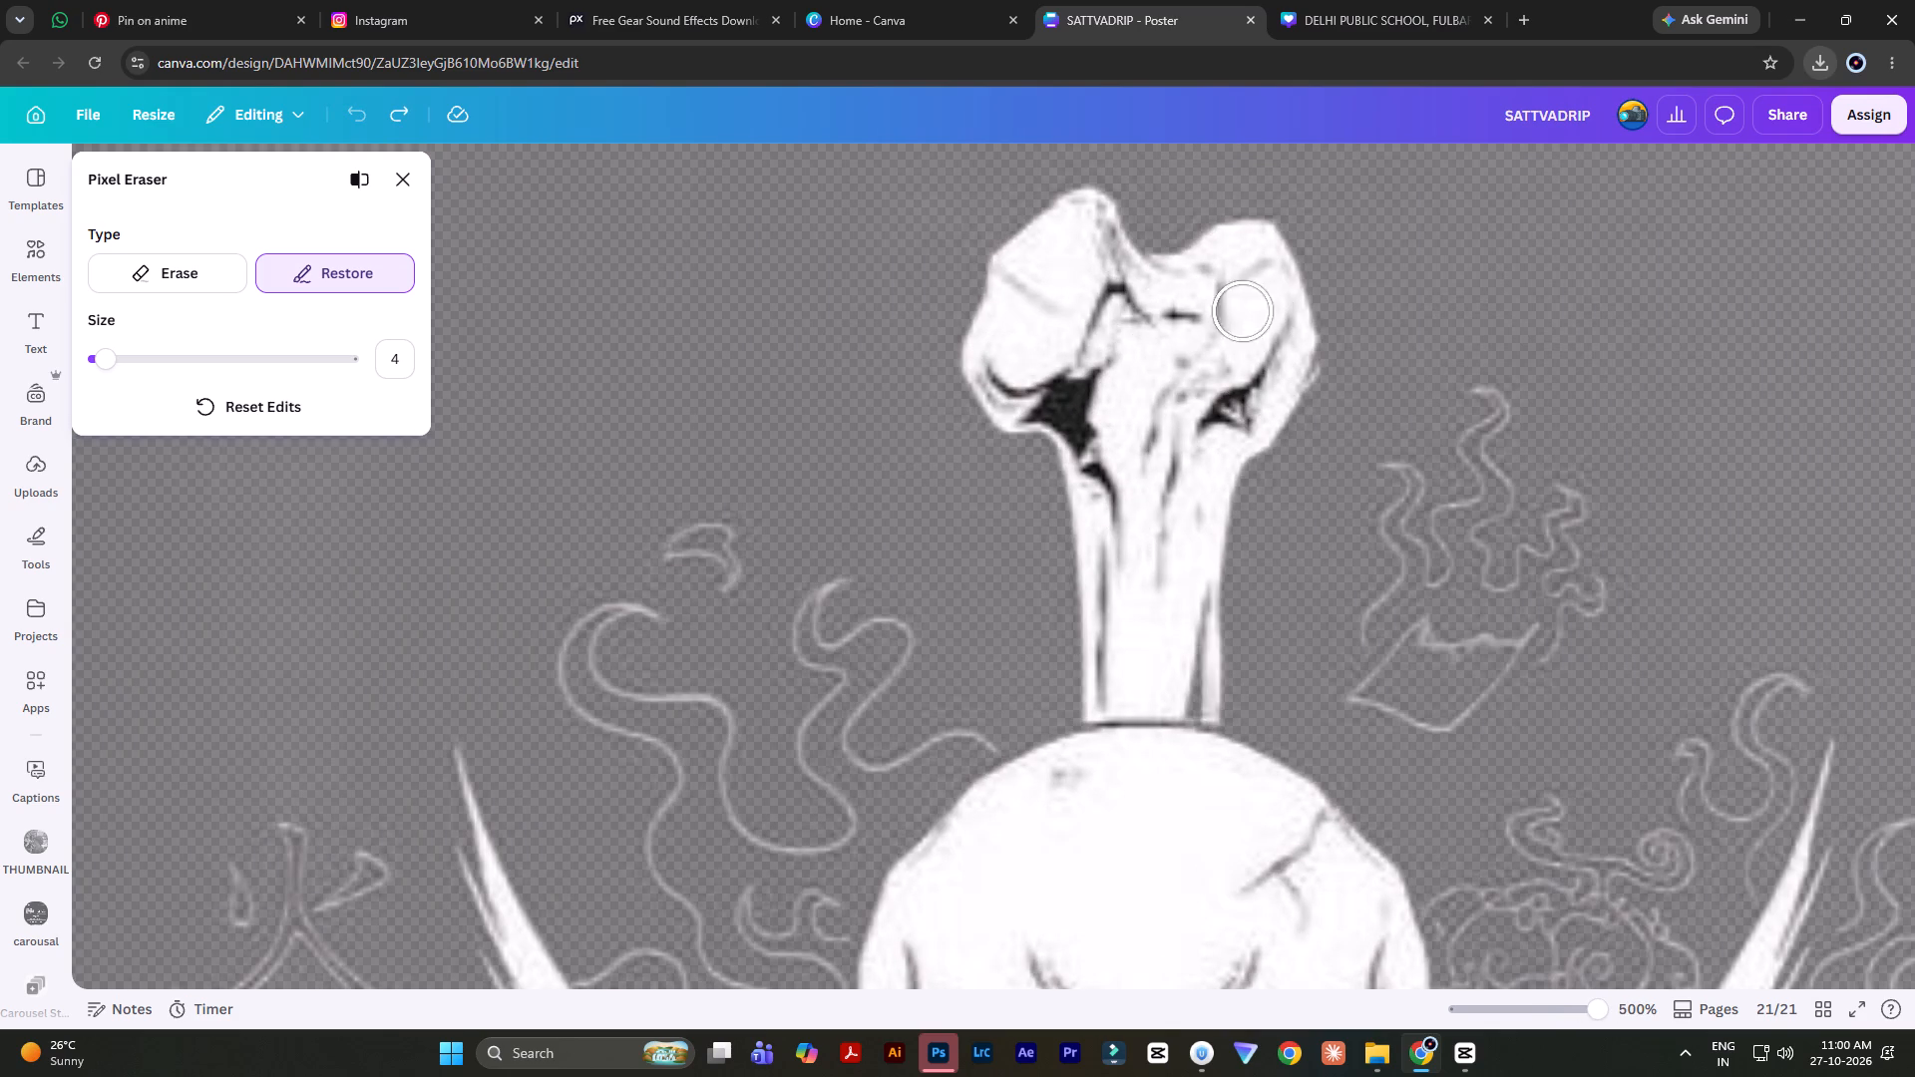
left_click_drag(1236, 310, 1121, 307)
Restore the dark shading lines along both sides of the upper bone's shaft, down to the skull.
scroll(1133, 358, "down", 2, "ctrl")
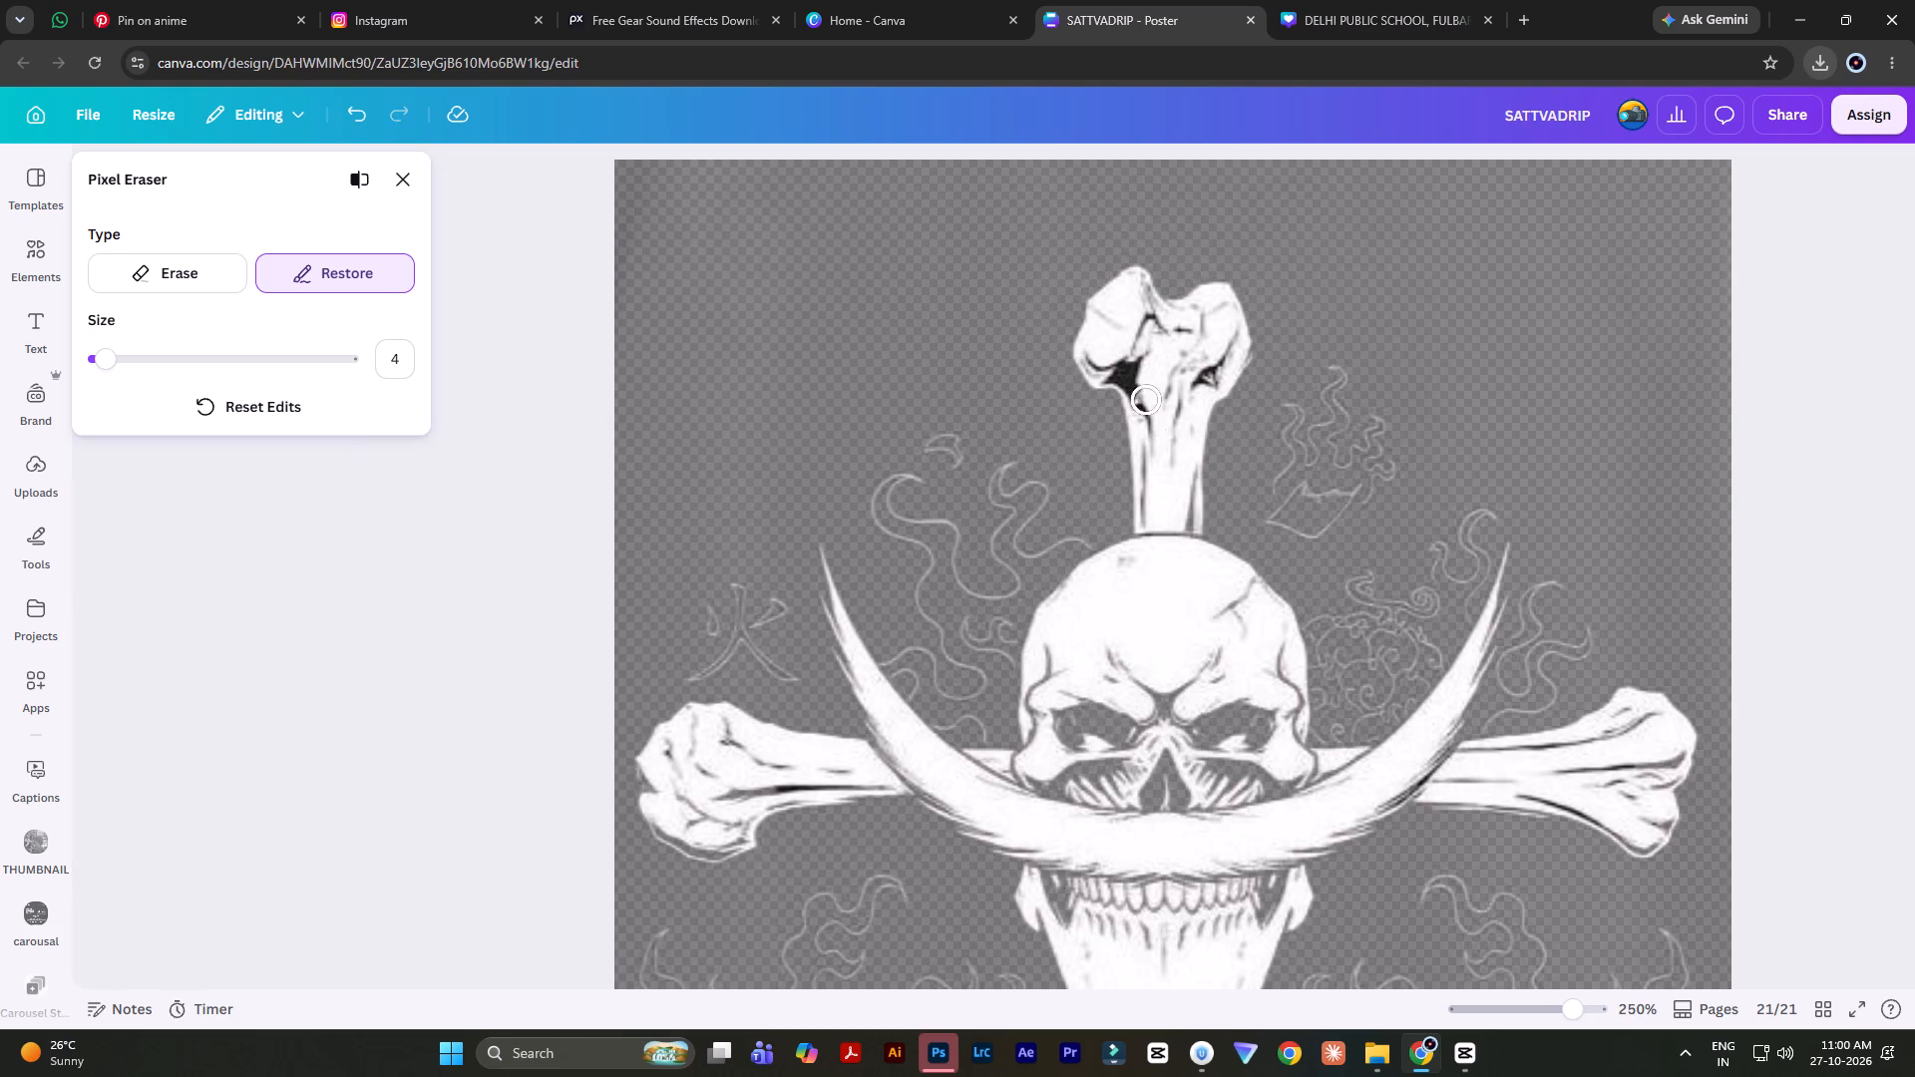
scroll(1129, 542, "up", 4, "ctrl")
scroll(1215, 433, "up", 1, "ctrl")
left_click_drag(1176, 345, 1172, 480)
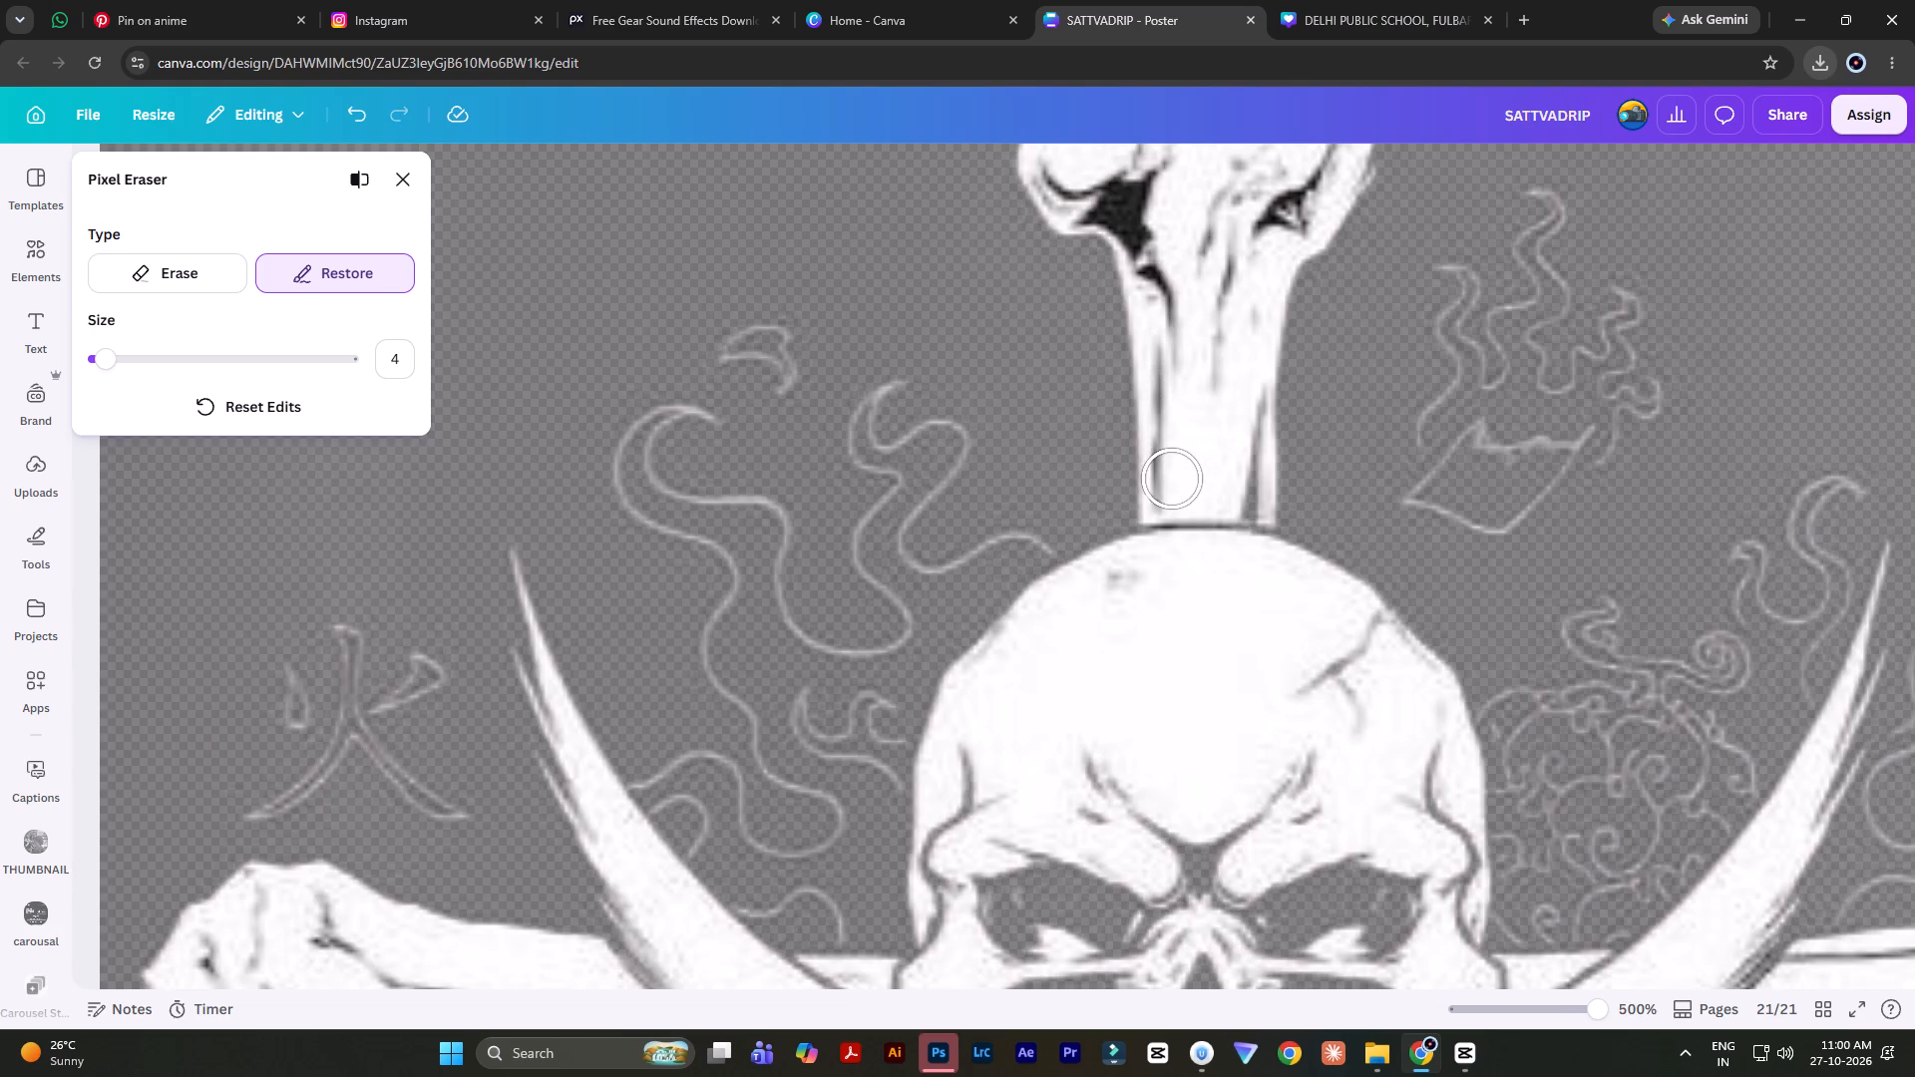
left_click_drag(1172, 480, 1172, 491)
left_click_drag(1172, 485, 1189, 374)
left_click_drag(1248, 403, 1240, 471)
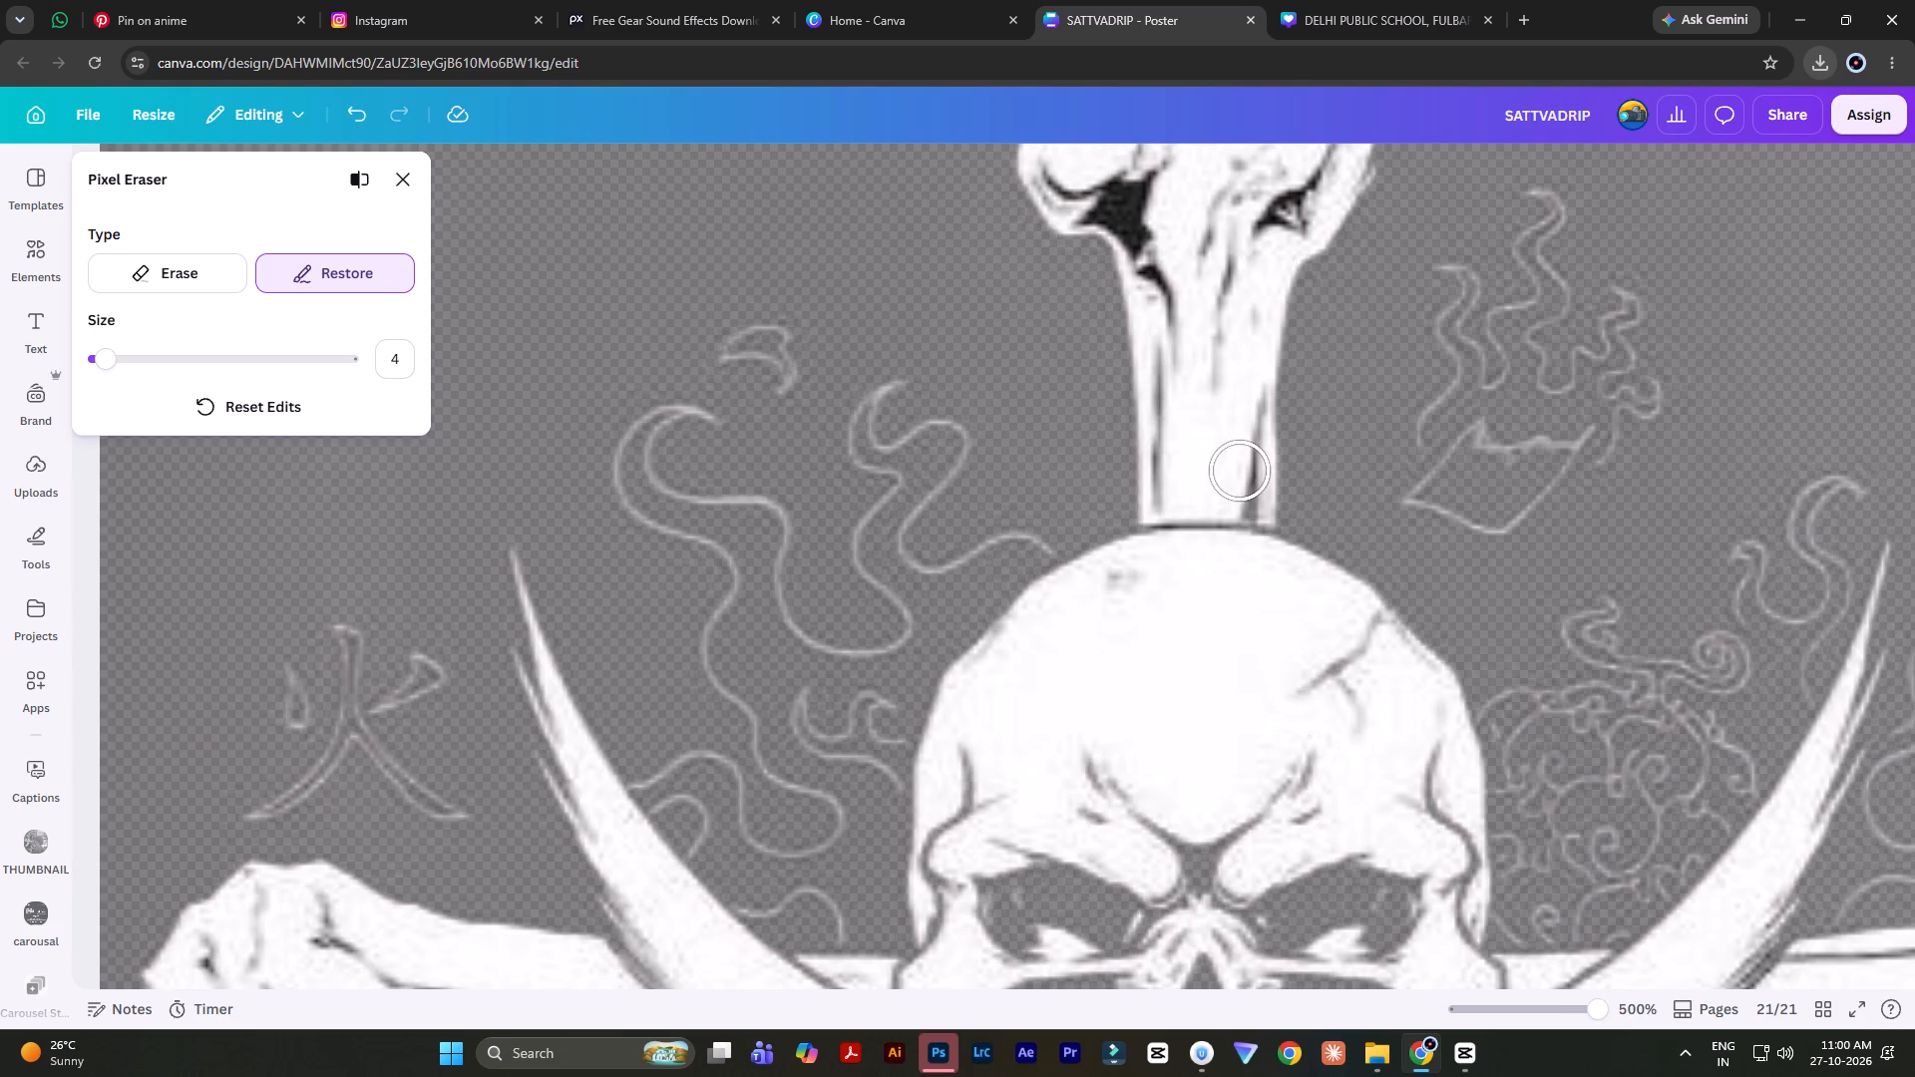
left_click_drag(1240, 471, 1240, 501)
left_click(1241, 495)
Restore the dark lines and shading on the shaft and knobbed end of the left crossbone.
scroll(1218, 450, "down", 3, "ctrl")
scroll(928, 688, "up", 4, "ctrl")
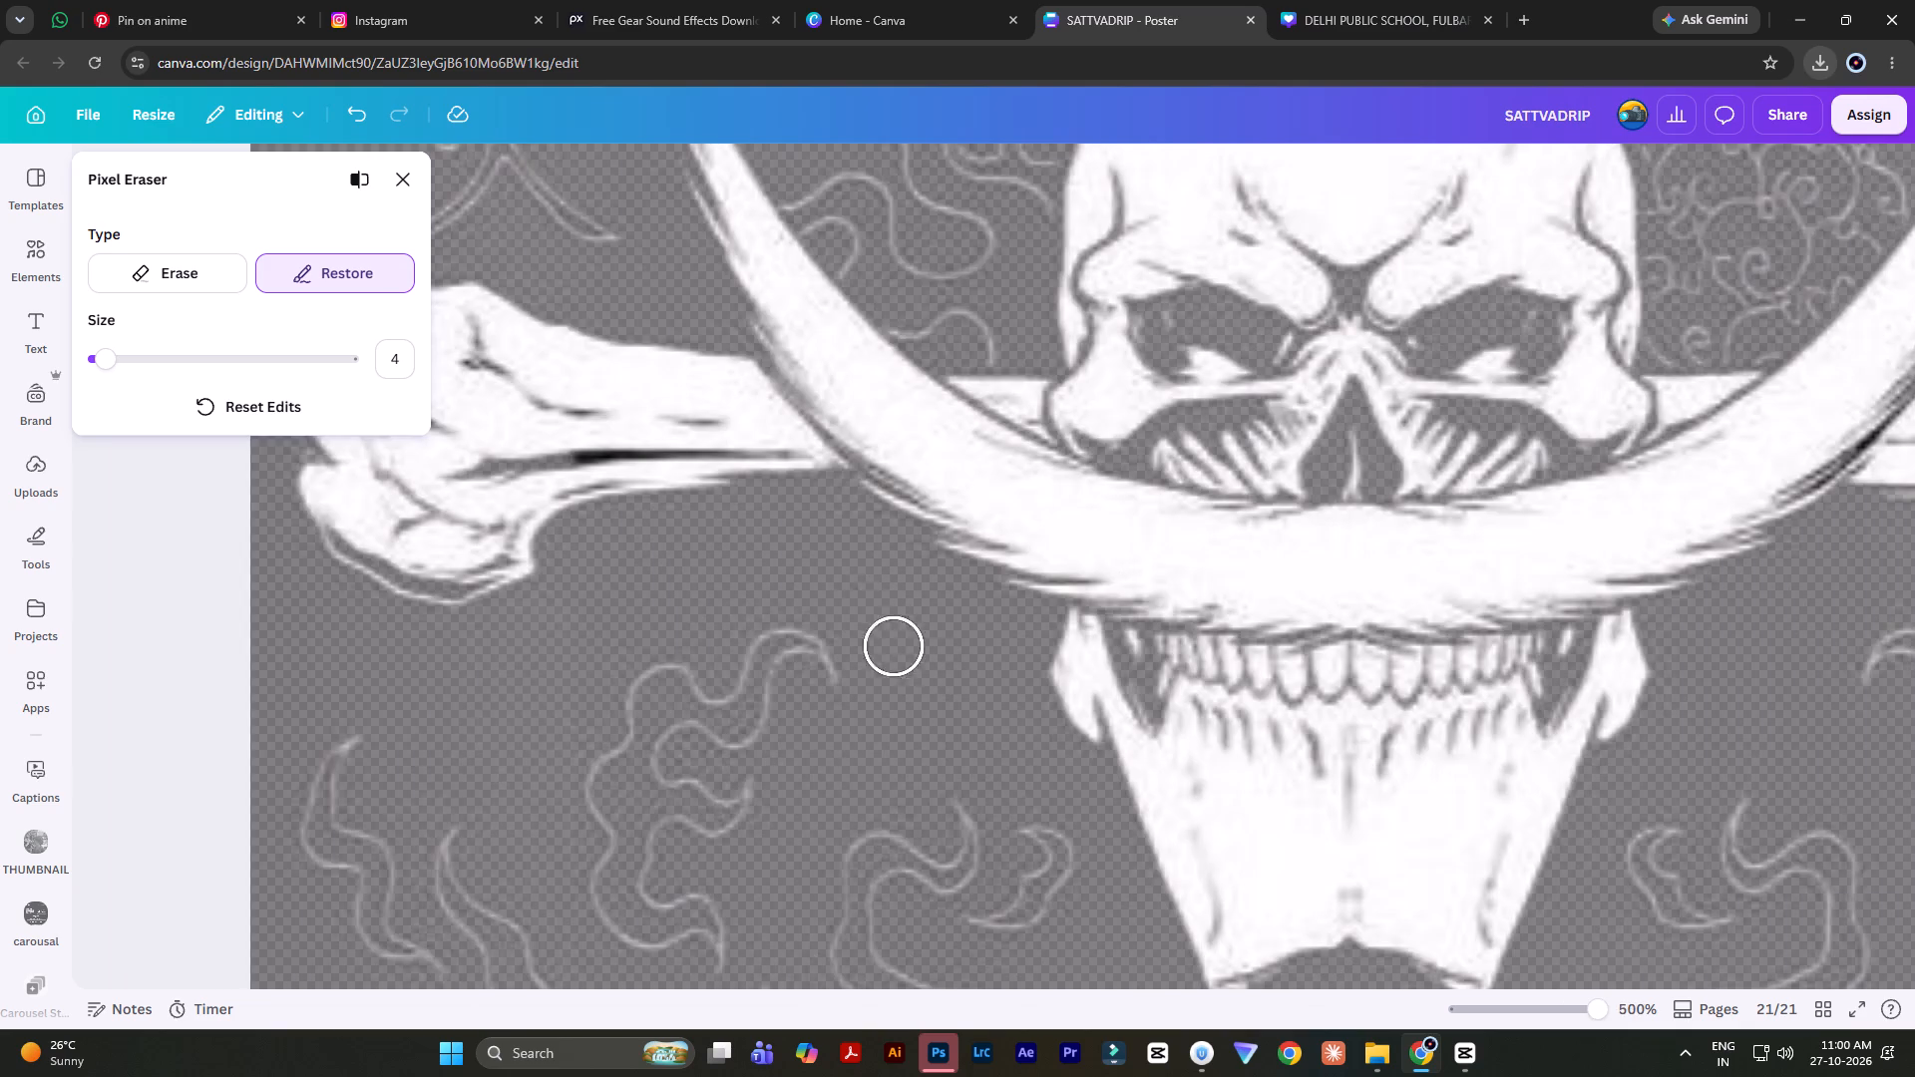
scroll(668, 494, "down", 1, "ctrl")
left_click_drag(521, 477, 717, 459)
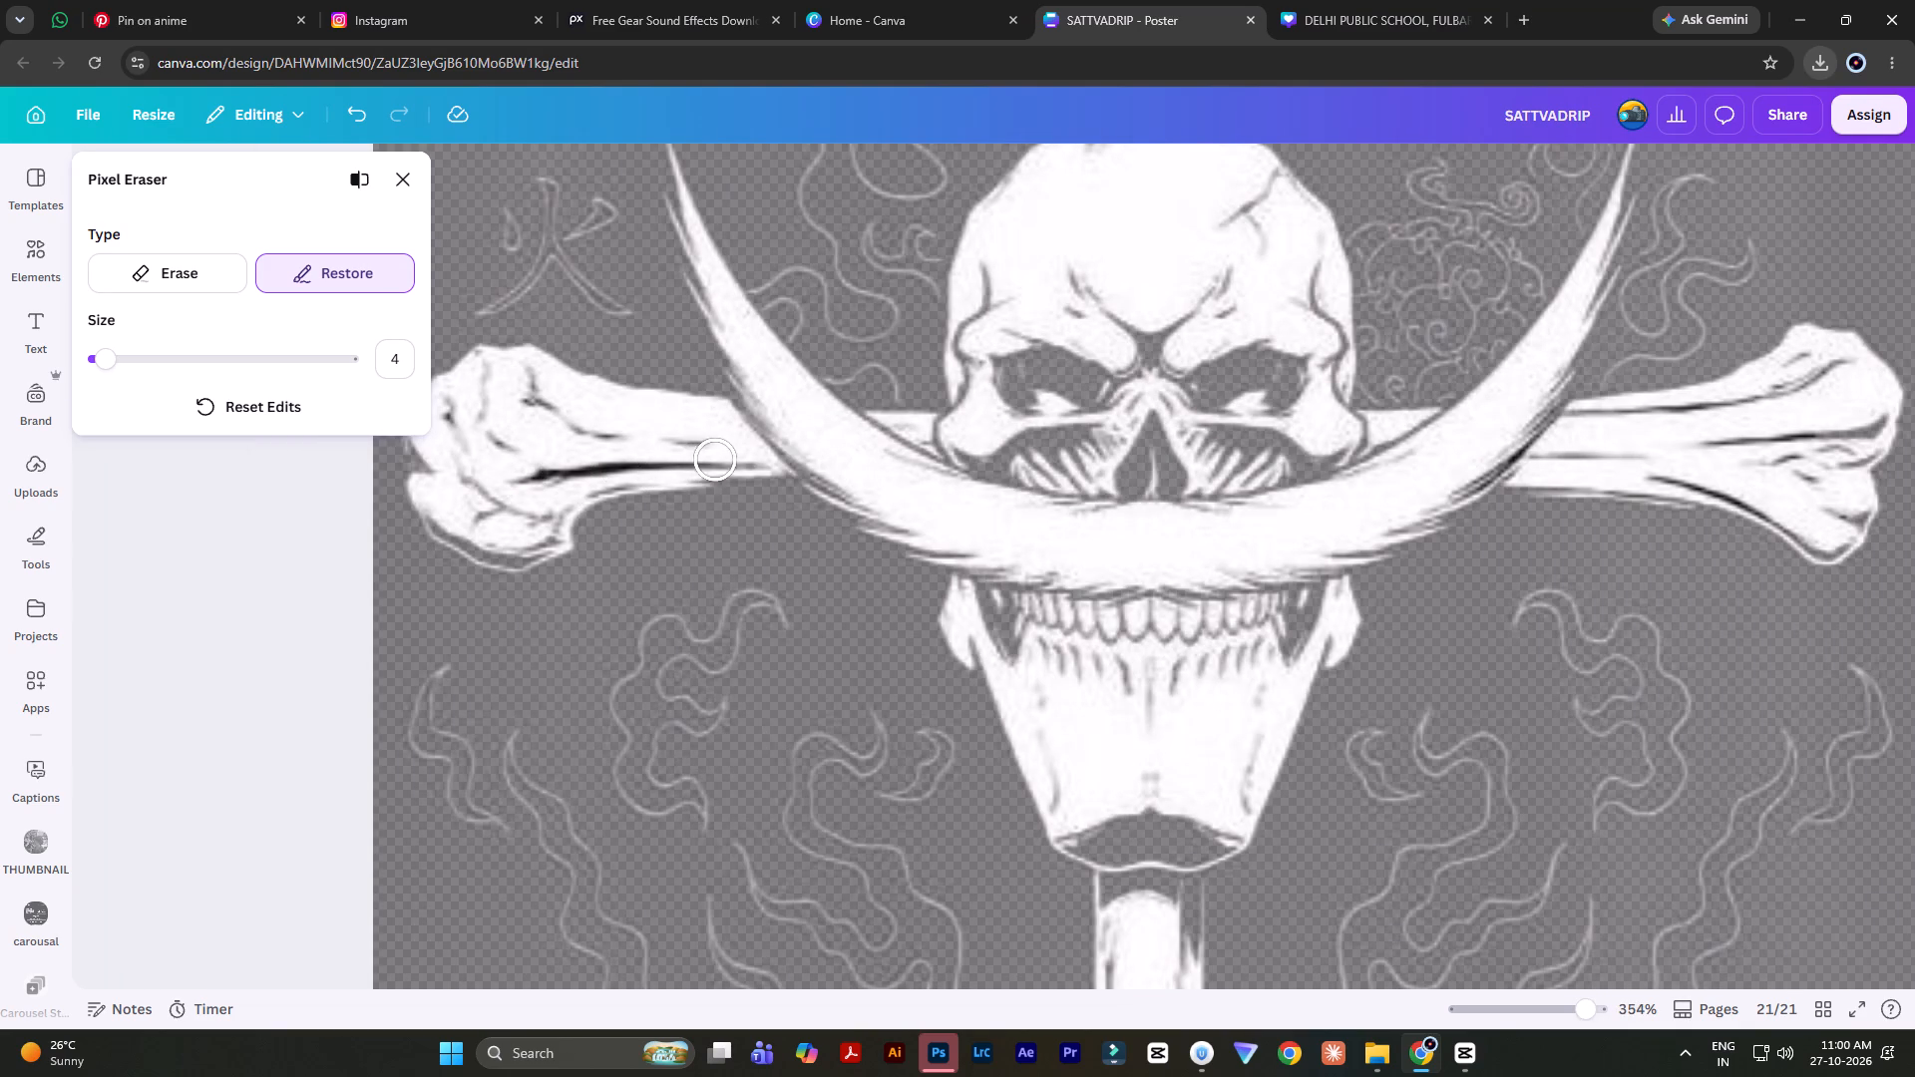
left_click_drag(717, 459, 755, 458)
left_click_drag(712, 437, 528, 407)
left_click_drag(475, 483, 475, 504)
left_click_drag(475, 504, 546, 503)
left_click_drag(488, 483, 479, 479)
left_click(540, 516)
Restore the dark lines and shading along the right crossbone, from its knobbed end to the moustache.
left_click_drag(1718, 451, 1873, 421)
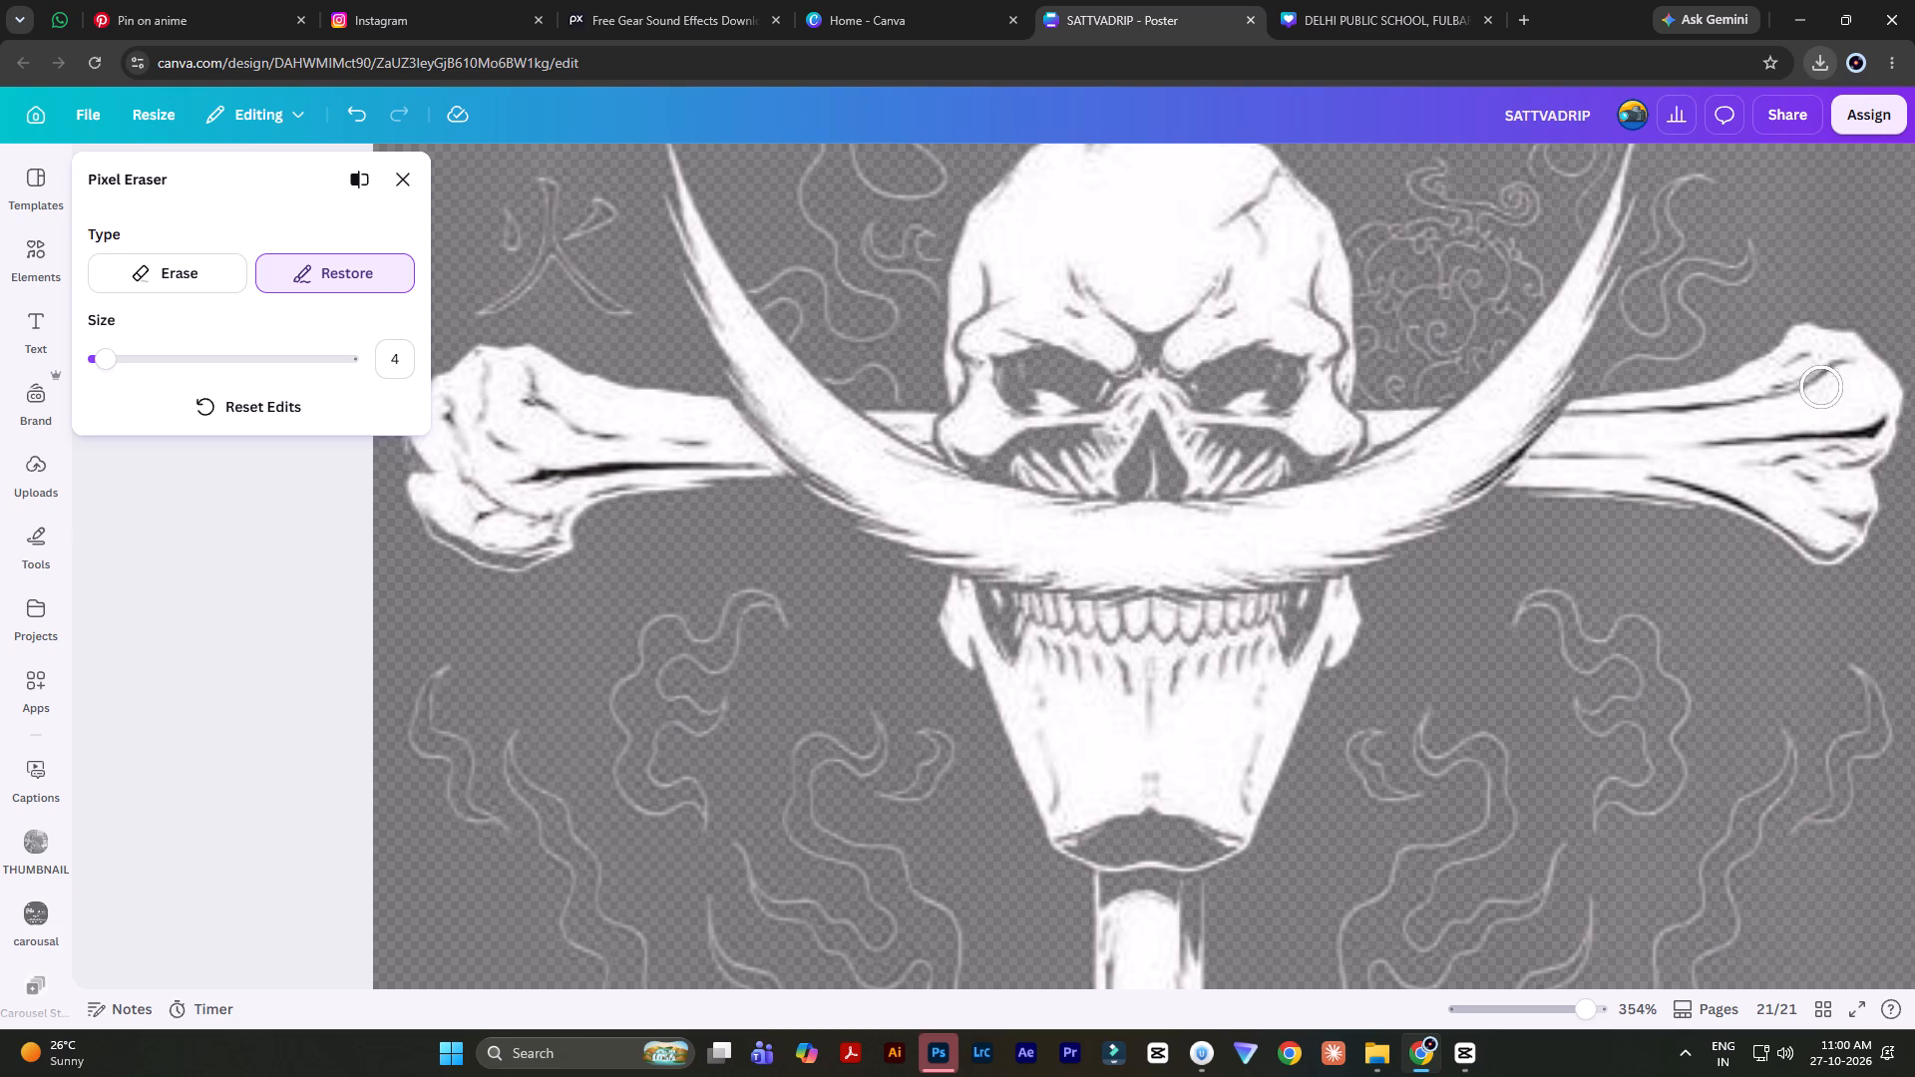
left_click_drag(1830, 372, 1677, 430)
left_click_drag(1660, 469, 1743, 483)
left_click_drag(1743, 483, 1796, 489)
left_click_drag(1852, 513, 1809, 508)
left_click_drag(1853, 516, 1841, 528)
left_click_drag(1841, 528, 1835, 528)
left_click_drag(1844, 535, 1786, 514)
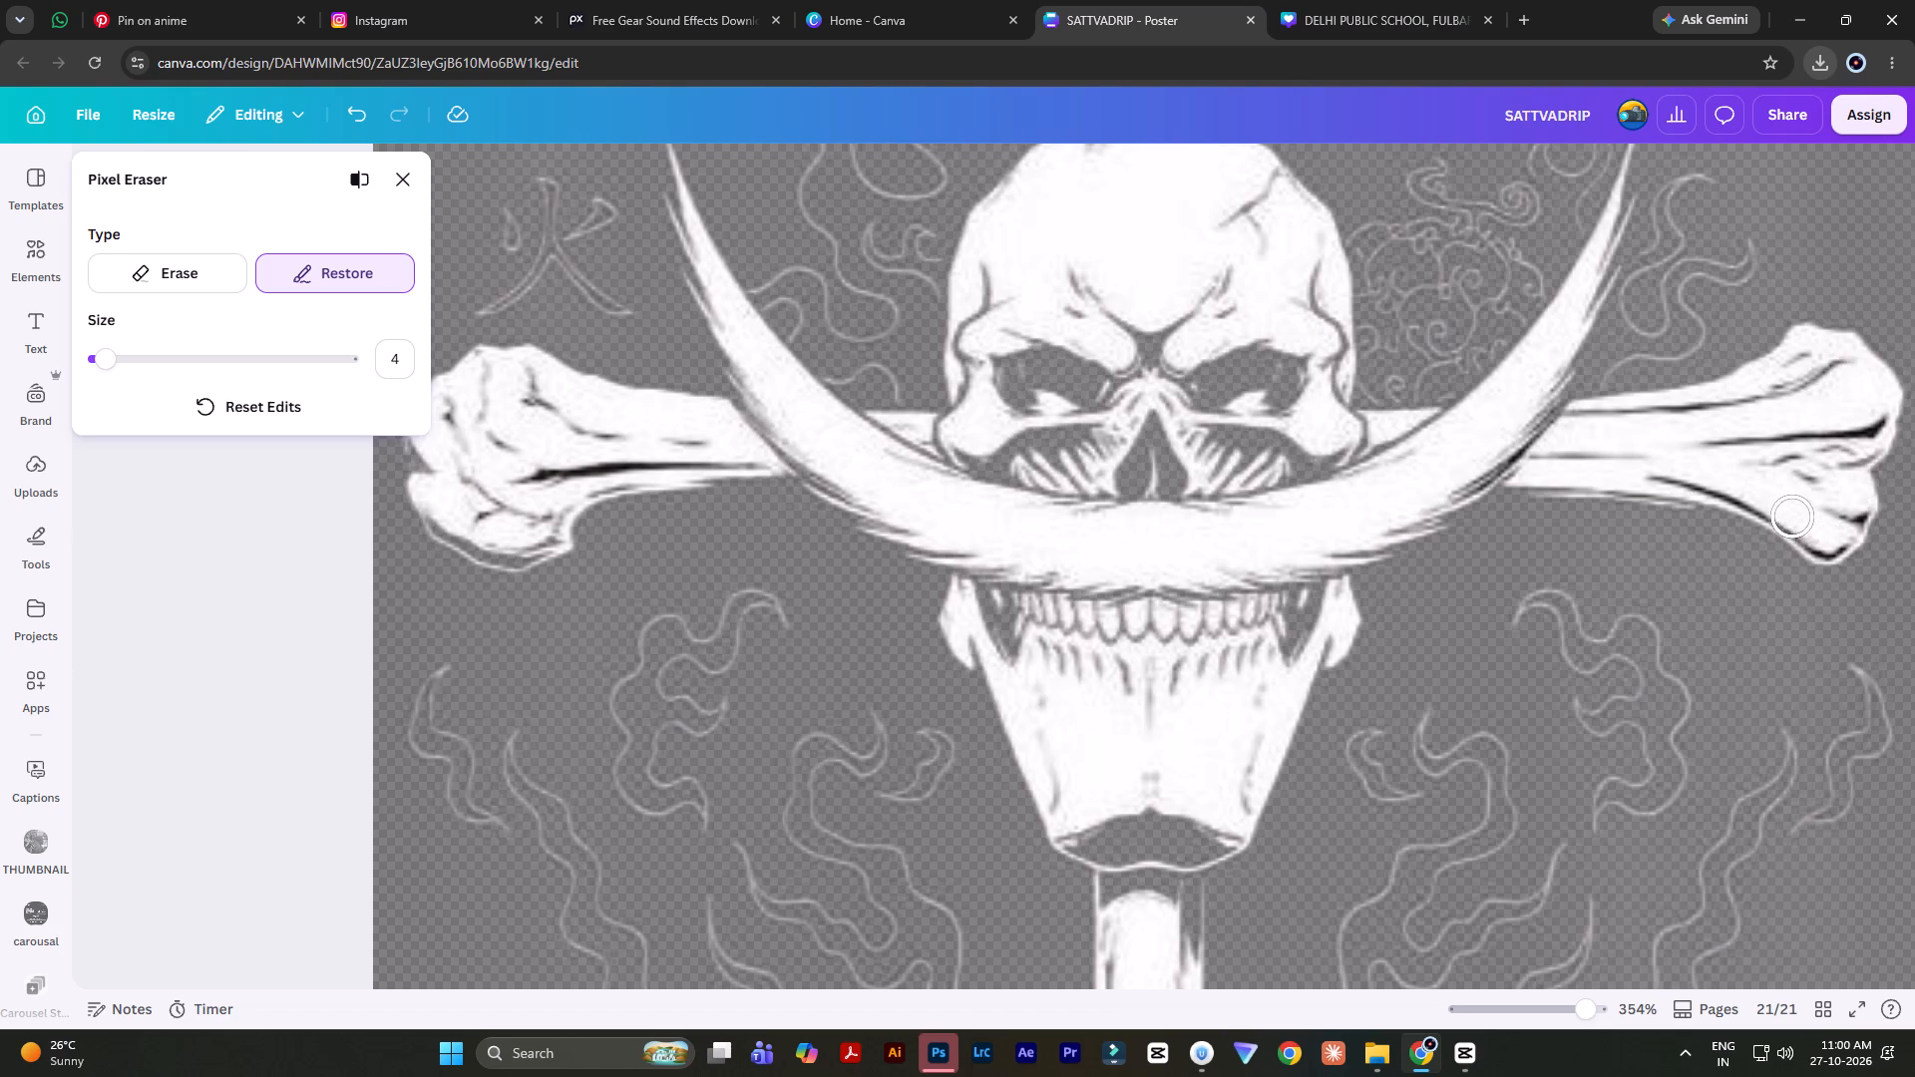
left_click_drag(1786, 514, 1743, 491)
left_click_drag(1810, 442, 1540, 455)
left_click_drag(1831, 374, 1522, 429)
scroll(1272, 455, "down", 3, "ctrl")
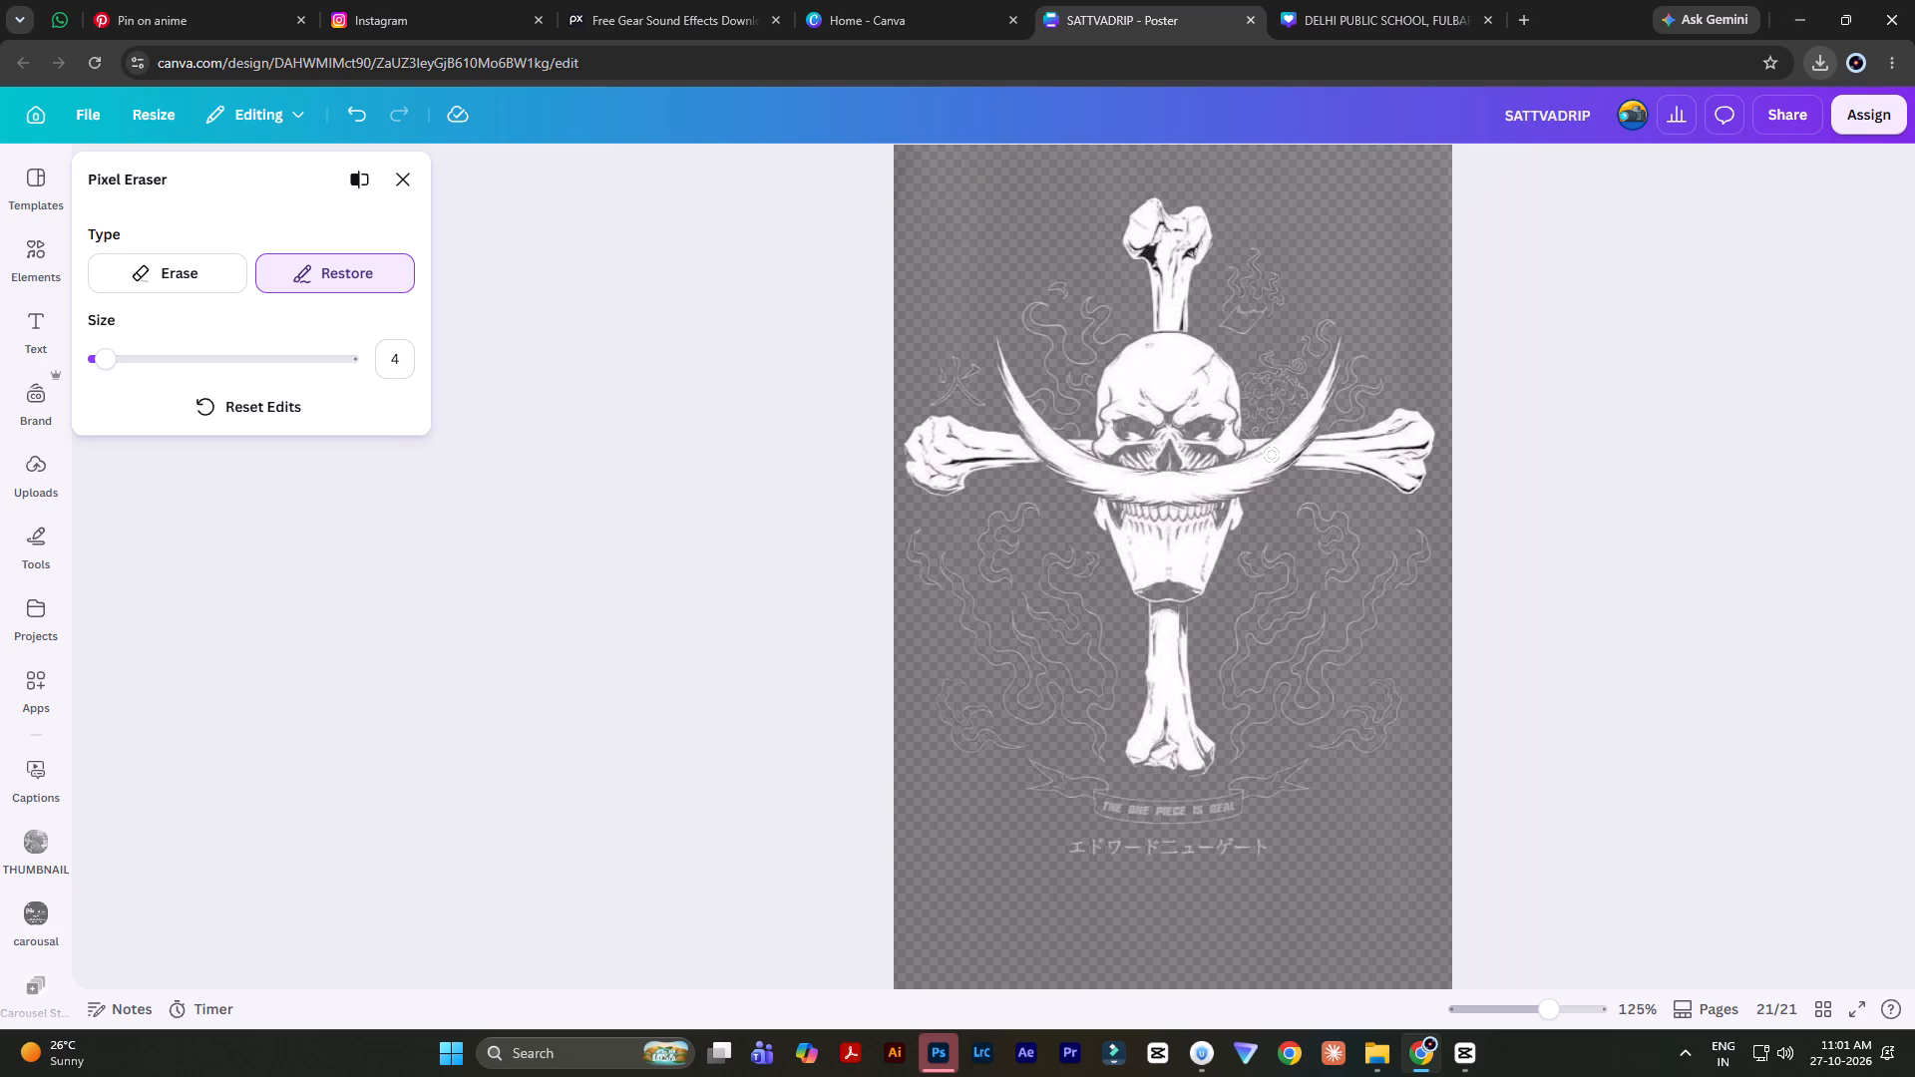
Open a new browser tab.
left_click(1533, 17)
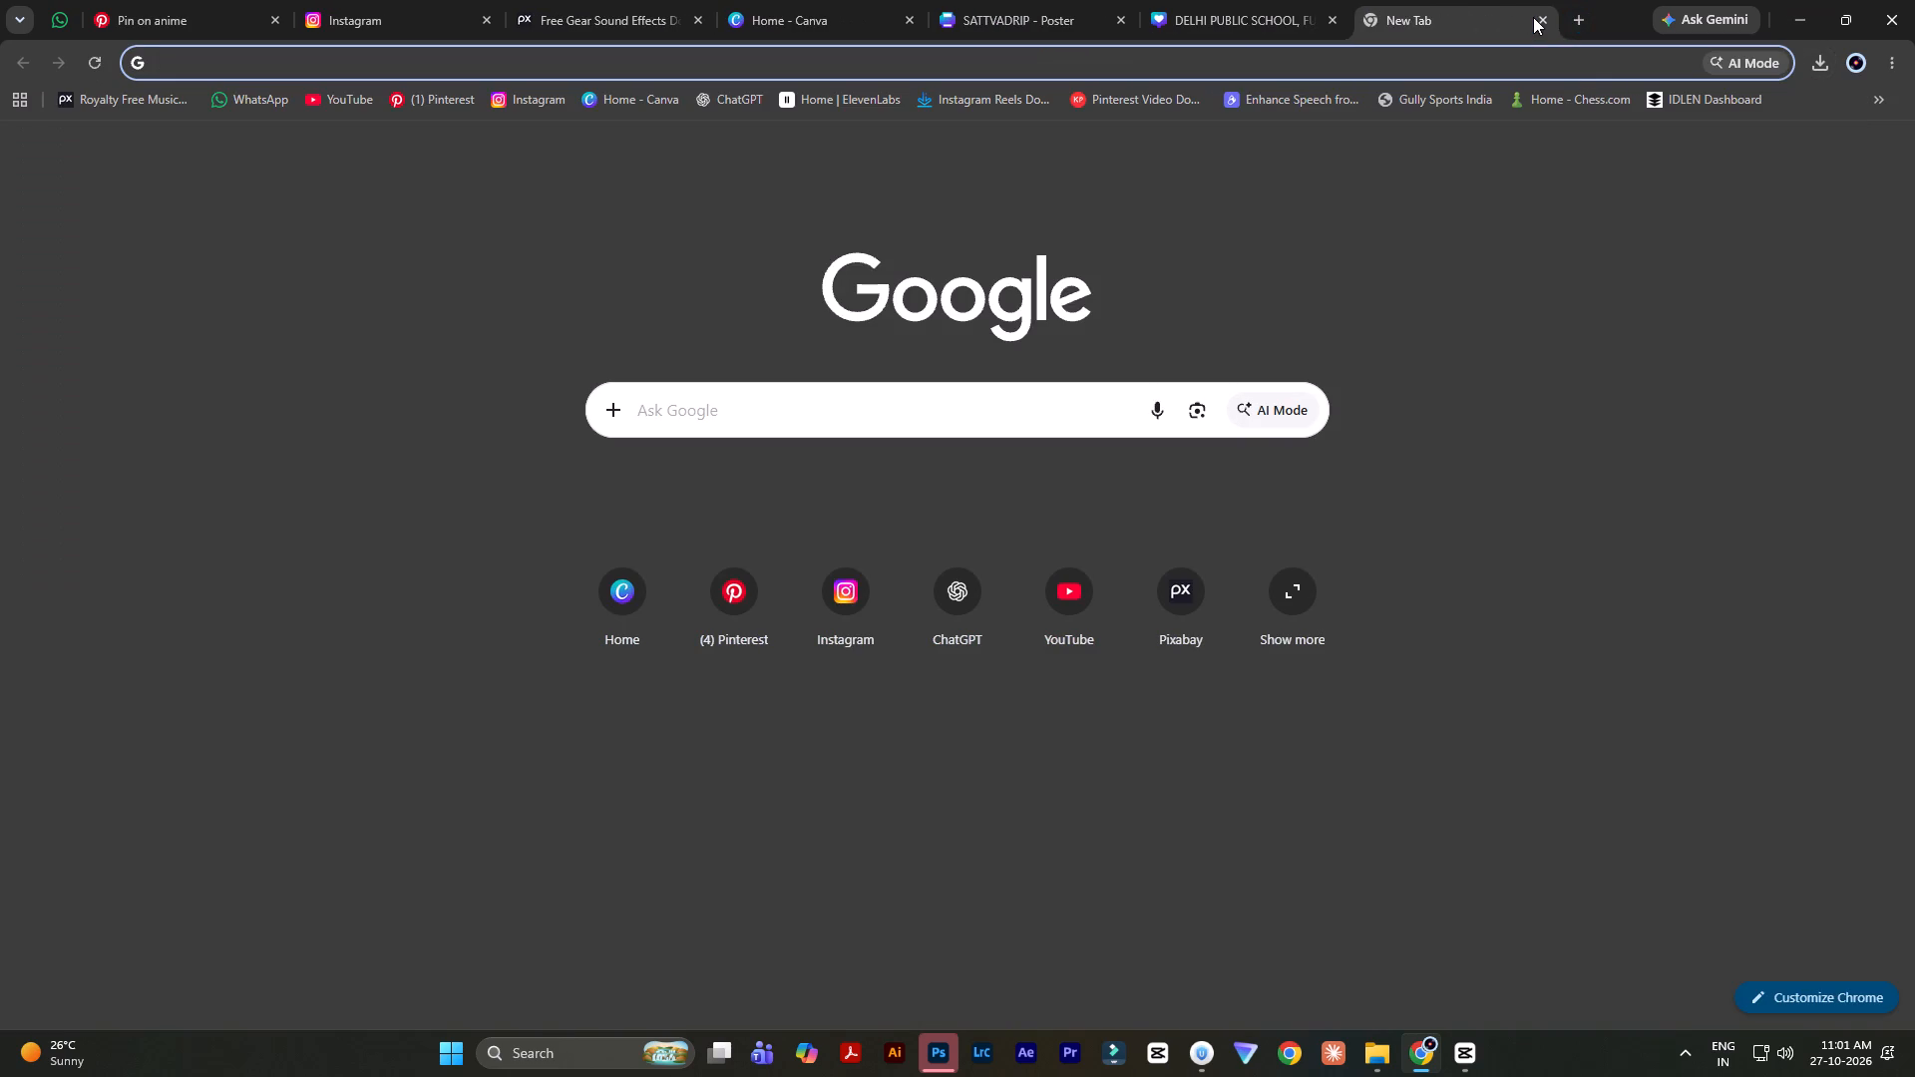
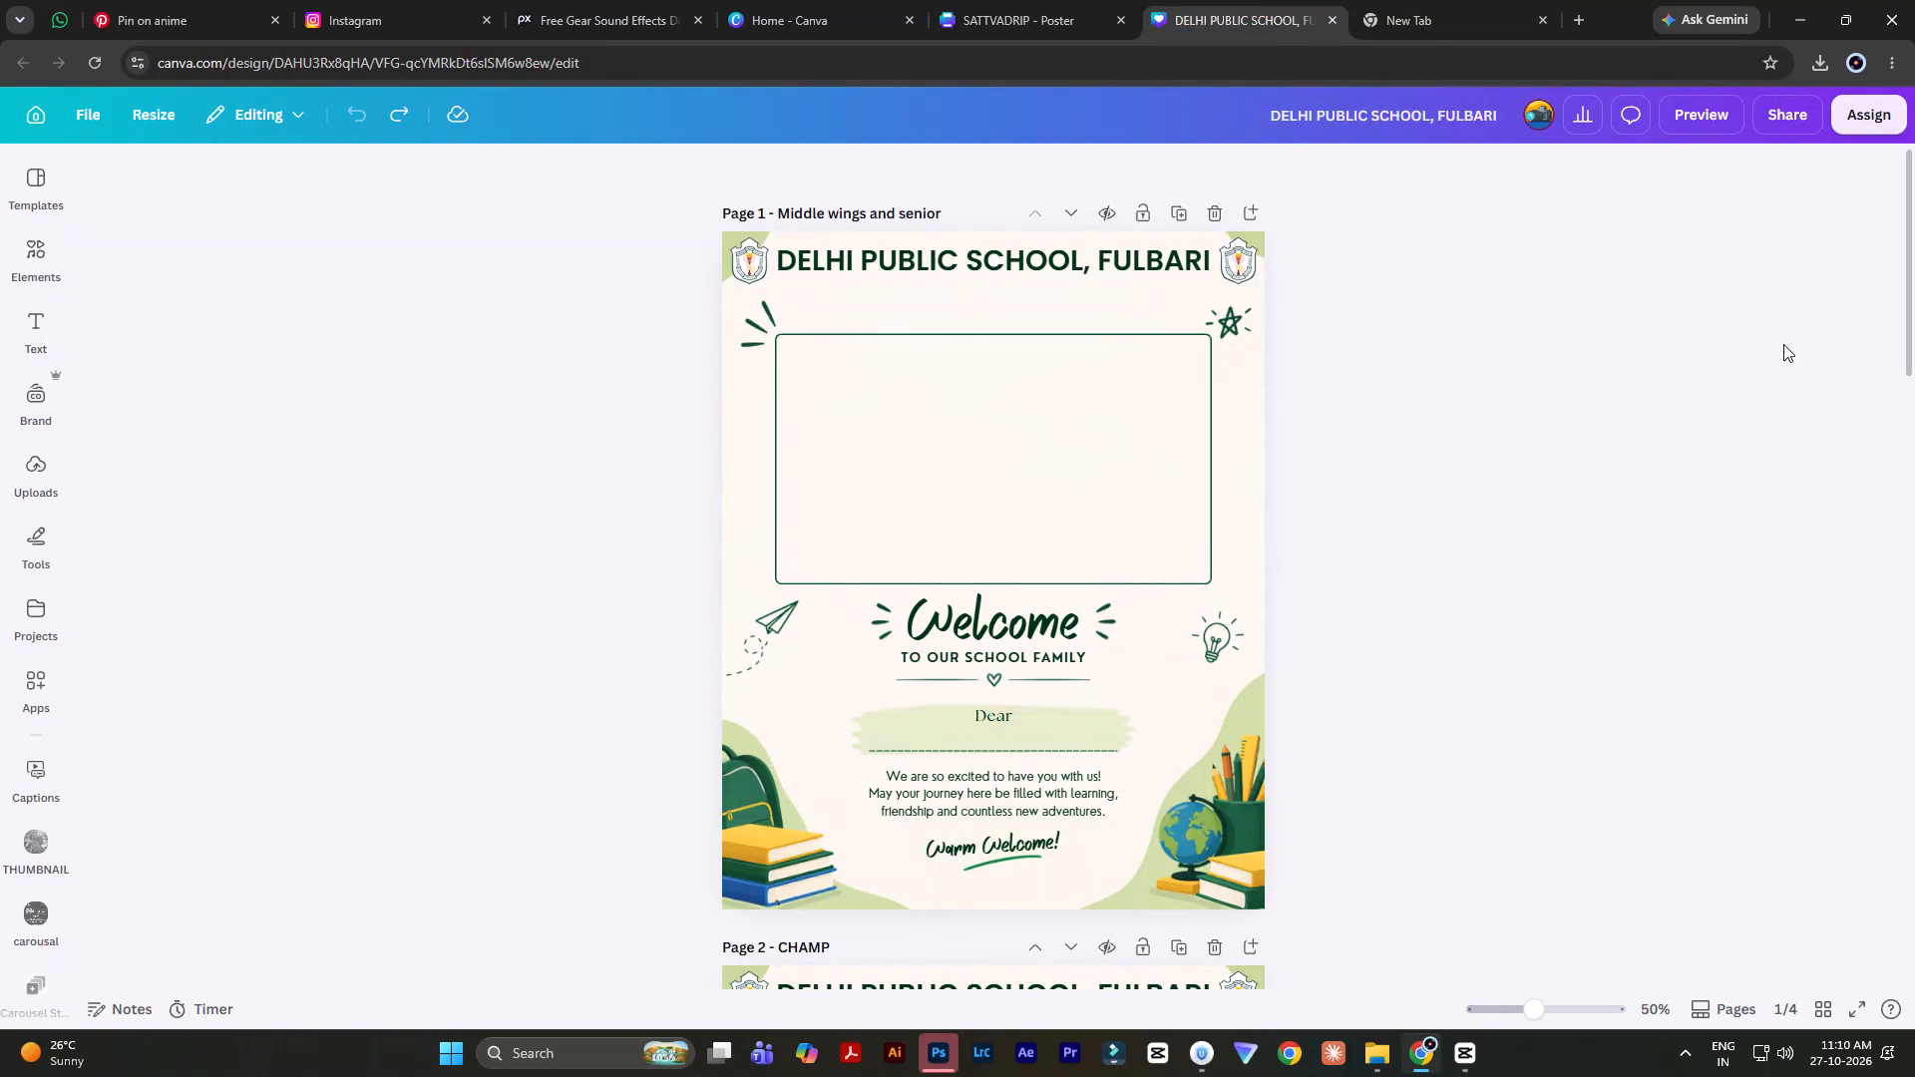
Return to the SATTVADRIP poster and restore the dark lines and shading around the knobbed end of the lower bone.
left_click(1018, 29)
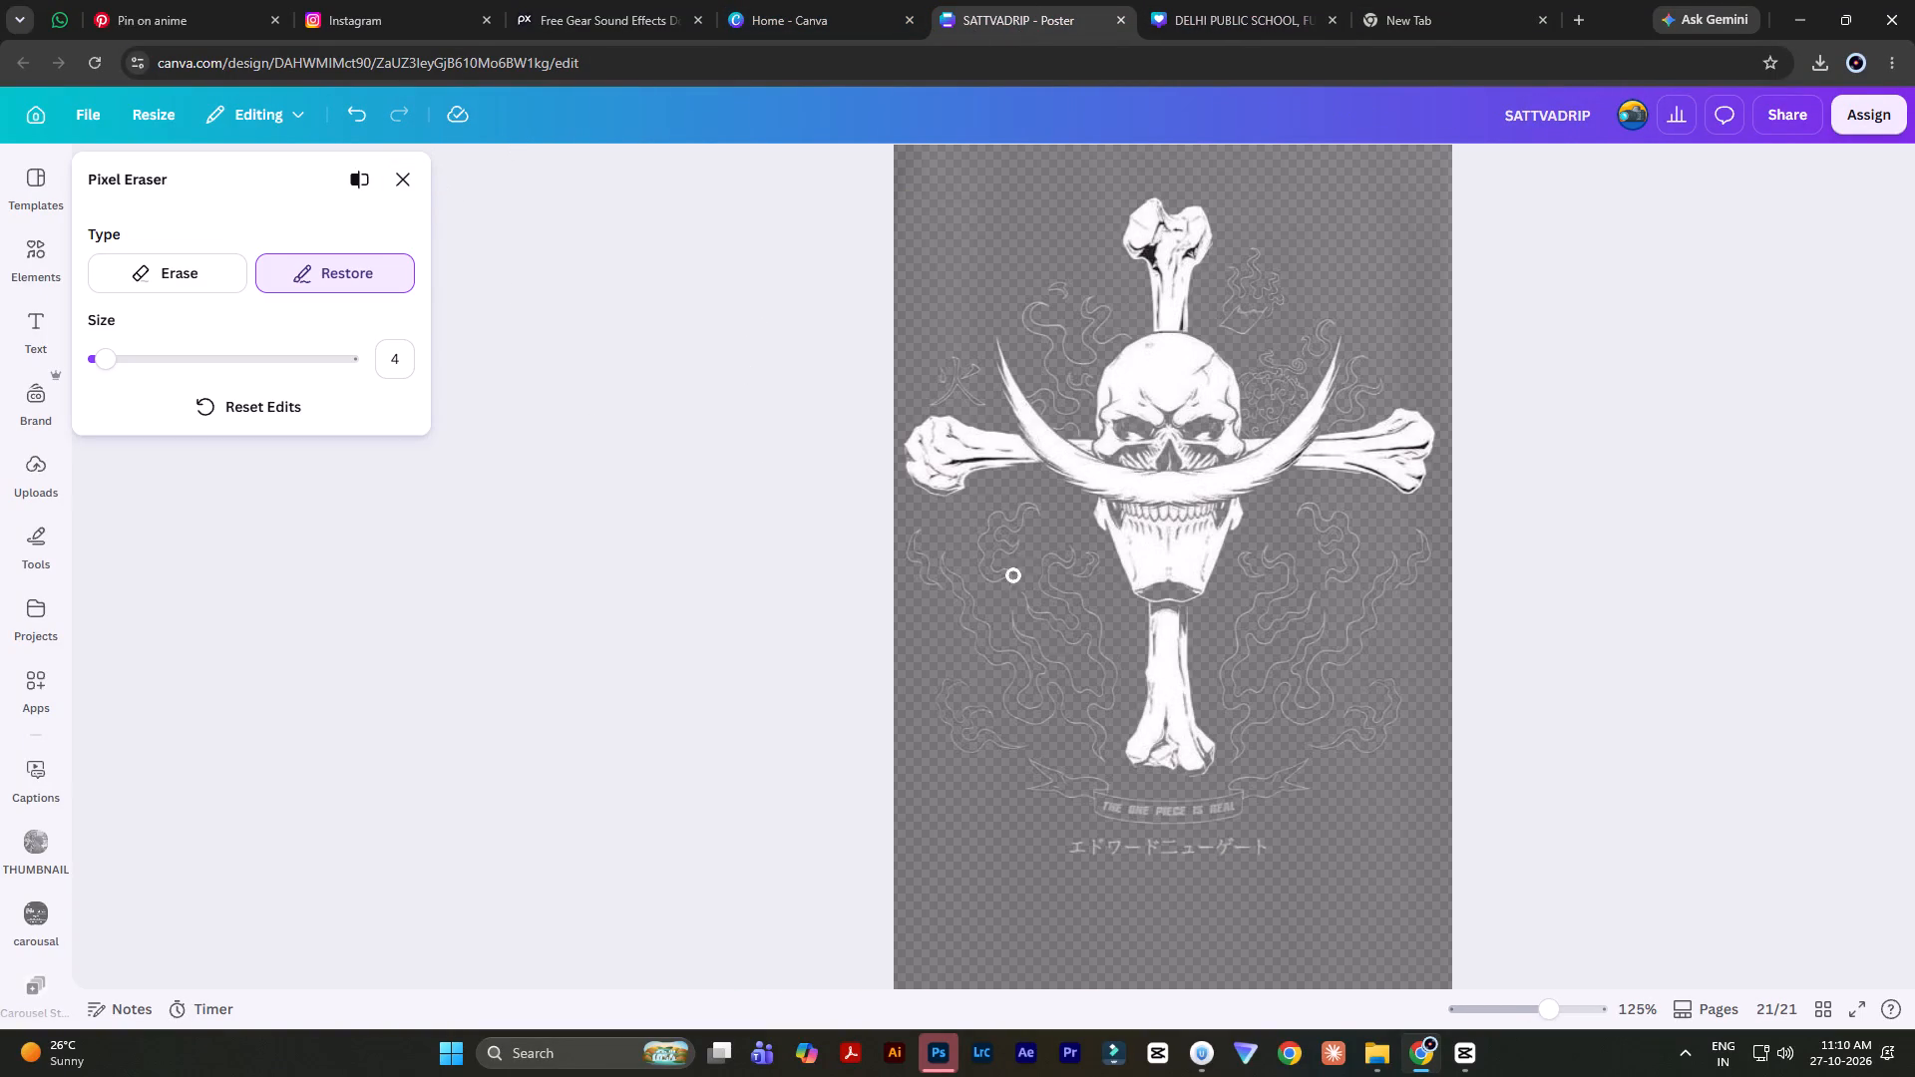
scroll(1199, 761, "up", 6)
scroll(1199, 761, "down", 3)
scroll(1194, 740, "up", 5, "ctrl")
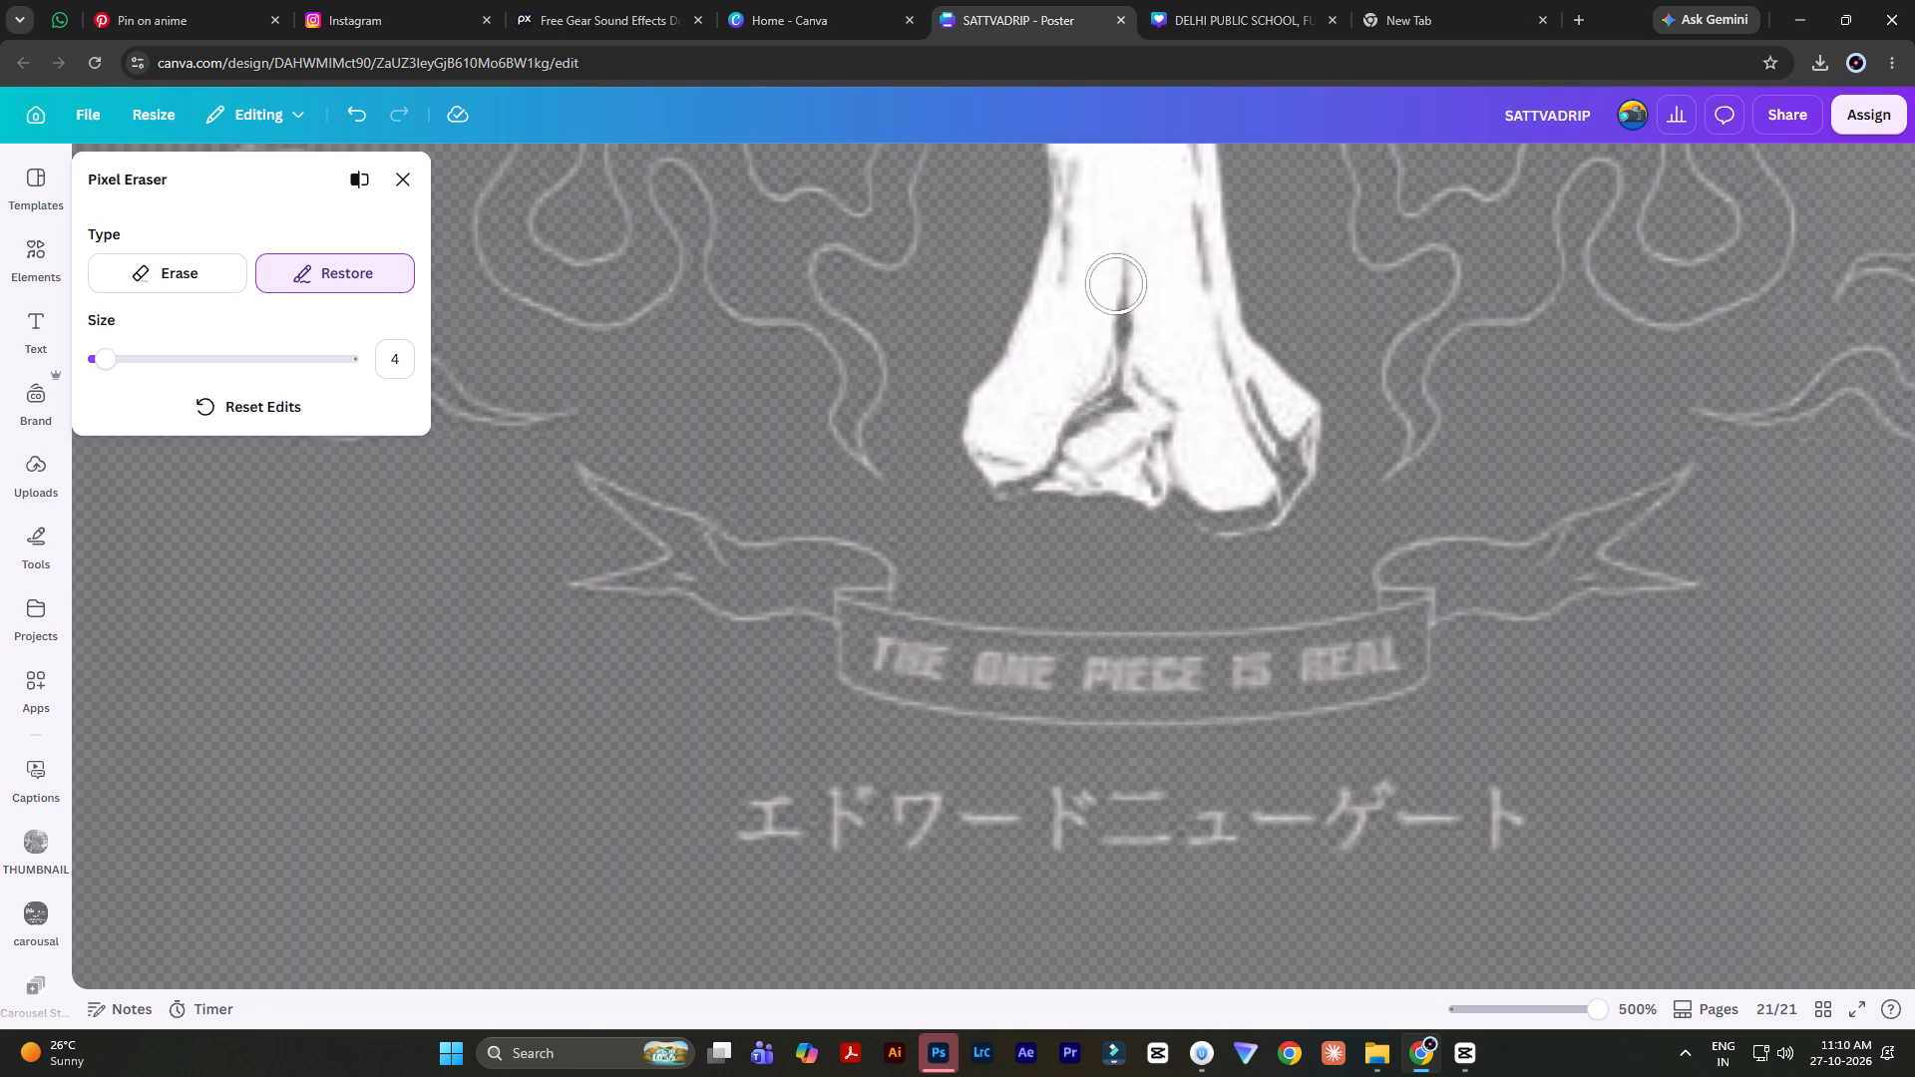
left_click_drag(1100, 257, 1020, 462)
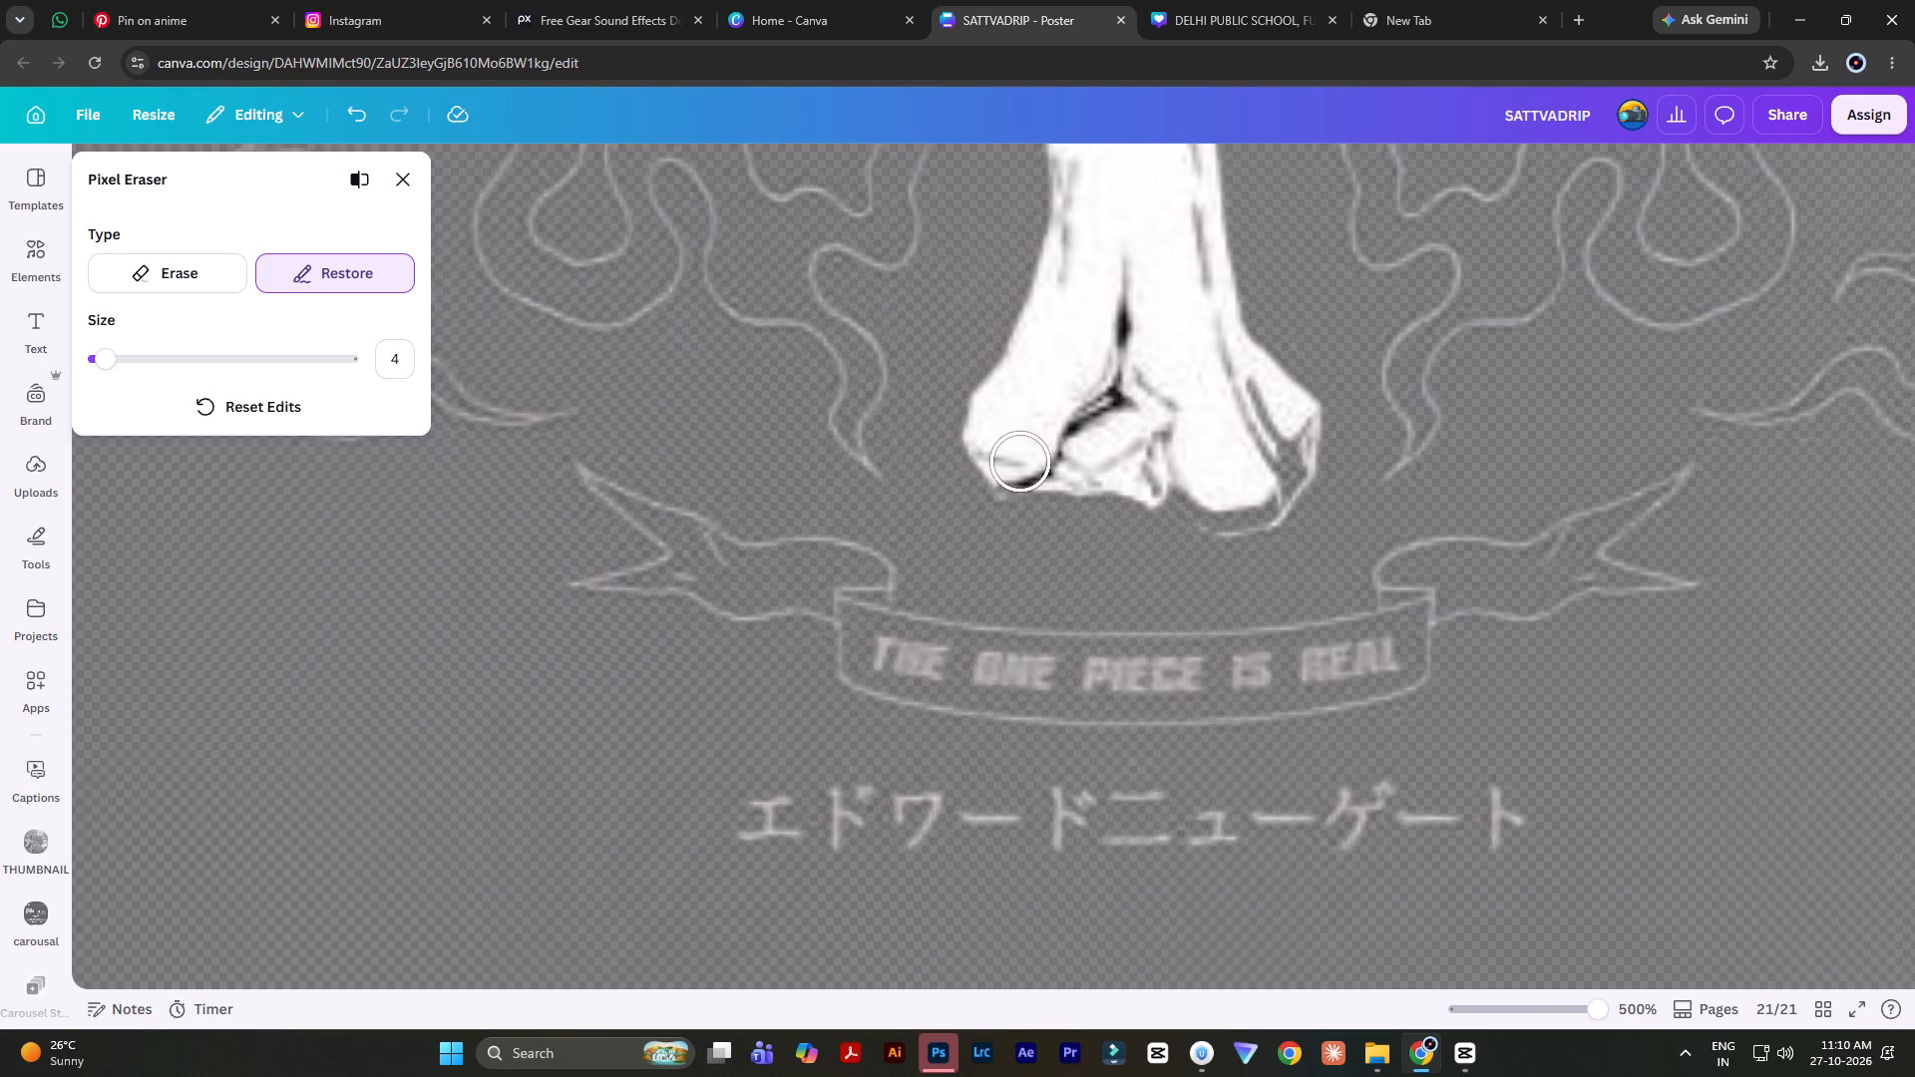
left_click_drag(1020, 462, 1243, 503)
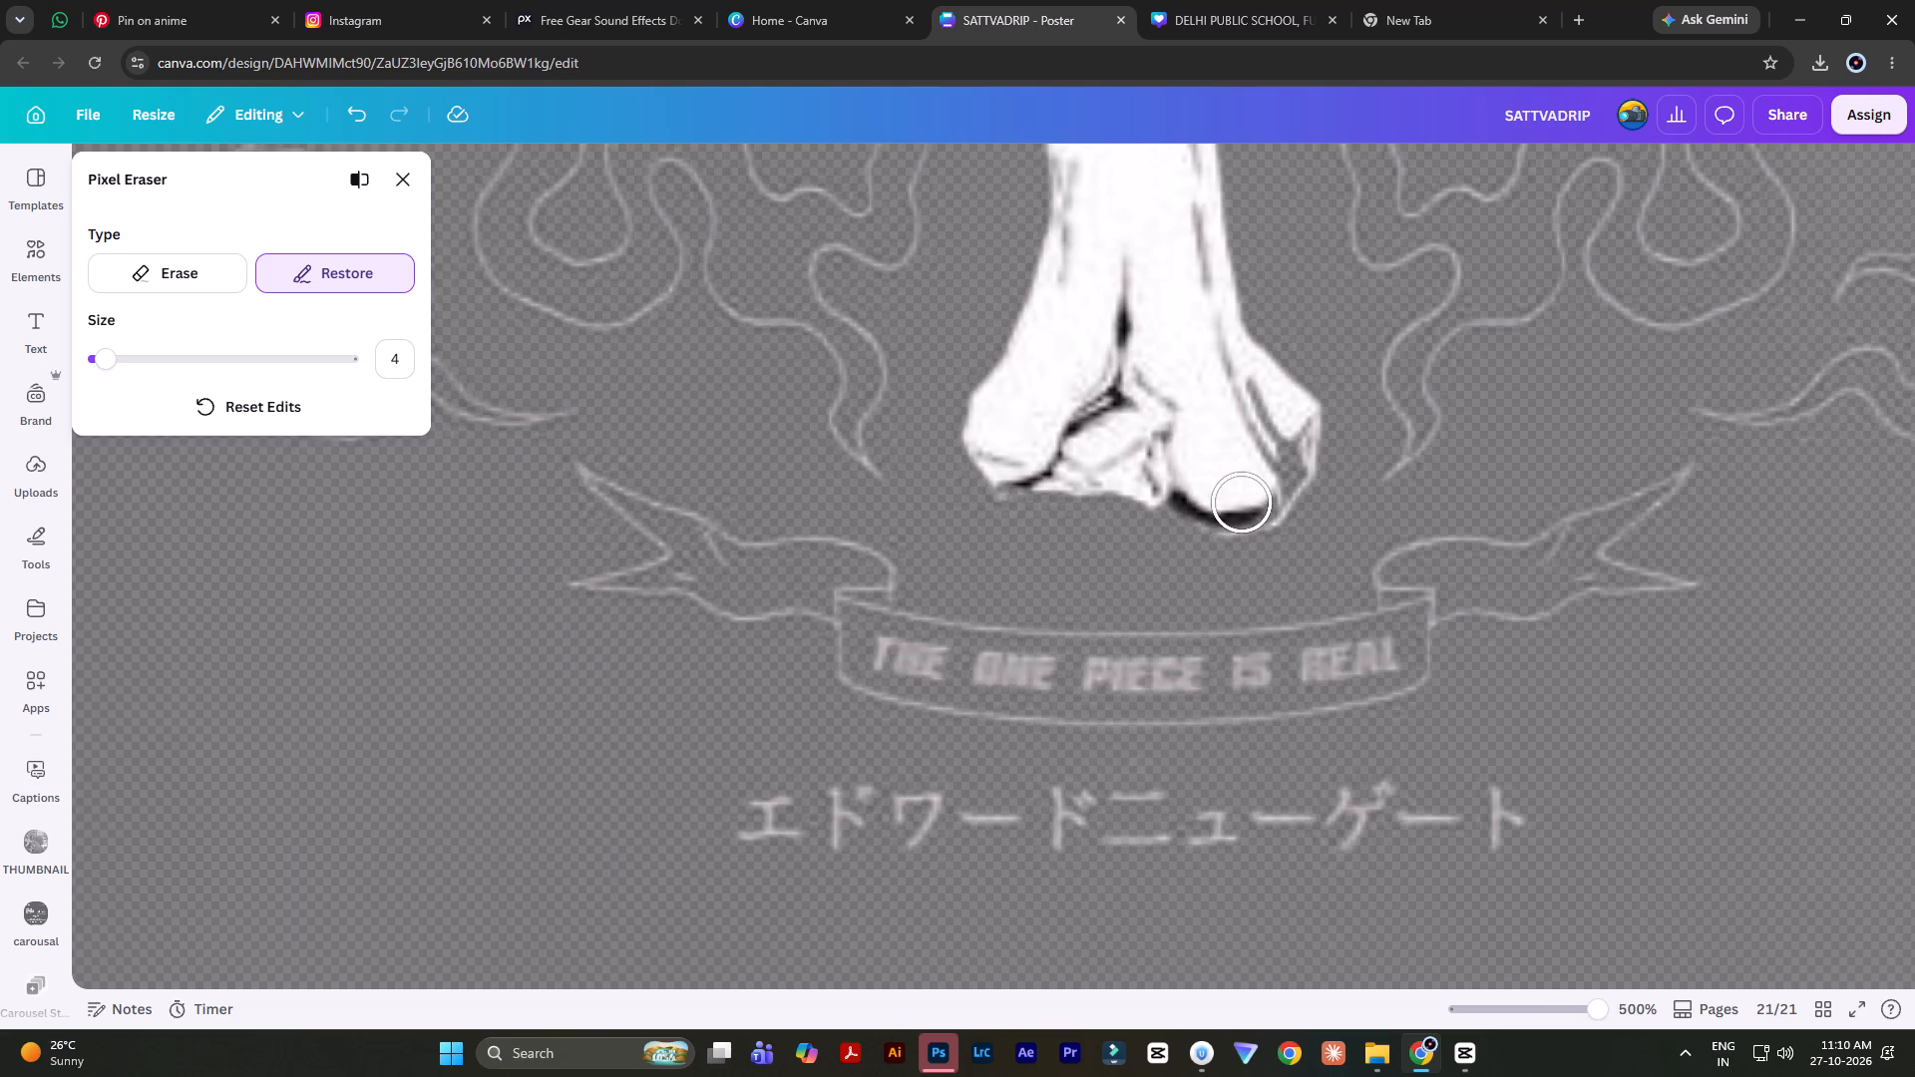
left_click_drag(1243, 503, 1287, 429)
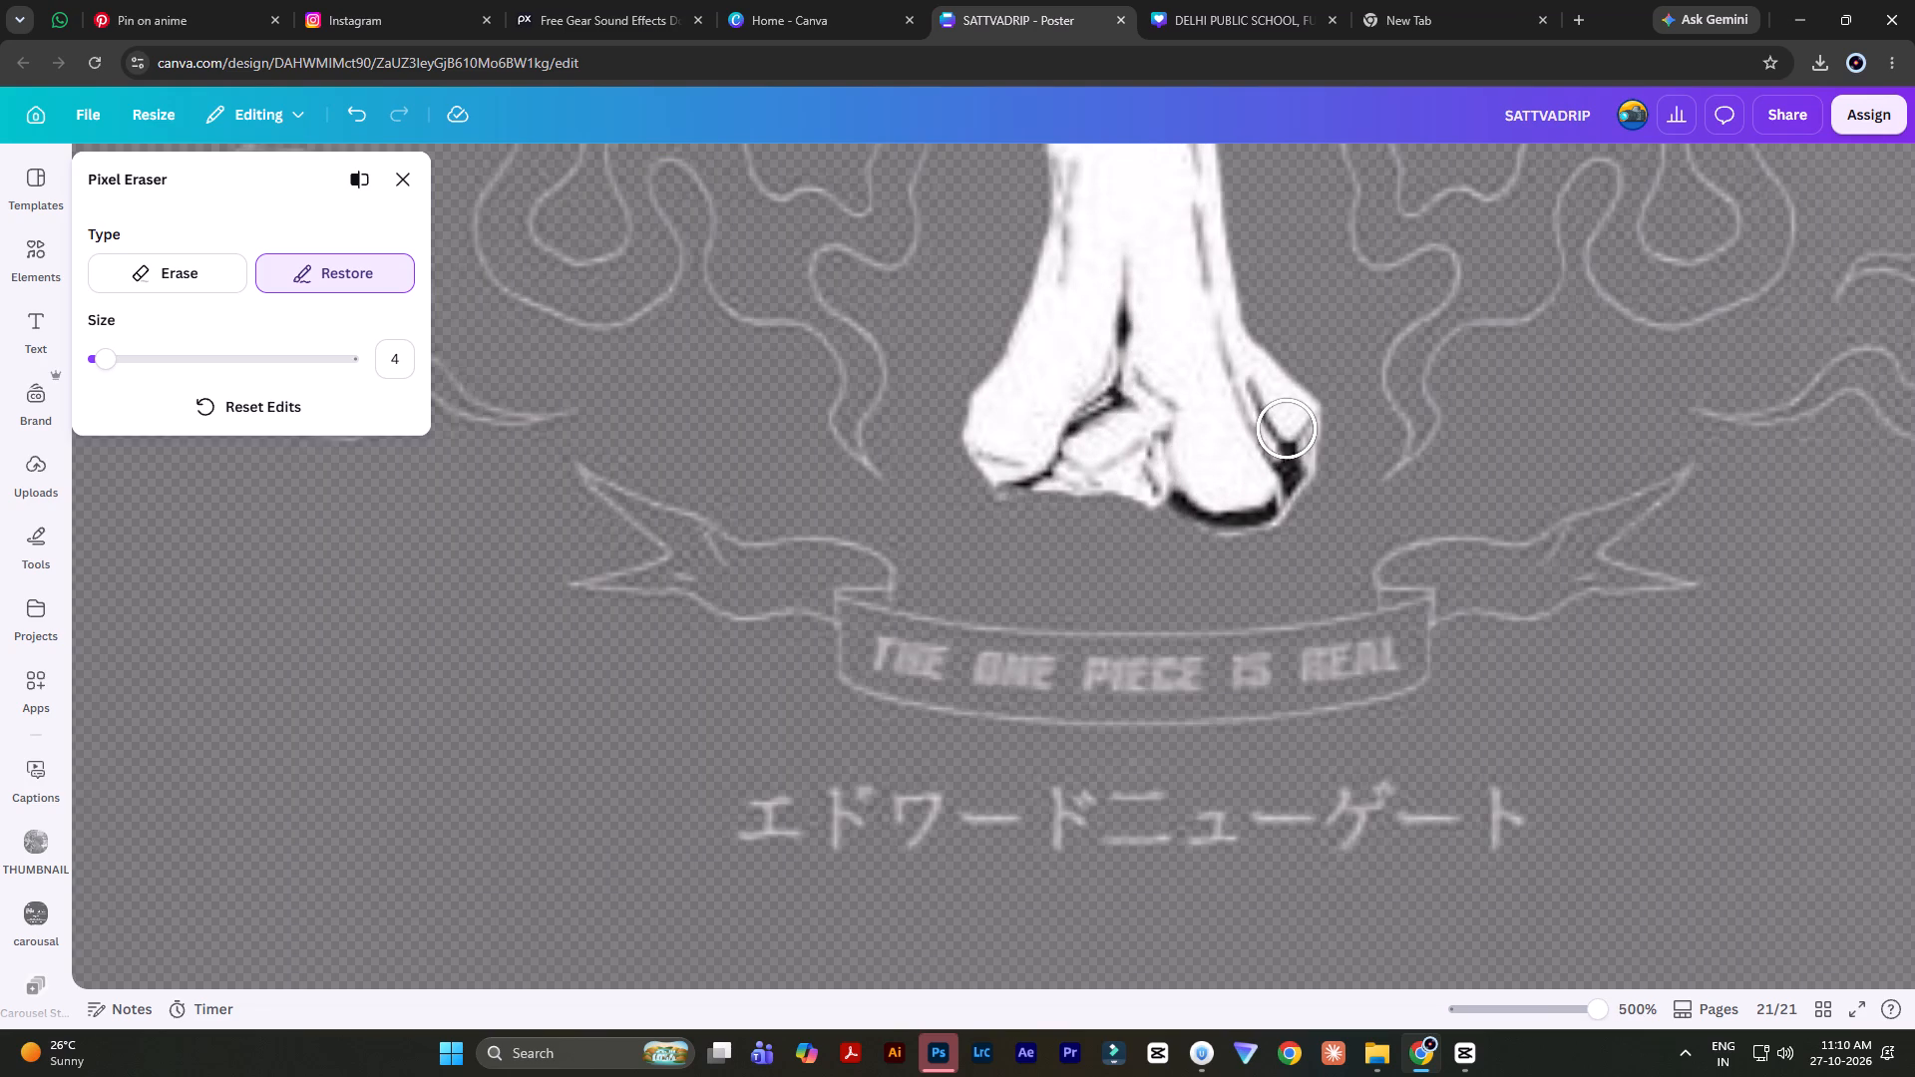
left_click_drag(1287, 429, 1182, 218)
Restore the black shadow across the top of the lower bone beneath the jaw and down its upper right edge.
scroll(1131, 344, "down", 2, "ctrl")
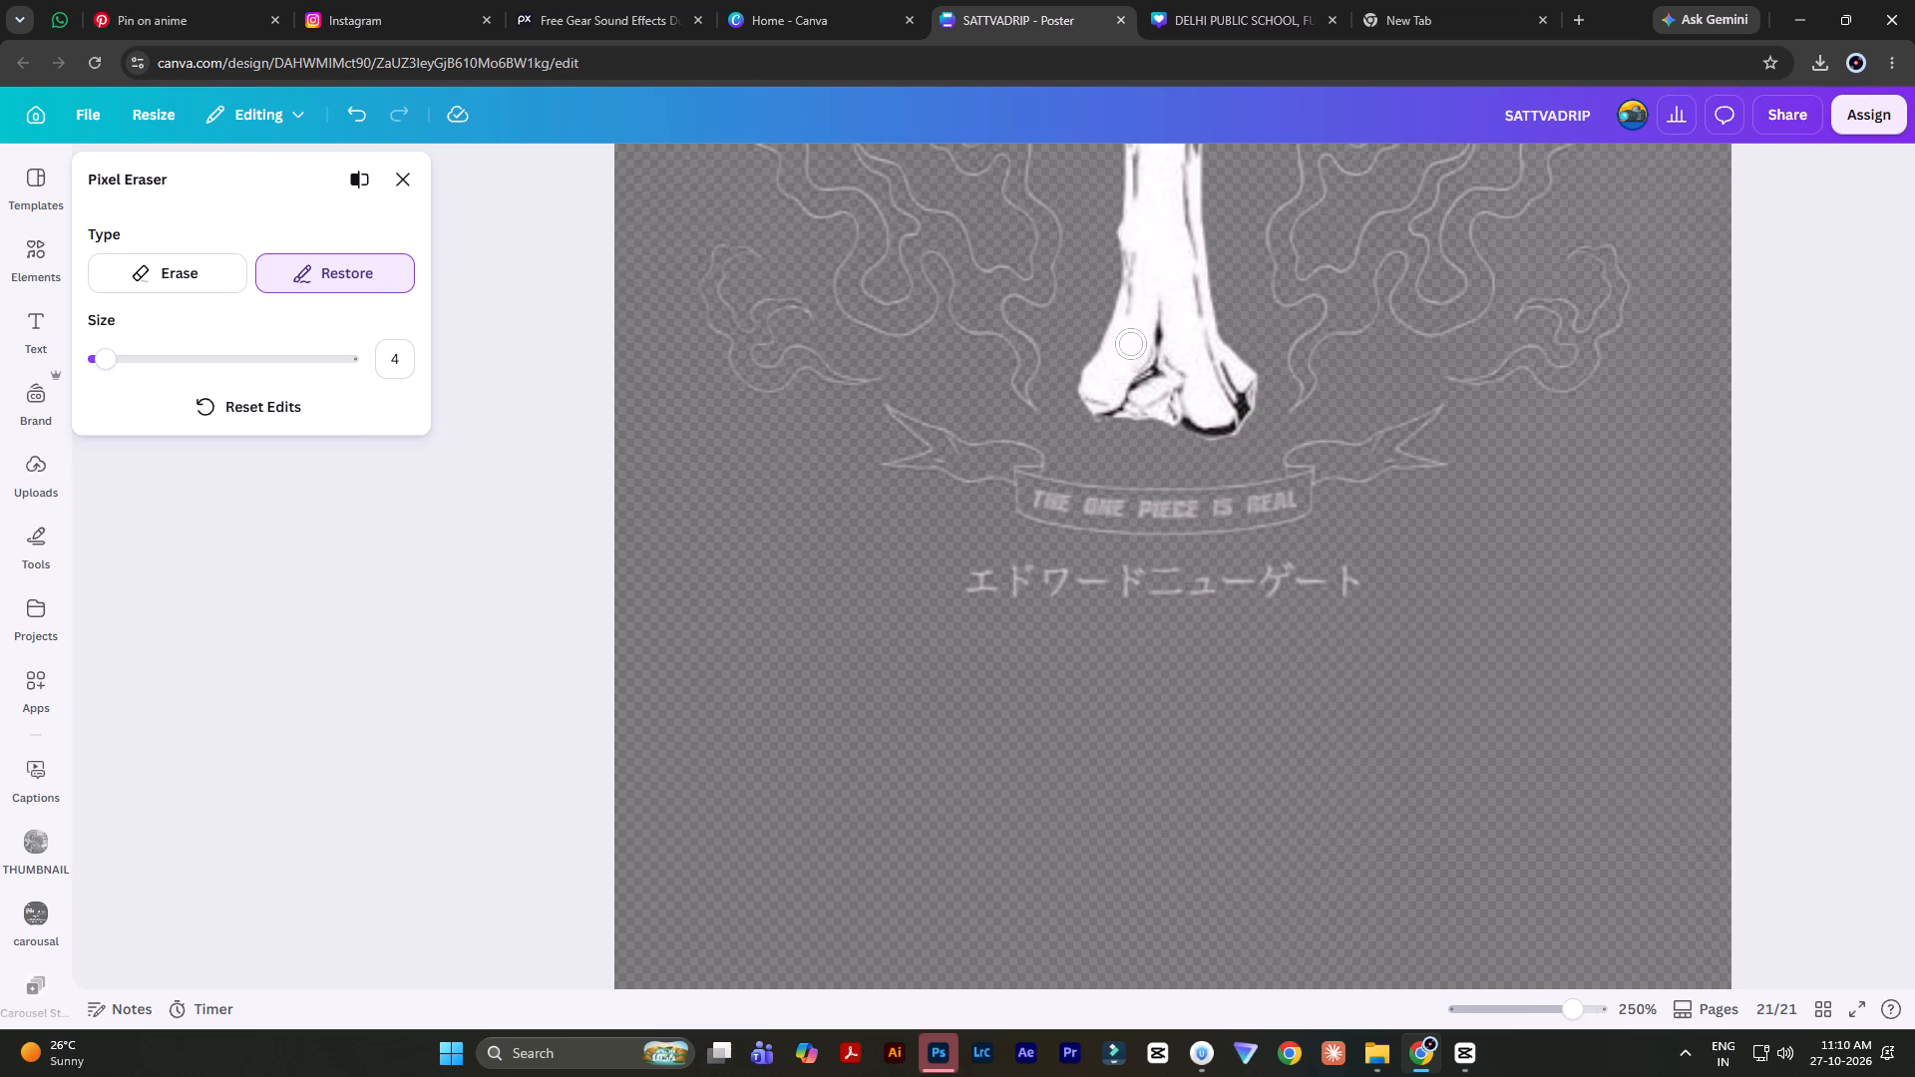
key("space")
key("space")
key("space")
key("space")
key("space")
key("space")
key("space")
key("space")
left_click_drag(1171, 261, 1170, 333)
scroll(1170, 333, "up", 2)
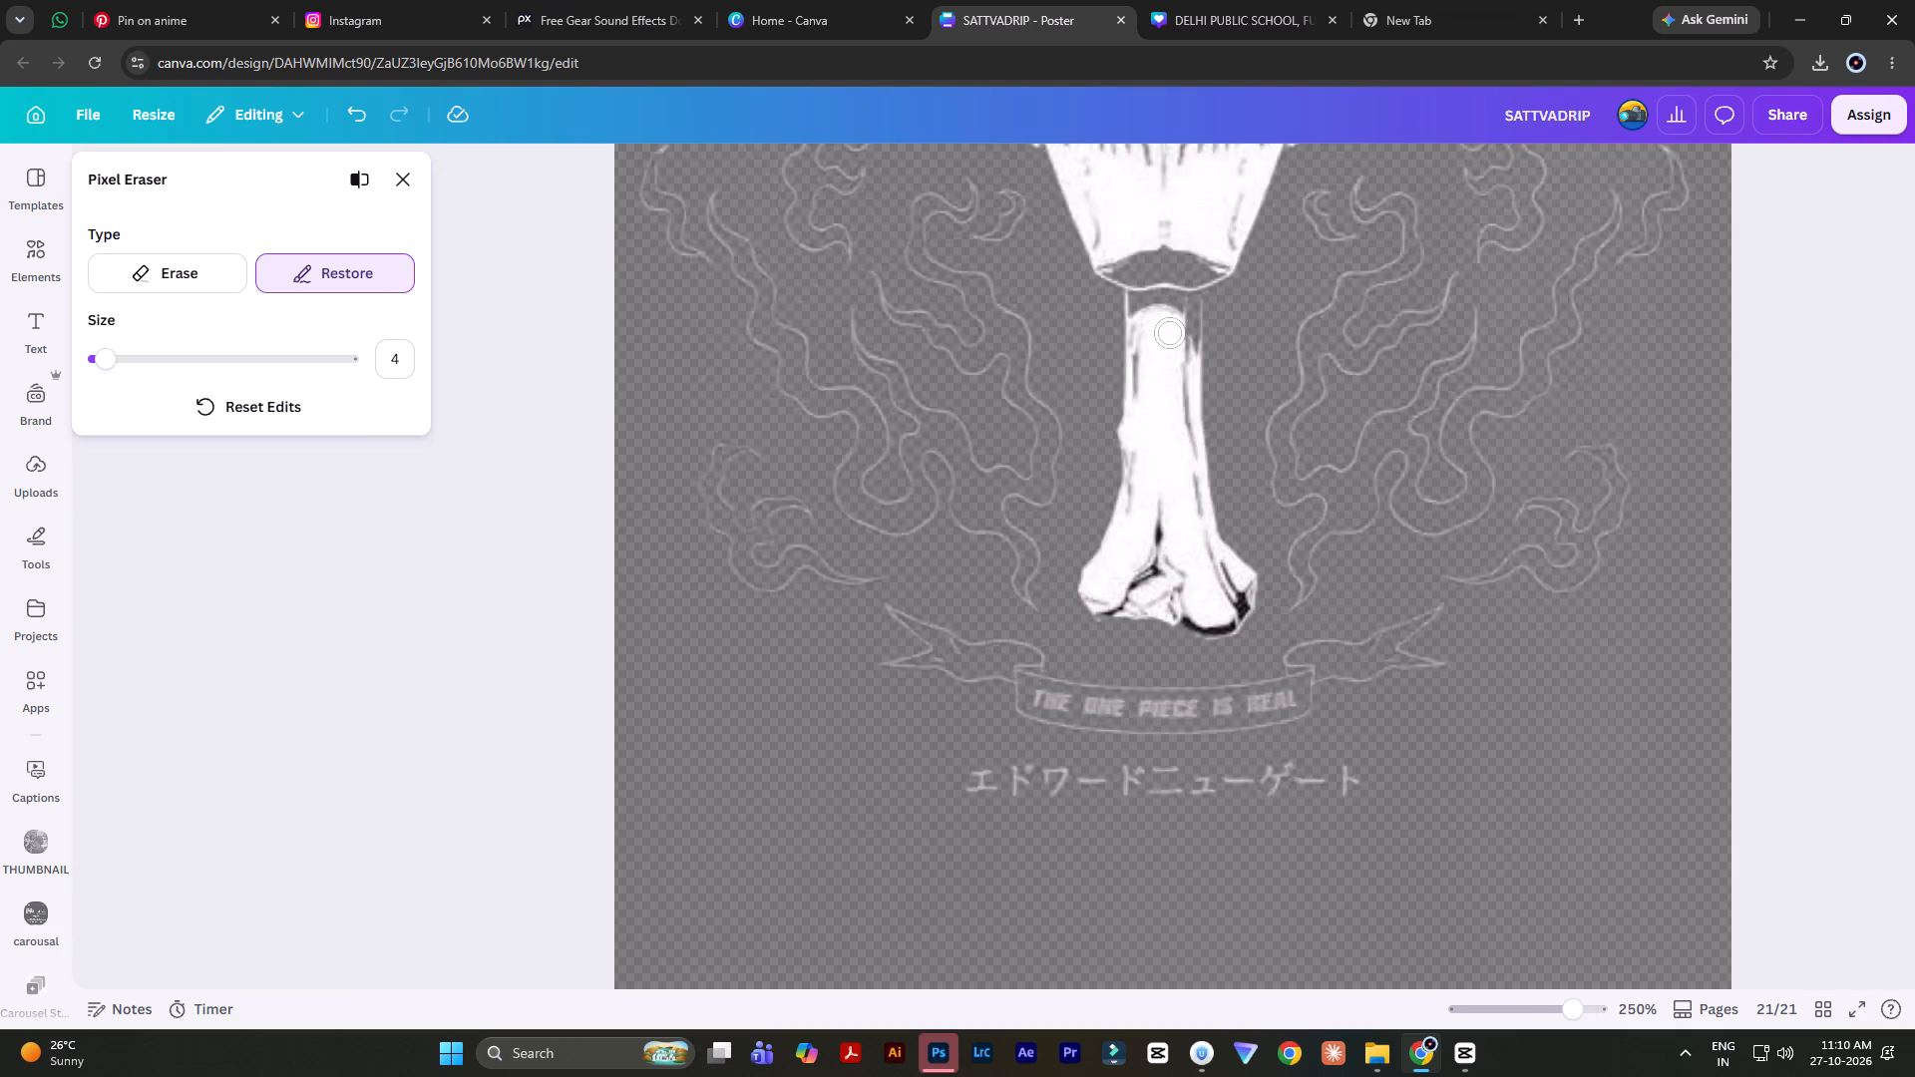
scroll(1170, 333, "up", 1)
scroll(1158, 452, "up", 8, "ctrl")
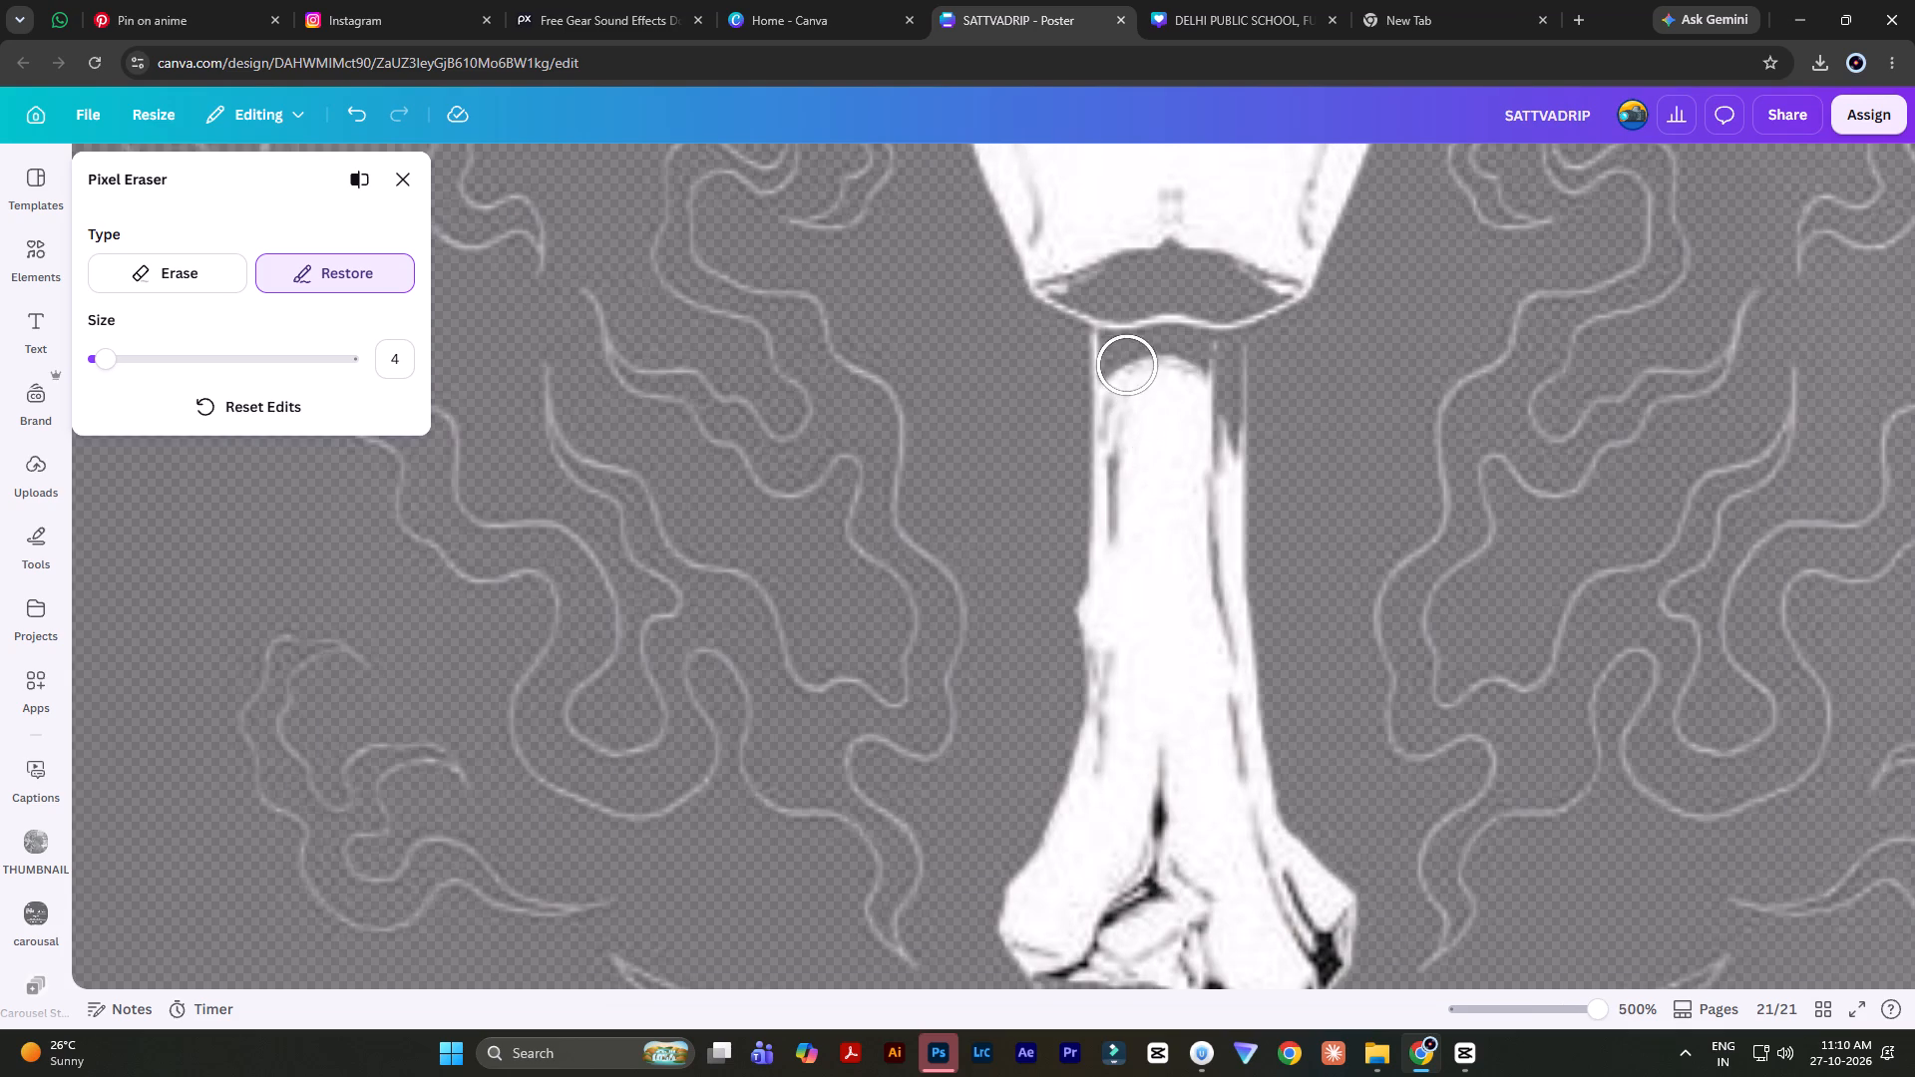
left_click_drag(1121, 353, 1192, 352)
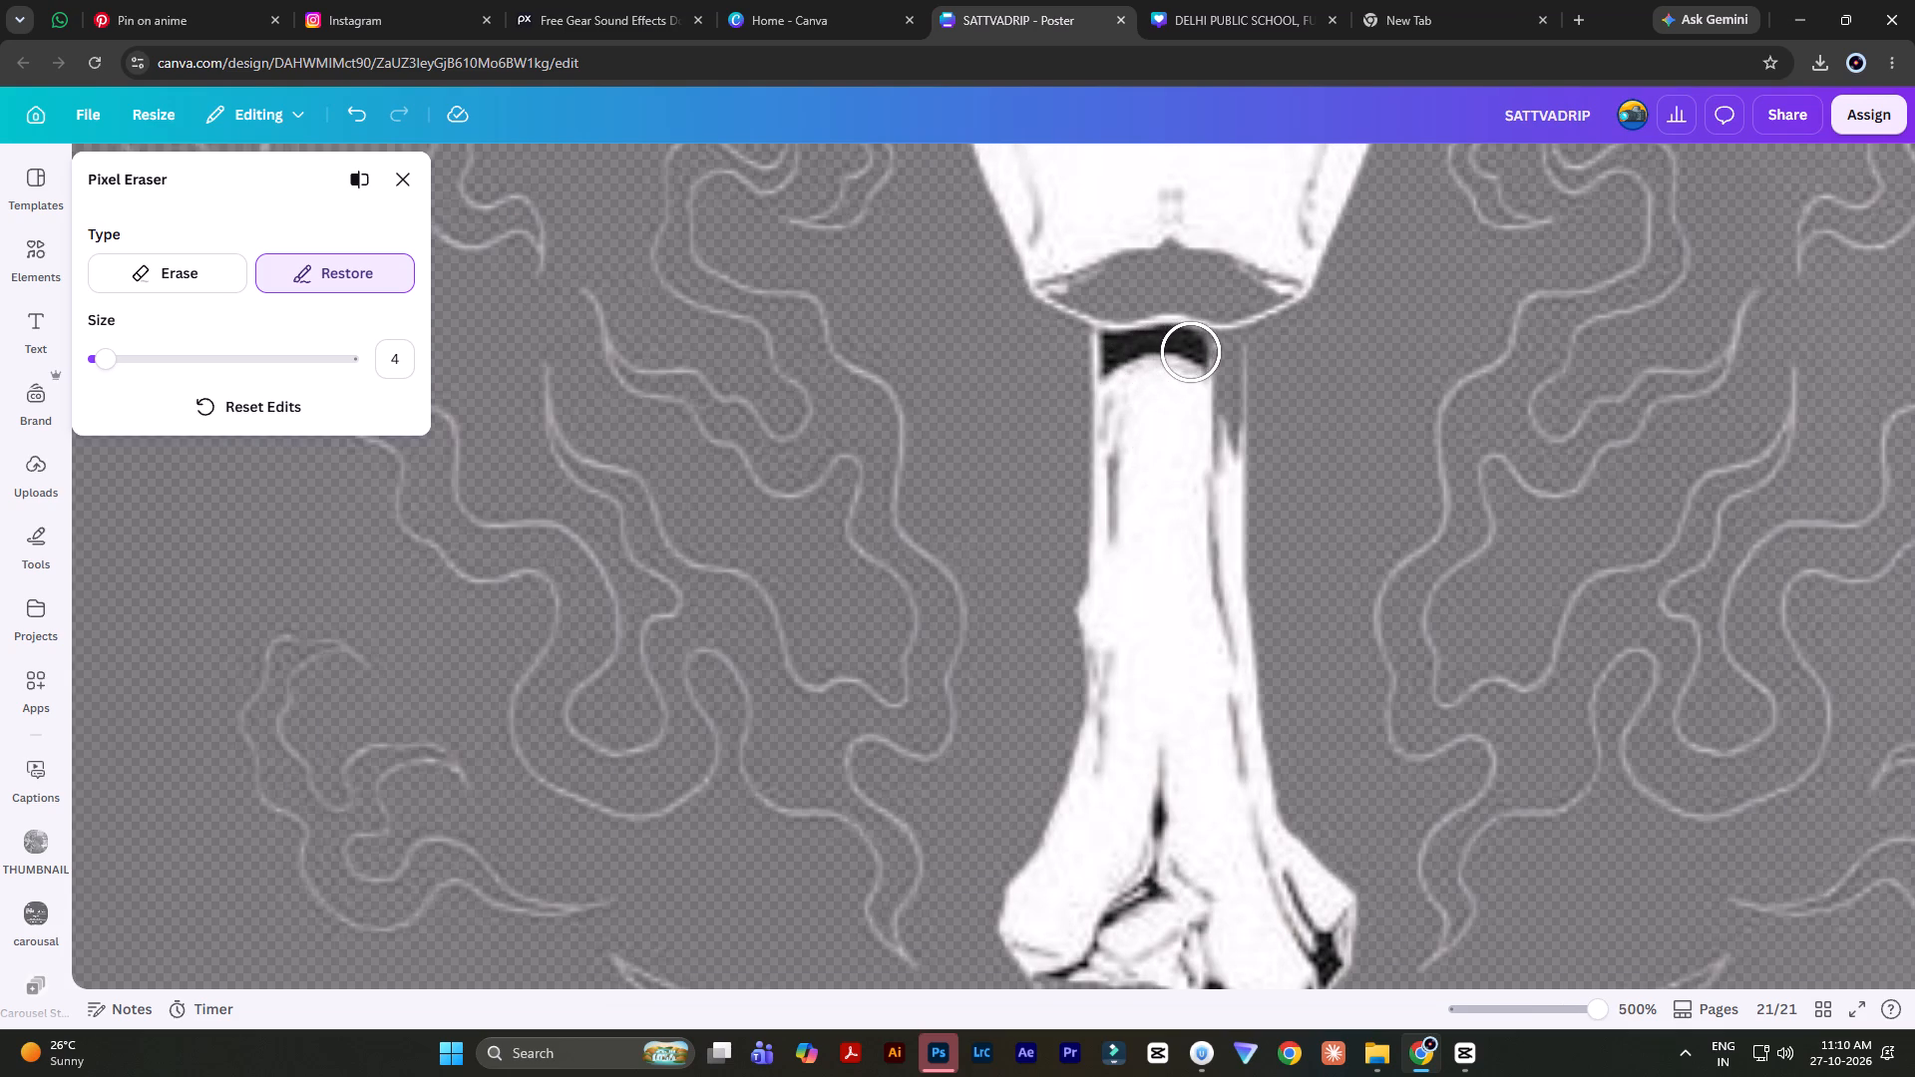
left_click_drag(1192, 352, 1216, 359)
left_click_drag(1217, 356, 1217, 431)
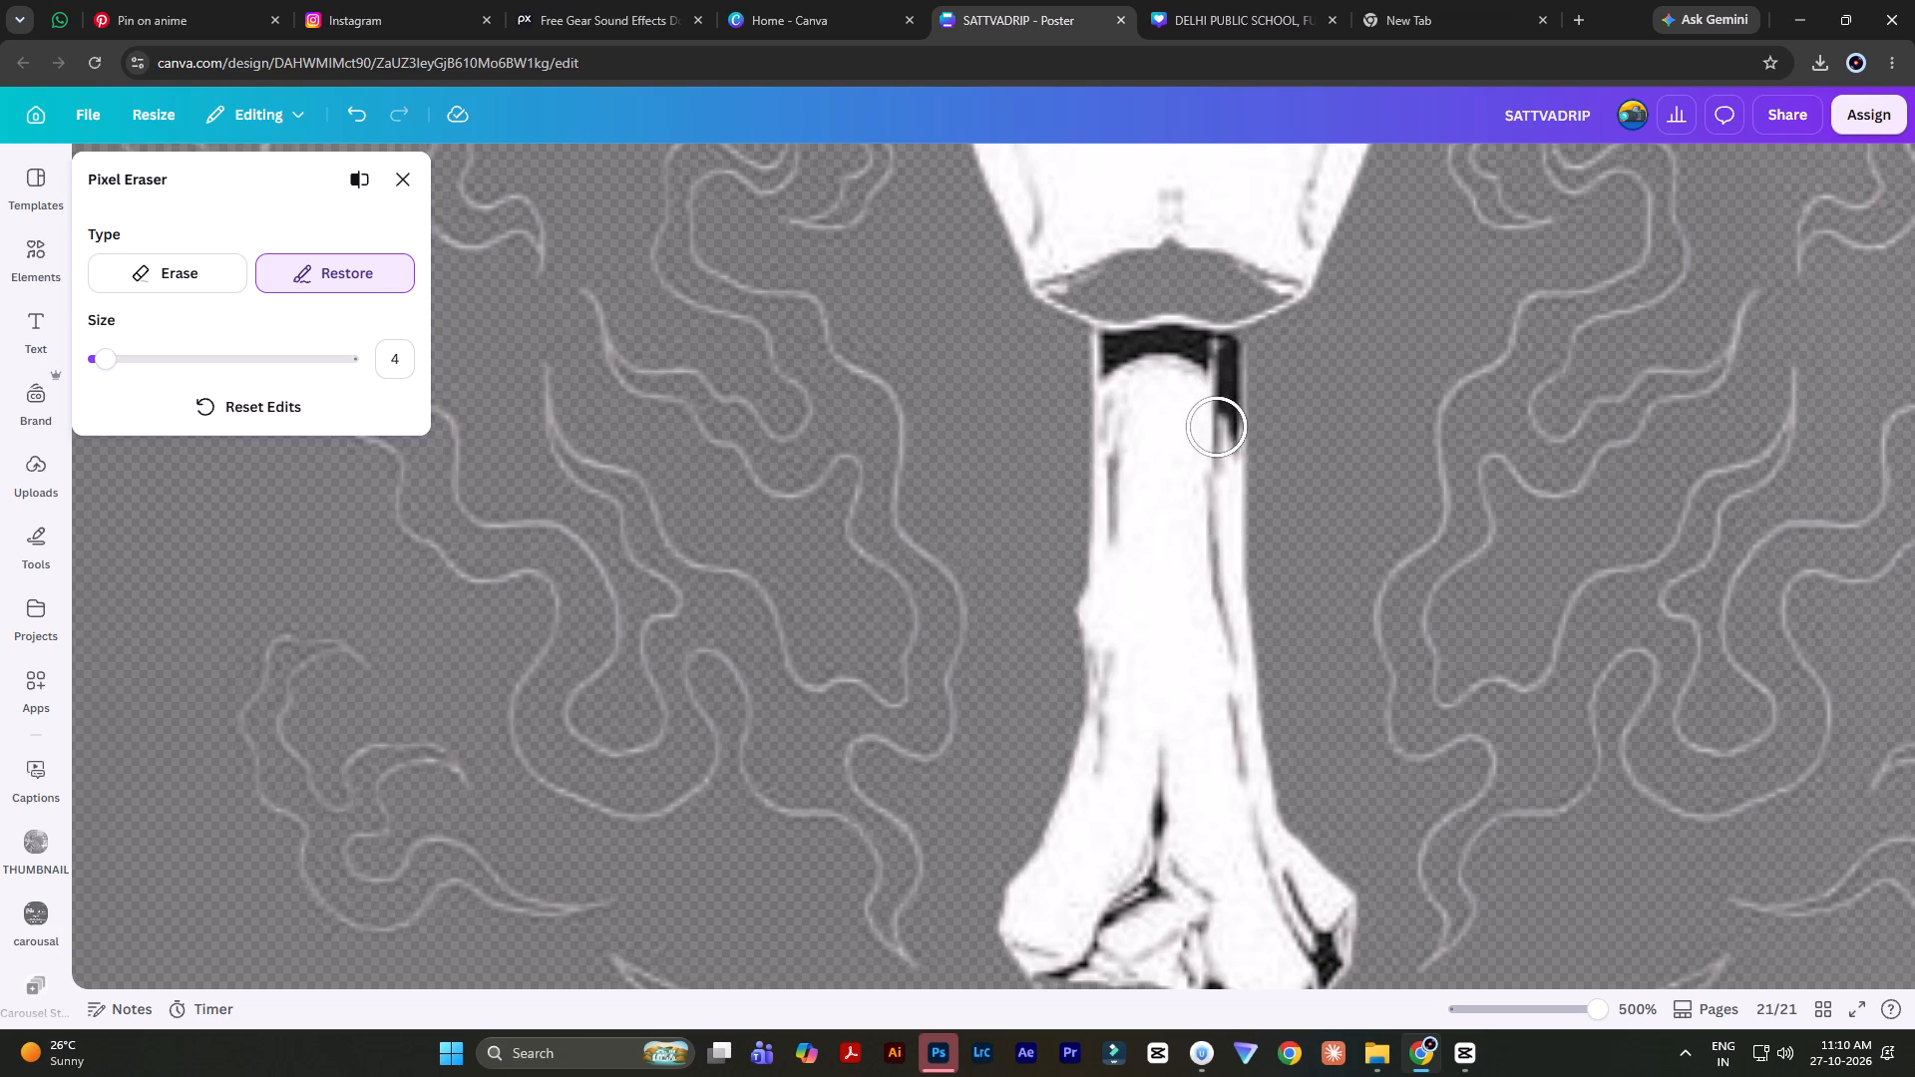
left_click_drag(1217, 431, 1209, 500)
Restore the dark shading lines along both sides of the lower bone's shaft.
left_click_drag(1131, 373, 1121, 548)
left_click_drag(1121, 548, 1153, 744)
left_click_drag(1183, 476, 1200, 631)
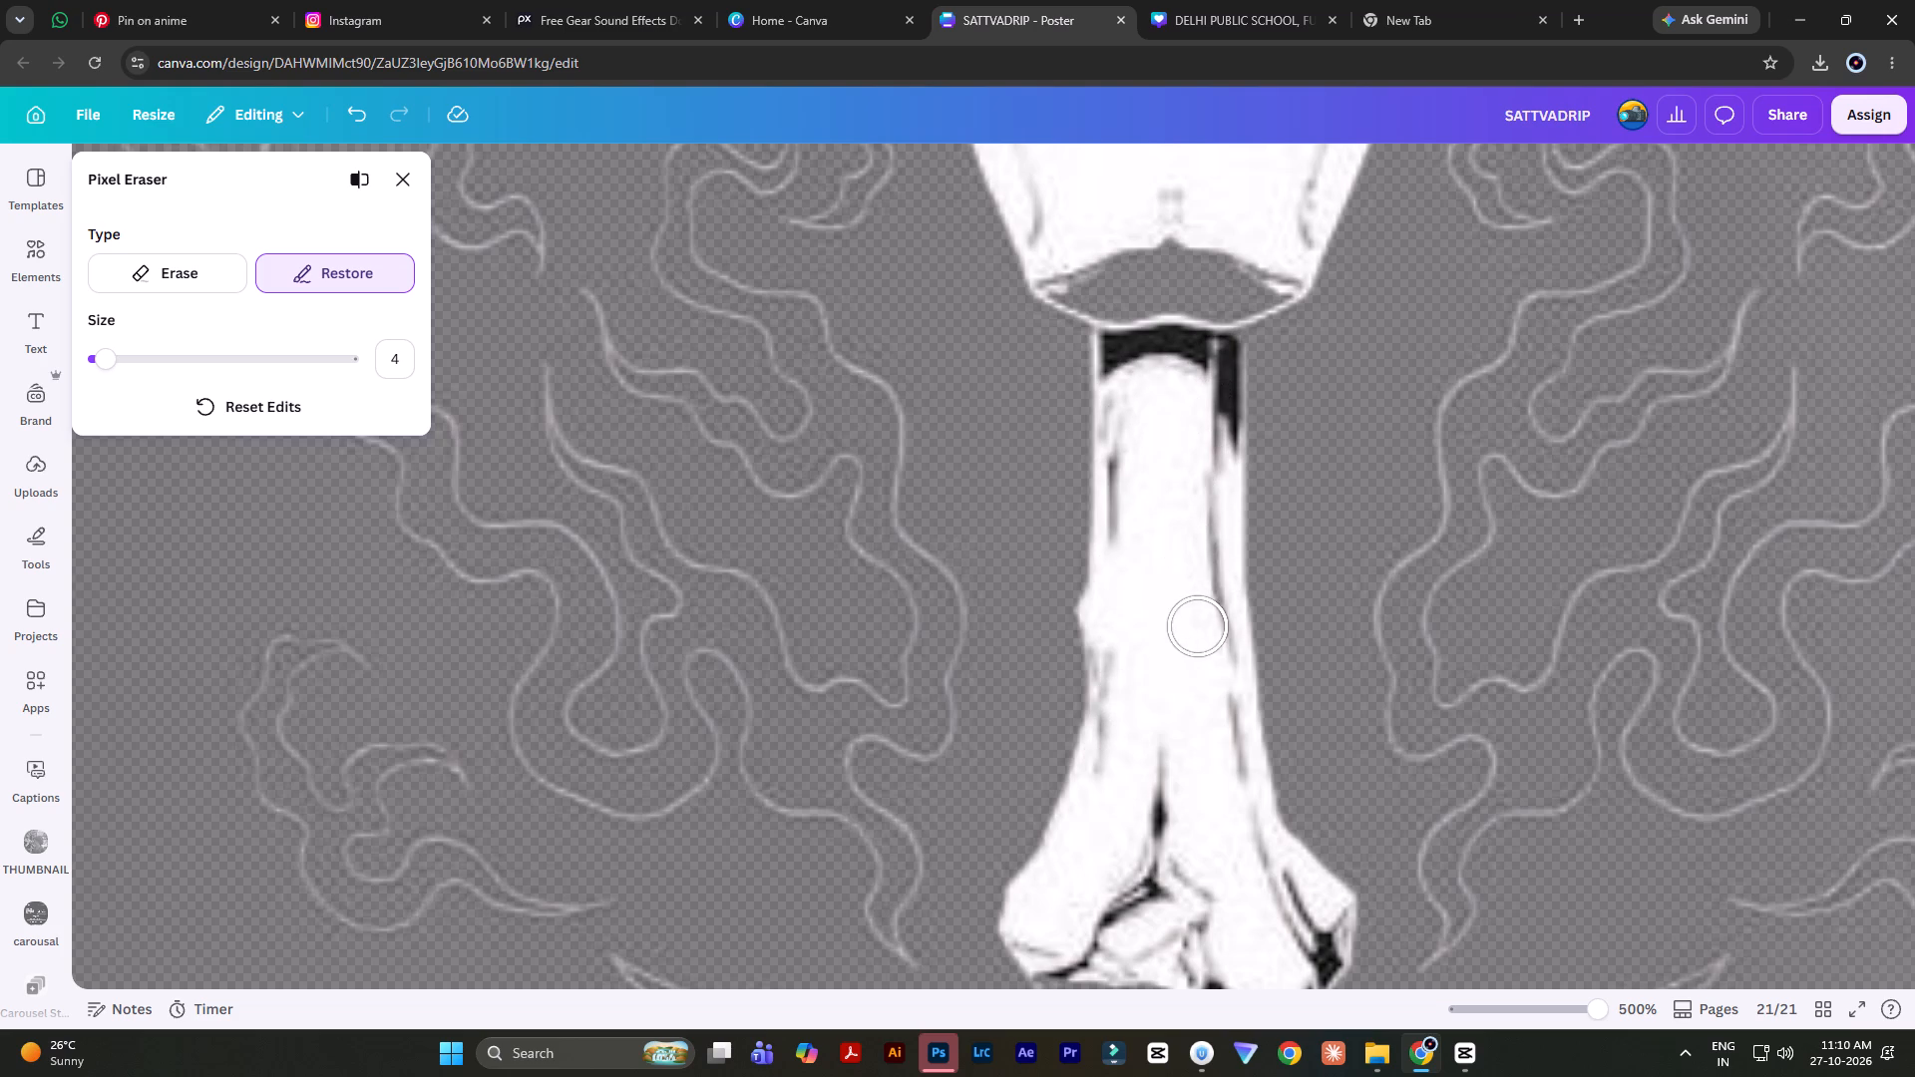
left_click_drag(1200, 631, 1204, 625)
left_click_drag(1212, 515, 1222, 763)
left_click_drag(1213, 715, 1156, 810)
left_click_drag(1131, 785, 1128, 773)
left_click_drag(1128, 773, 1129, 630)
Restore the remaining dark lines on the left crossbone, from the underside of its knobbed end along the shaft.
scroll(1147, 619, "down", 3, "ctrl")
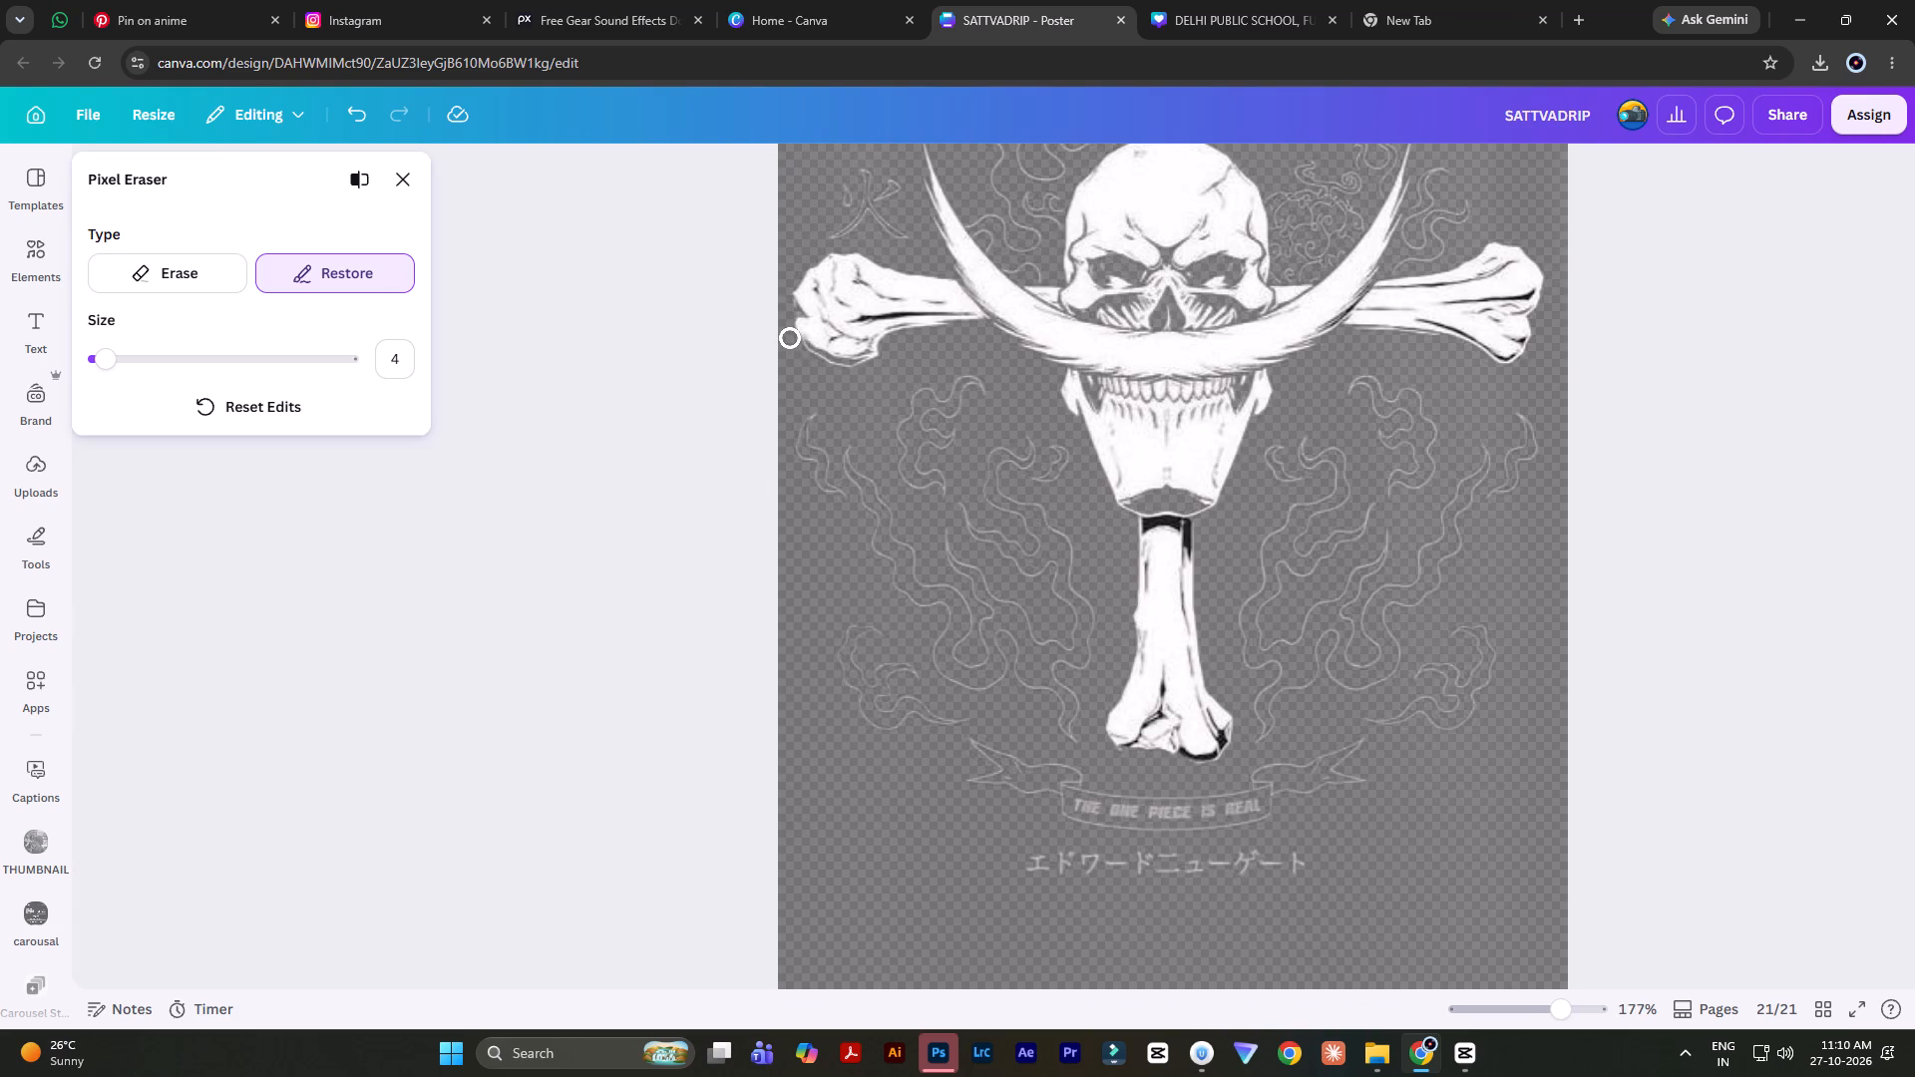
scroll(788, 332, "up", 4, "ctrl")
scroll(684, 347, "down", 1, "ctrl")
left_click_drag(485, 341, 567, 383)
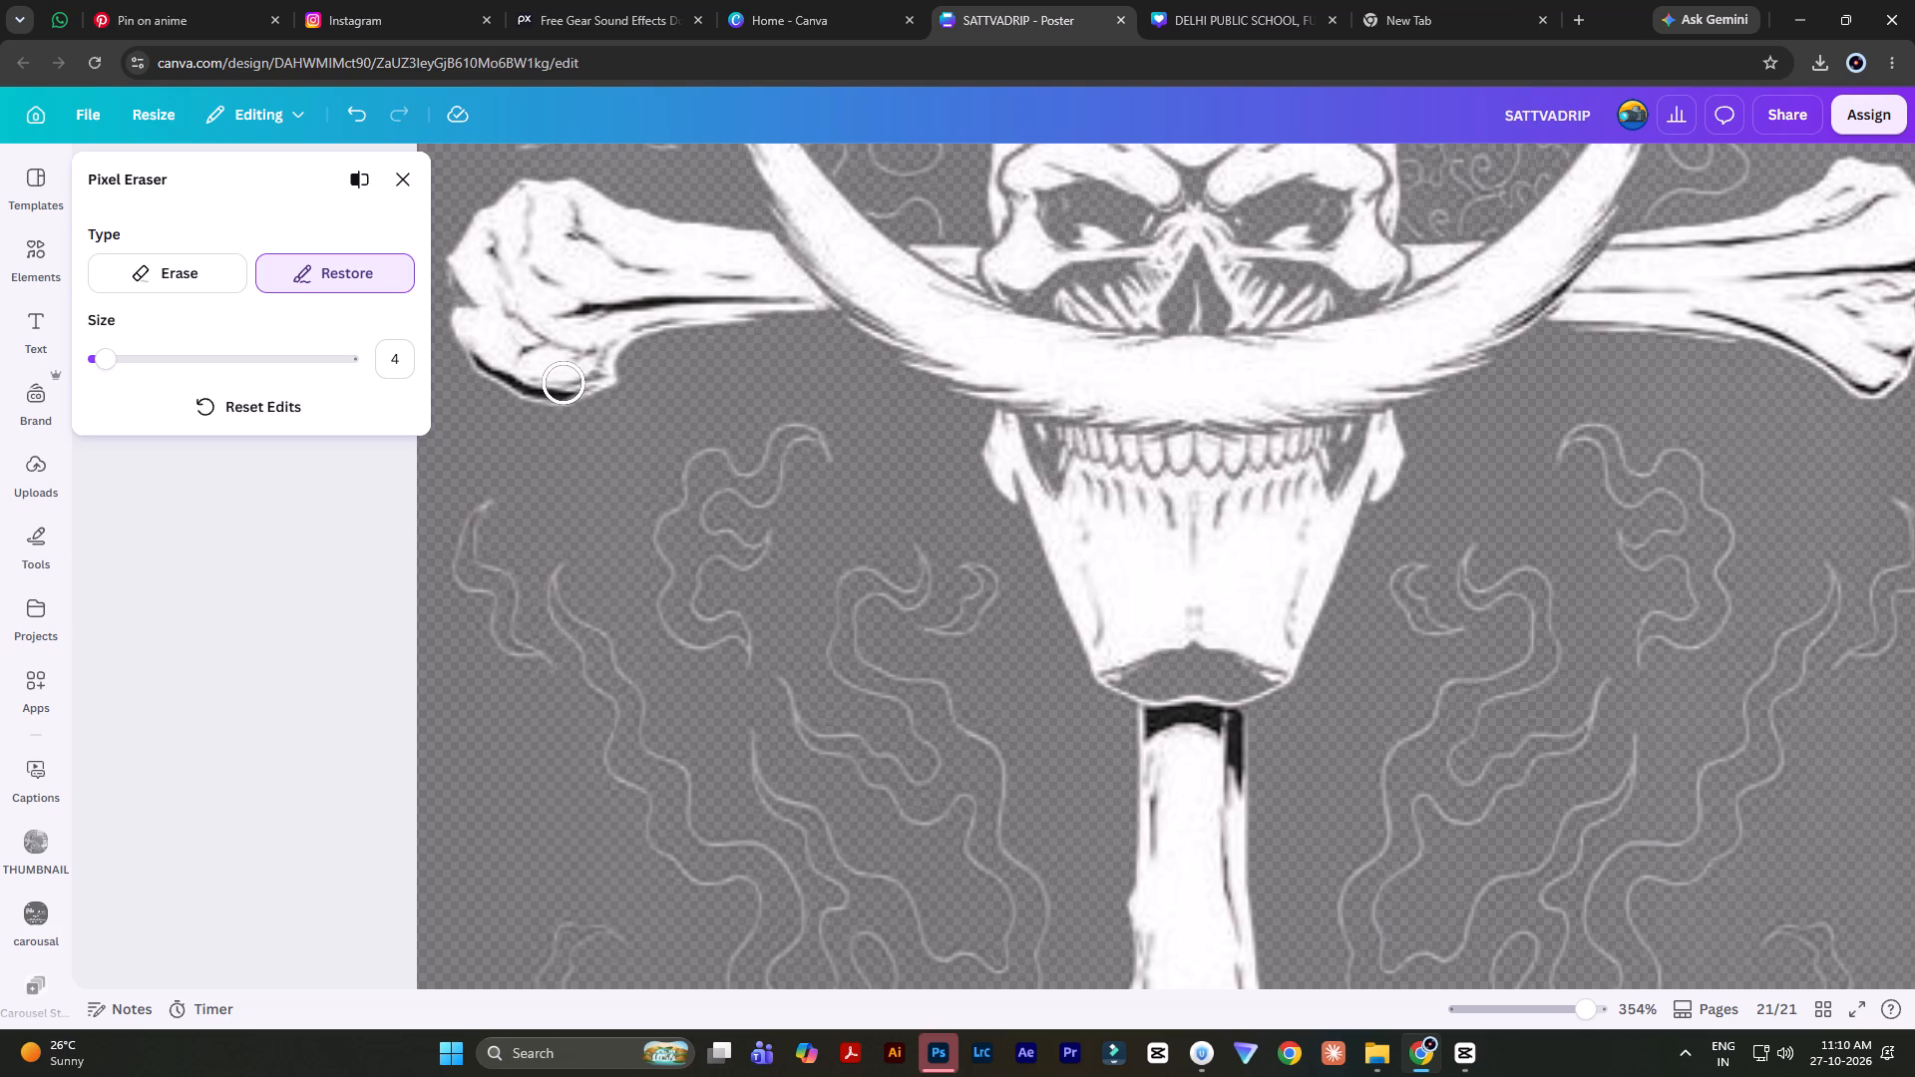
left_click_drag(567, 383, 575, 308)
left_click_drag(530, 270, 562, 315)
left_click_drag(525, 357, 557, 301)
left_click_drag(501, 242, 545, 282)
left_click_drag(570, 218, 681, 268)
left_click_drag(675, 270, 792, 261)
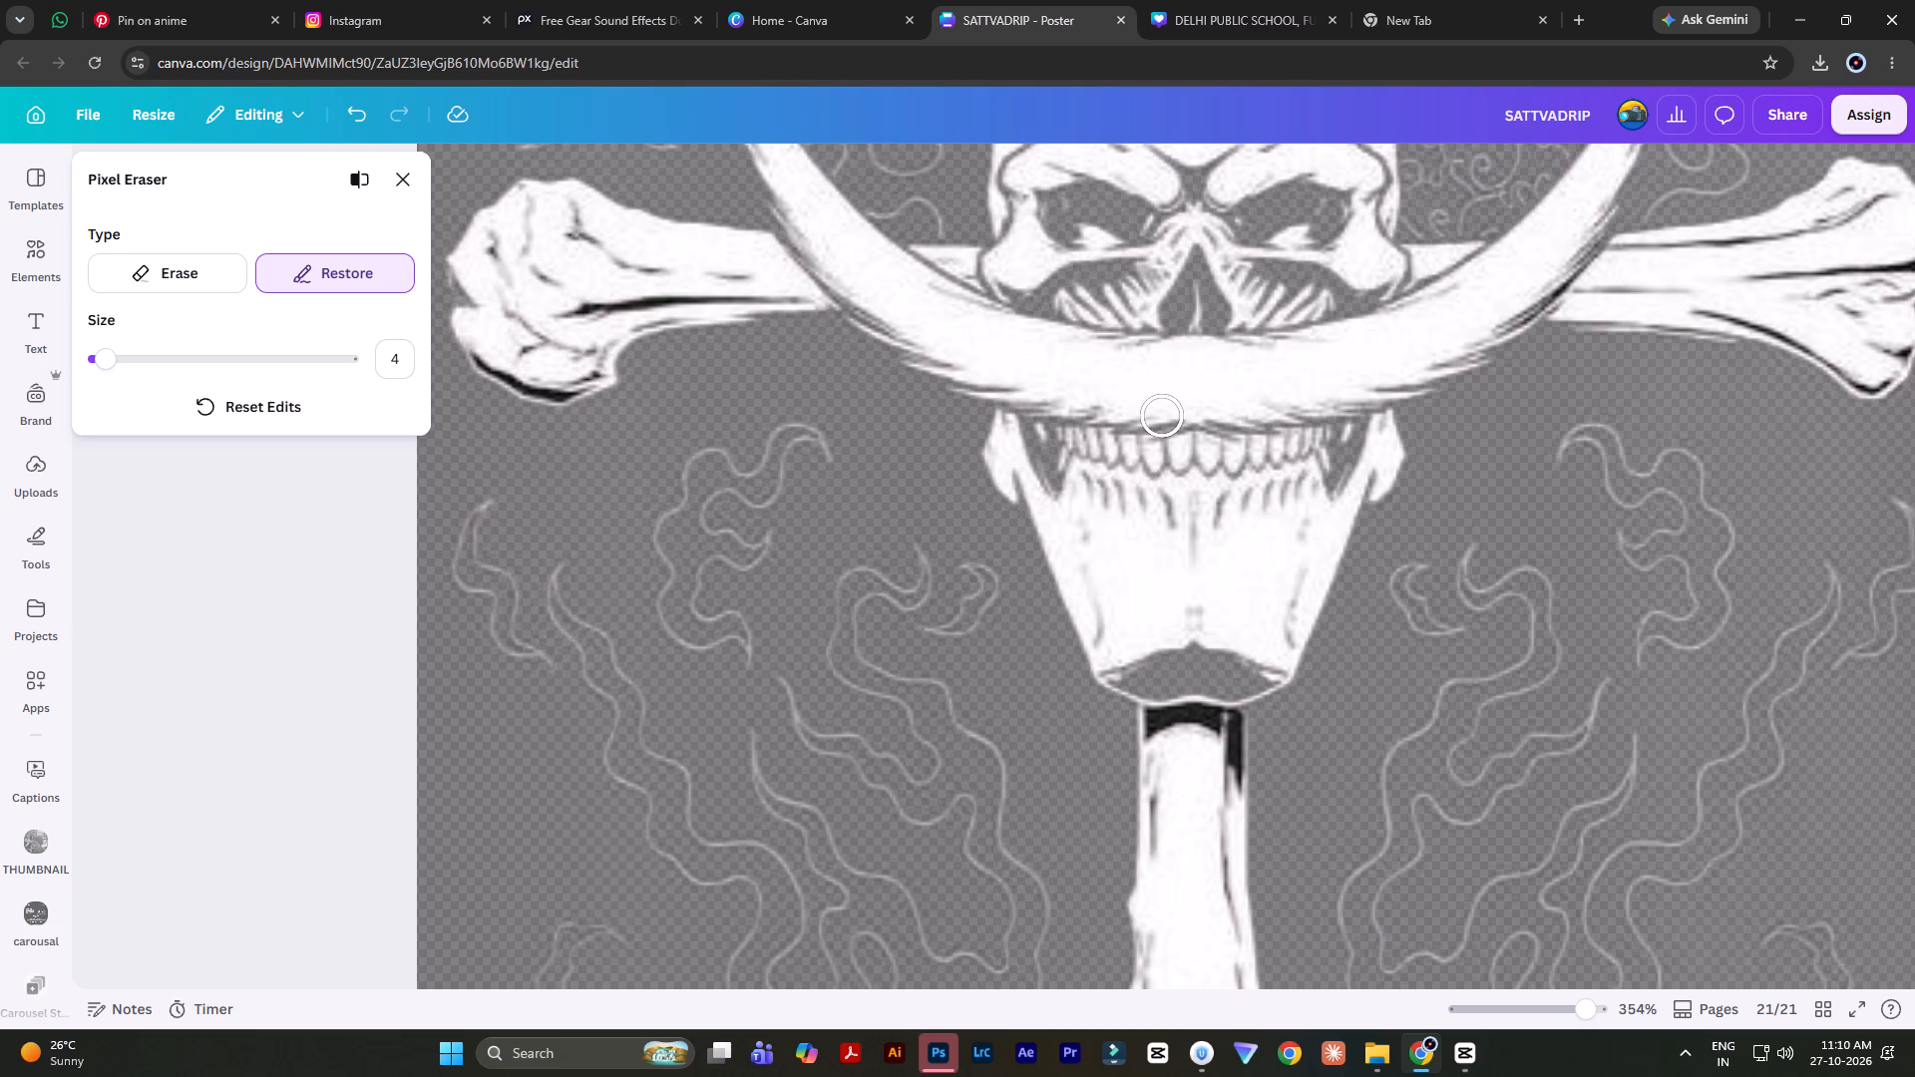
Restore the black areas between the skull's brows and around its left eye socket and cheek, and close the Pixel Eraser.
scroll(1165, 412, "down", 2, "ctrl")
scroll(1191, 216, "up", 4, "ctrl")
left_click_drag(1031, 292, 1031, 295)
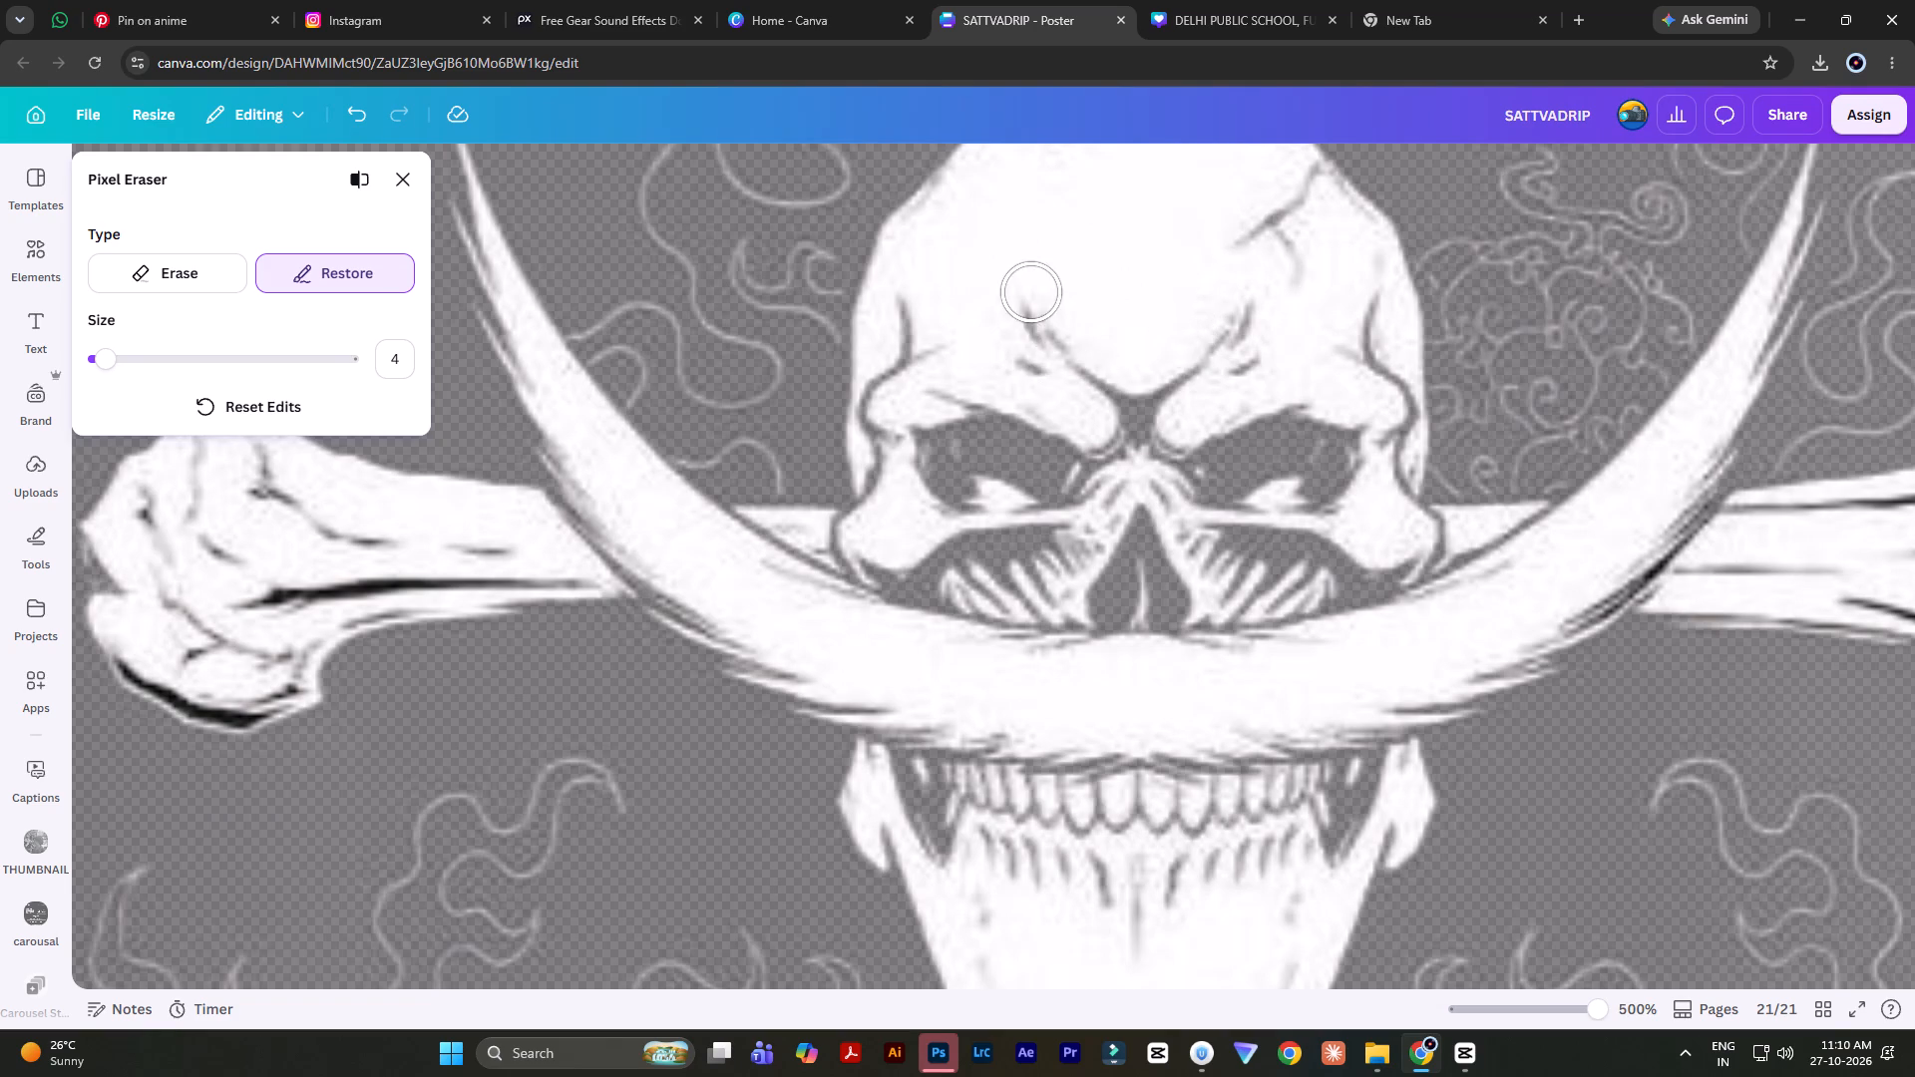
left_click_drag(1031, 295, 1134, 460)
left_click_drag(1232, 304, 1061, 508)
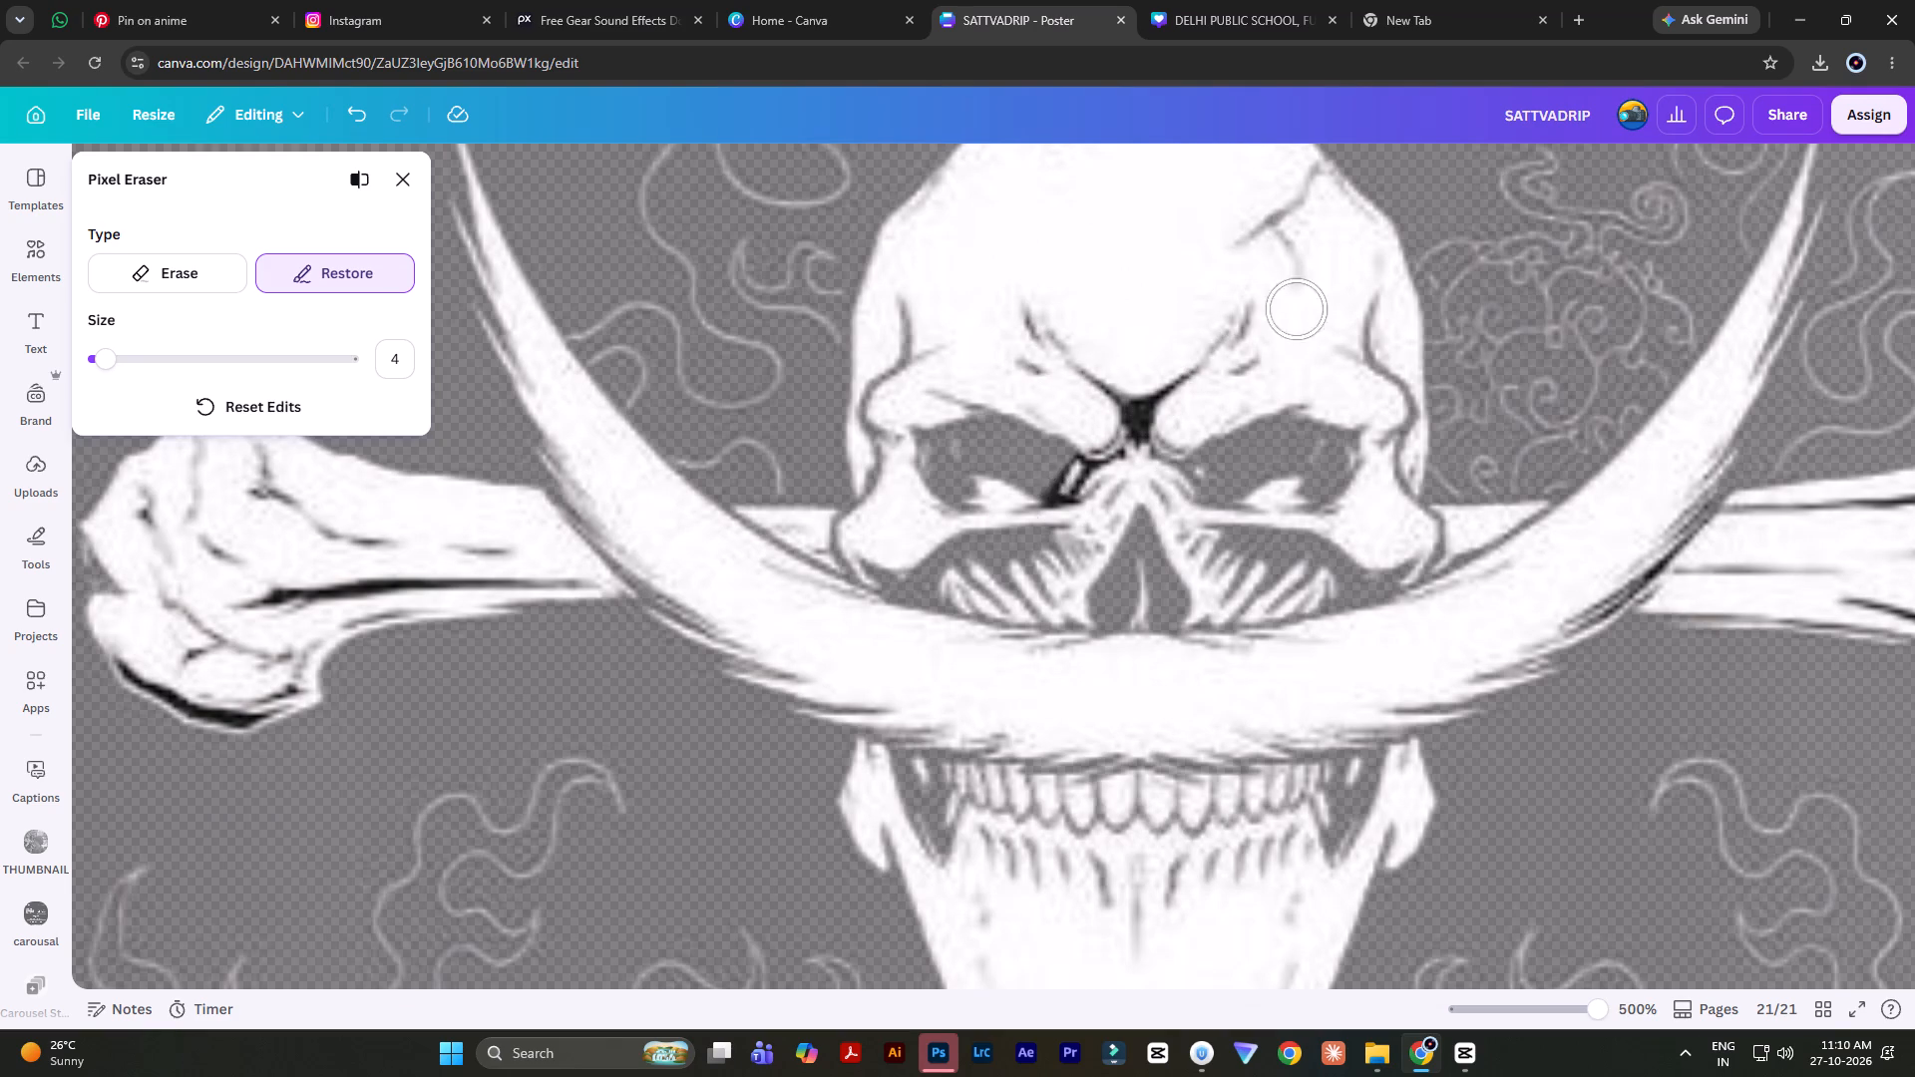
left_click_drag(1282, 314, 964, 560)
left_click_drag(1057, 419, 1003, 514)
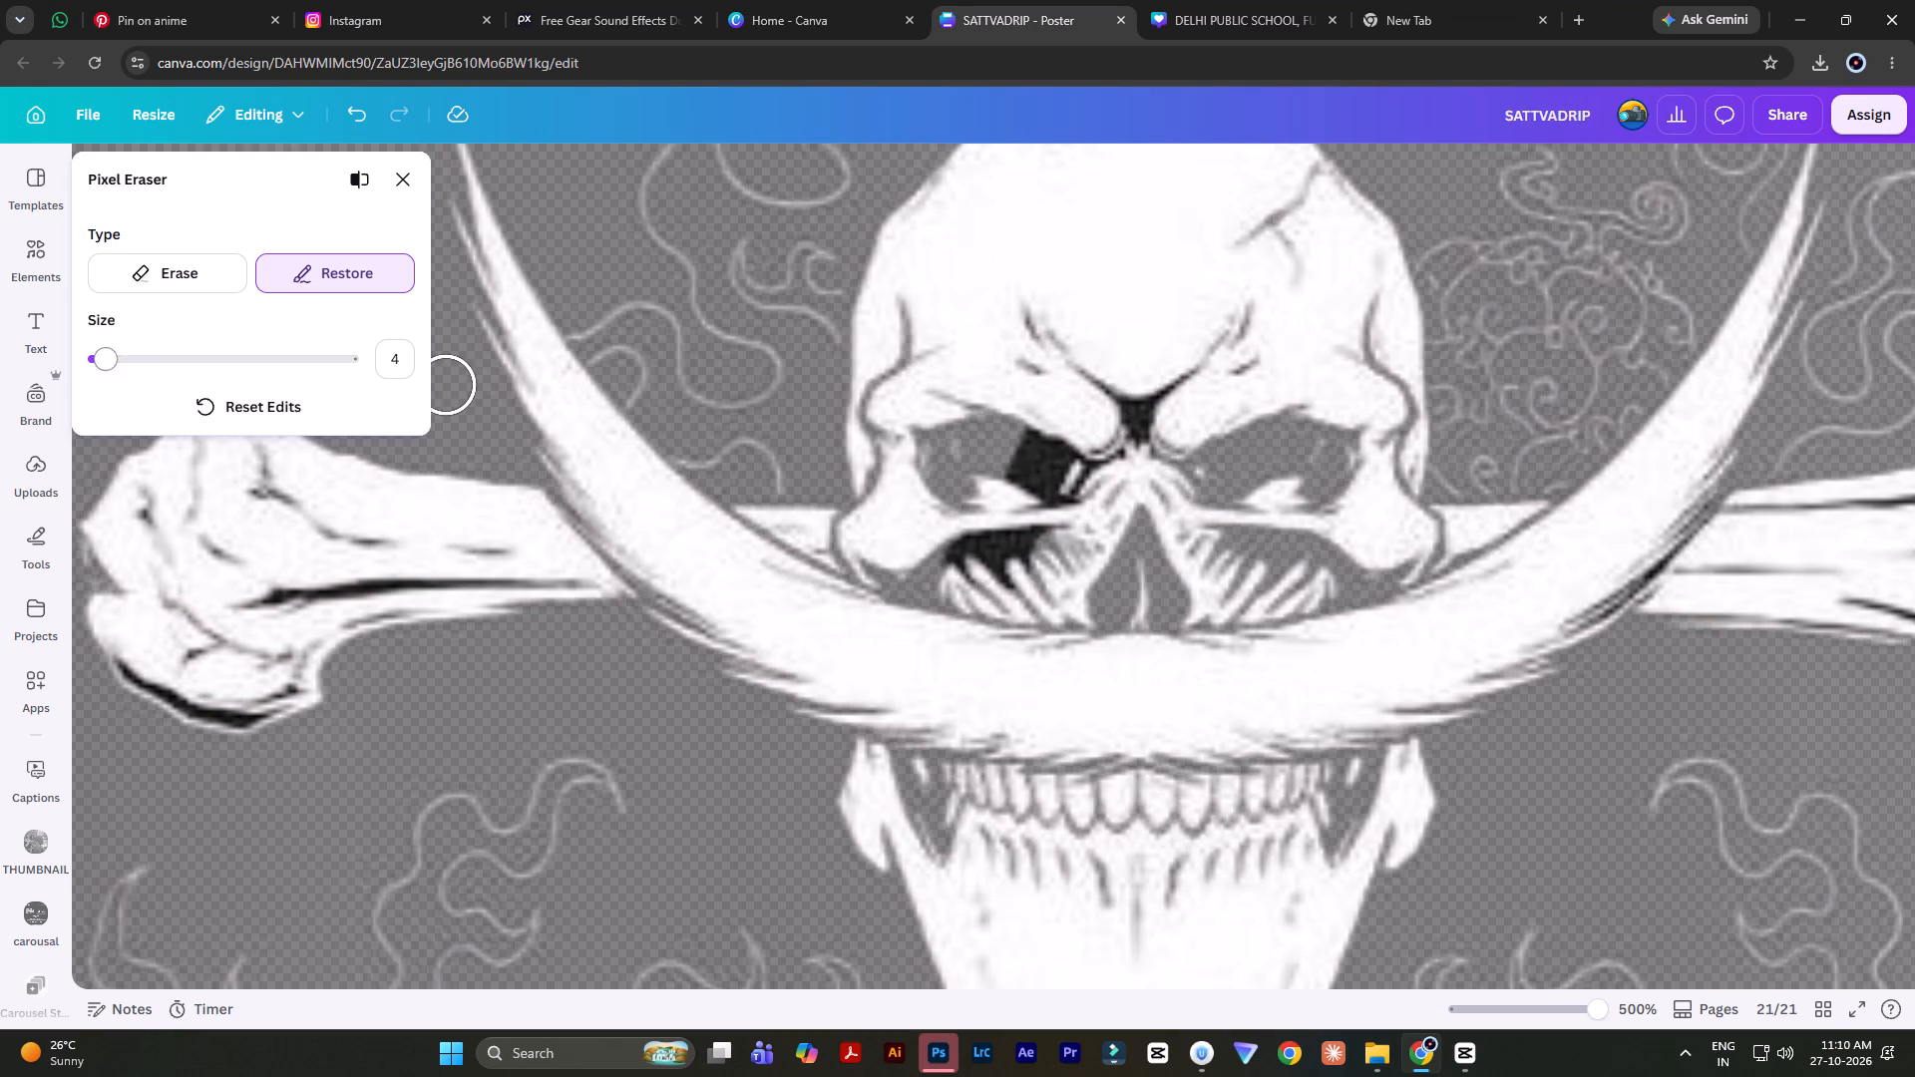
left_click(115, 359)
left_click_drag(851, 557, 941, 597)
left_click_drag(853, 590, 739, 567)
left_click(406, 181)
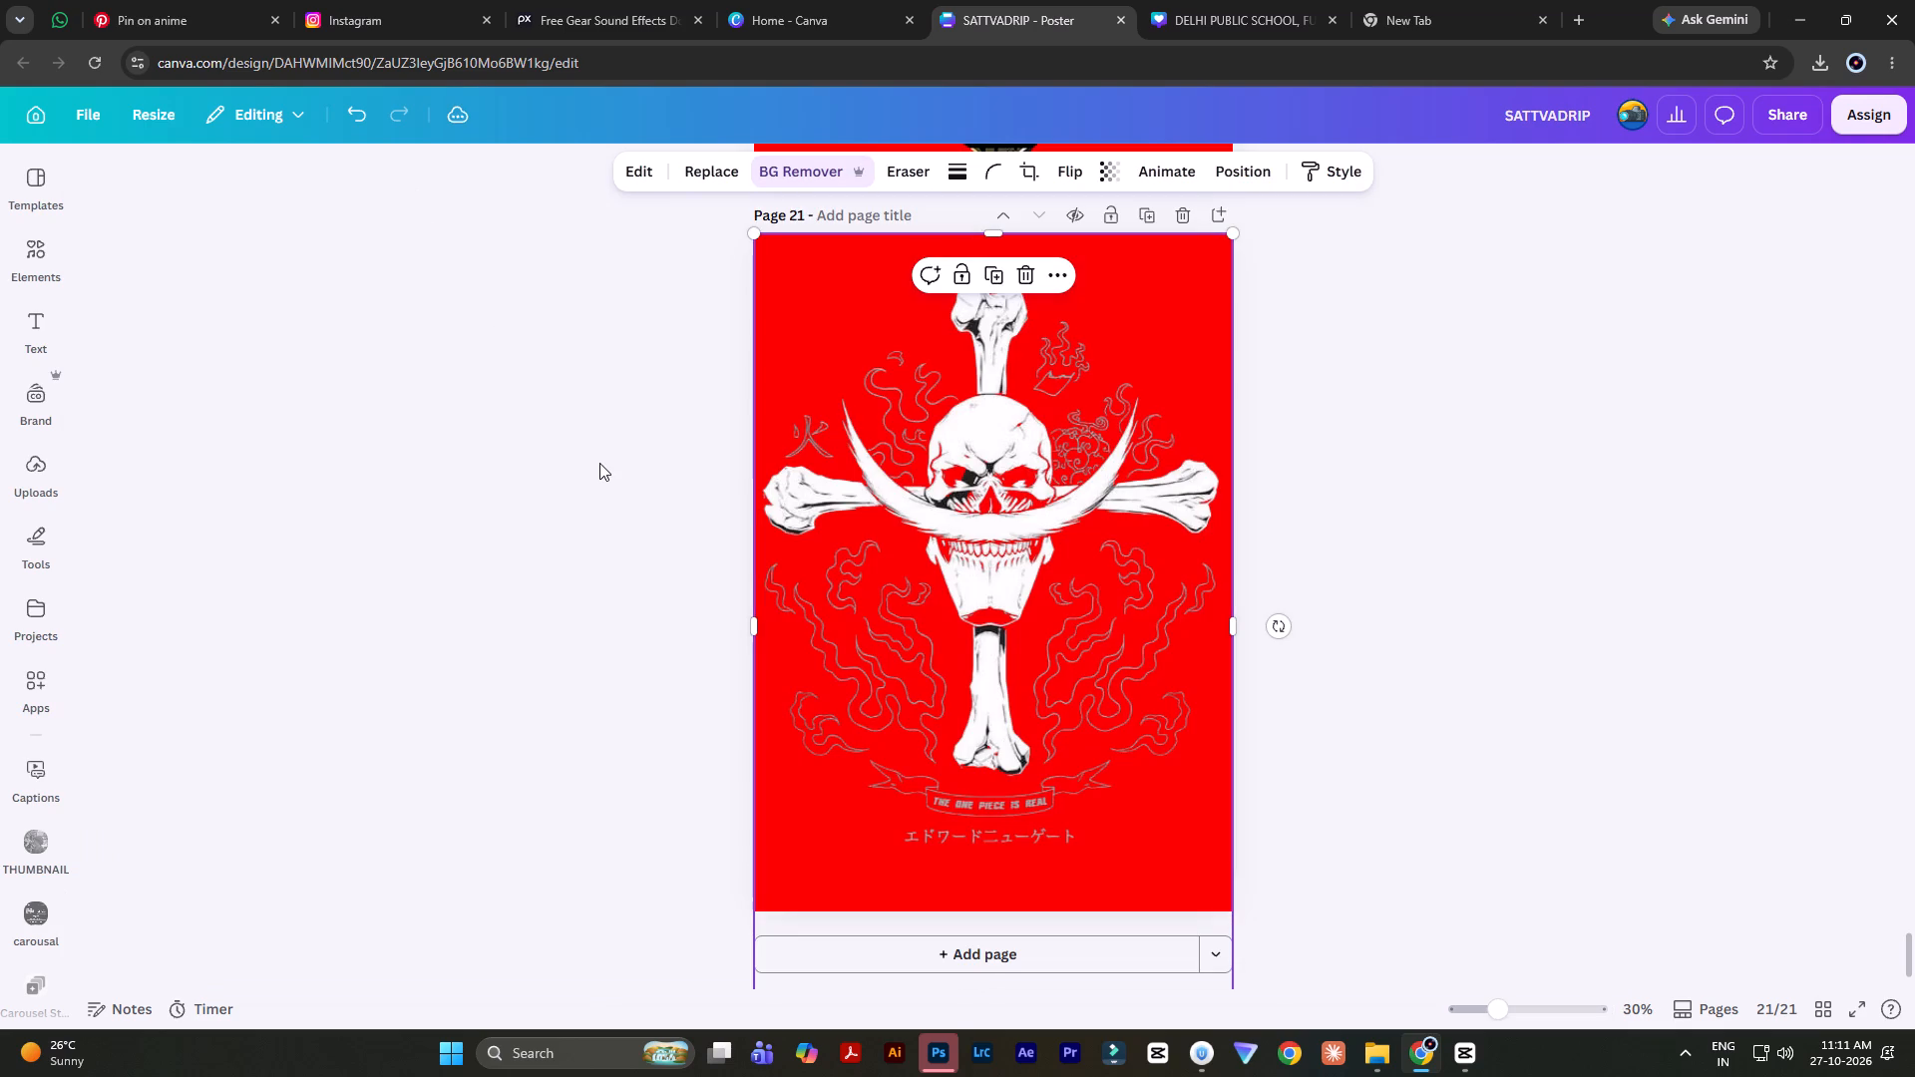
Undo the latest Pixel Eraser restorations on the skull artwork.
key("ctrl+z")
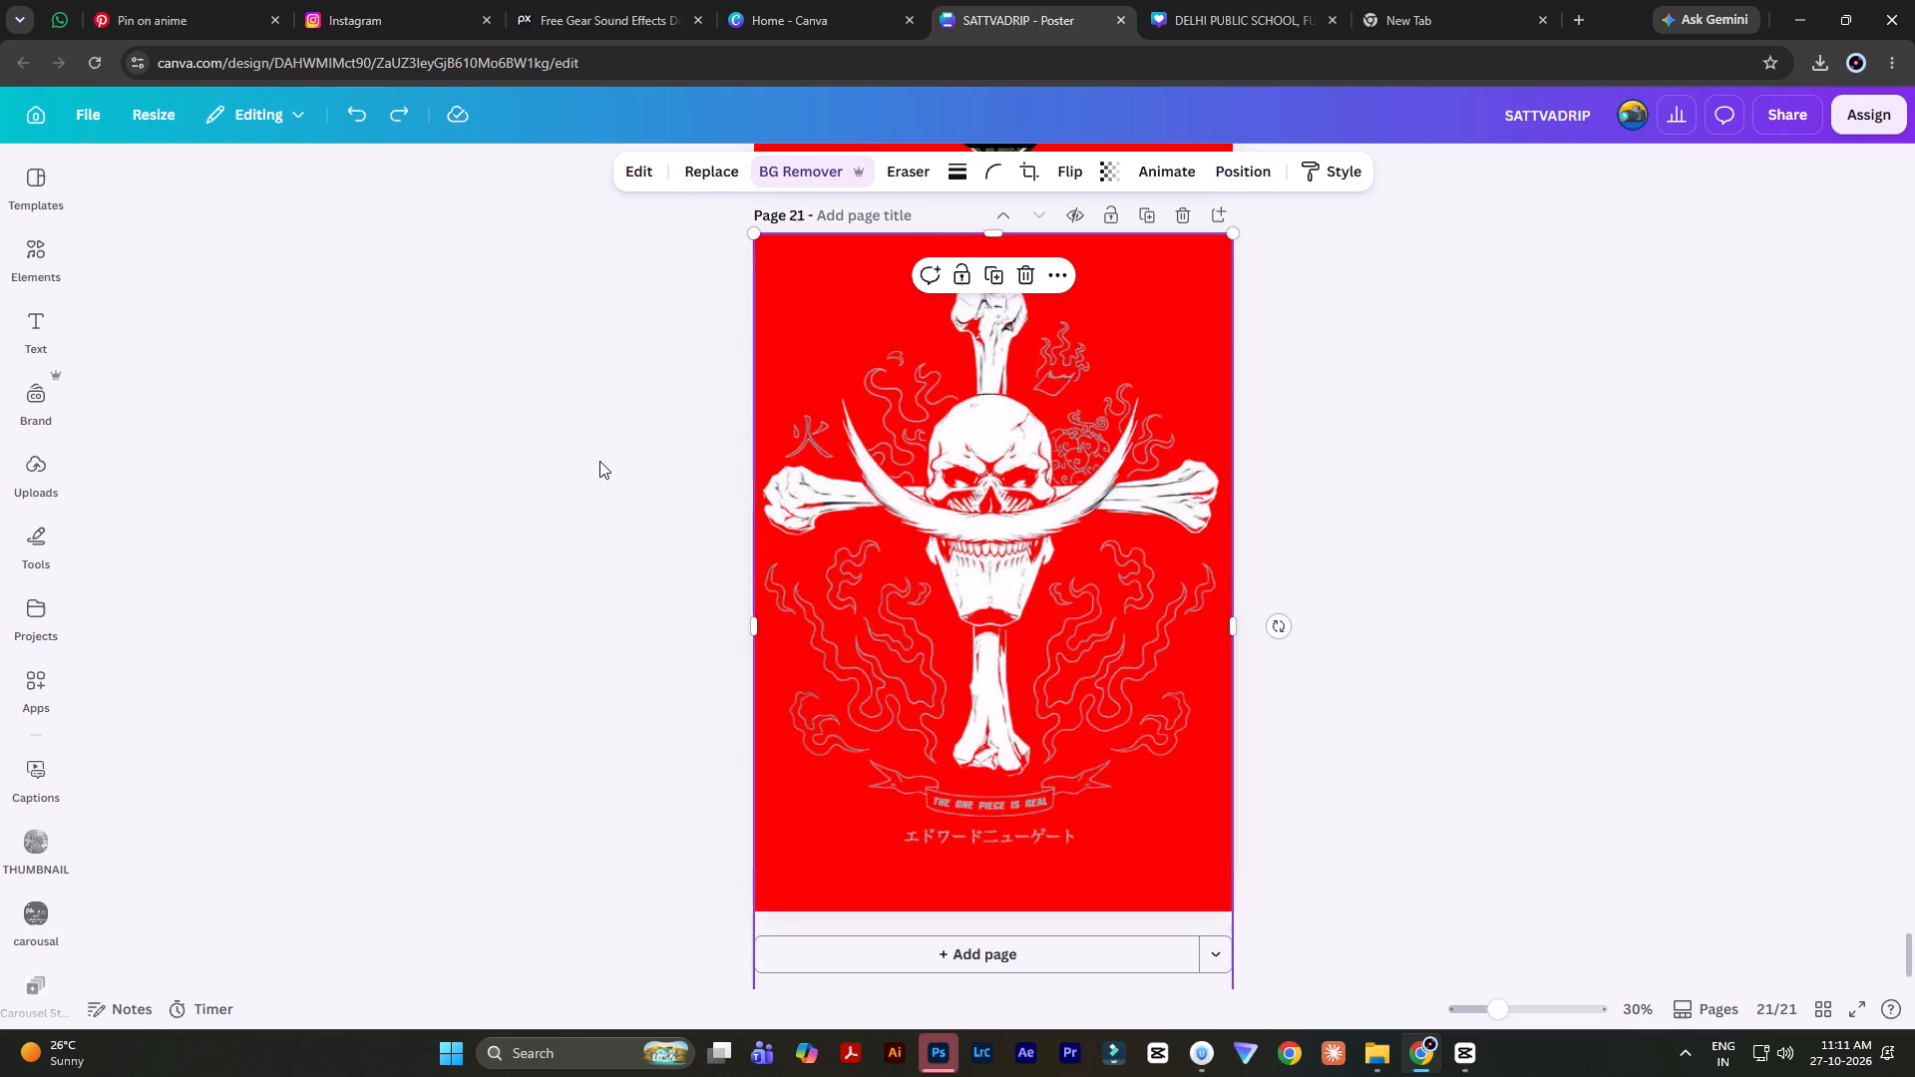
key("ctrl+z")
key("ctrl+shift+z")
Crop the skull artwork's bottom edge up inside page 21, just below the Japanese text.
double_click(594, 440)
left_click(796, 280)
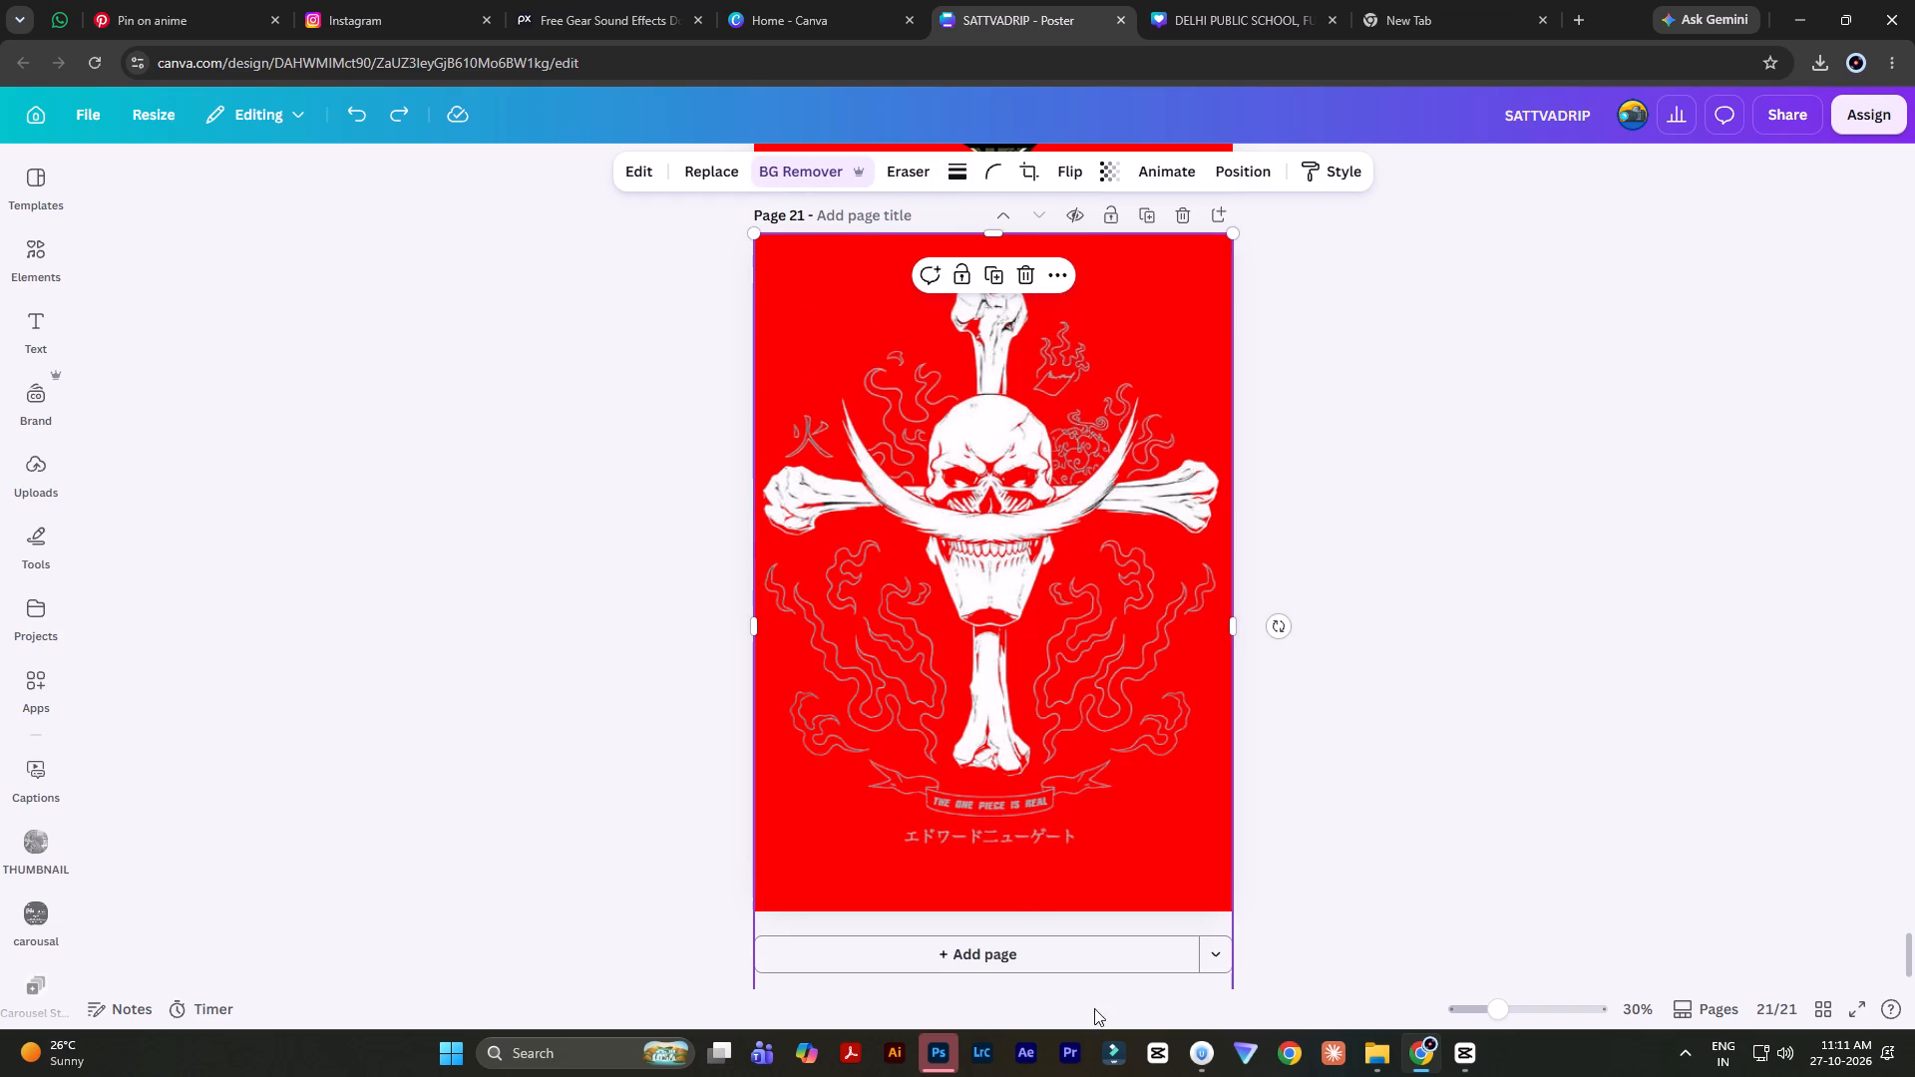
scroll(1103, 714, "down", 4)
left_click_drag(987, 974, 1005, 858)
left_click(1459, 868)
Change the background colour of page 21 to black.
left_click(1209, 892)
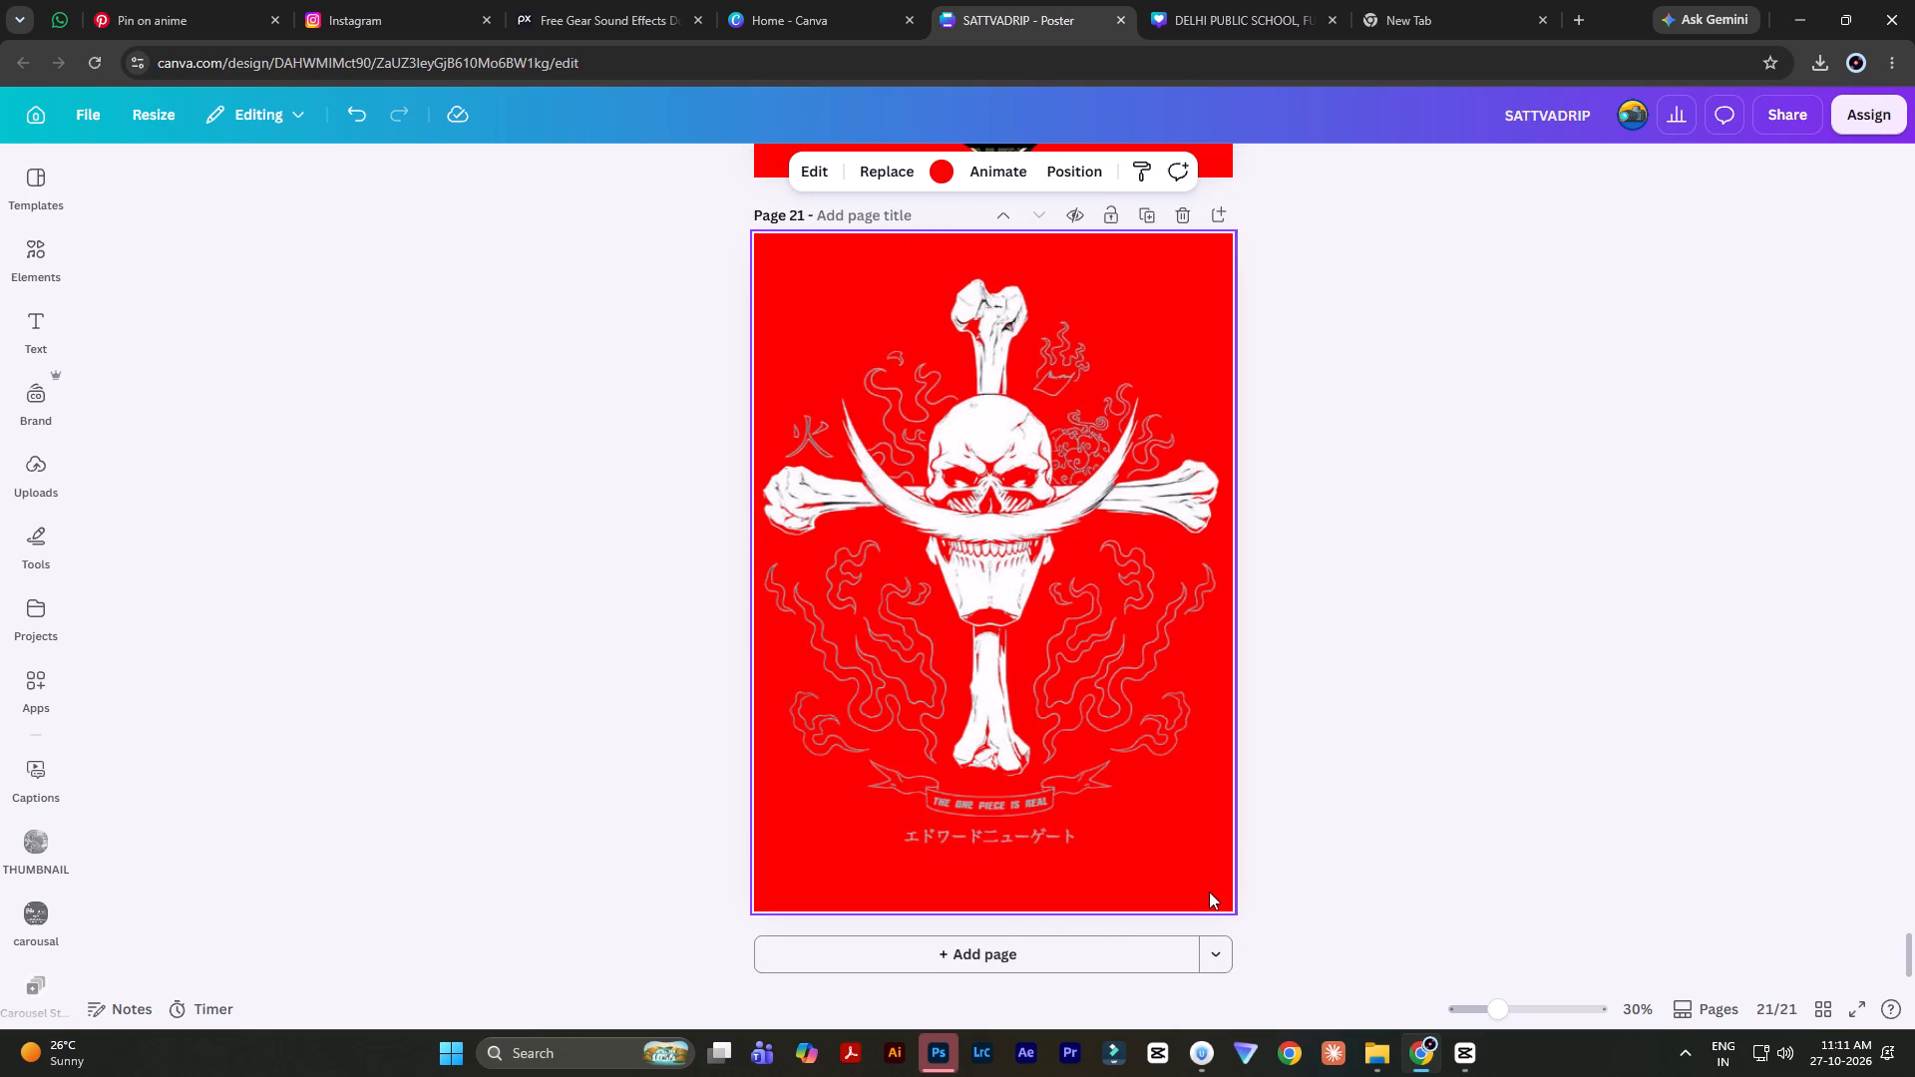
left_click(940, 179)
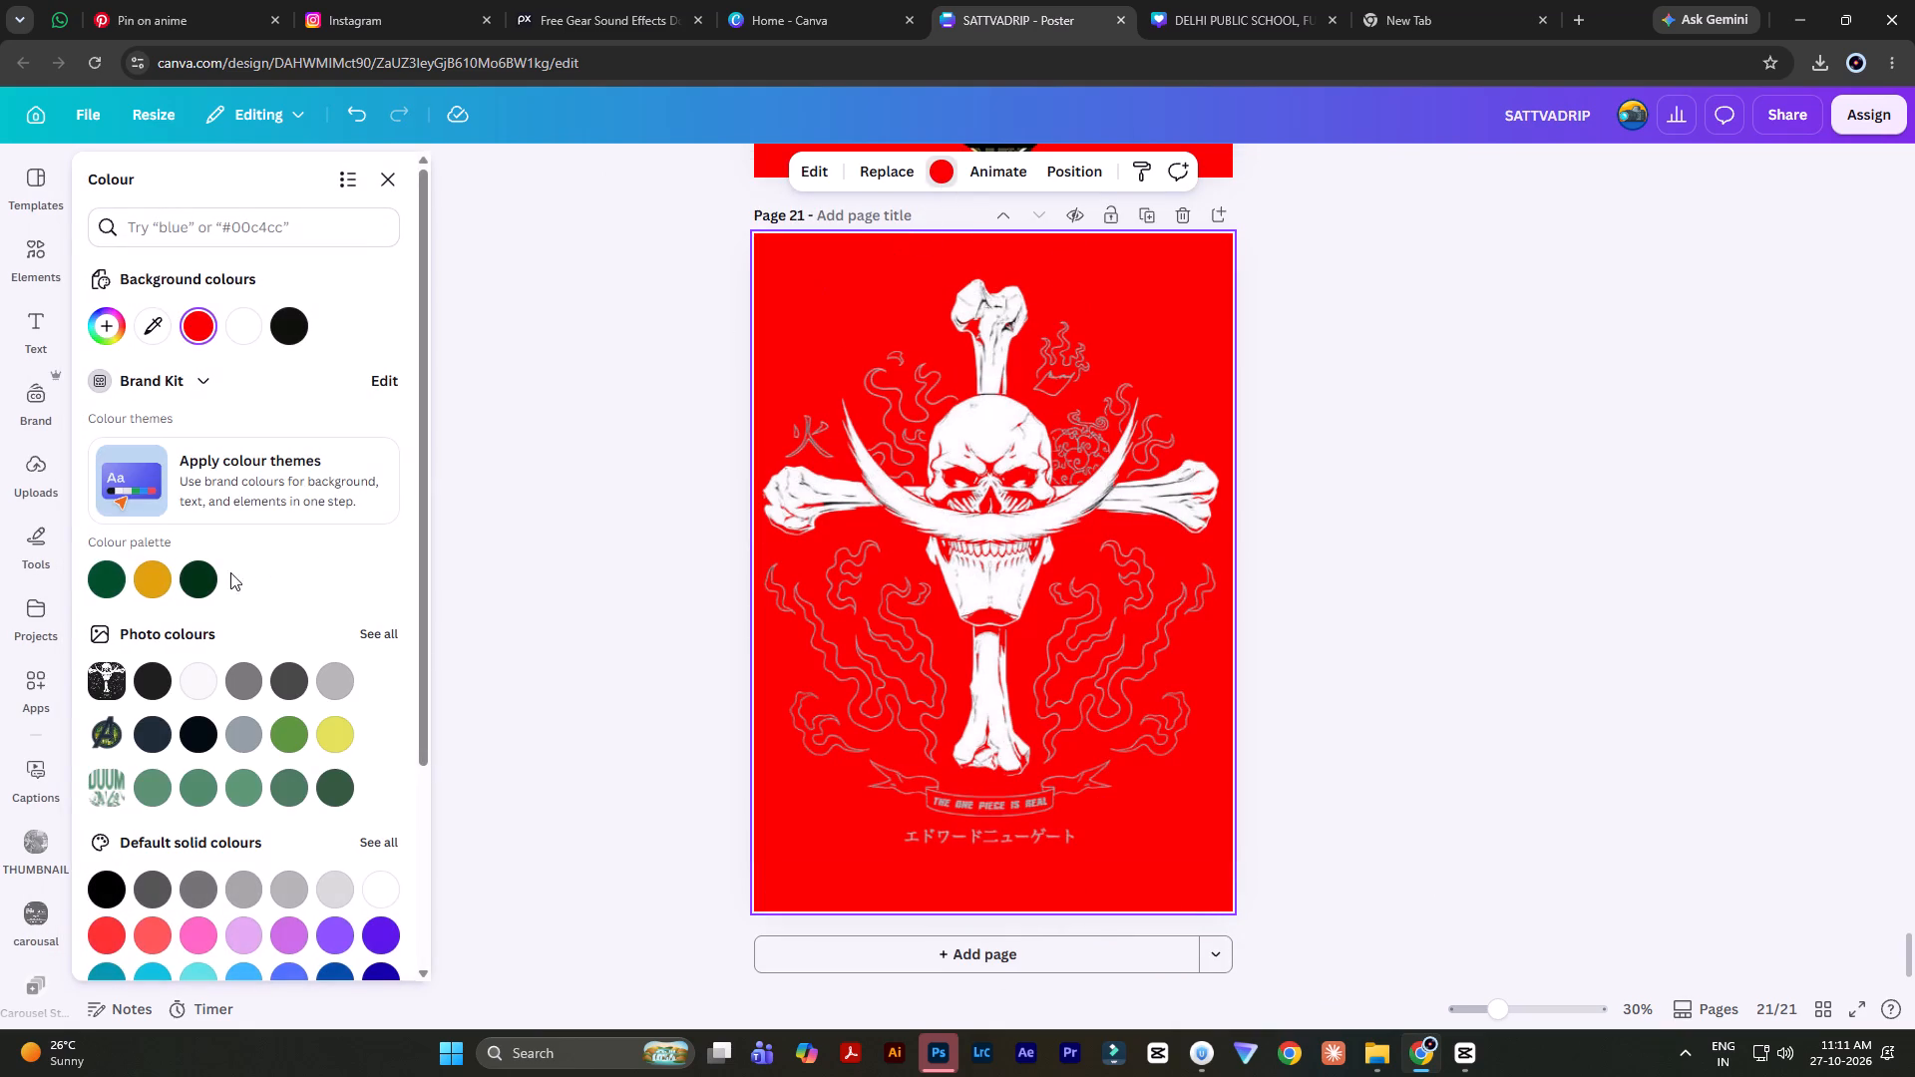
left_click(288, 312)
double_click(575, 388)
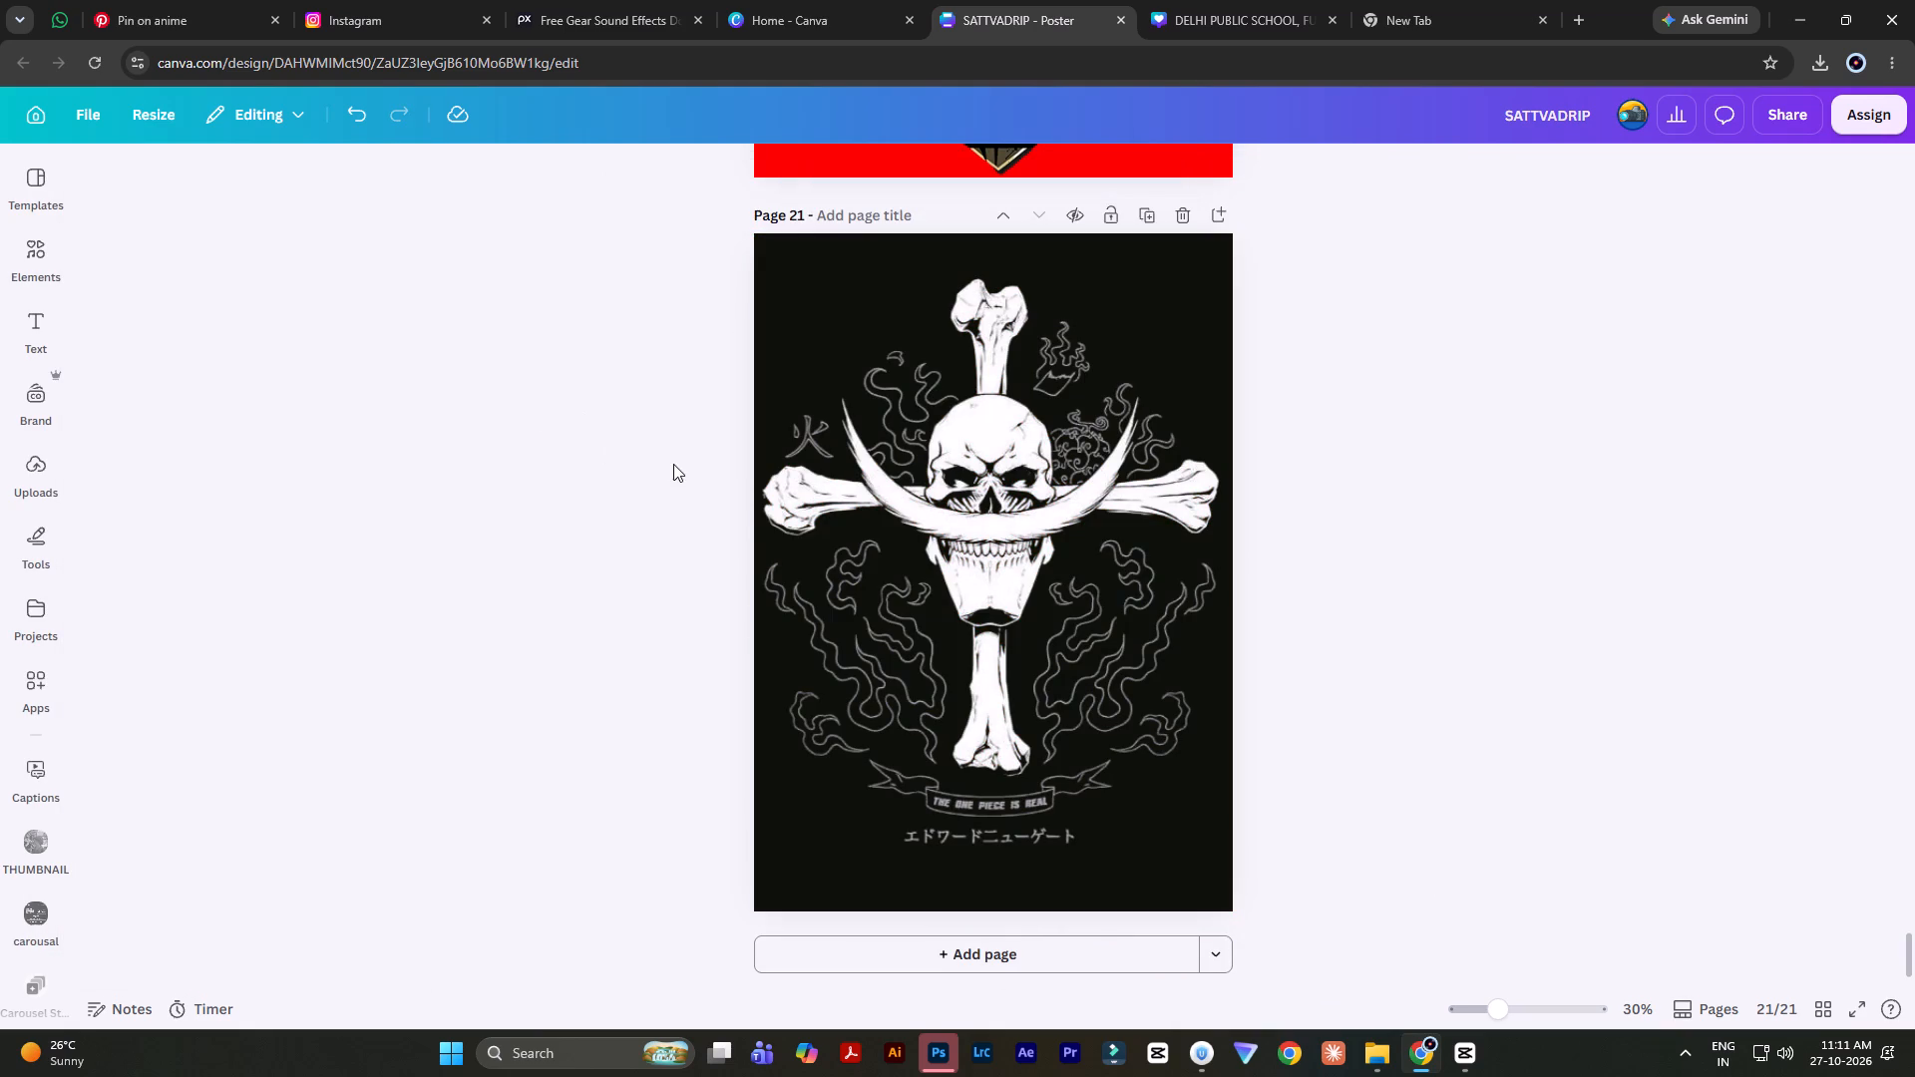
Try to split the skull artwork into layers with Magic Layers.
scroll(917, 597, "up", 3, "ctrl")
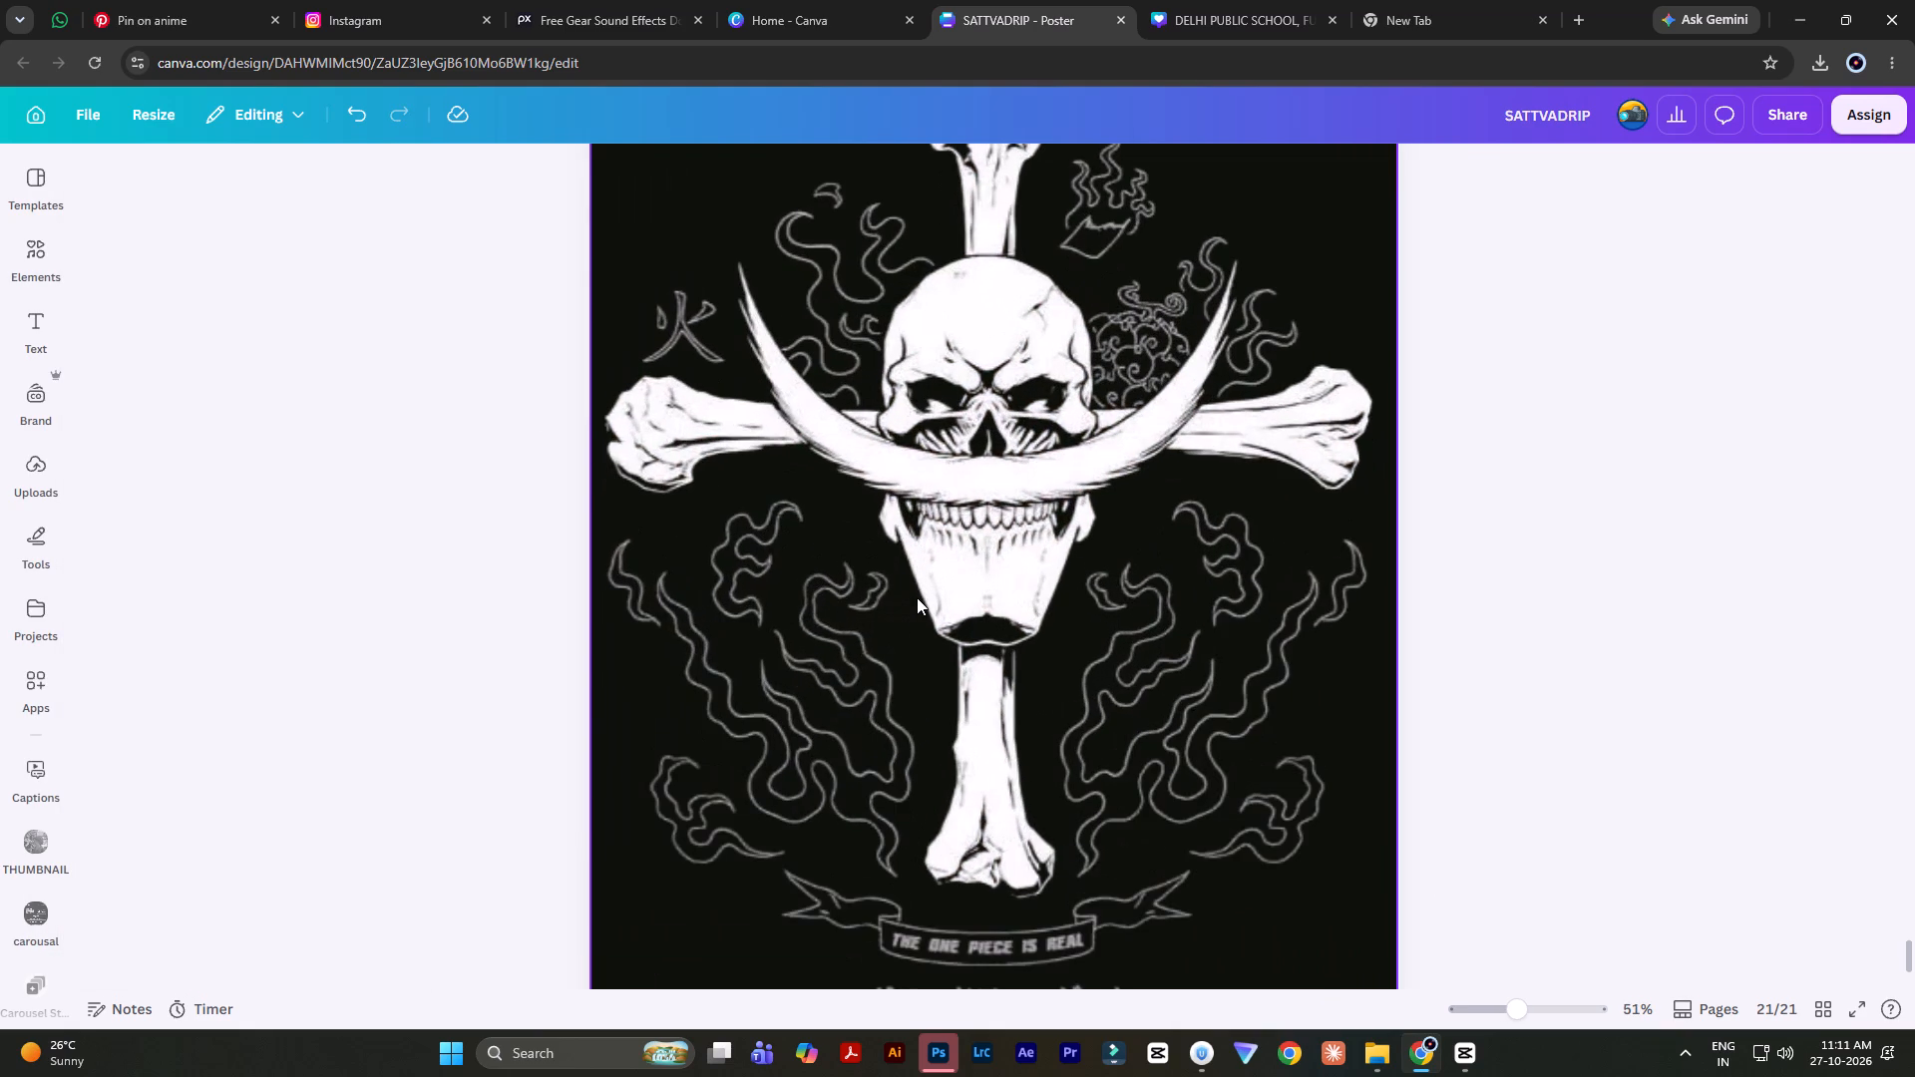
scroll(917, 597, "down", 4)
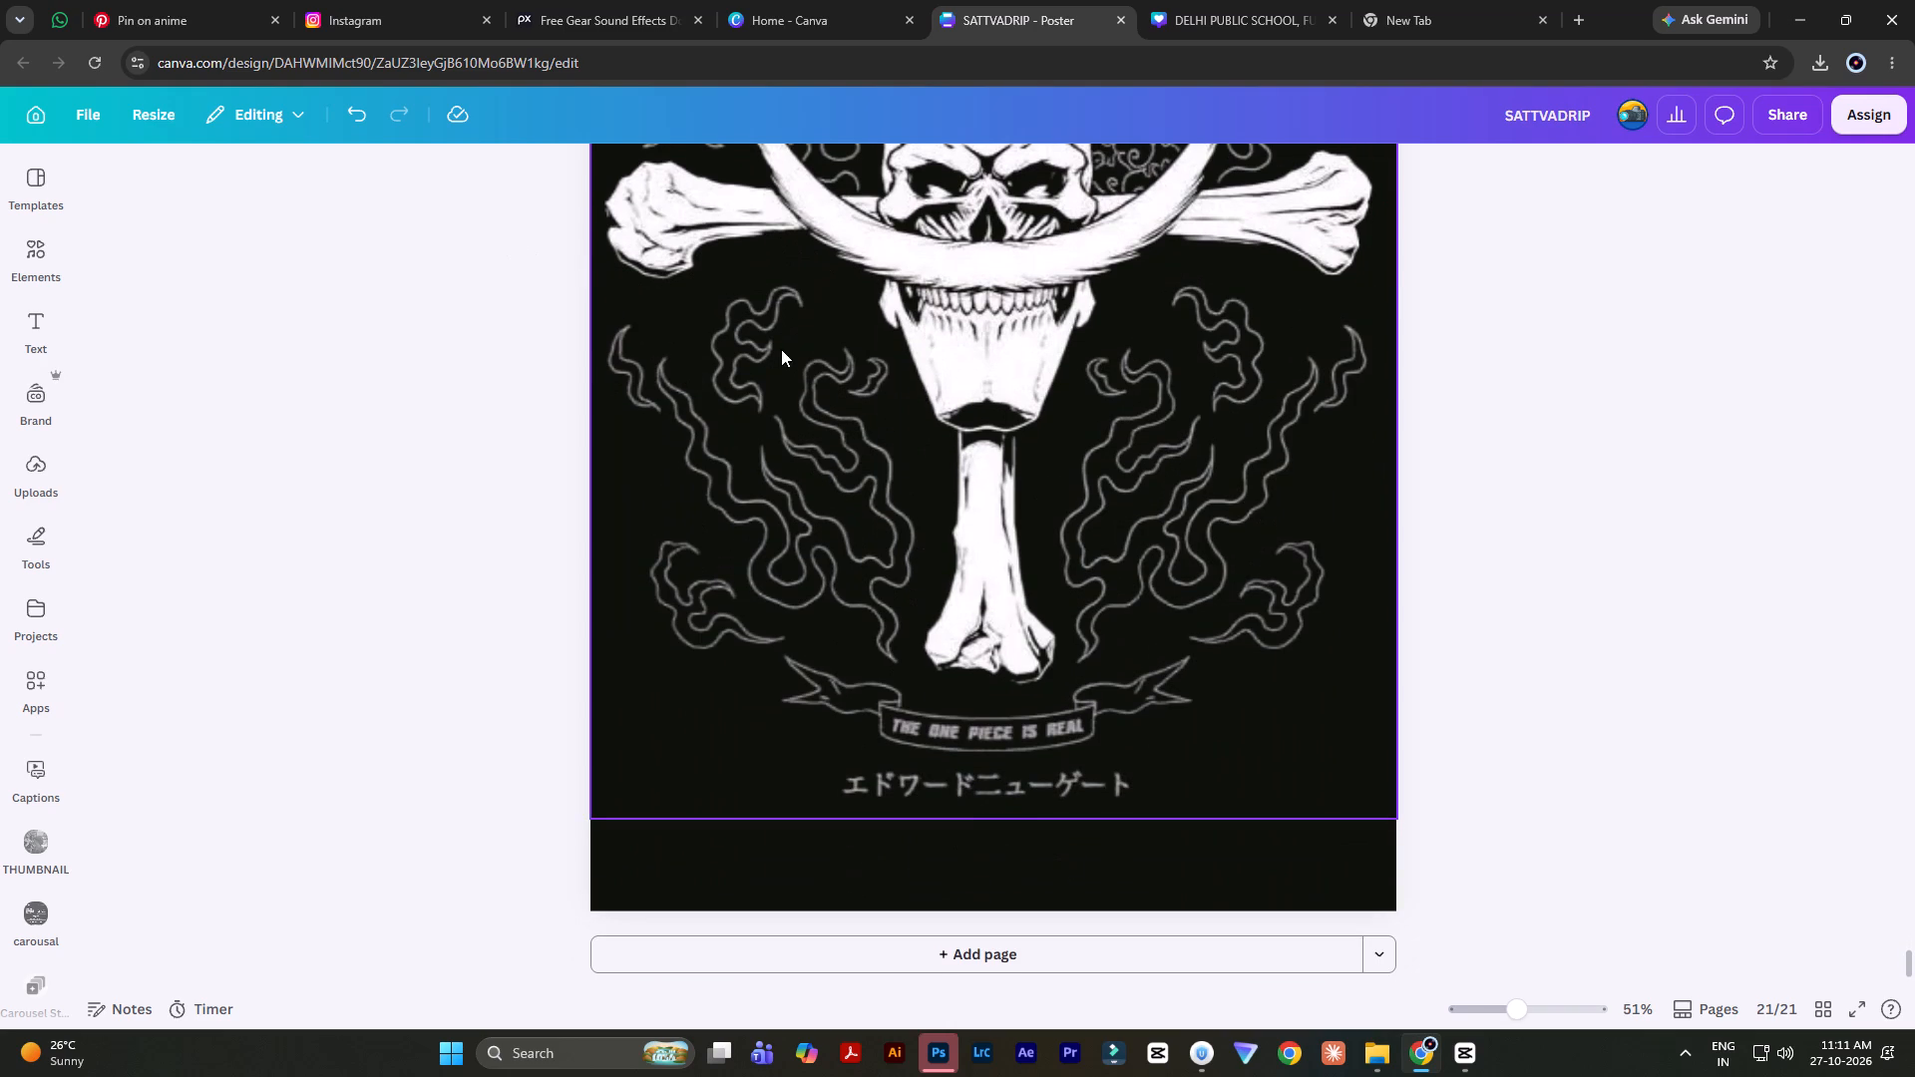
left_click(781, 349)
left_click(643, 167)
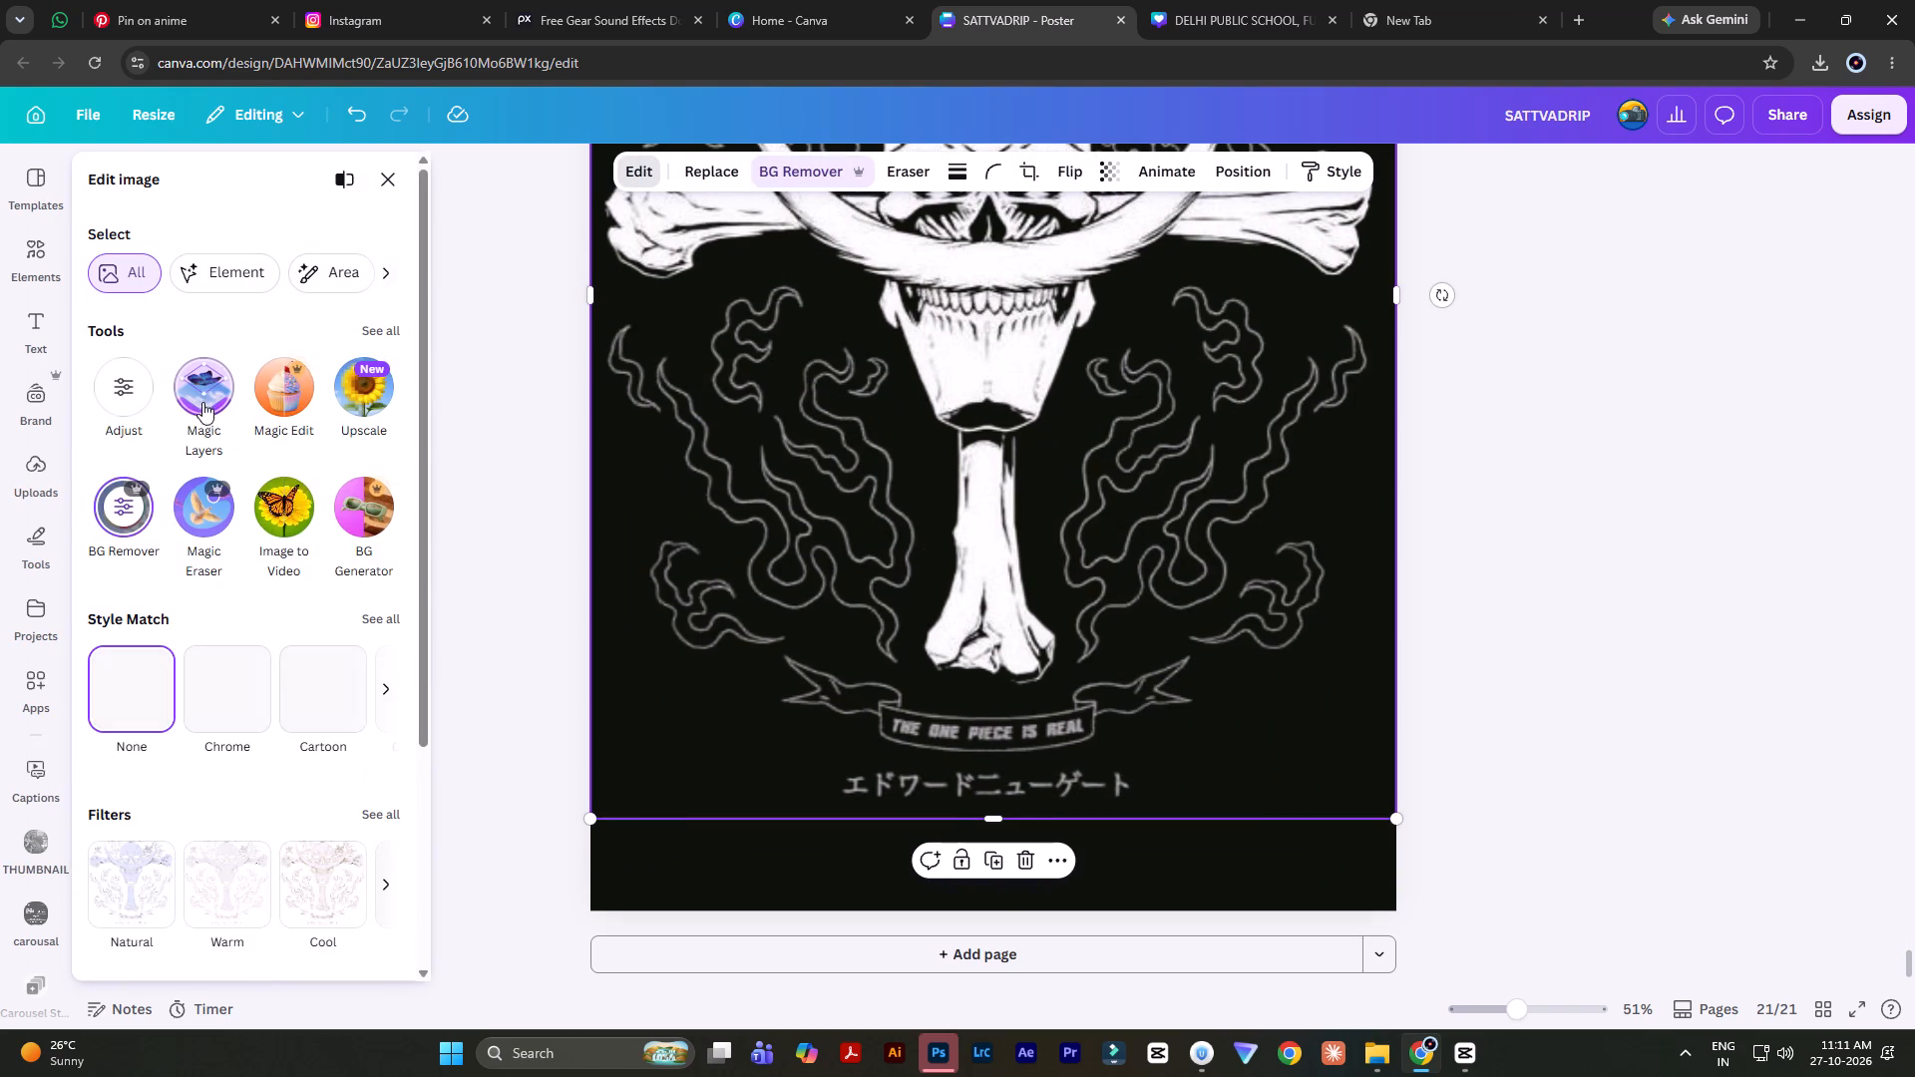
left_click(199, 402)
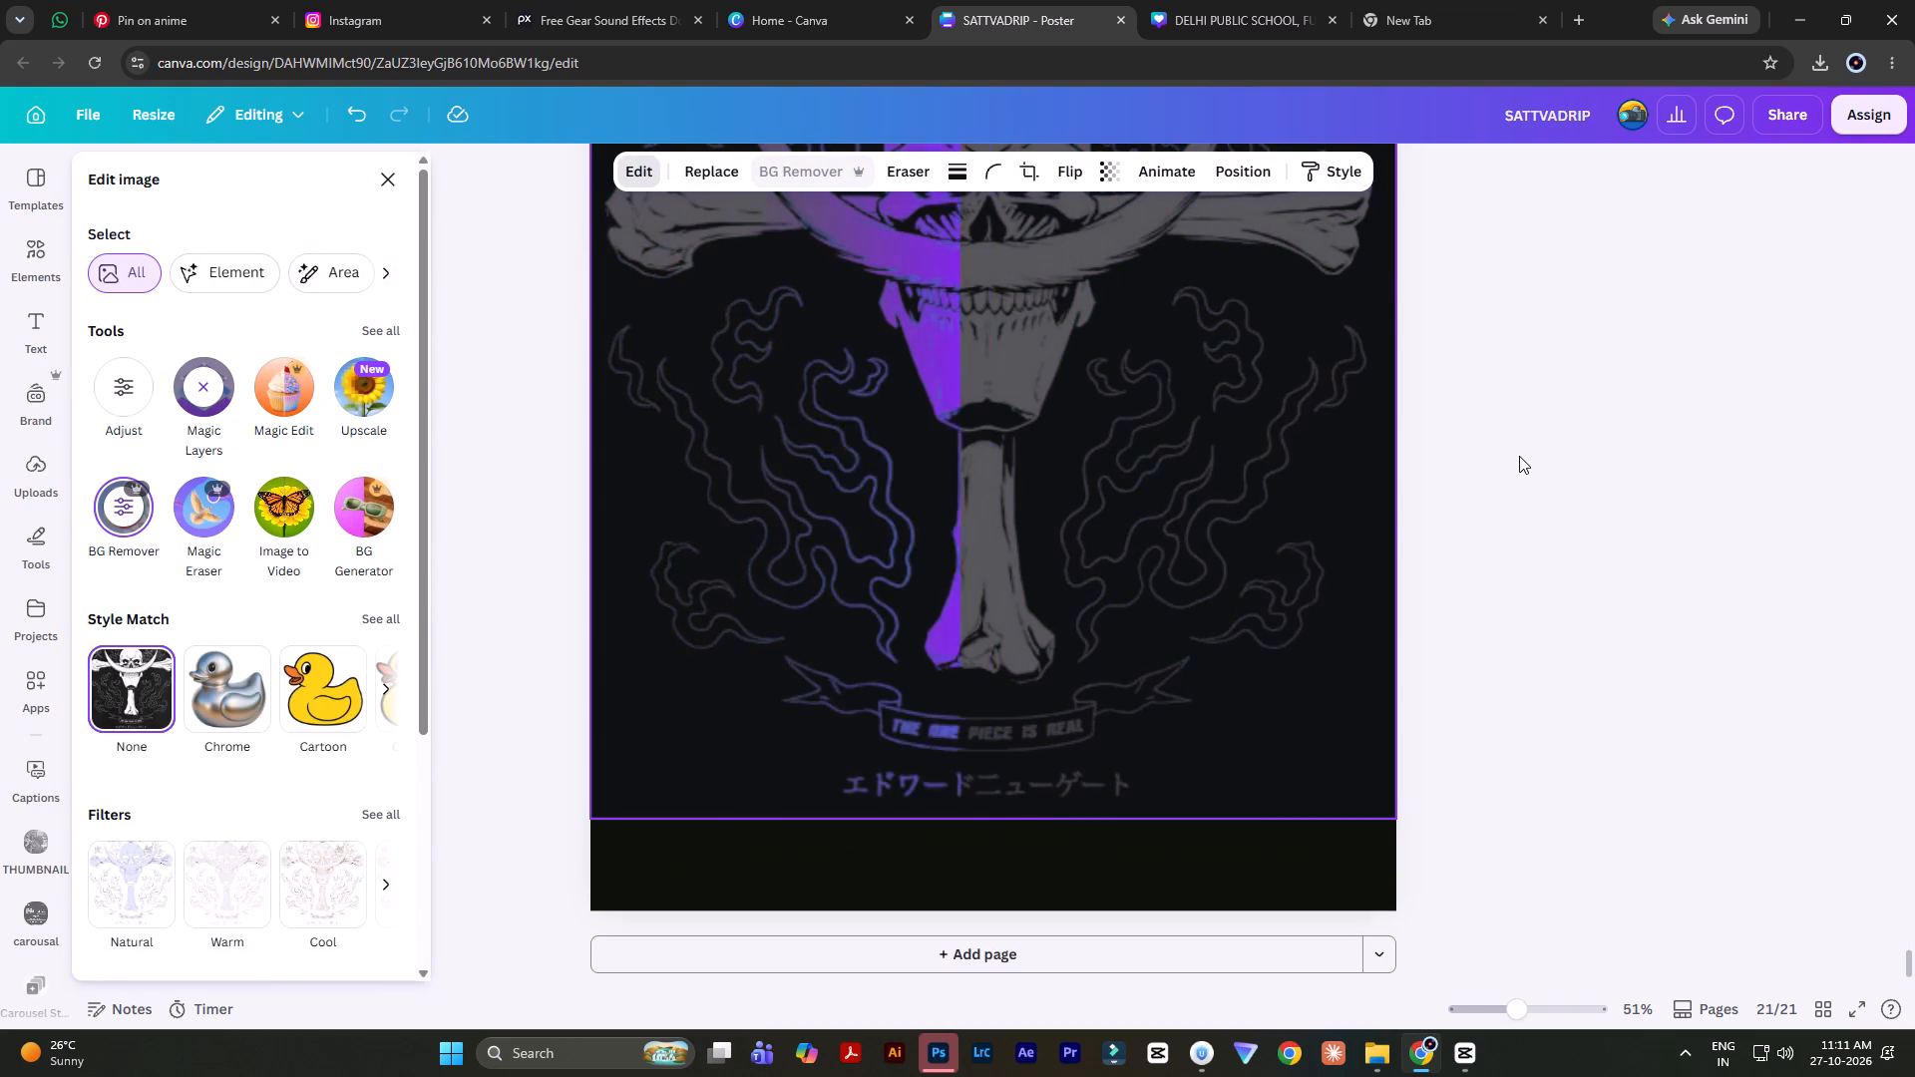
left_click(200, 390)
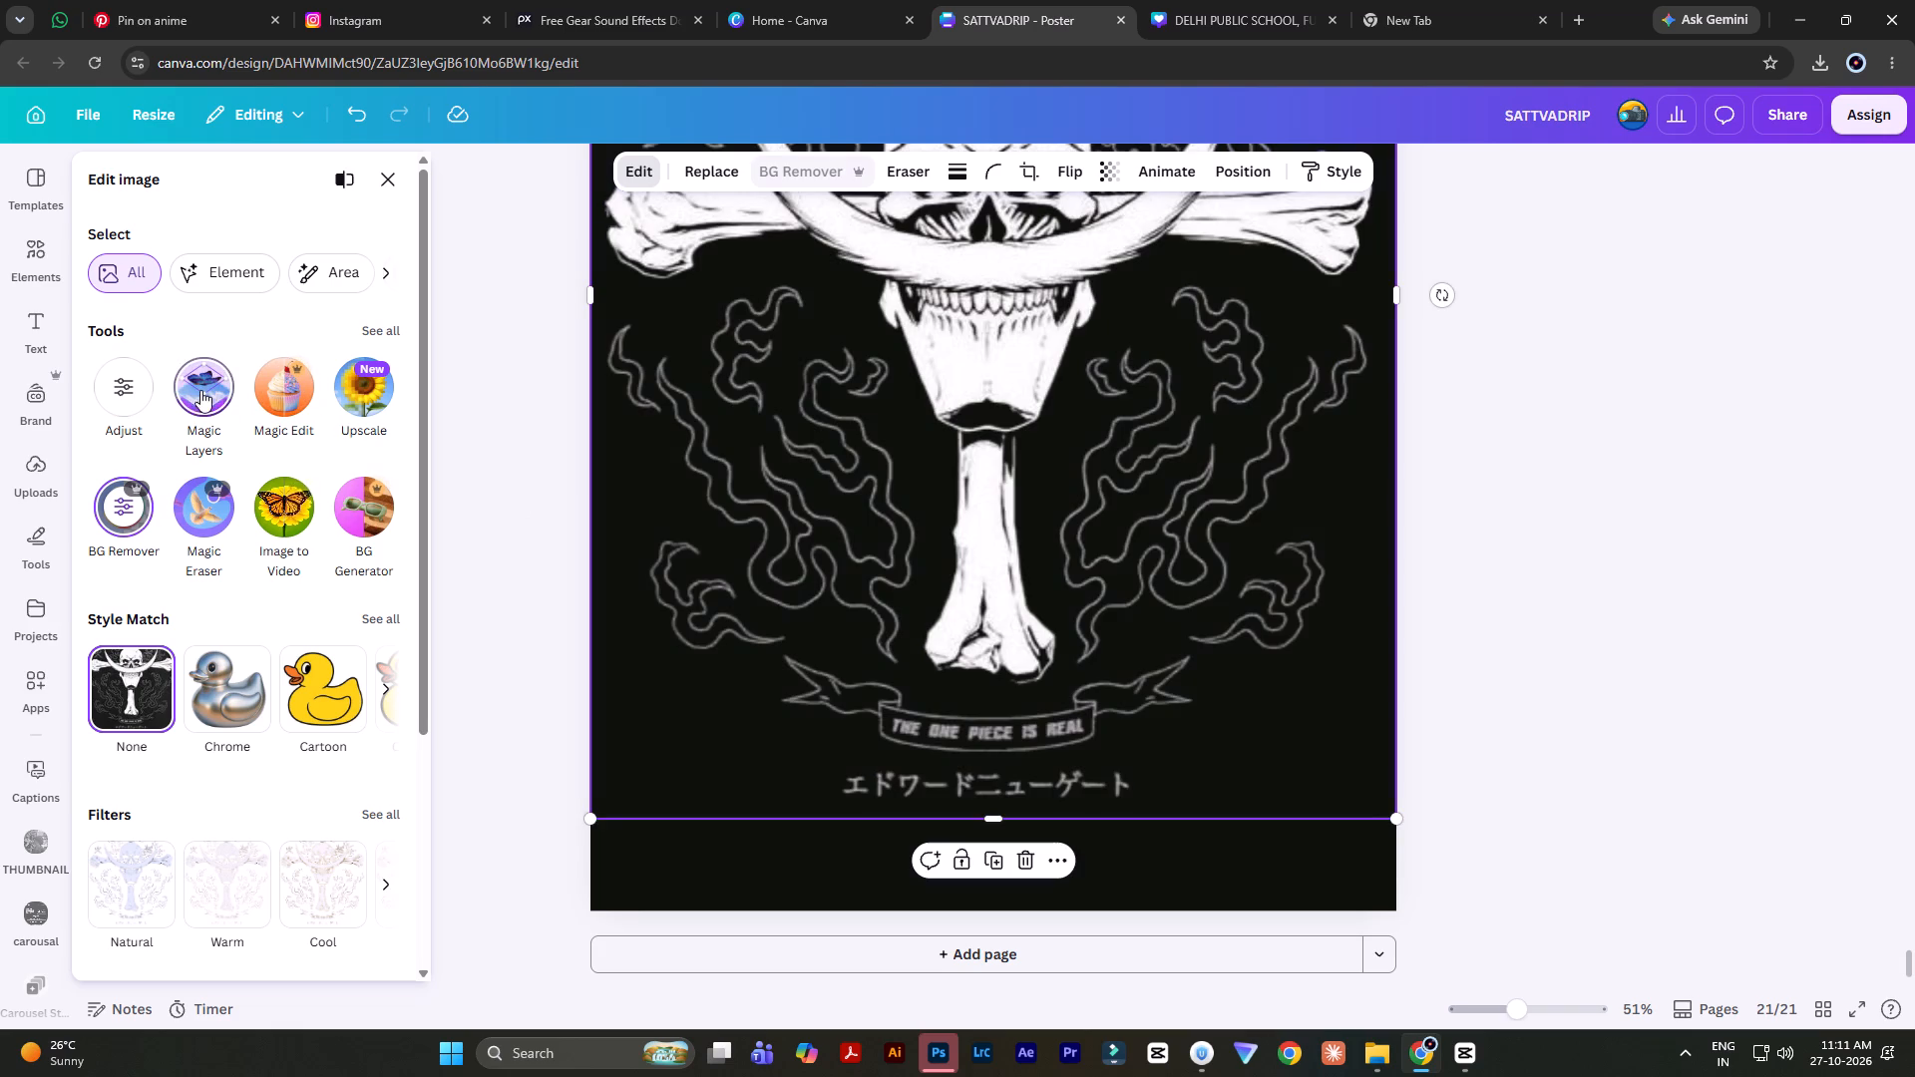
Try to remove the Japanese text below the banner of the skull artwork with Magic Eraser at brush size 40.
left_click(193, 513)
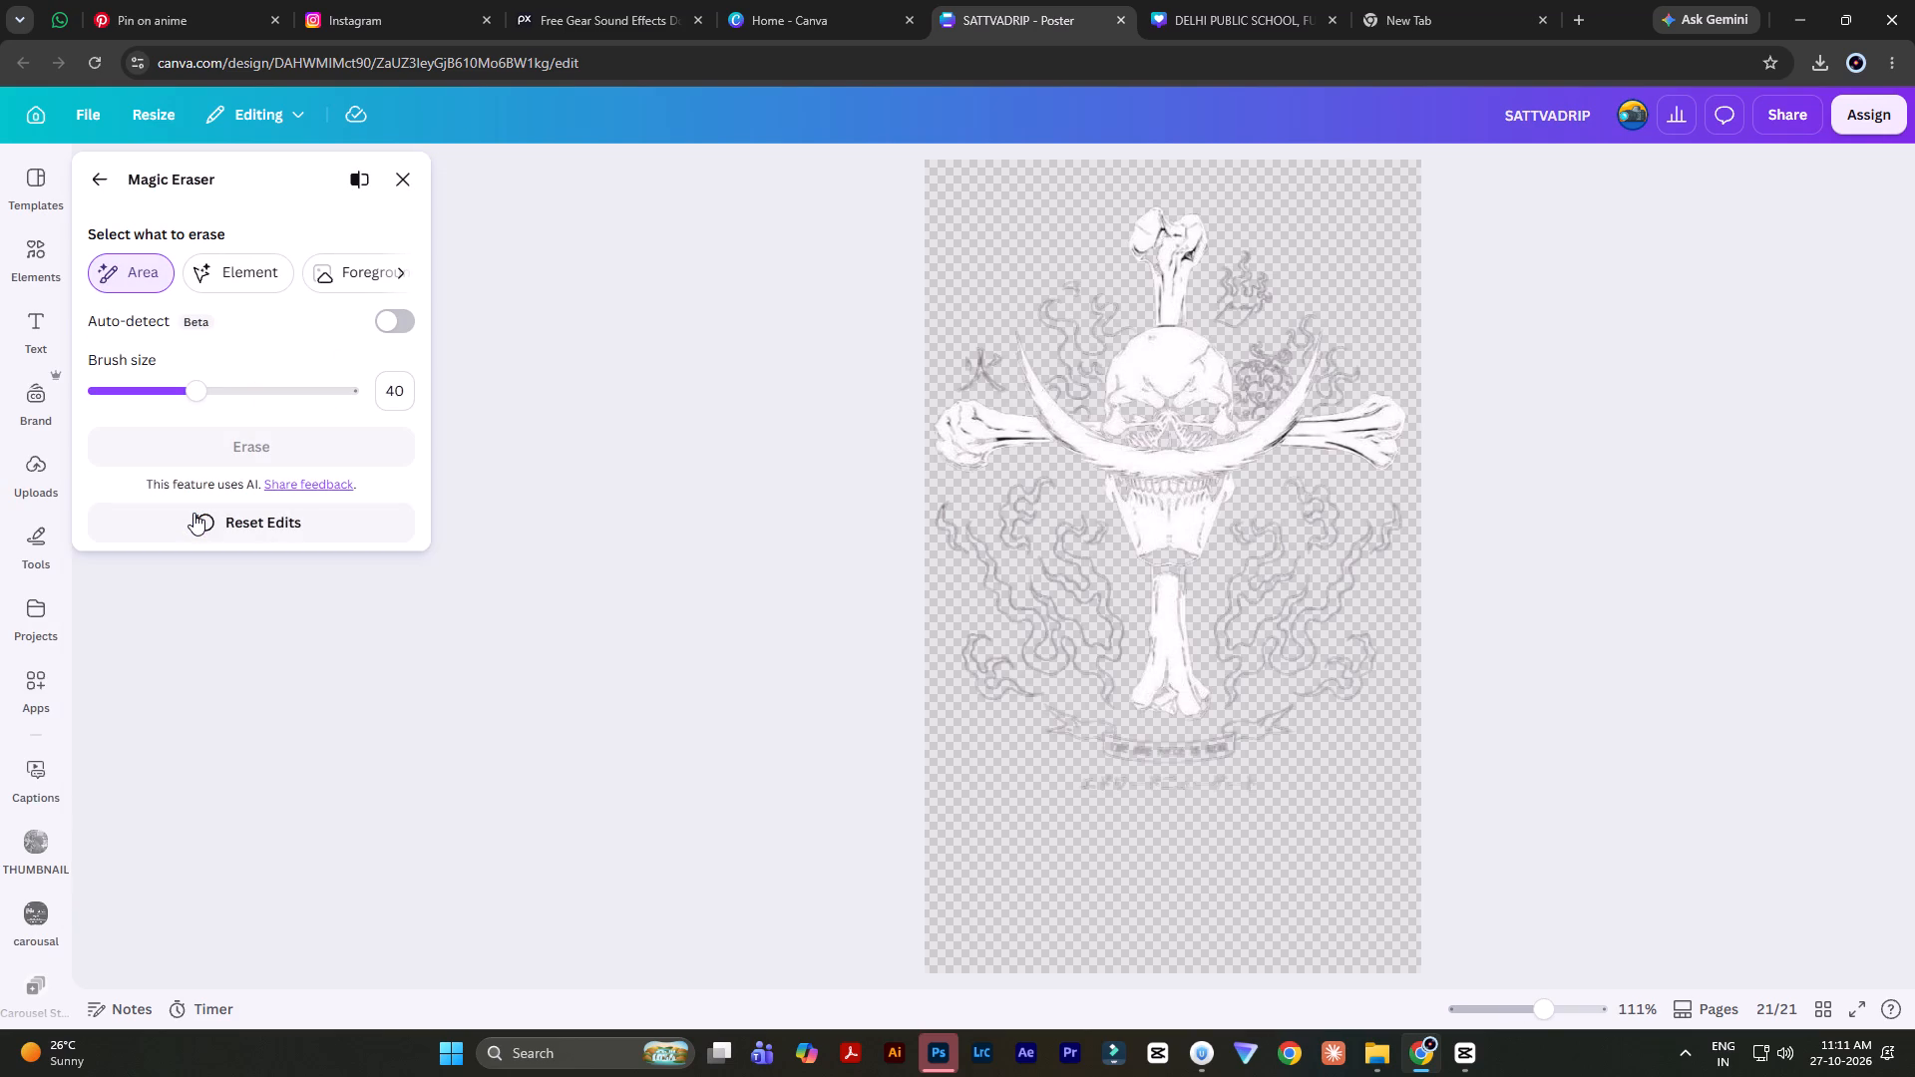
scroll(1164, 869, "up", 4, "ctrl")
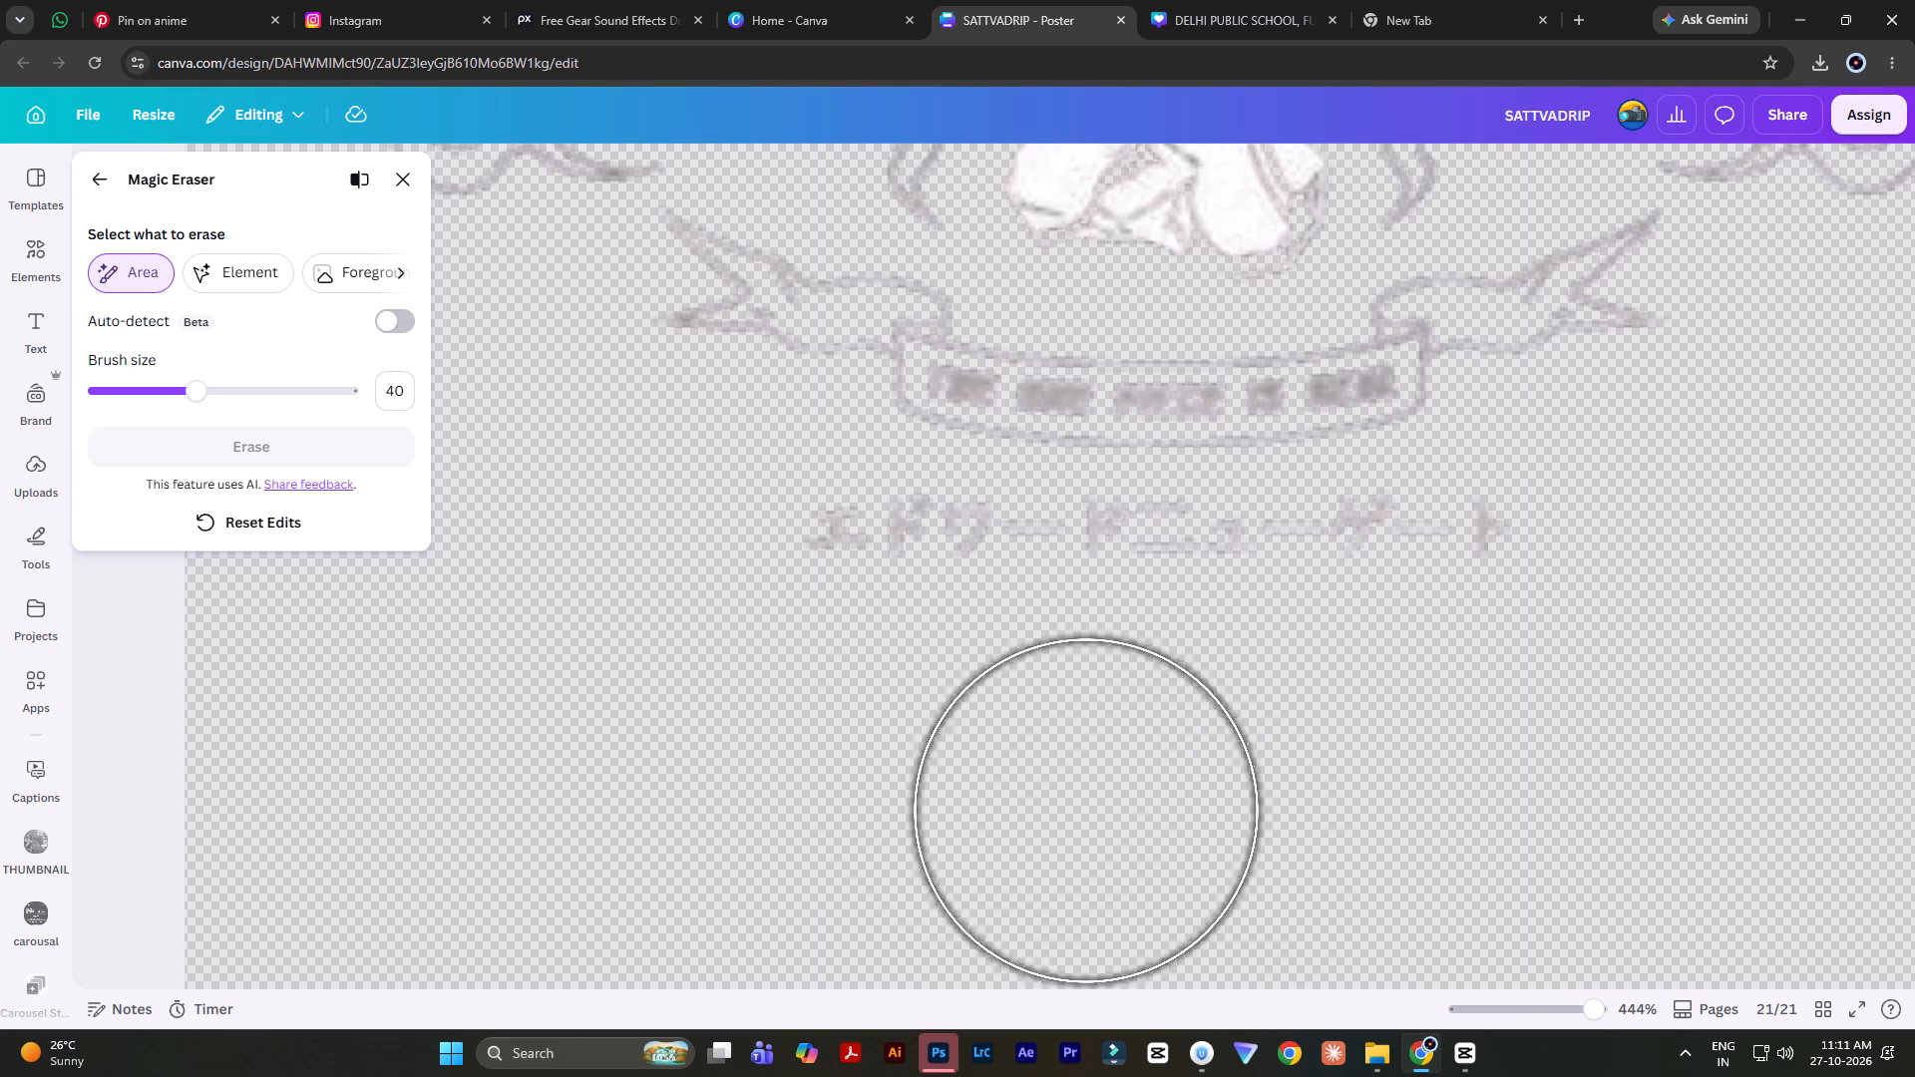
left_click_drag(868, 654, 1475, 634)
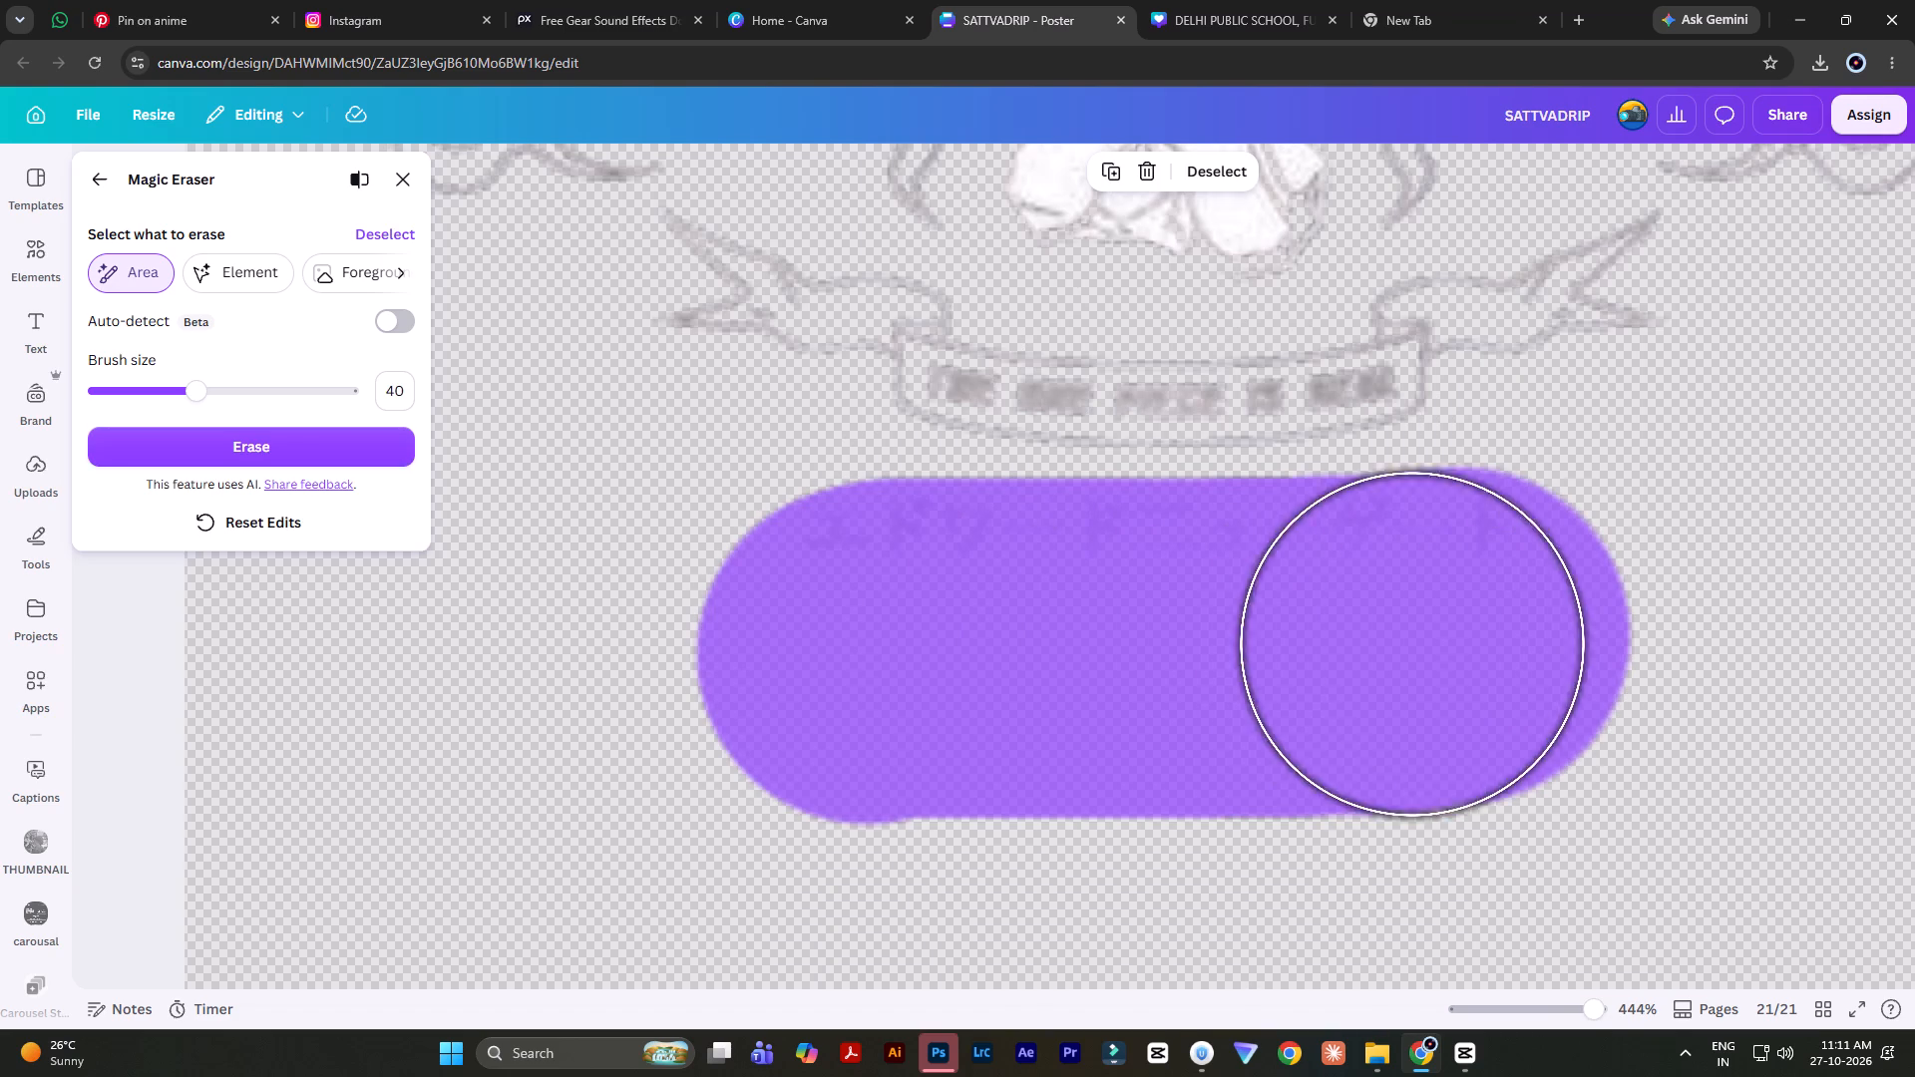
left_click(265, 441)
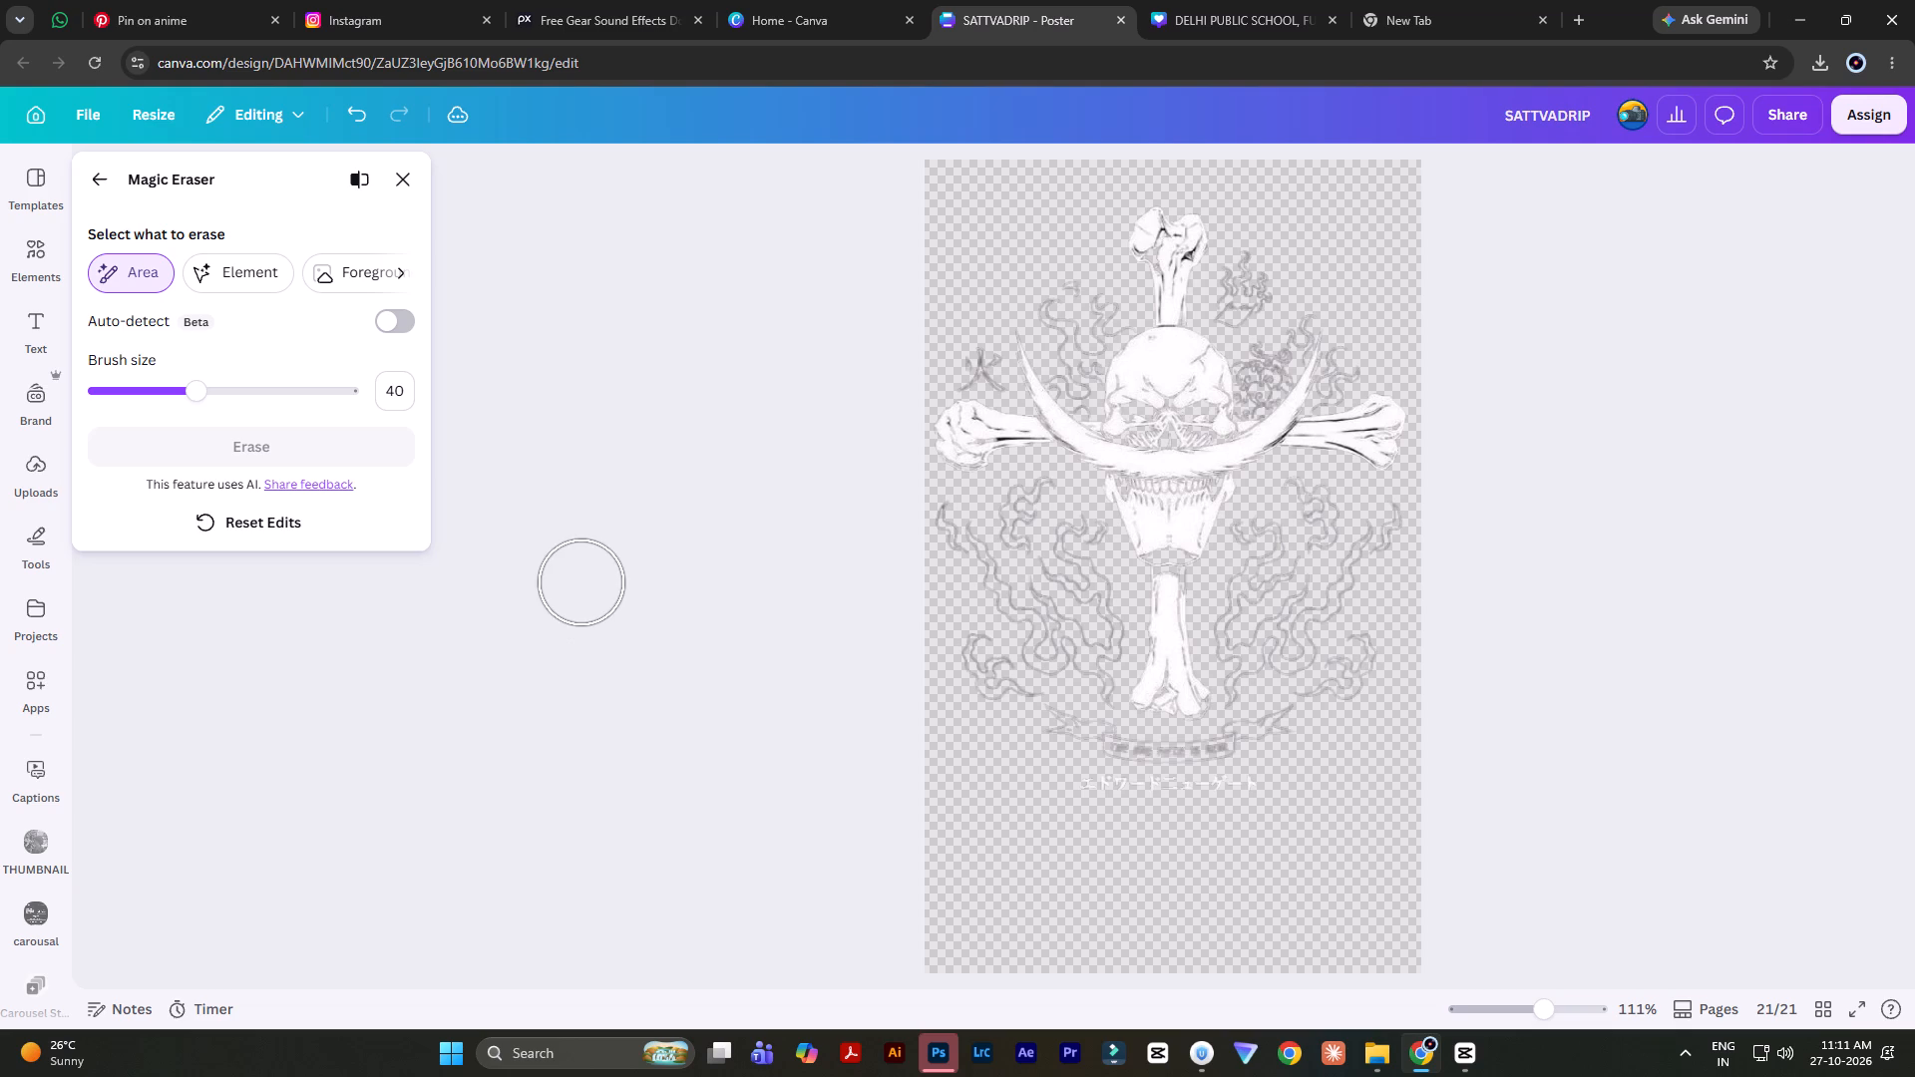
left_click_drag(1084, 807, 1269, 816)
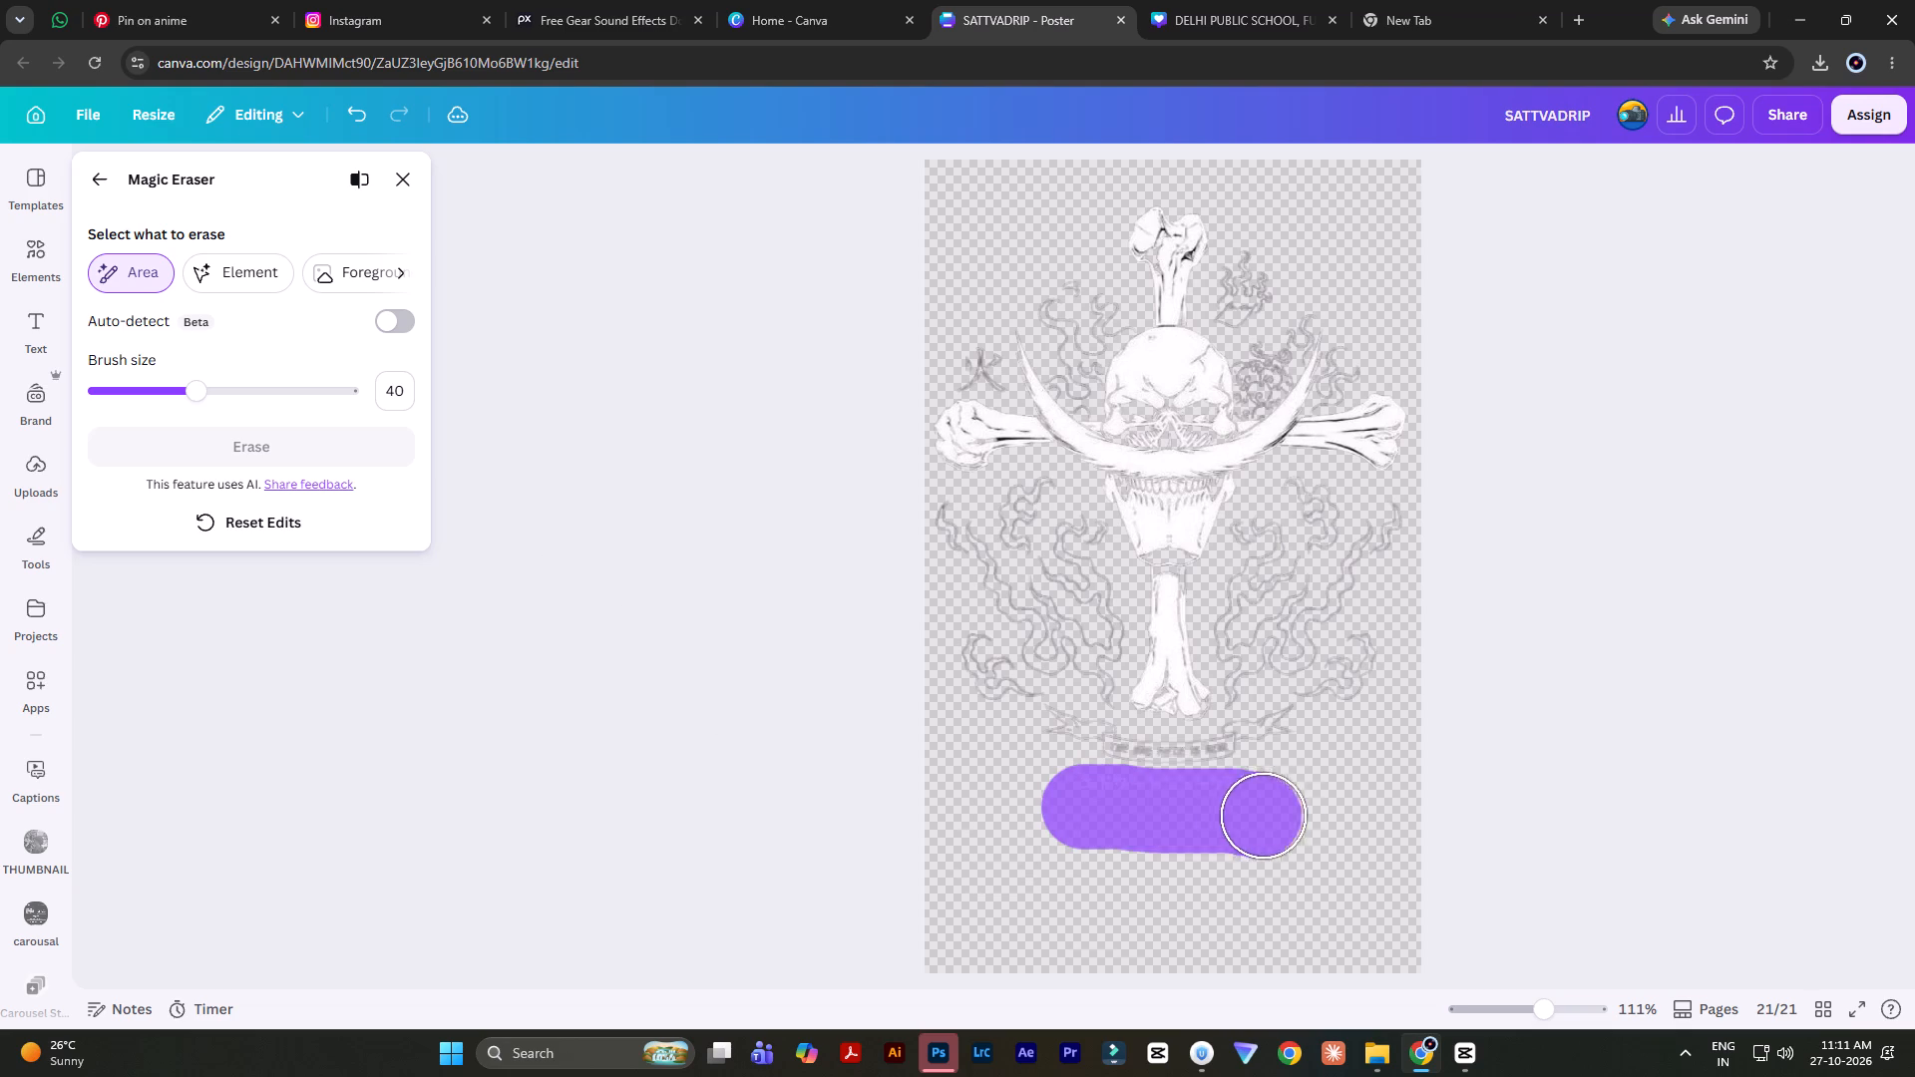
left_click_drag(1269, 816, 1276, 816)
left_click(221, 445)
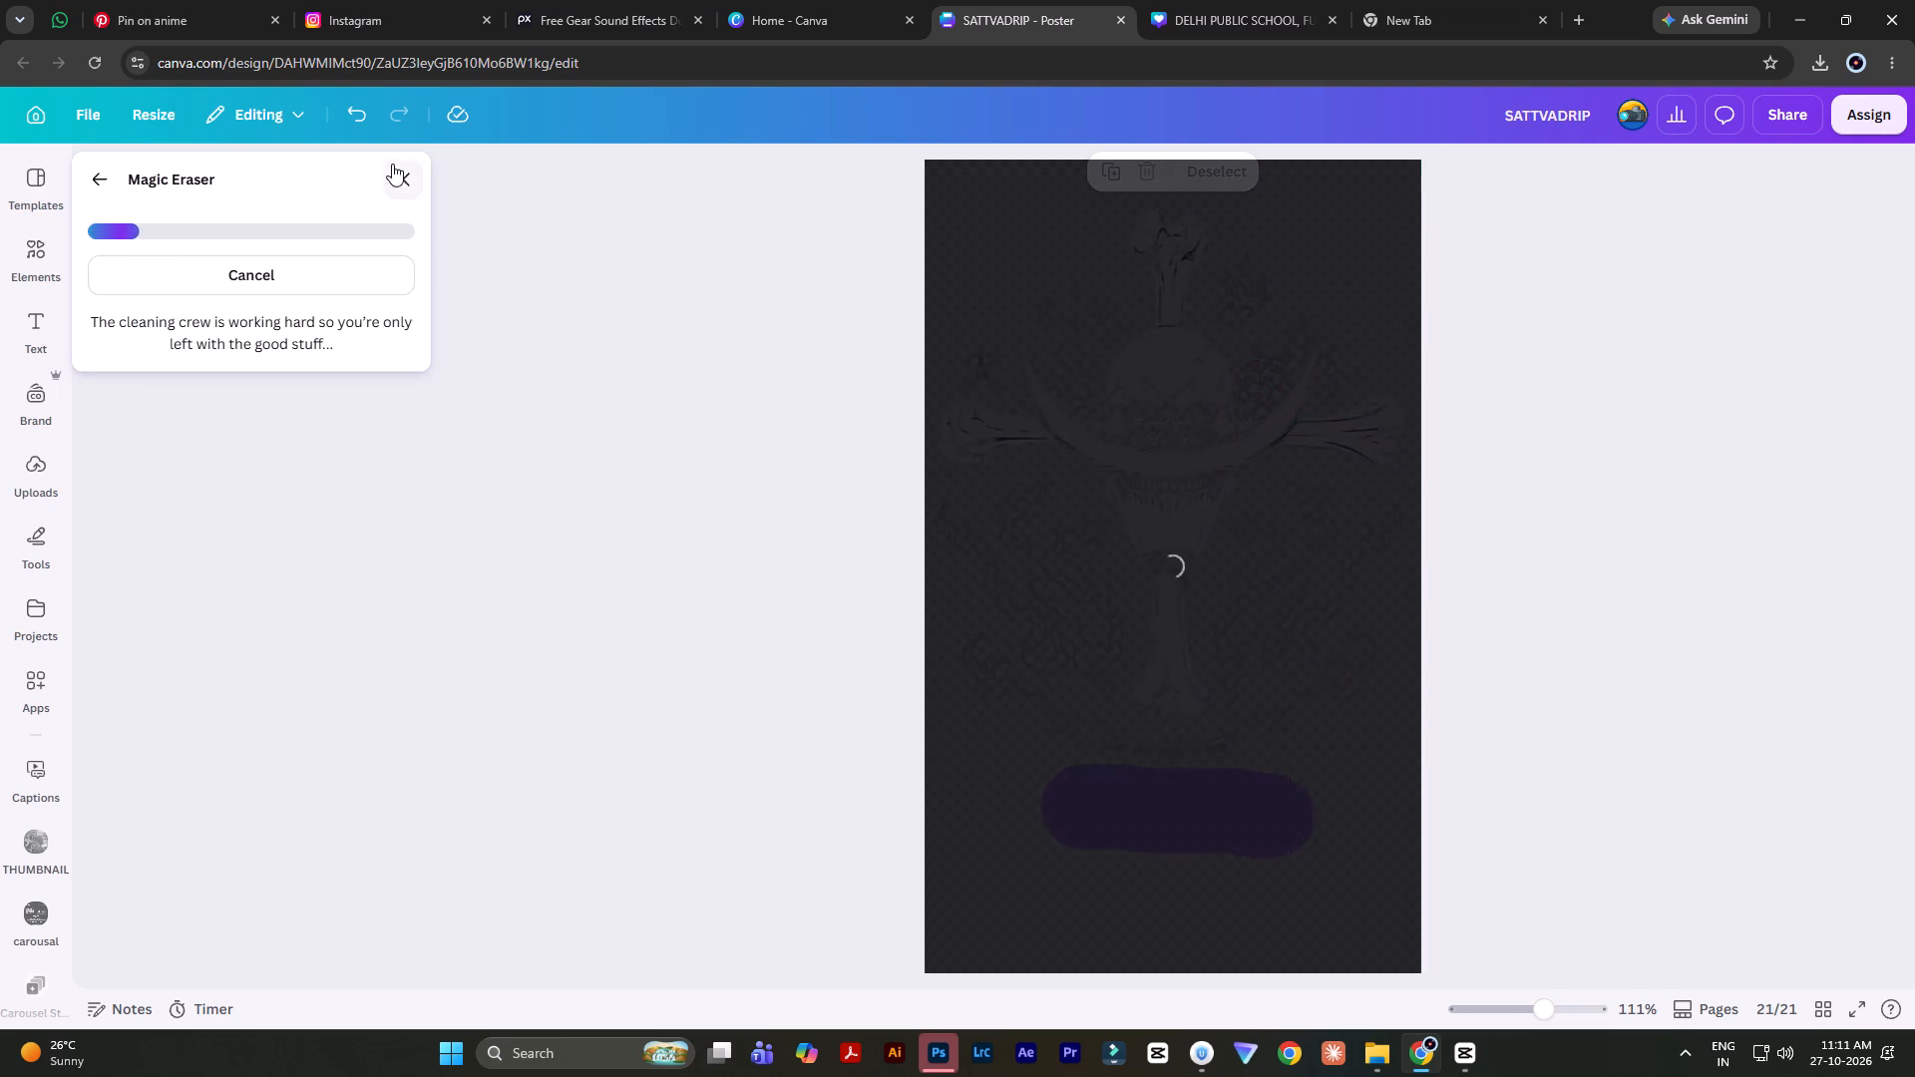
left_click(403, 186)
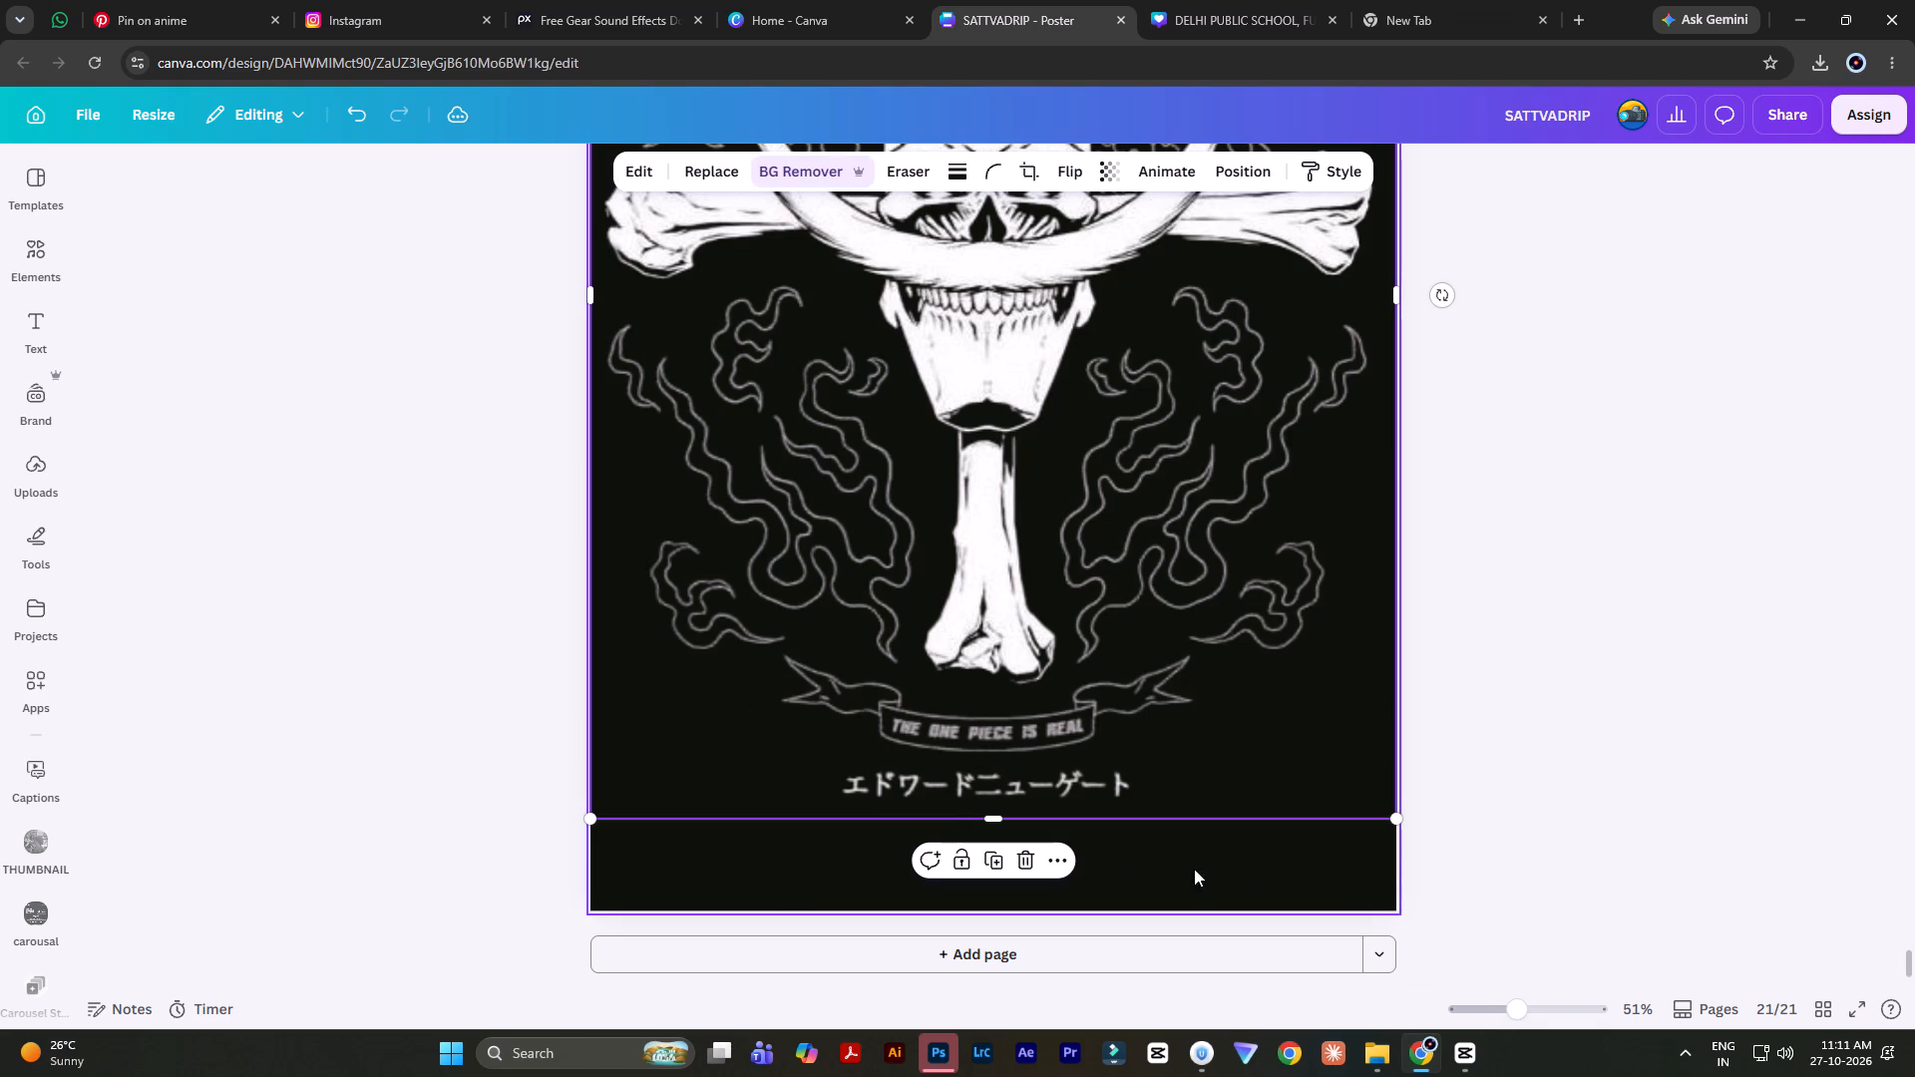
Crop the skull artwork's bottom edge up to just below the ribbon banner, cutting off the Japanese text.
left_click_drag(983, 819, 1052, 766)
left_click(1603, 554)
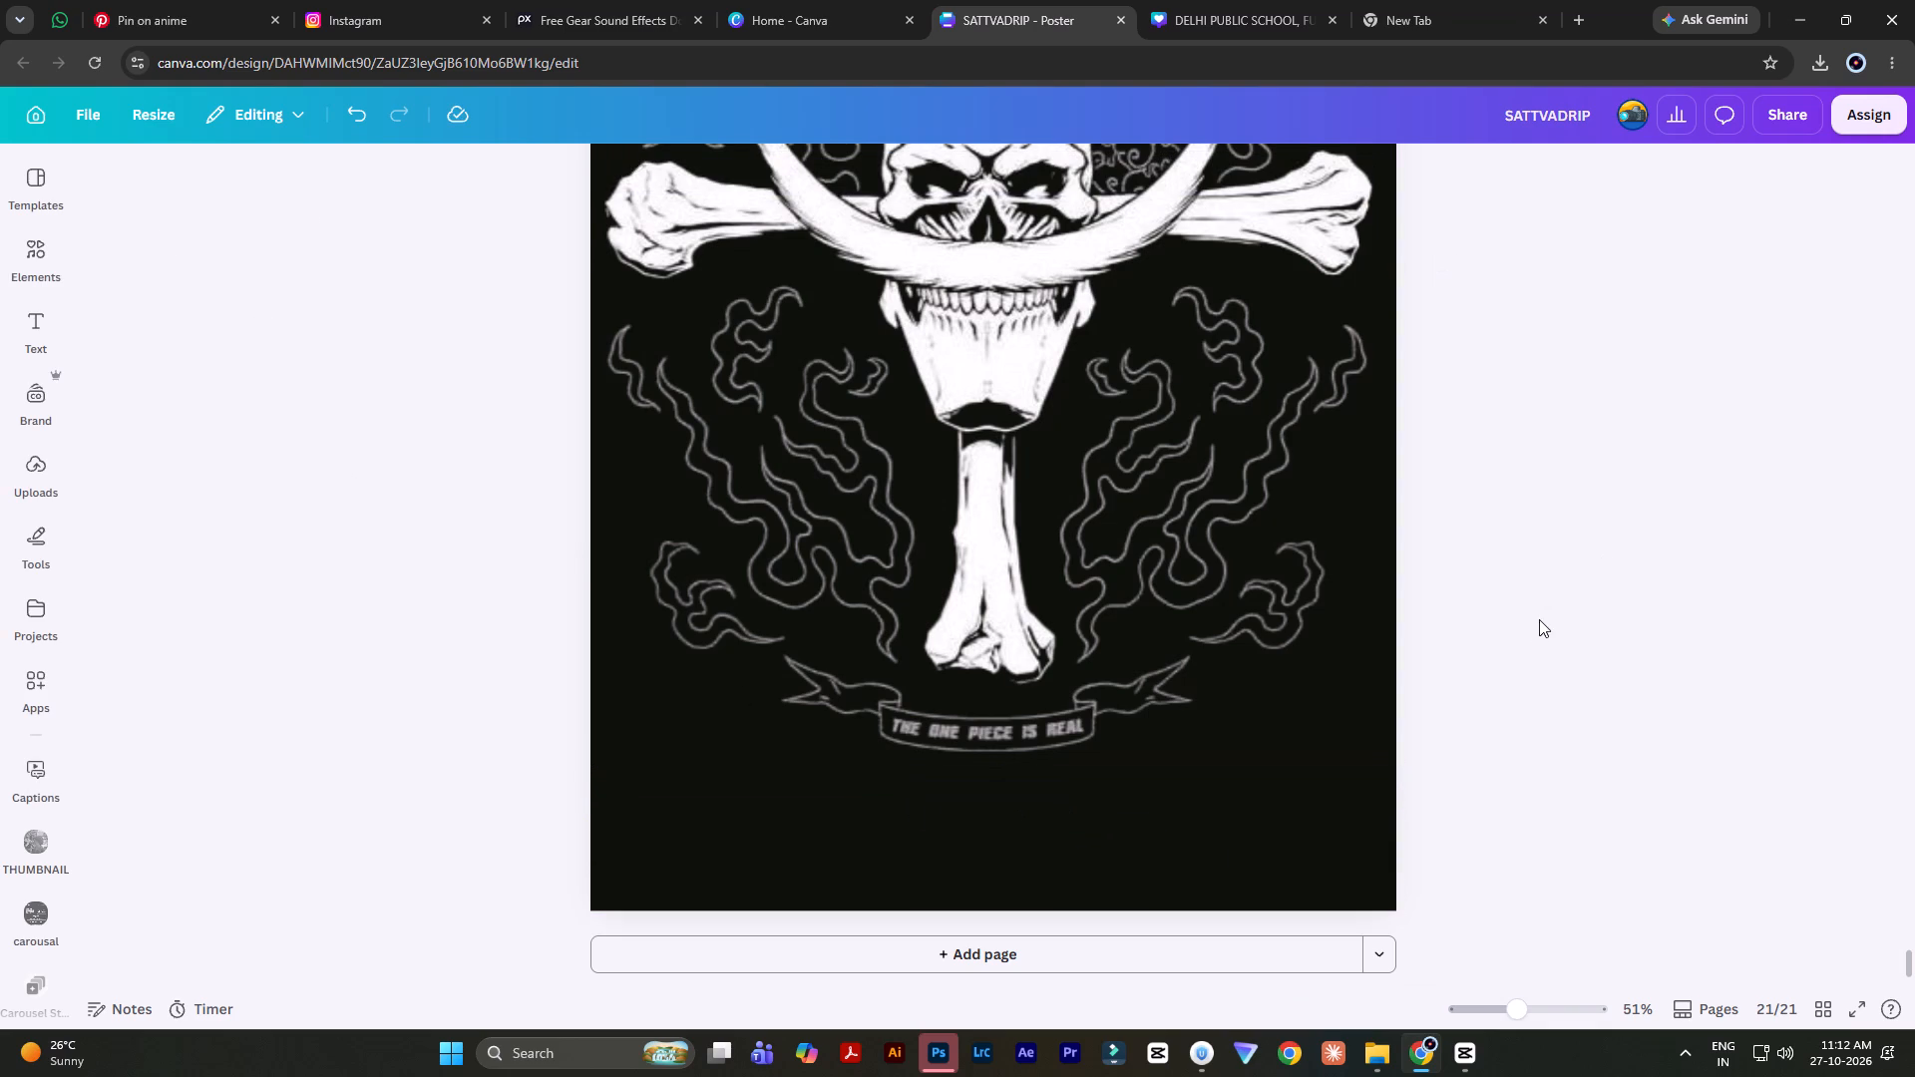
Upscale the skull artwork on page 21.
scroll(1165, 604, "down", 5, "ctrl")
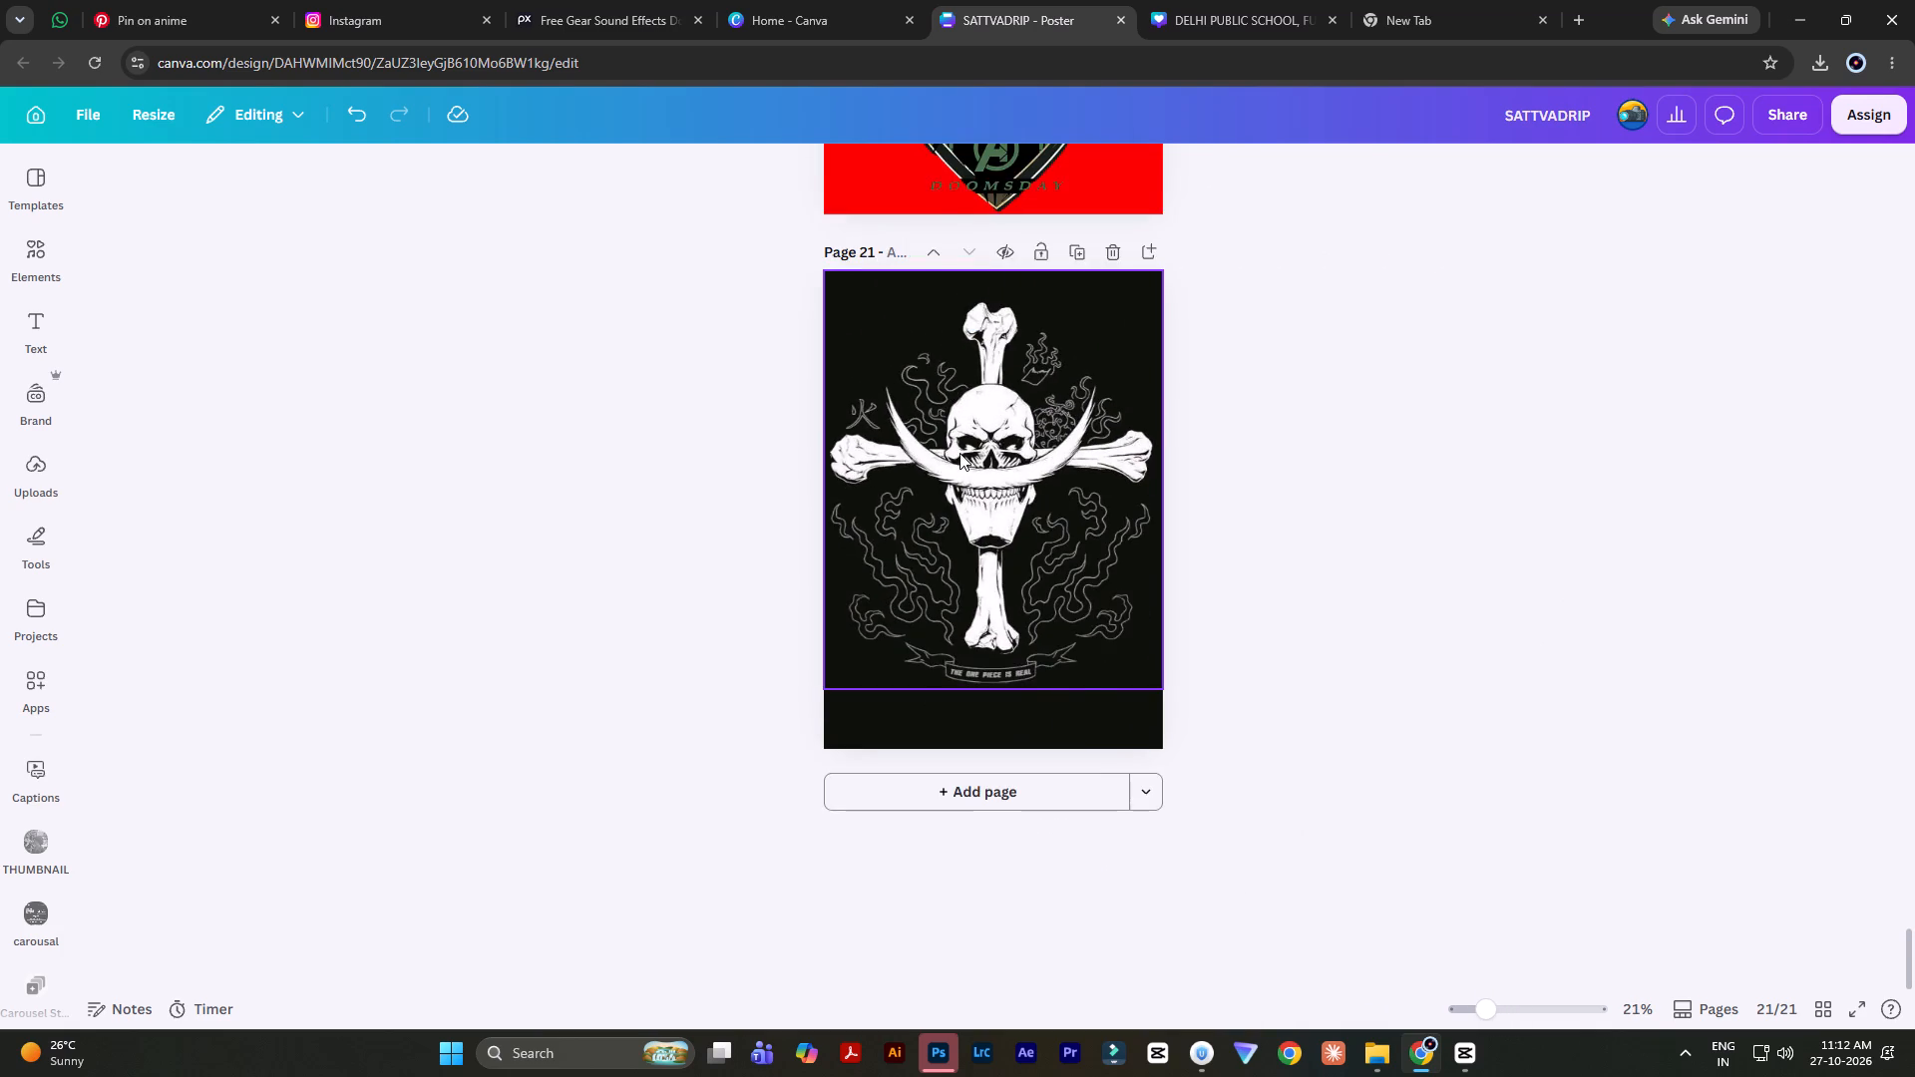
left_click(959, 453)
left_click(625, 178)
left_click(361, 397)
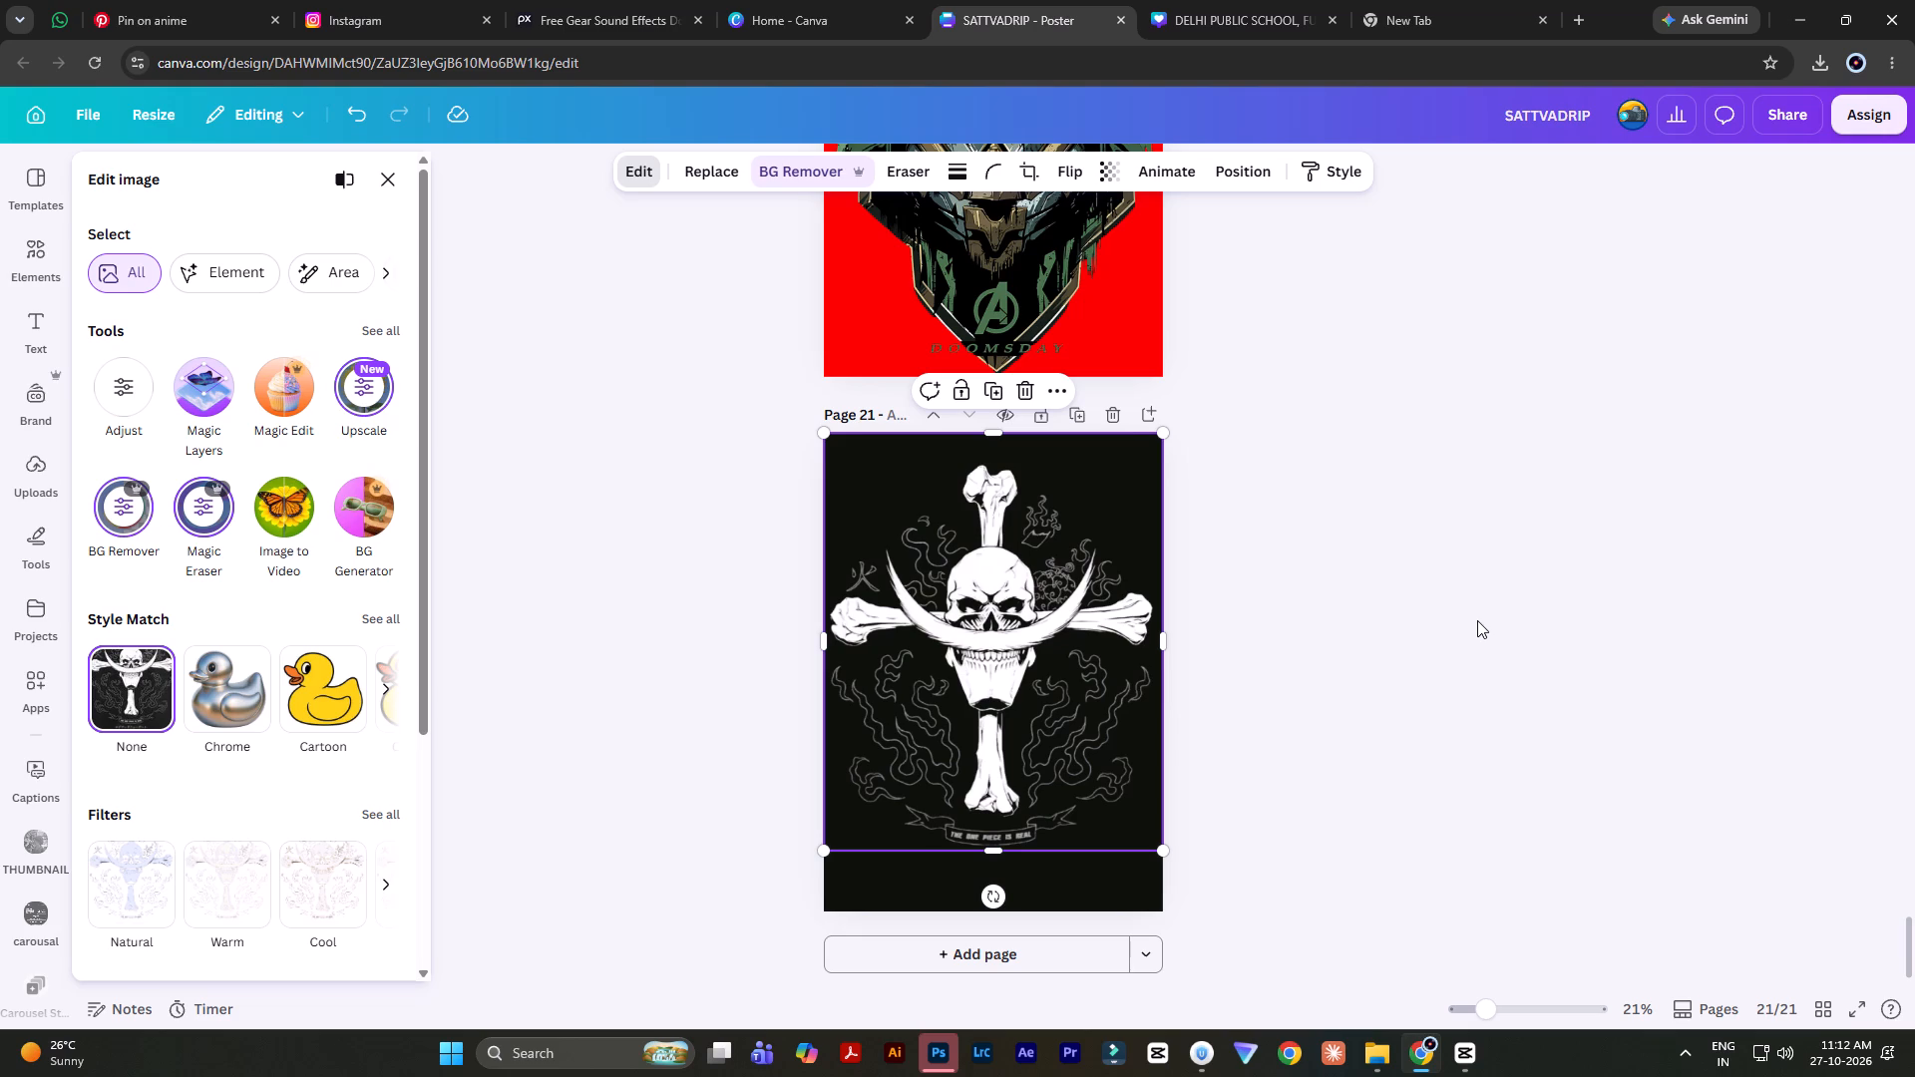
double_click(1390, 619)
Examine the upscaled skull artwork on page 21 up close, from the skull and bones down to the ribbon banner.
scroll(1038, 693, "up", 10, "ctrl")
scroll(1037, 694, "down", 4, "ctrl")
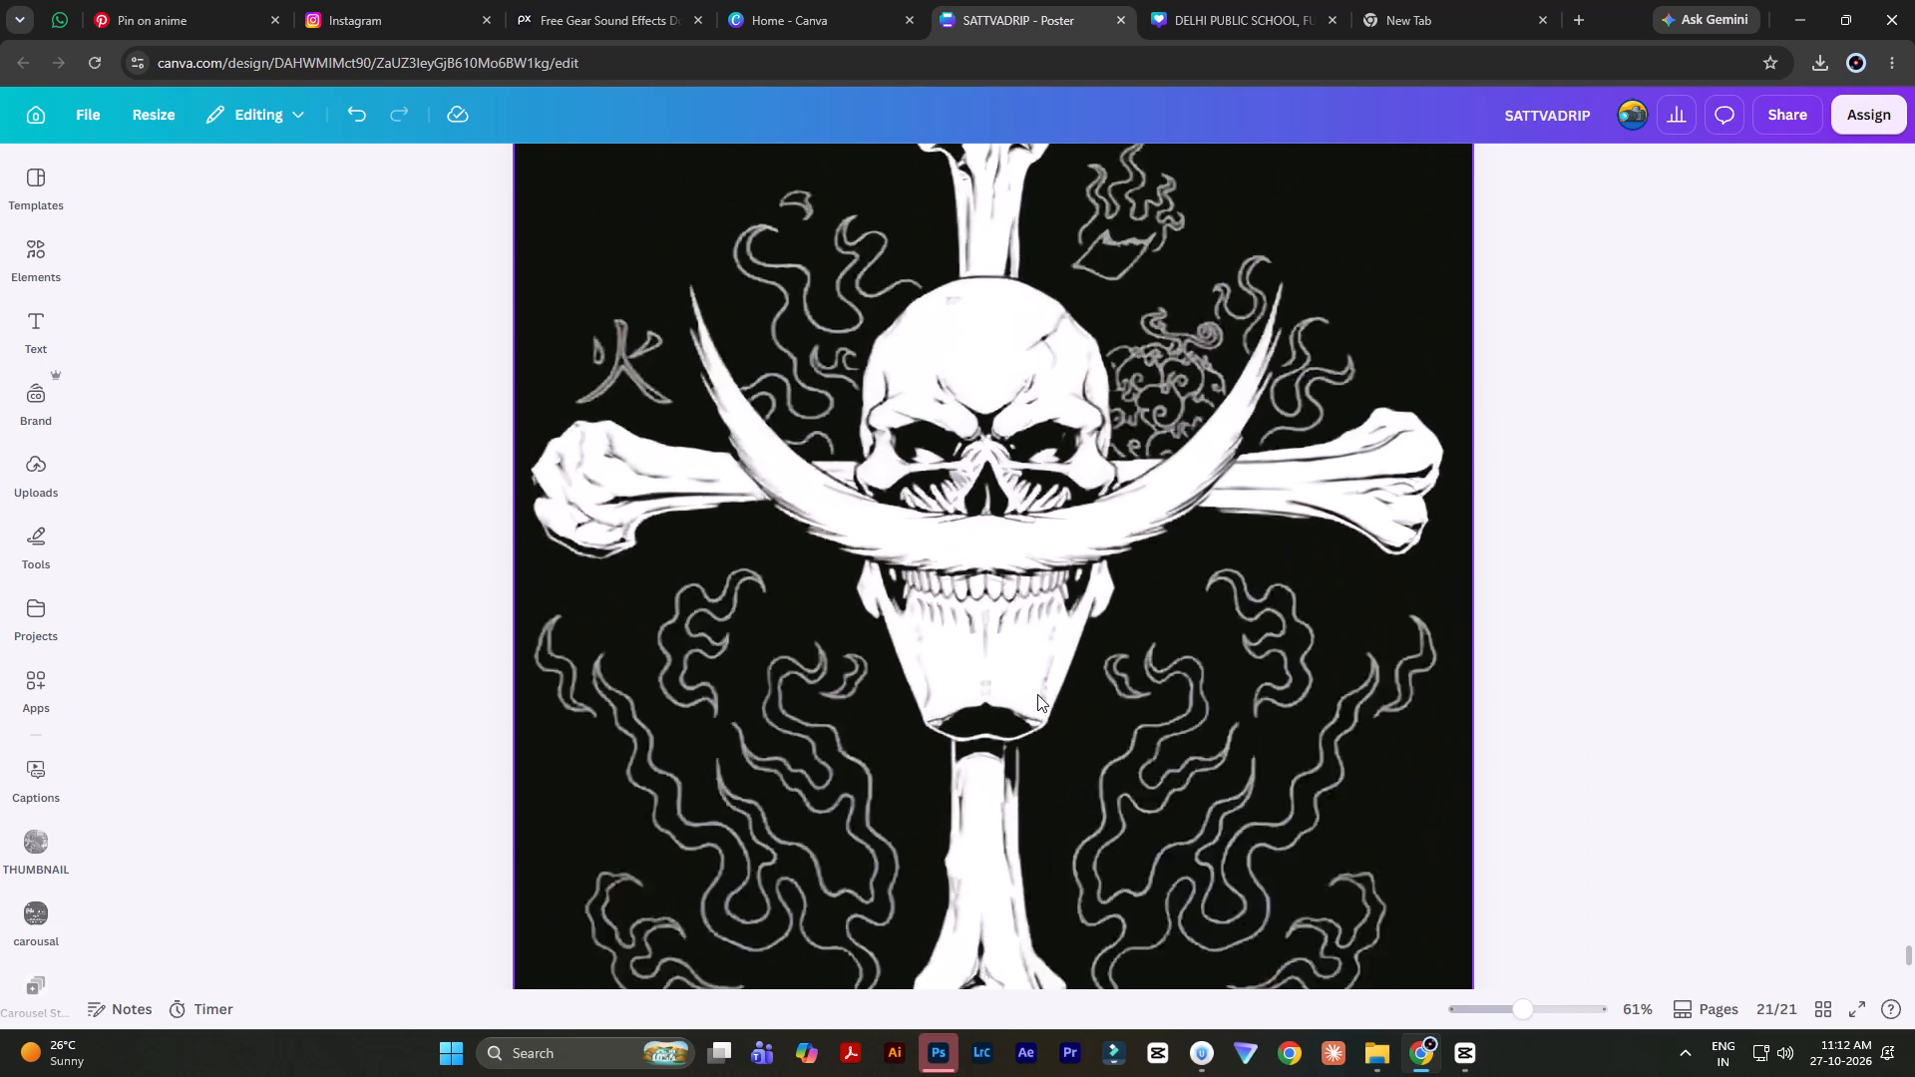
scroll(1037, 694, "down", 4, "ctrl")
scroll(1036, 691, "down", 1)
scroll(1002, 803, "down", 1, "ctrl")
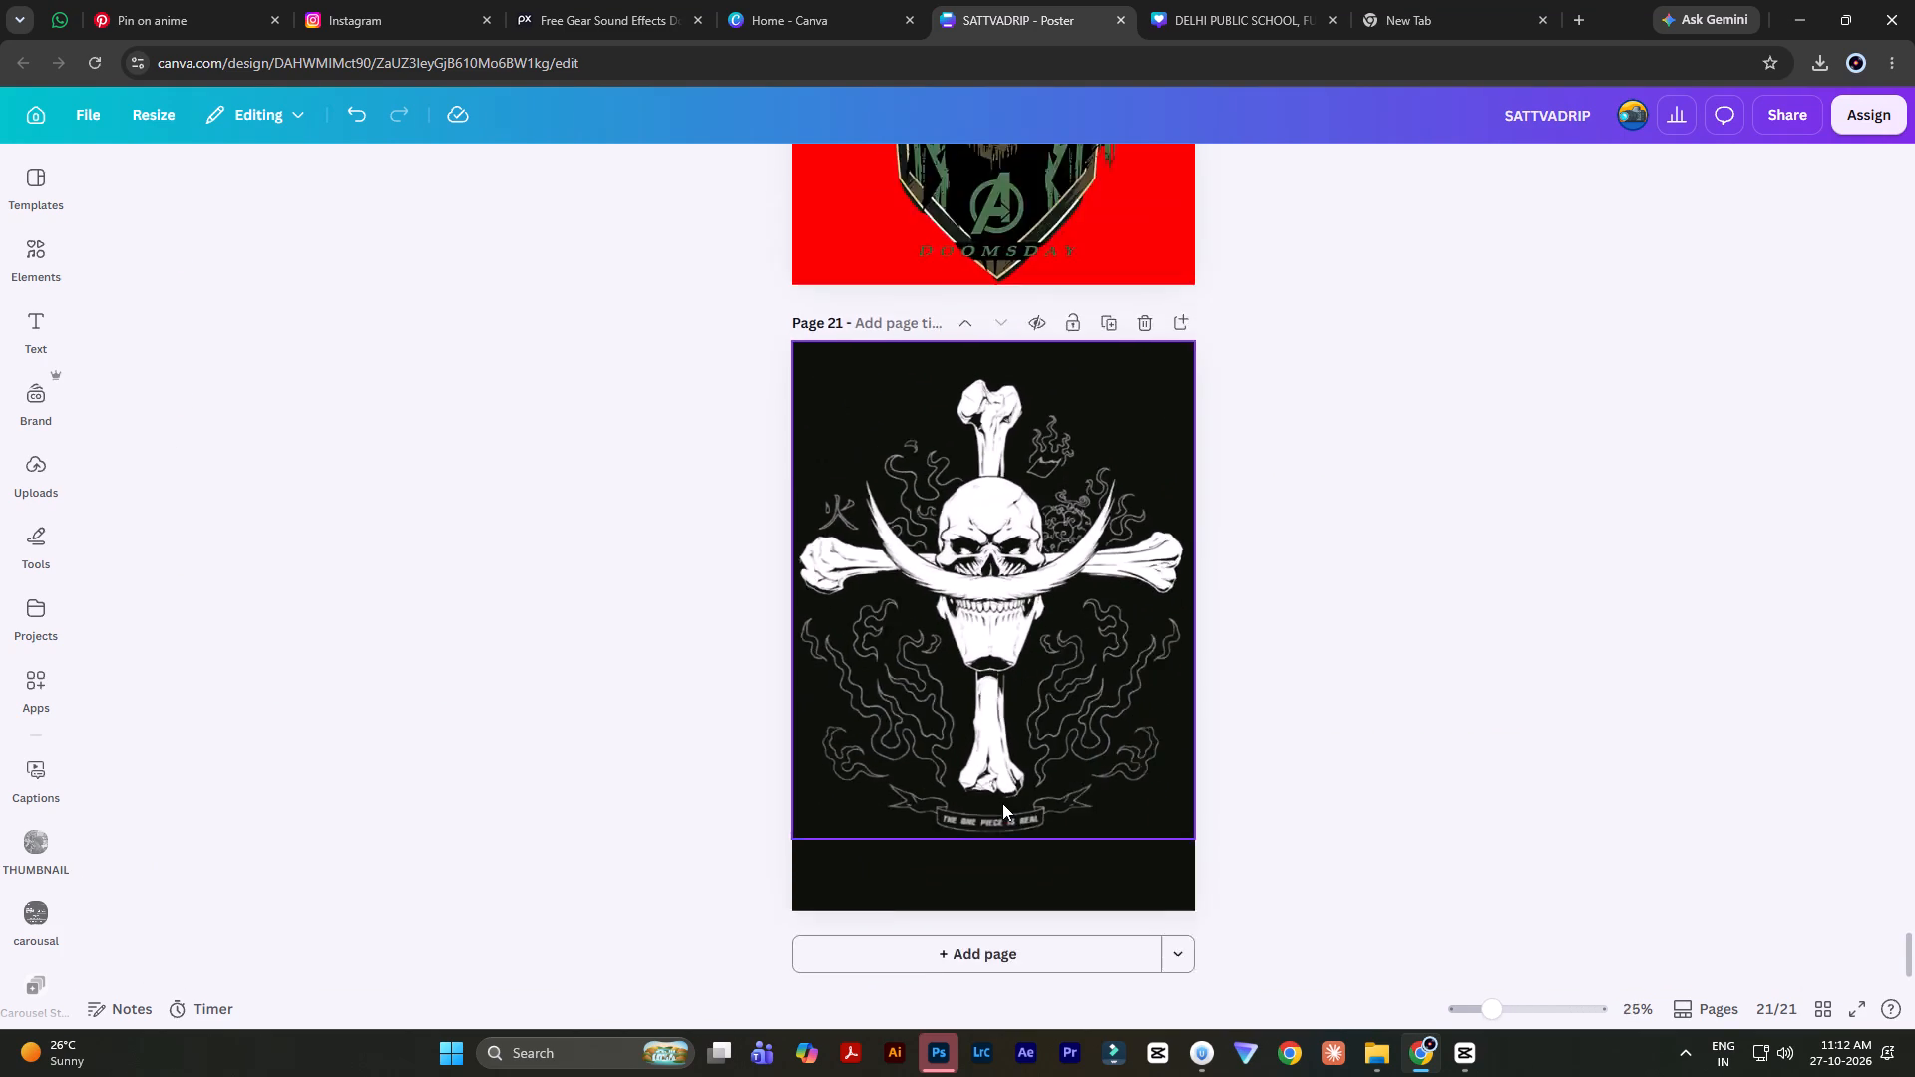
scroll(1002, 803, "up", 9, "ctrl")
scroll(1002, 803, "down", 2, "ctrl")
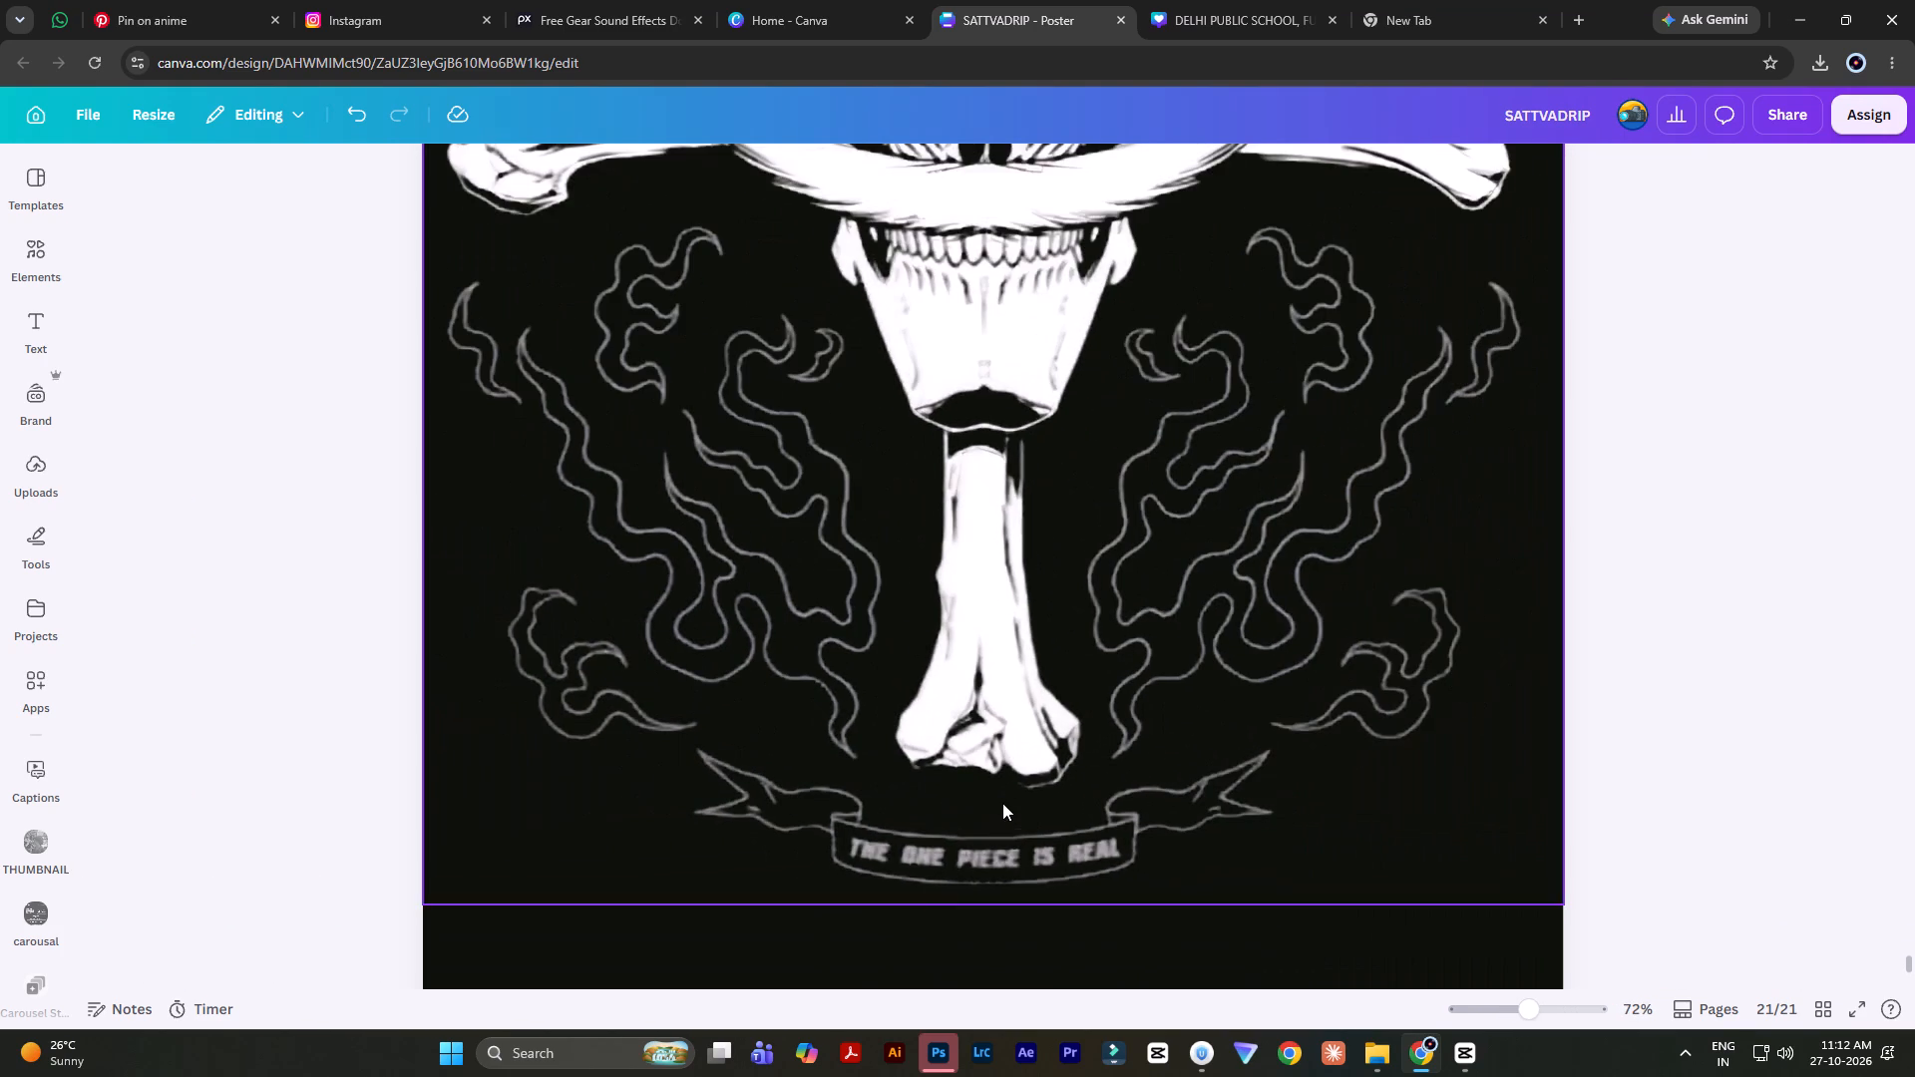
scroll(1002, 803, "down", 2)
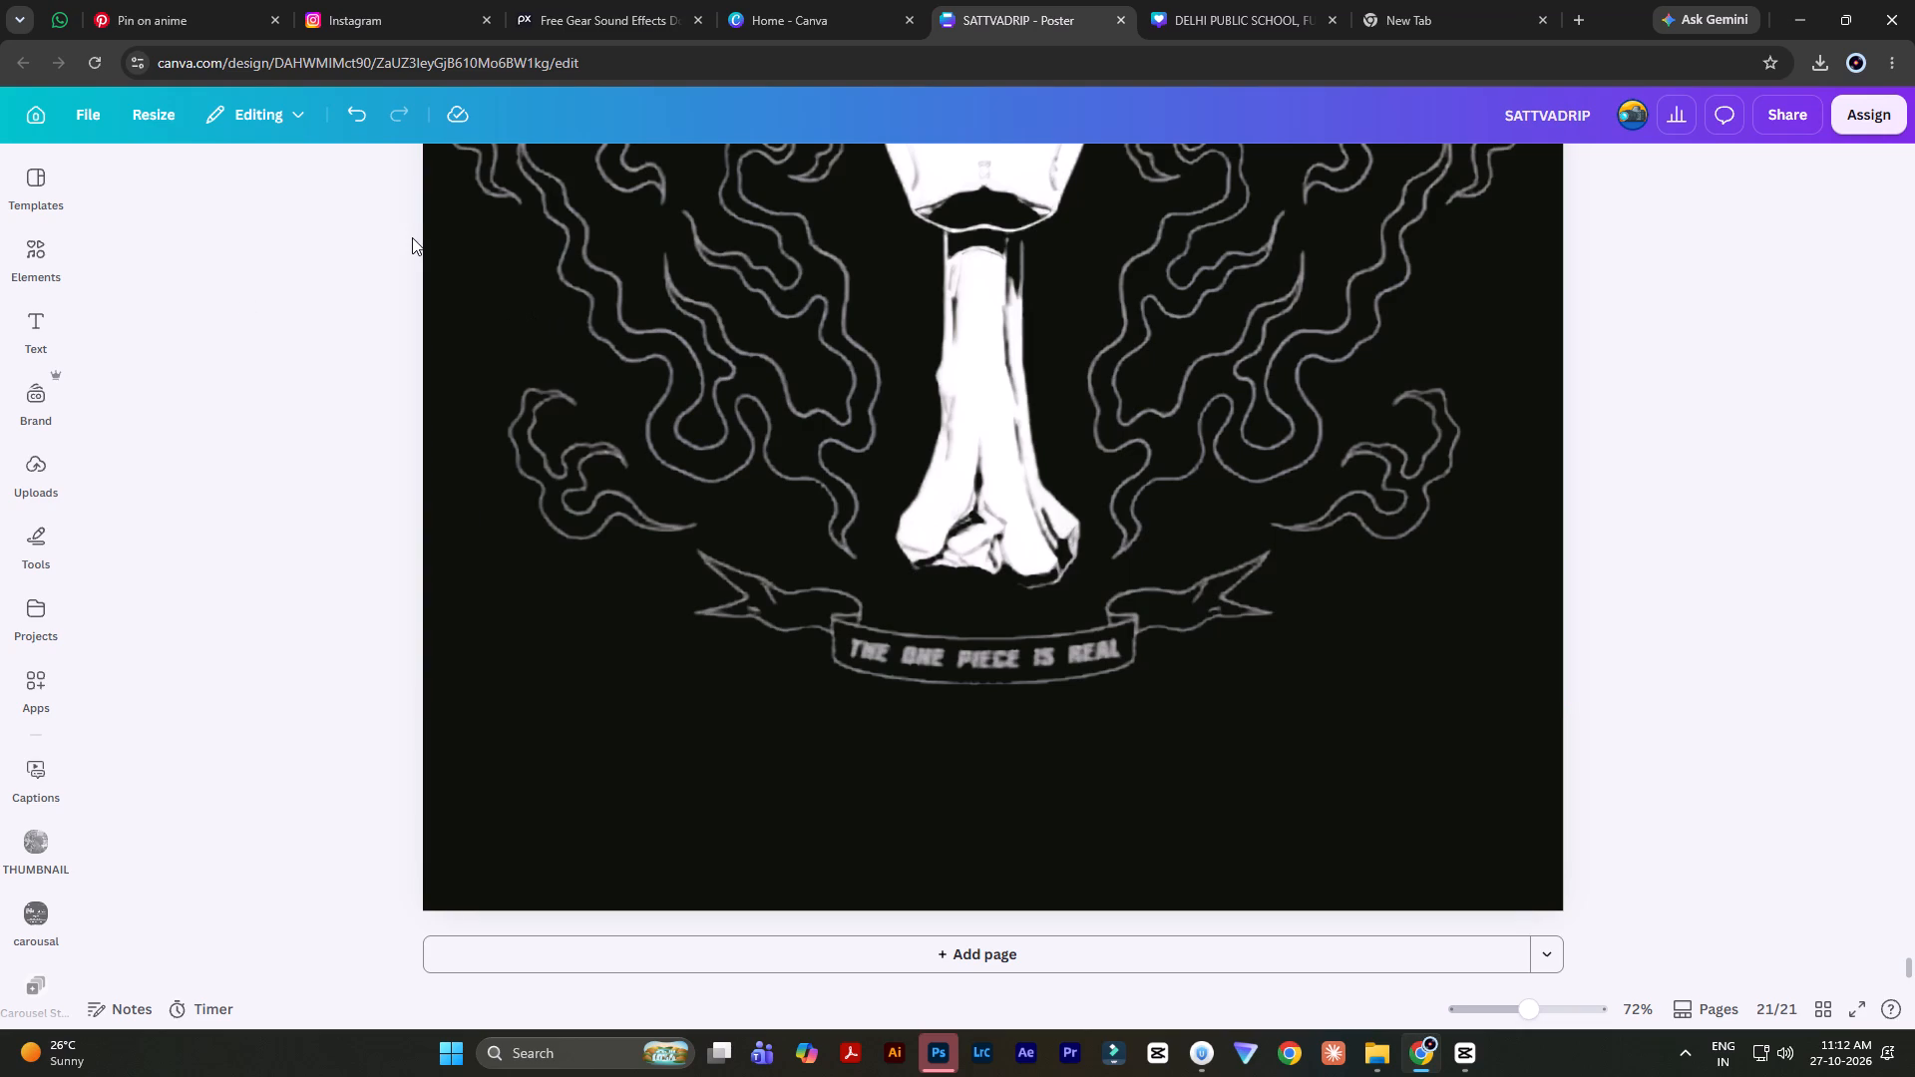
Erase the lettering inside the skull artwork's ribbon banner using Magic Eraser with a brush size of 5.
left_click(861, 286)
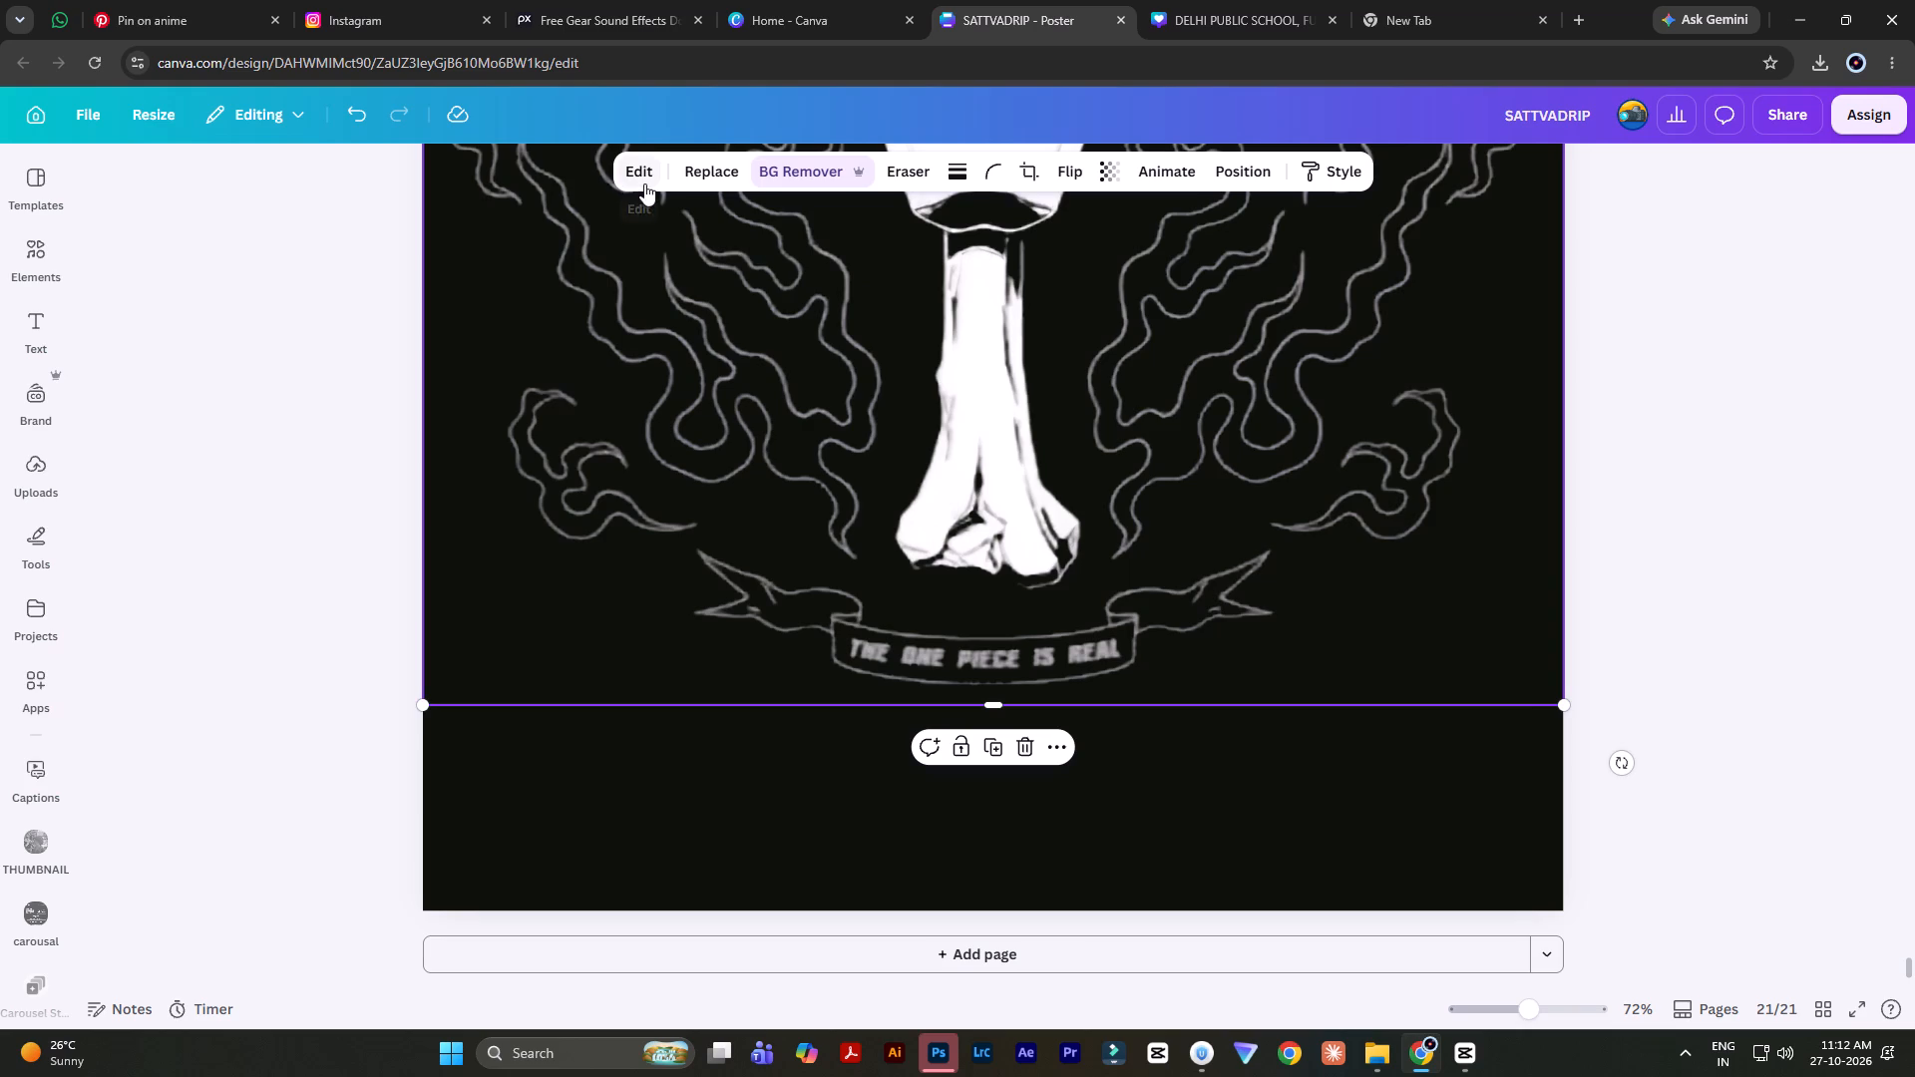
left_click(644, 183)
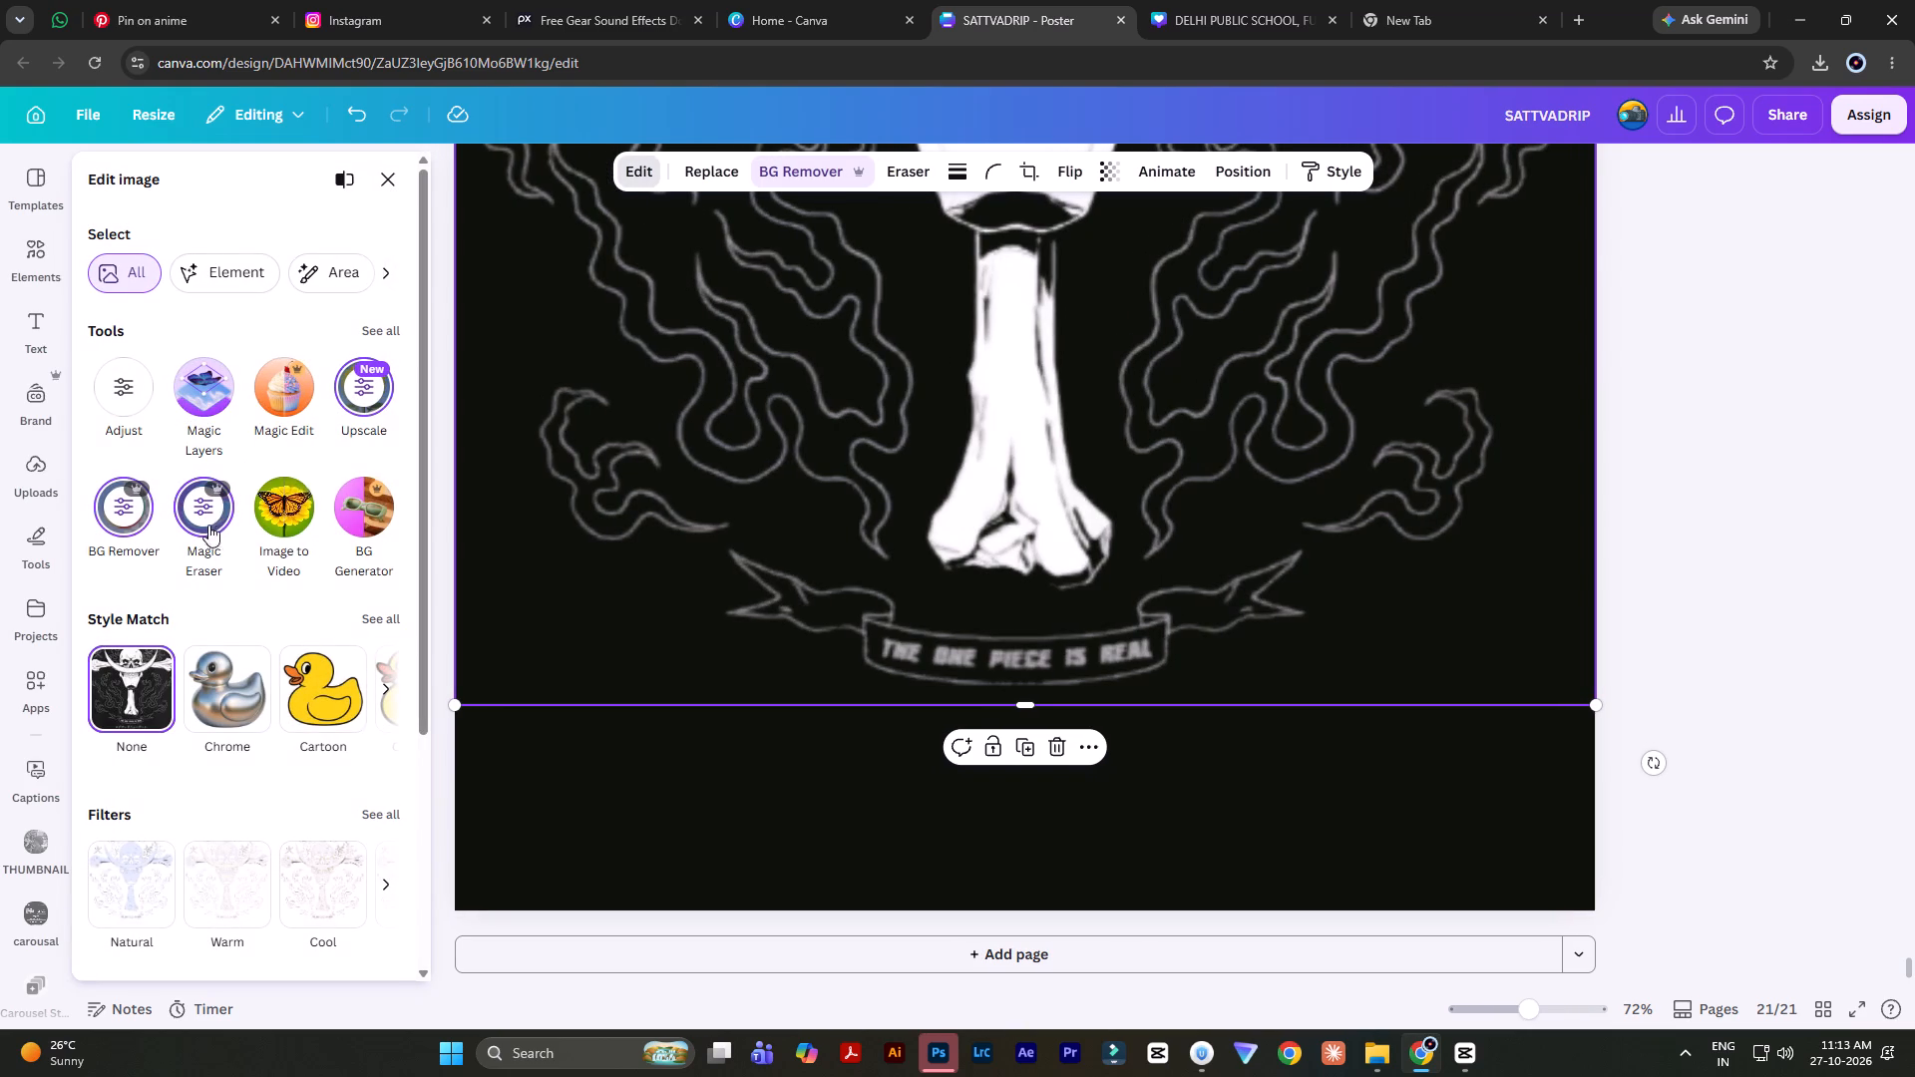
left_click(205, 516)
scroll(1197, 830, "up", 7, "ctrl")
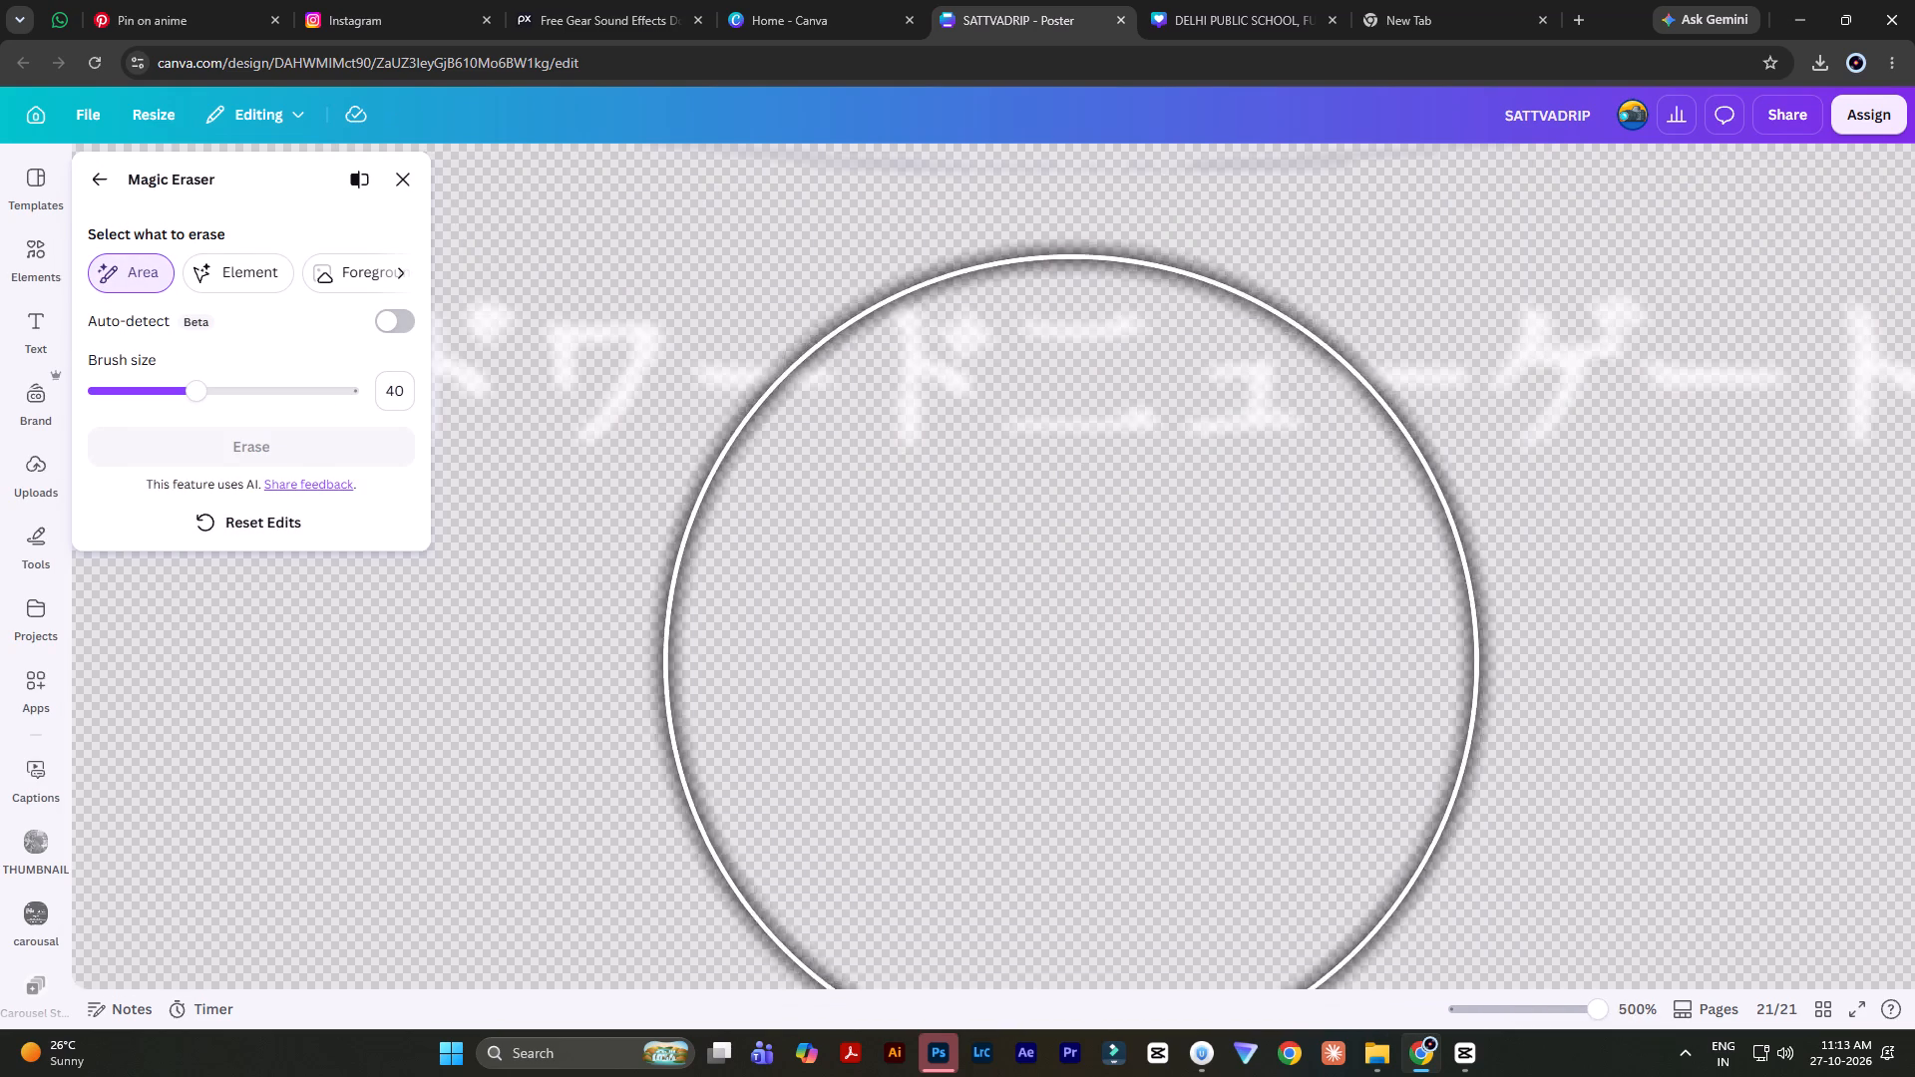
scroll(1071, 662, "down", 4, "ctrl")
left_click_drag(194, 393, 111, 404)
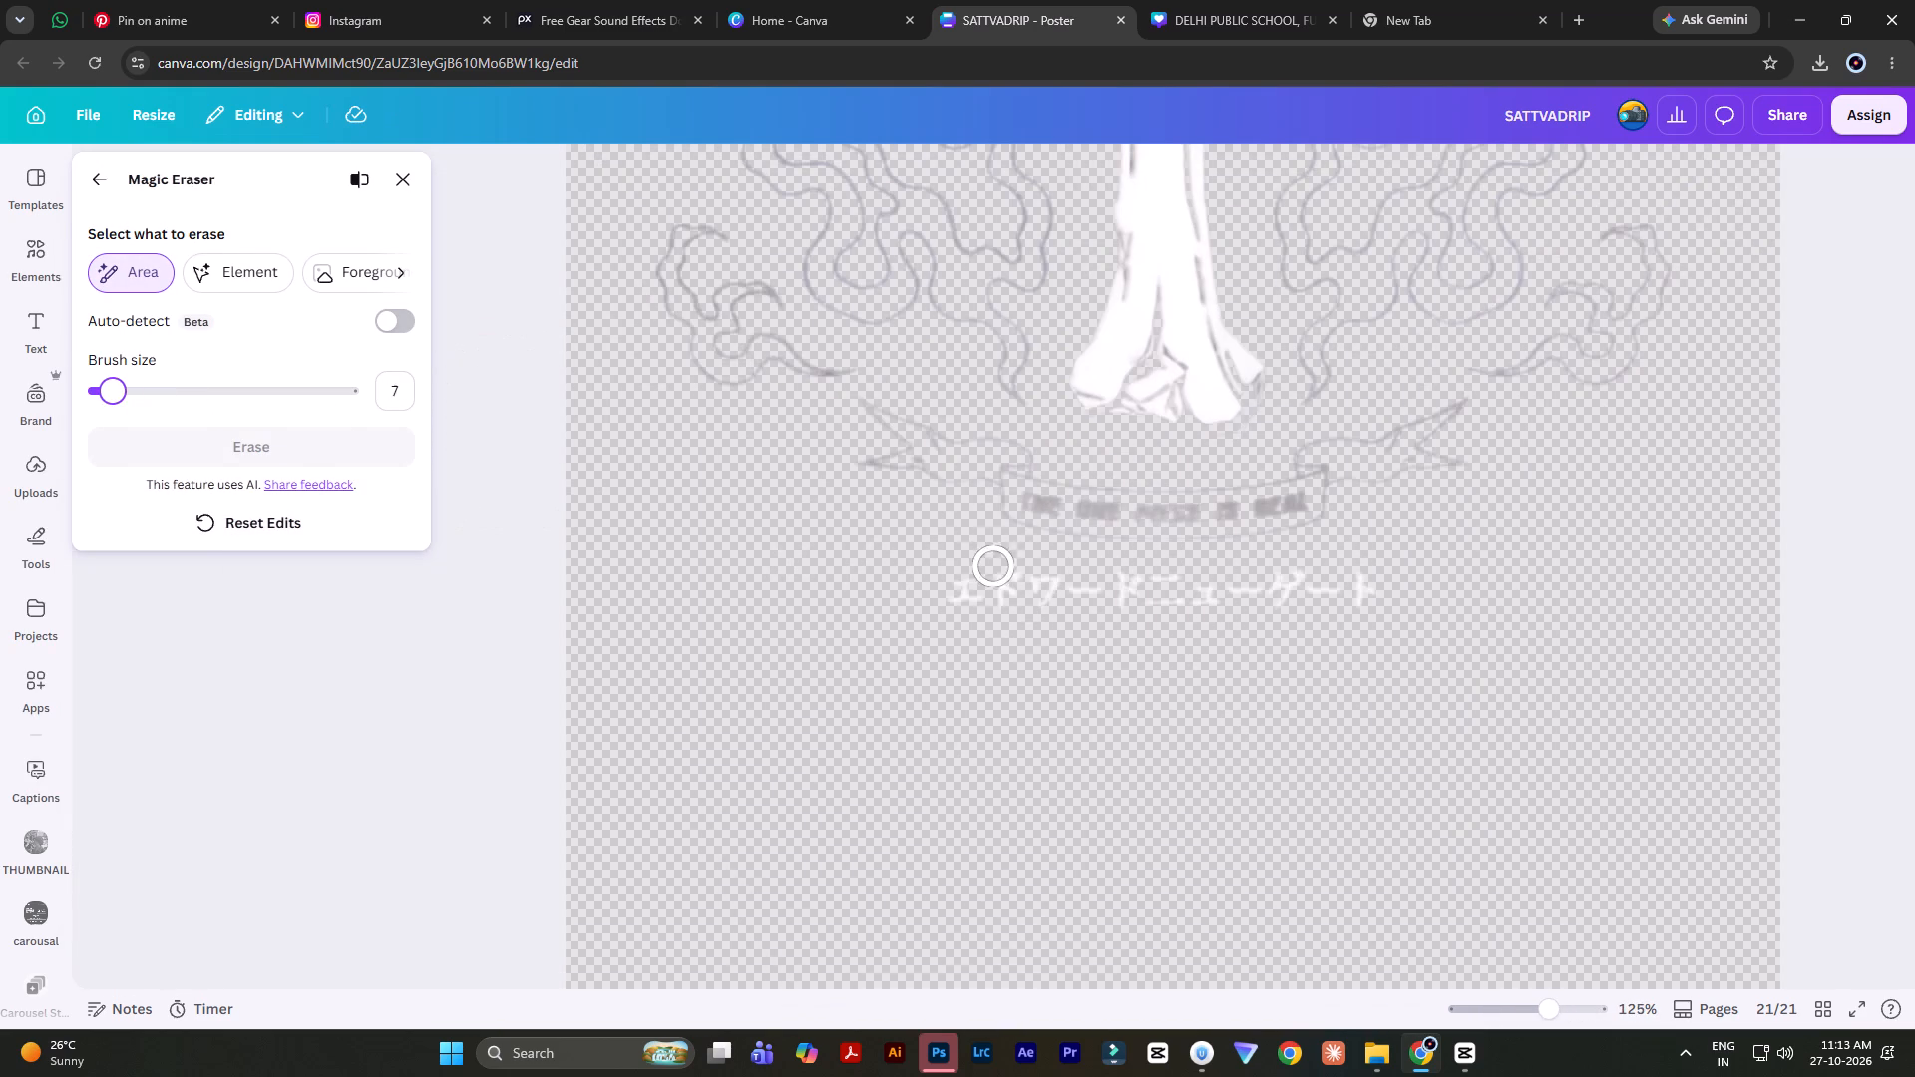
left_click_drag(111, 404, 110, 404)
scroll(1071, 526, "up", 2, "ctrl")
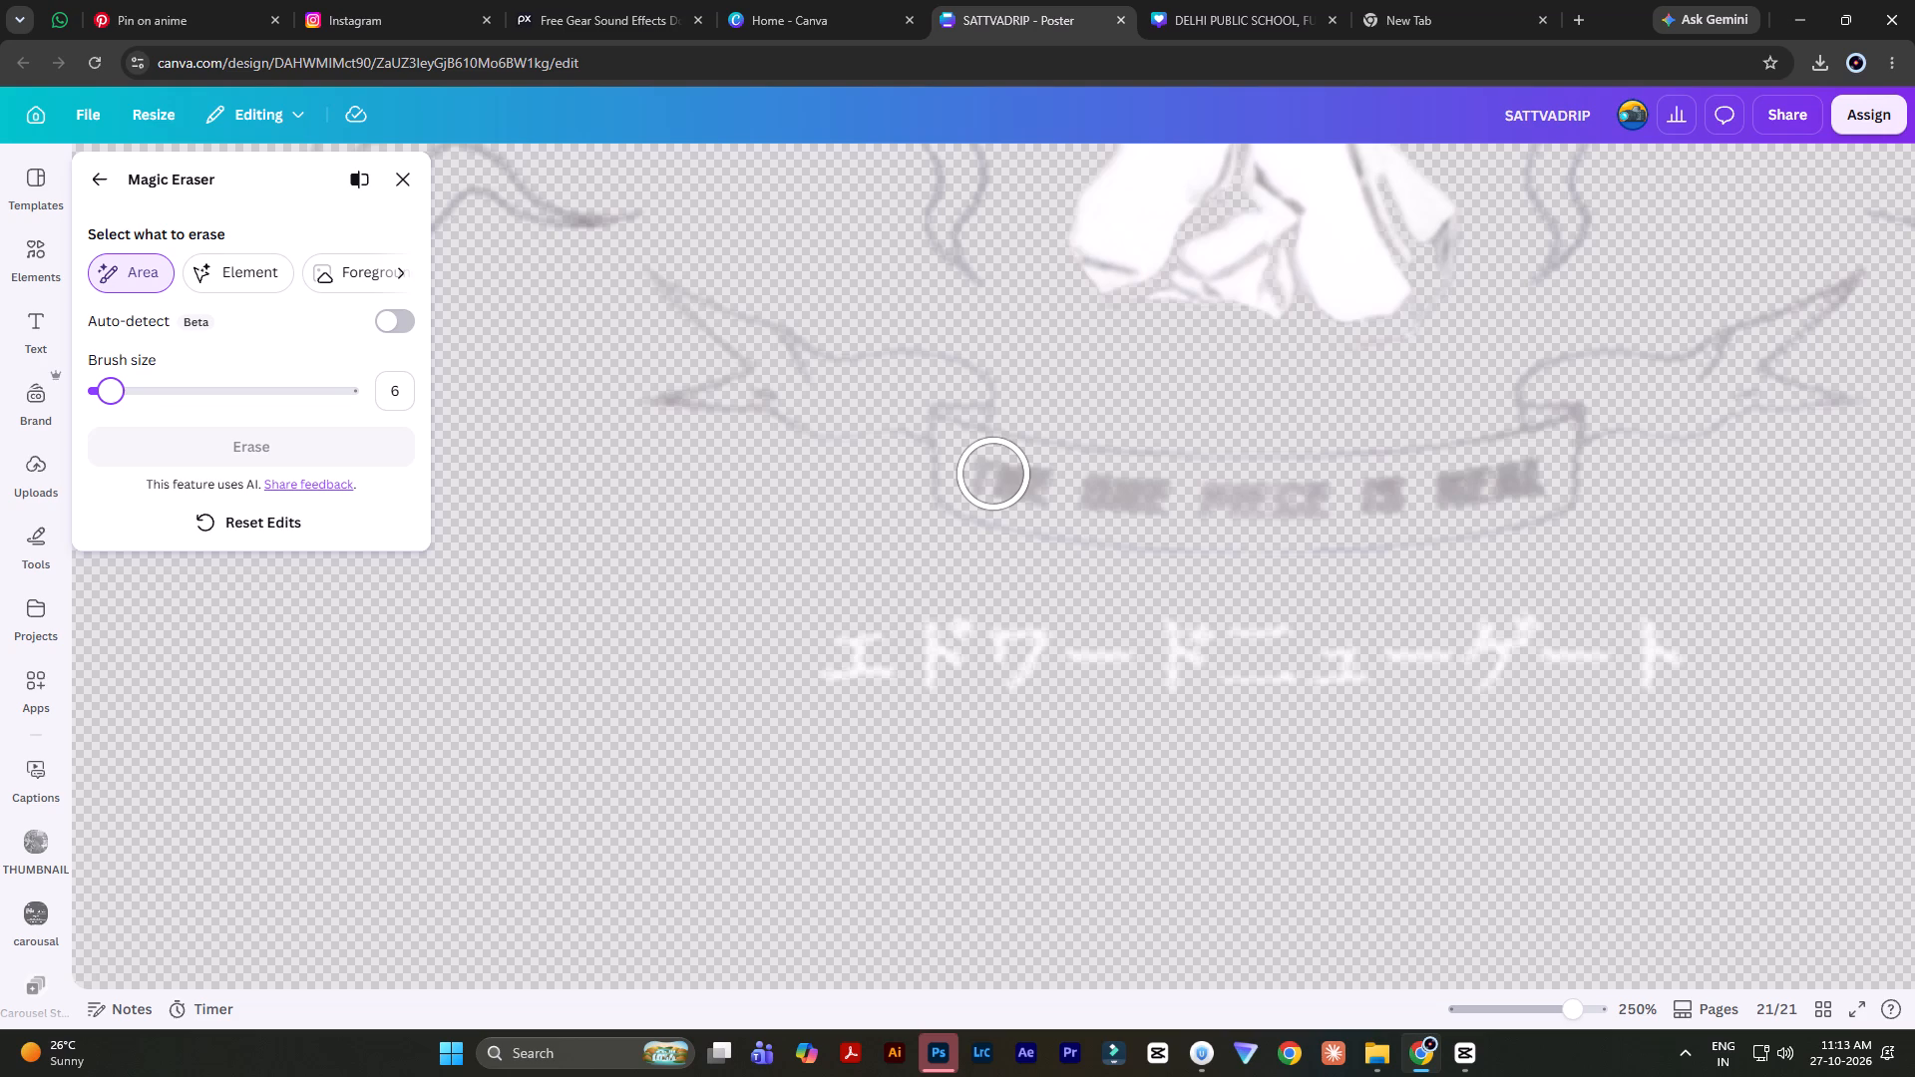
left_click_drag(386, 393, 439, 392)
key("5")
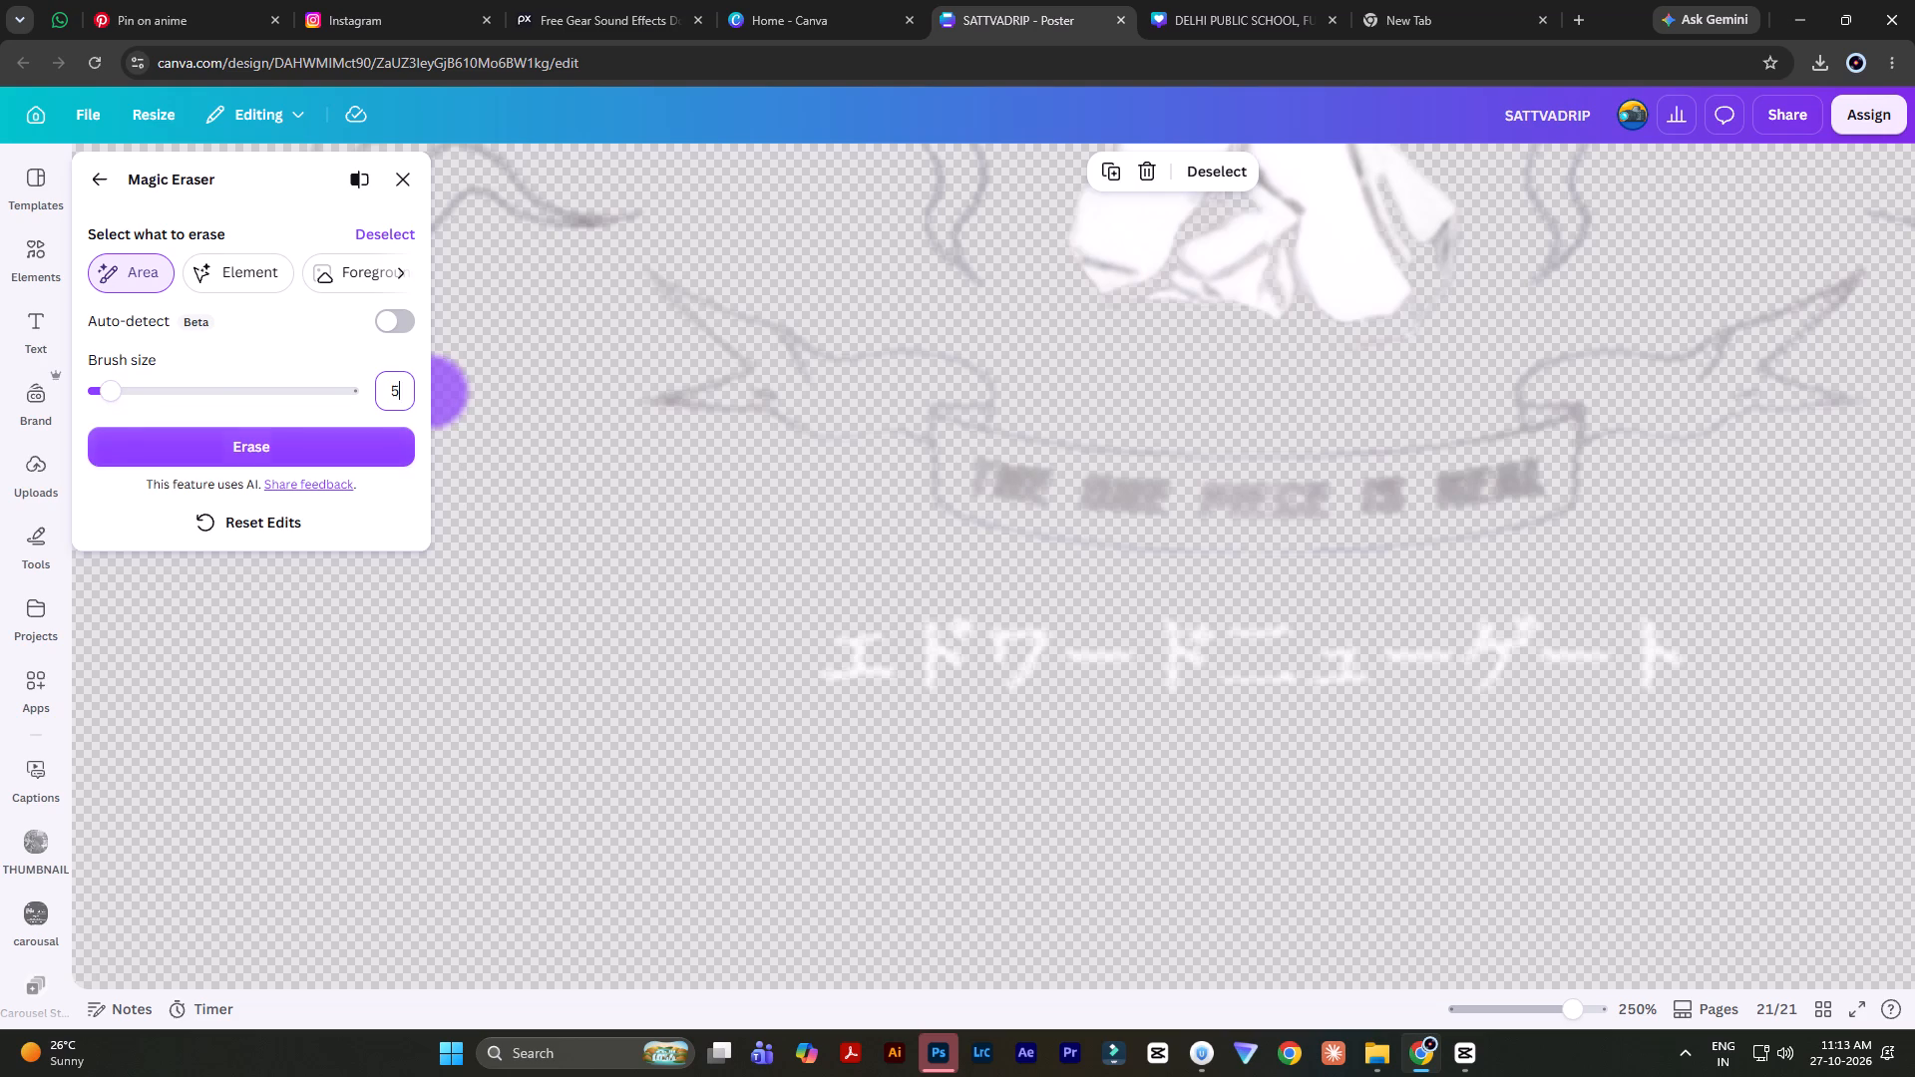
key("Return")
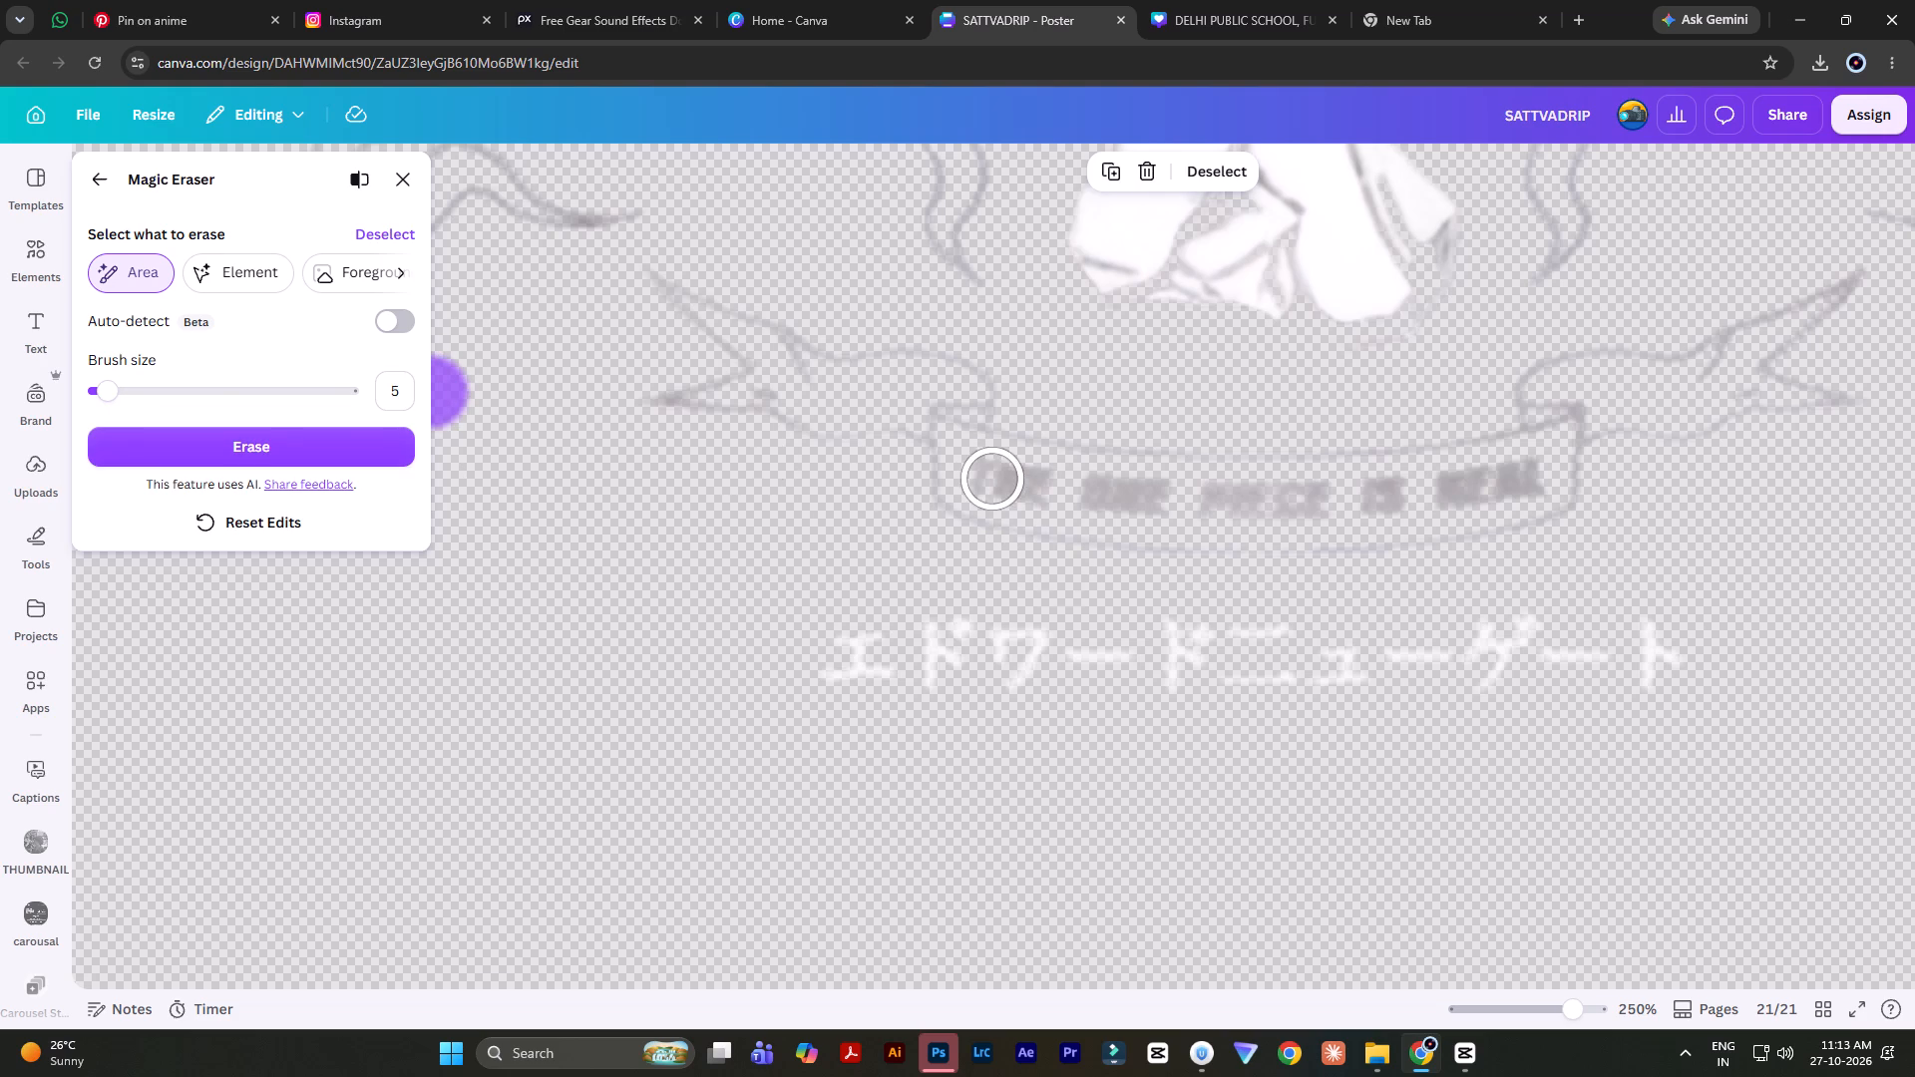
left_click_drag(988, 477, 1322, 502)
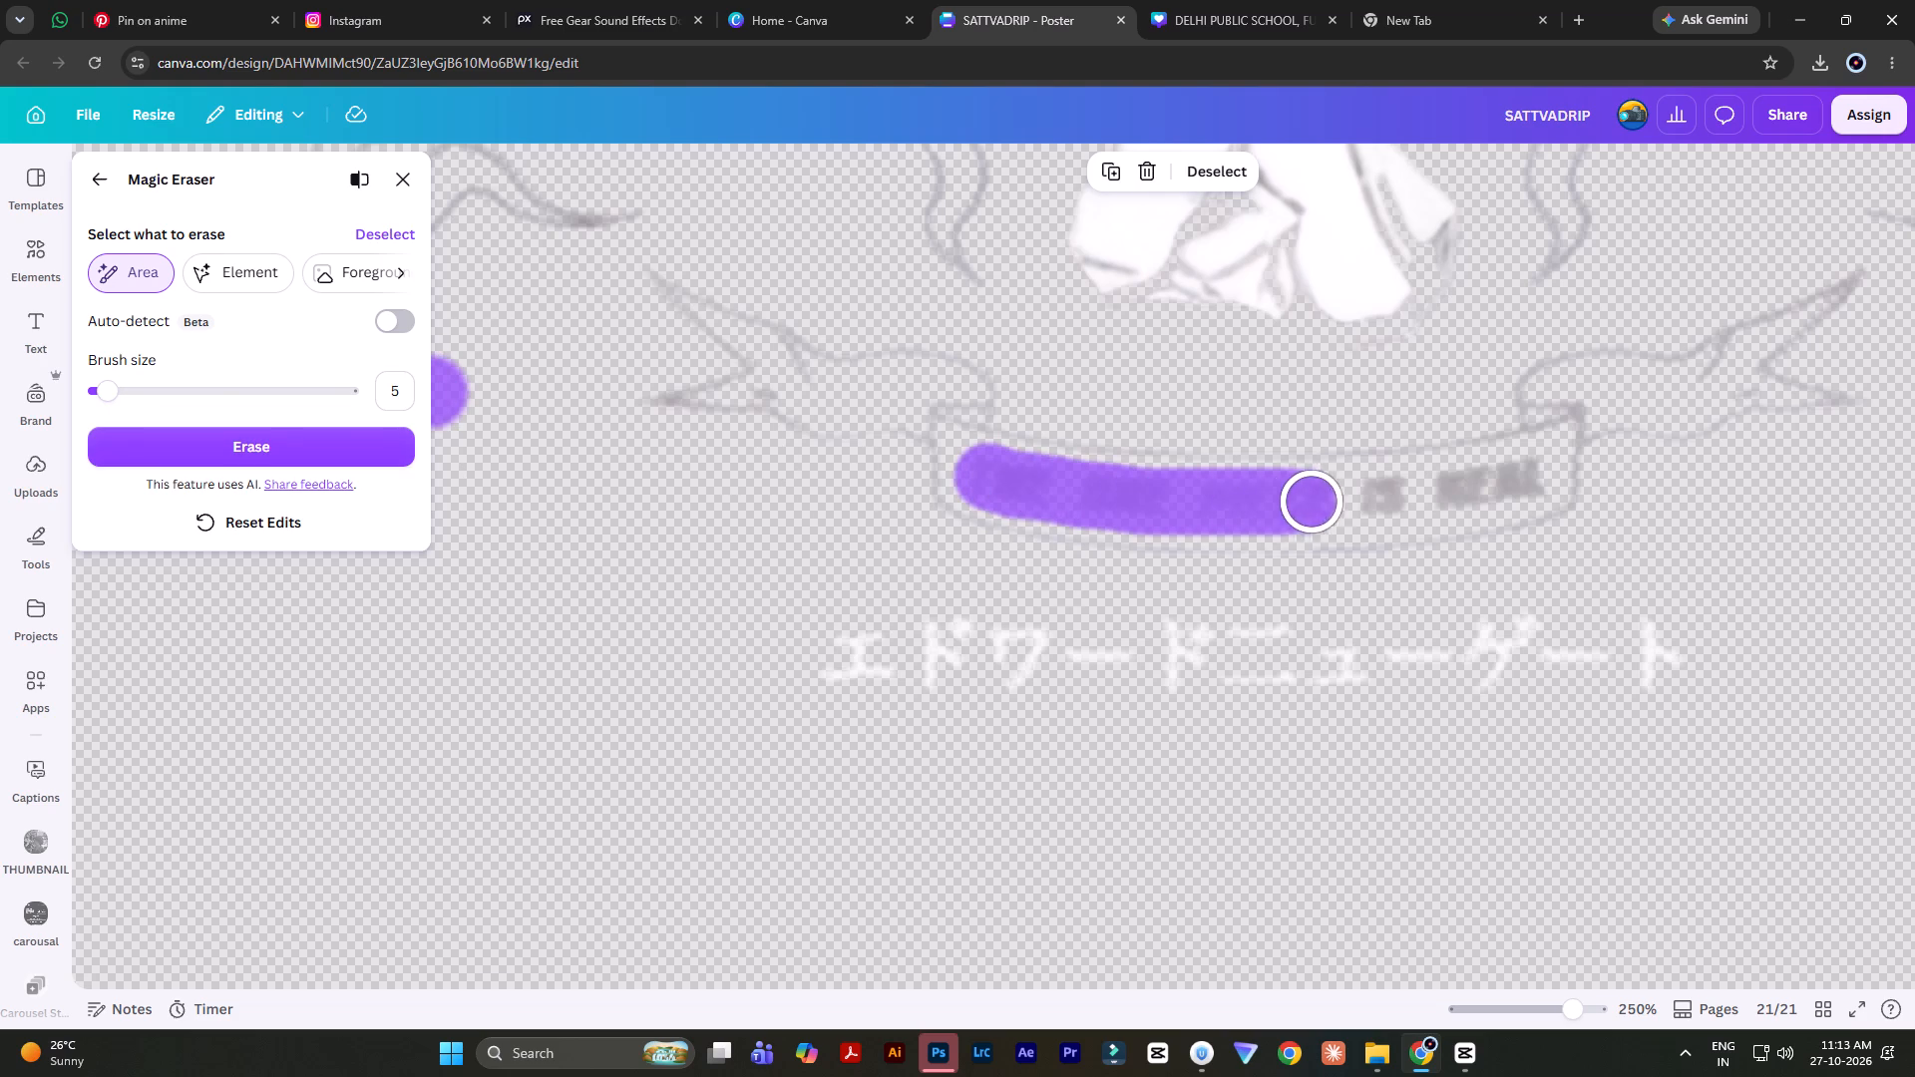
left_click_drag(1322, 502, 1529, 477)
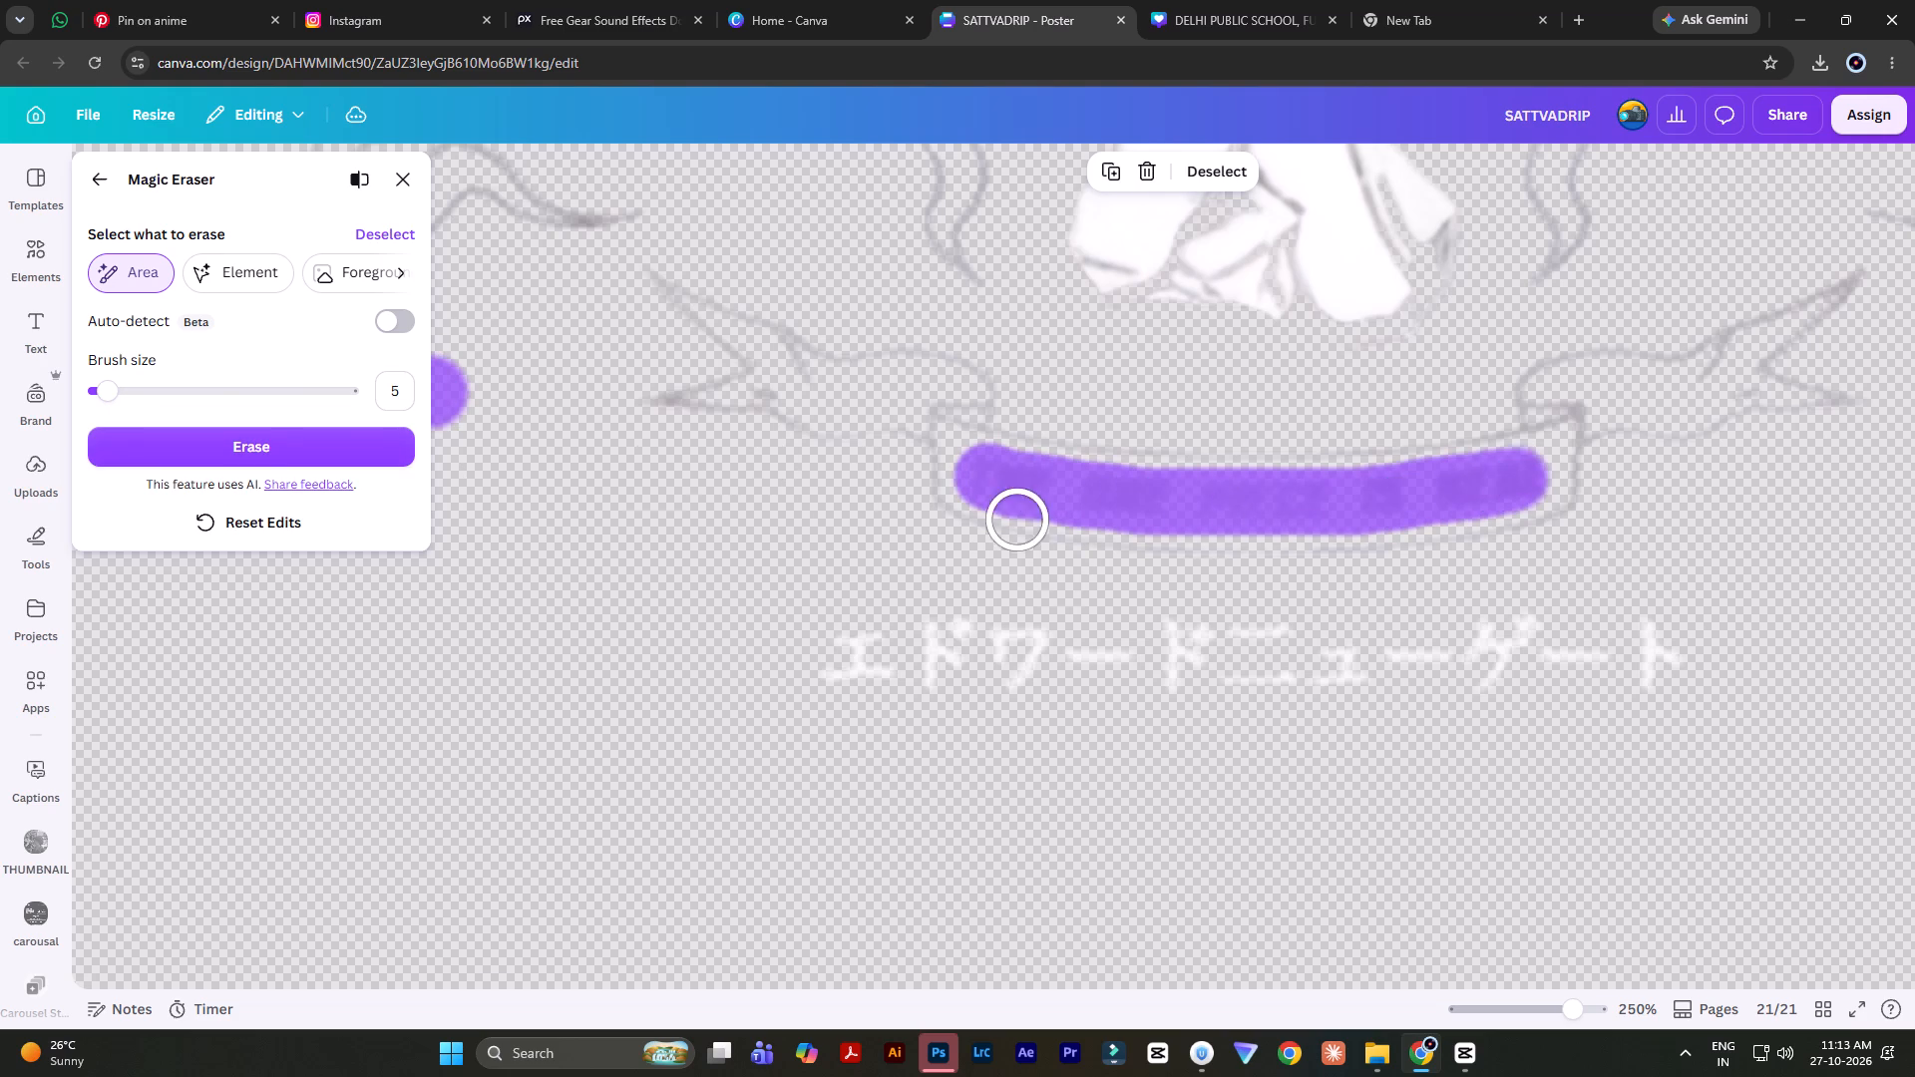
left_click(264, 444)
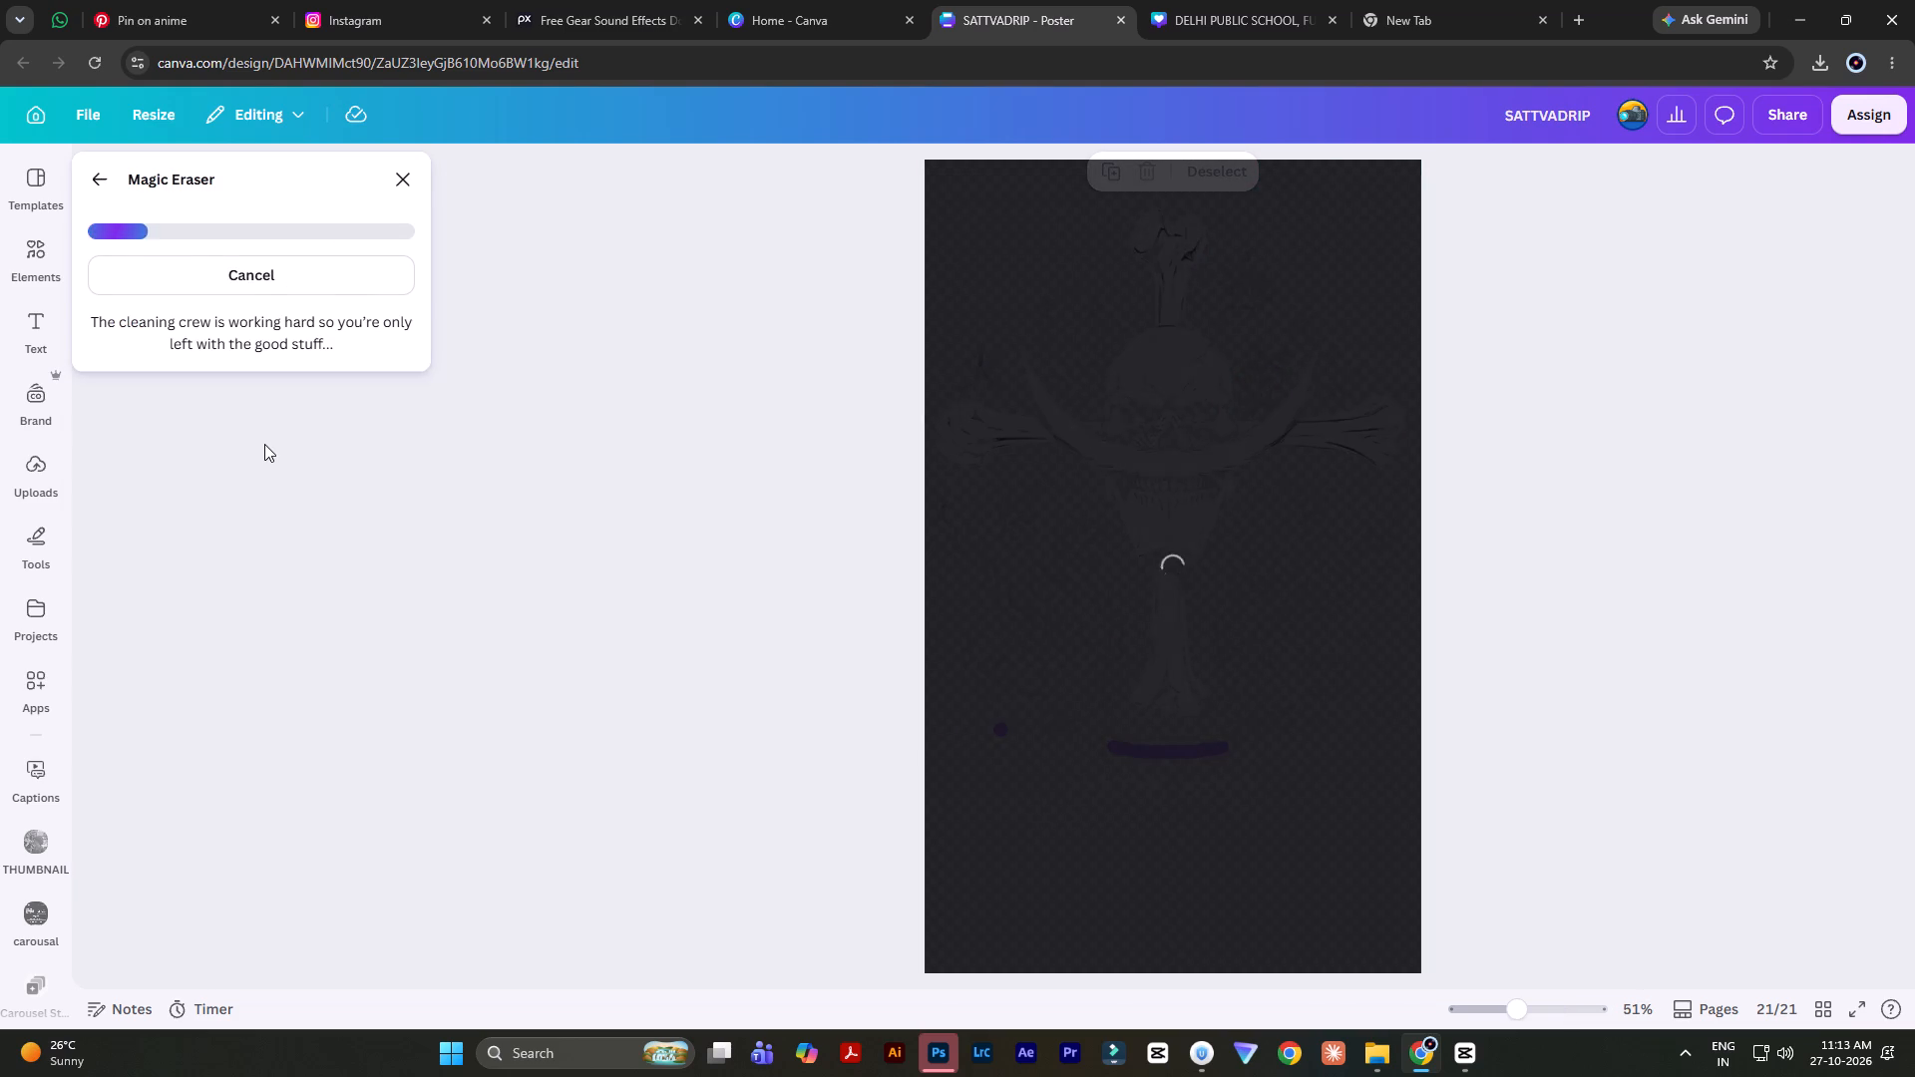
left_click(401, 186)
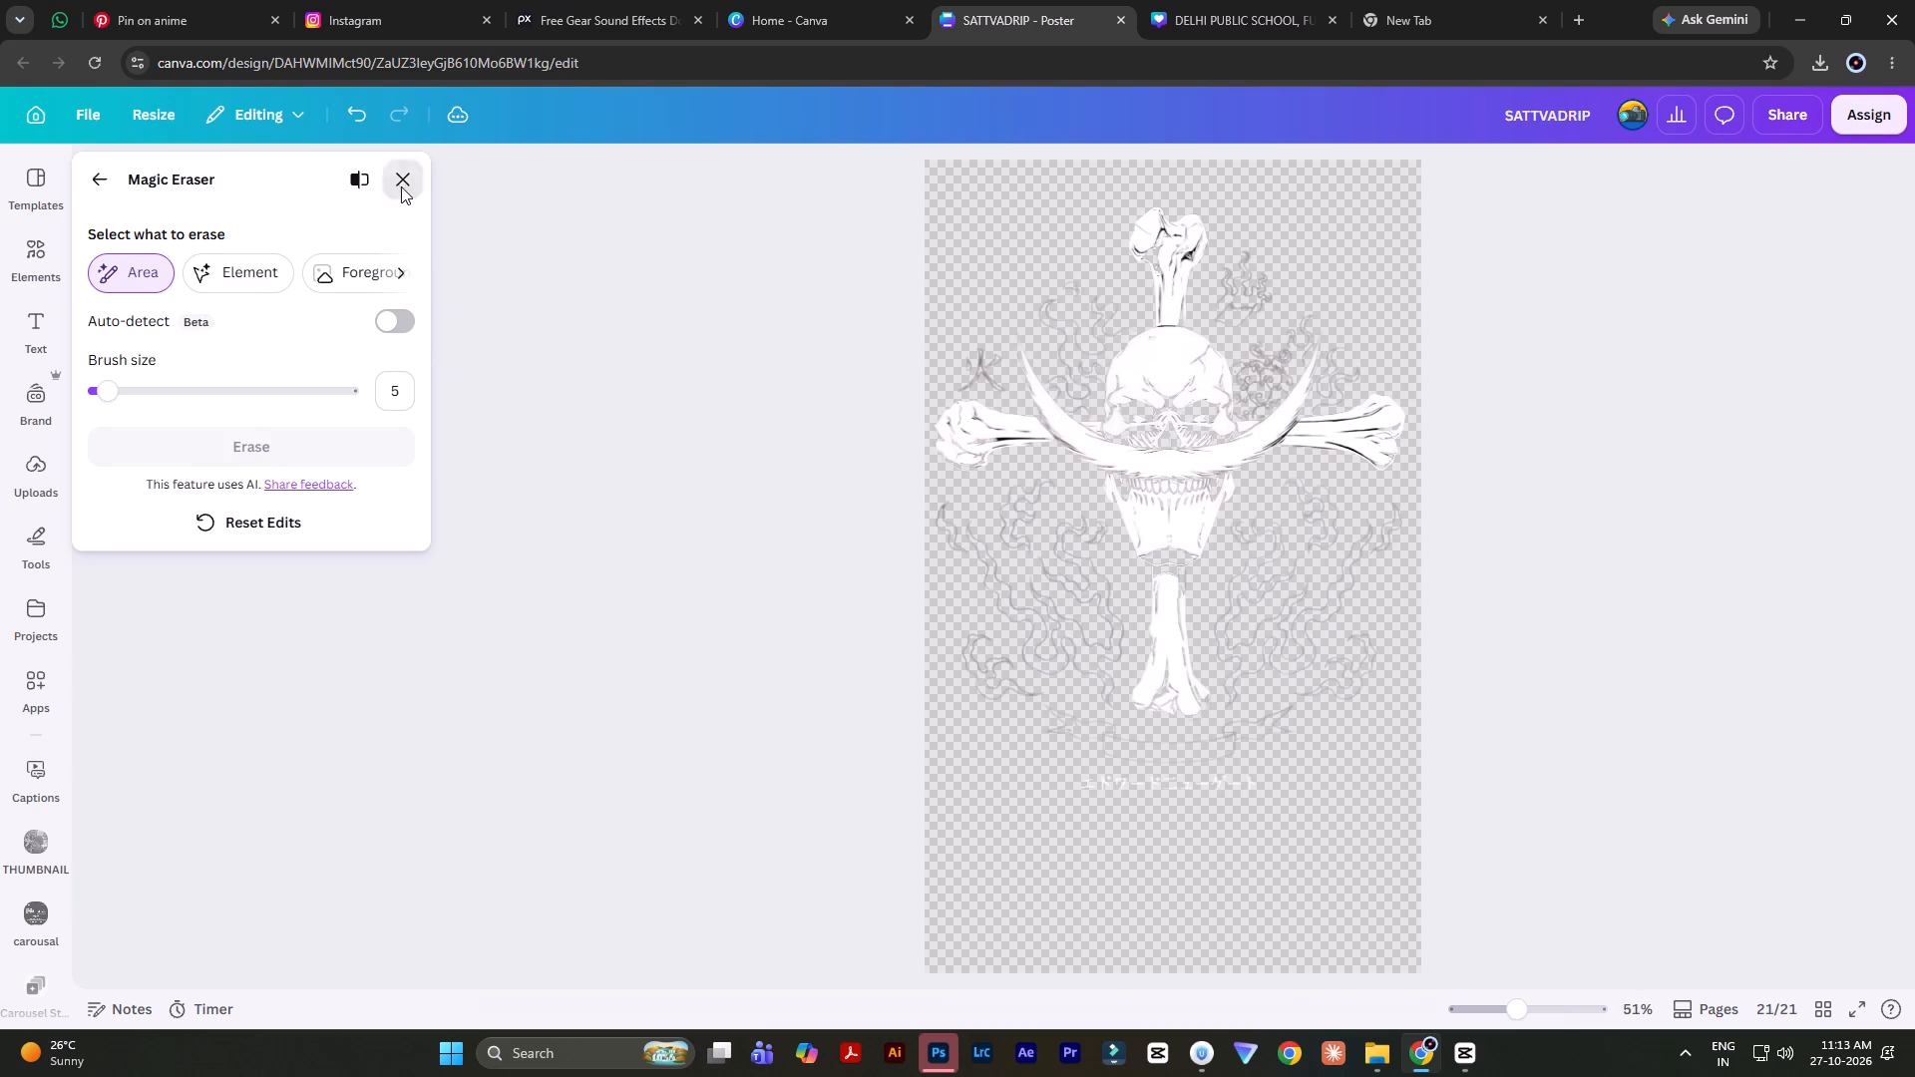
double_click(1744, 496)
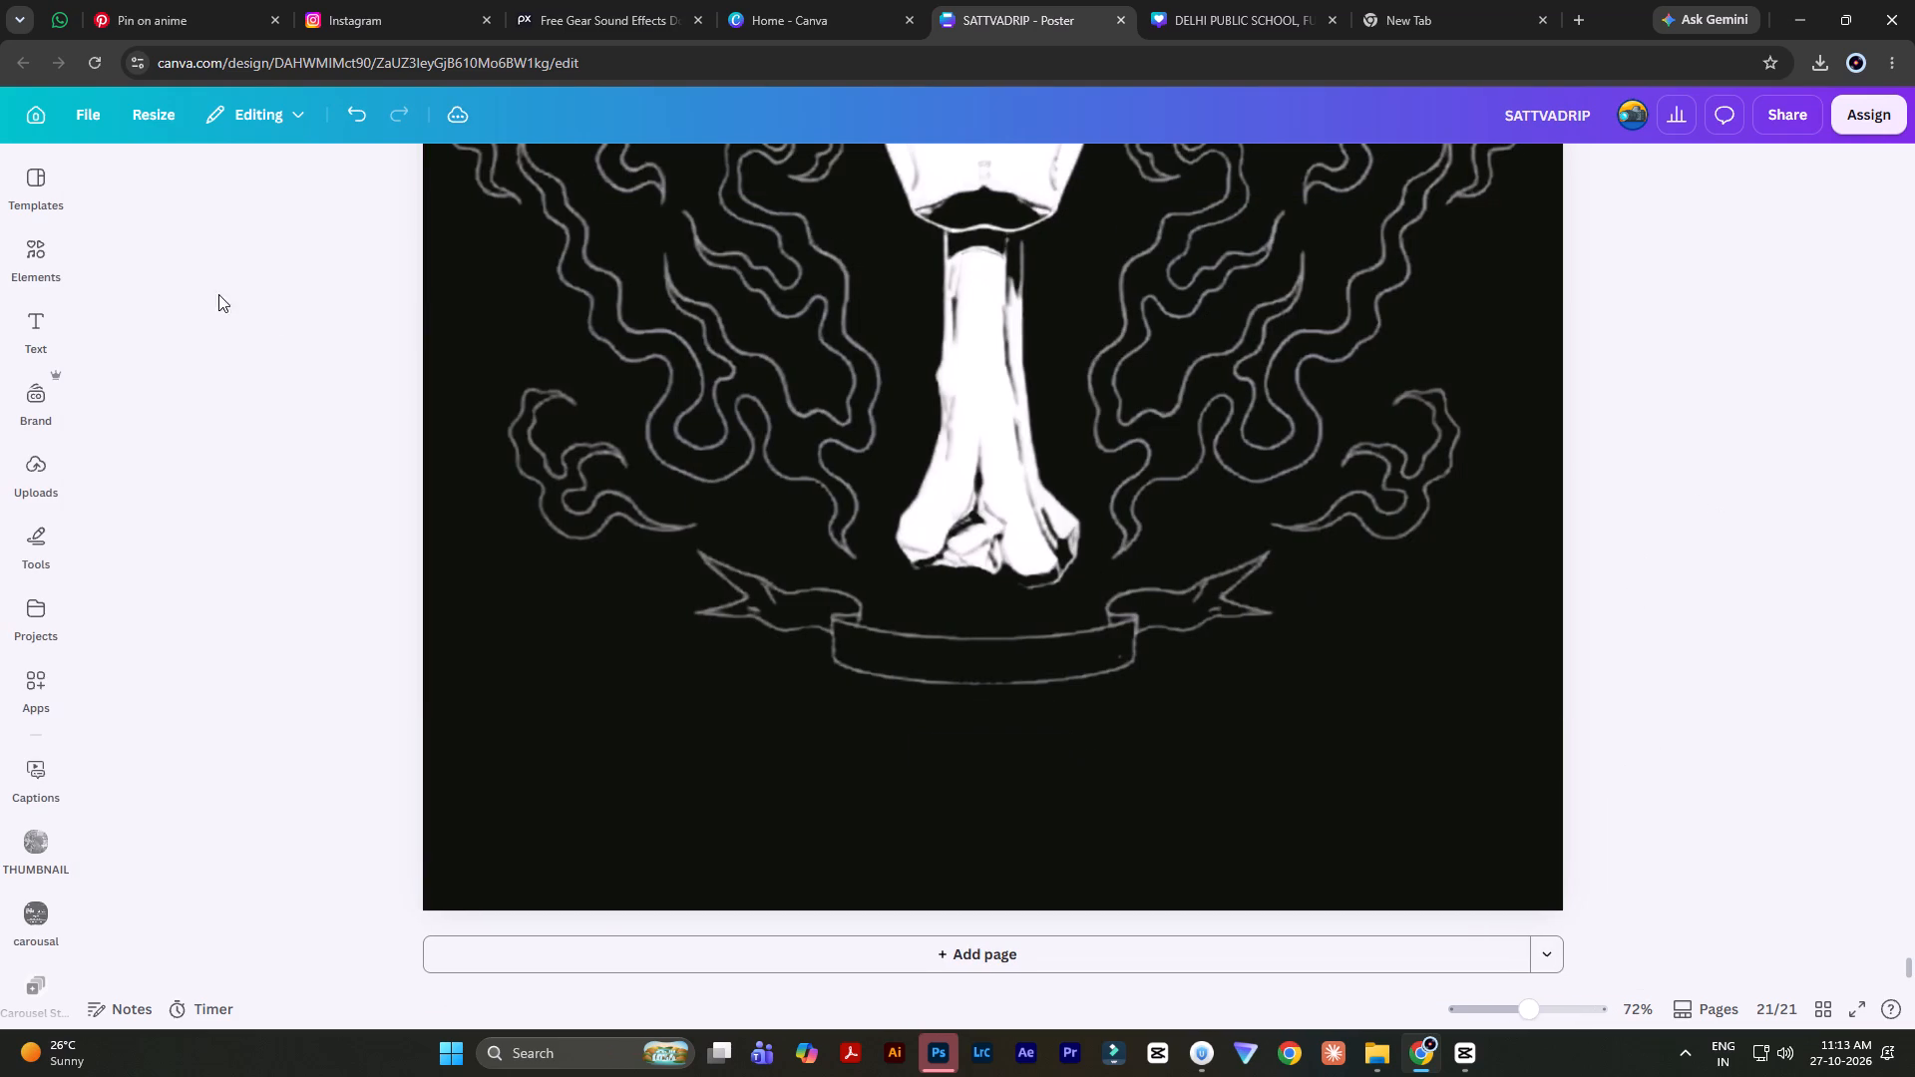
Add a body text box reading "THE ONE PIECE IS REAL" to page 21.
left_click(28, 325)
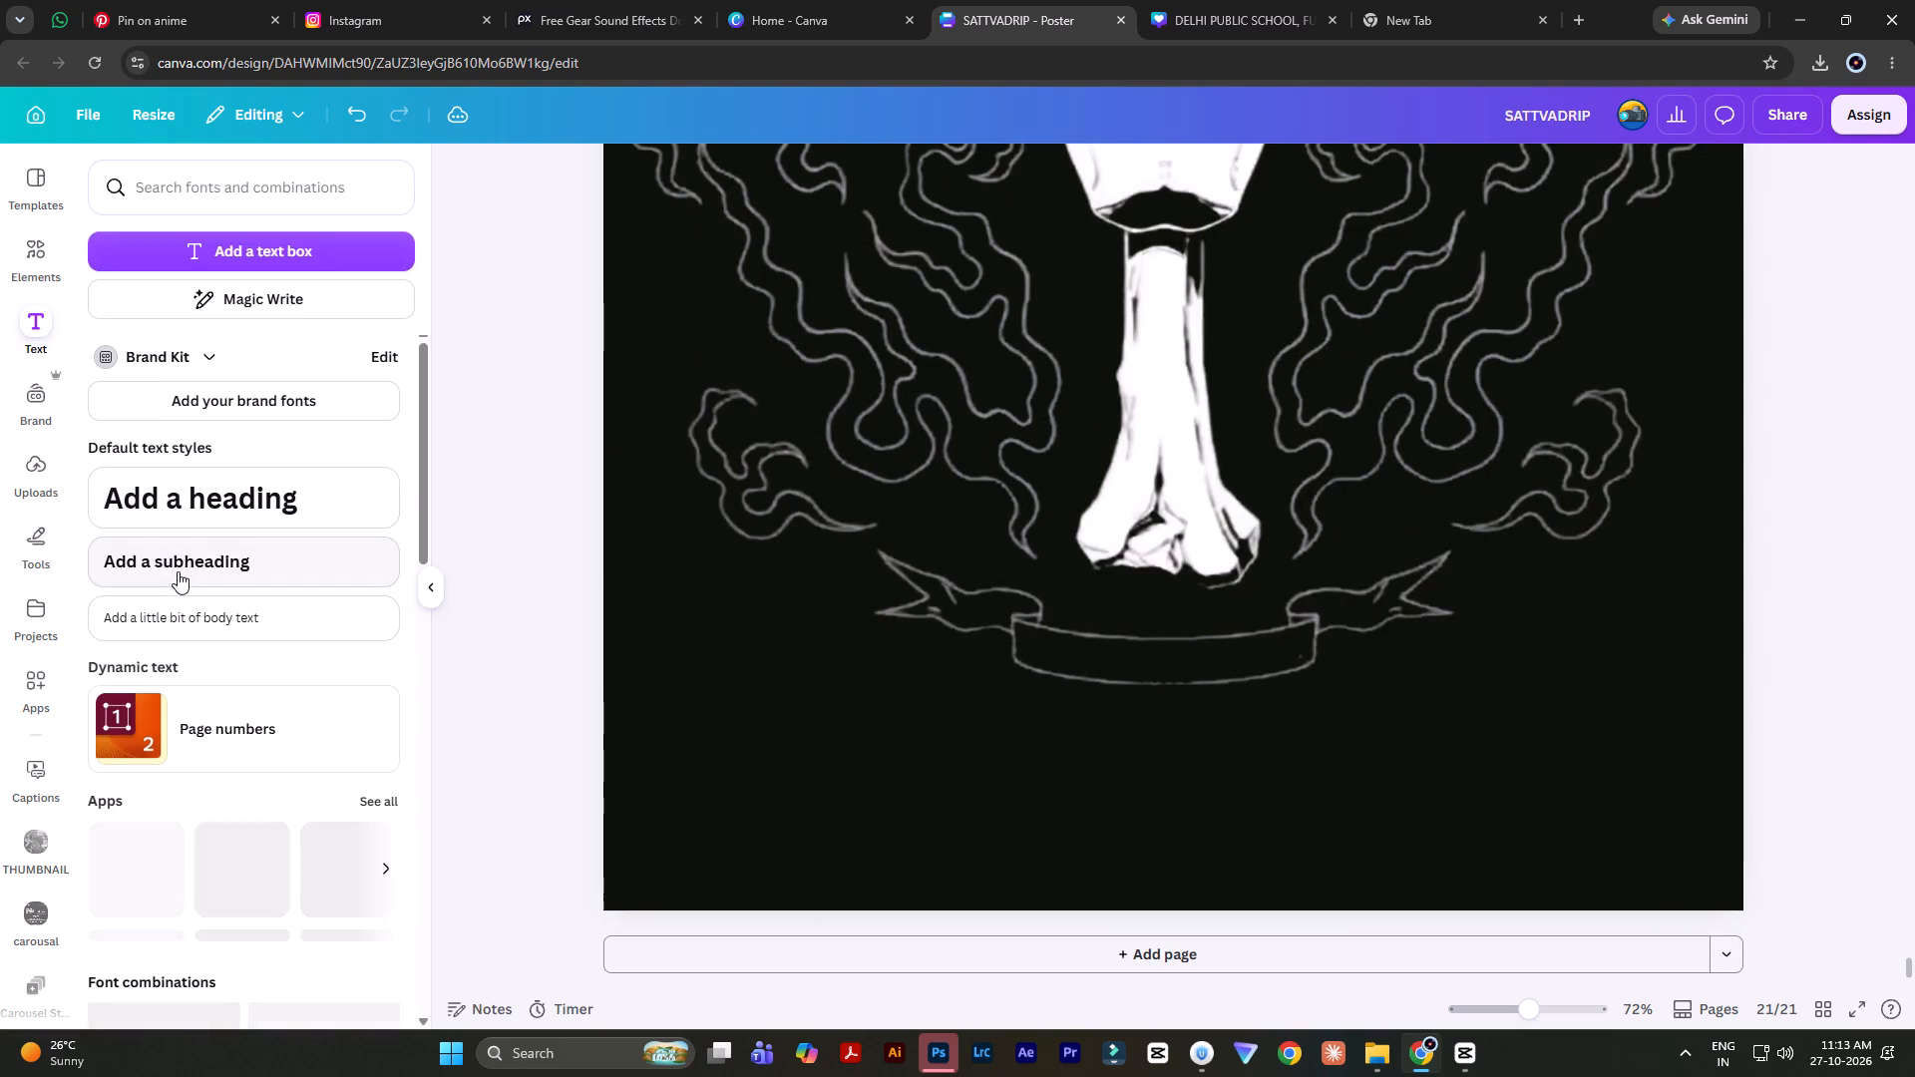
left_click(179, 620)
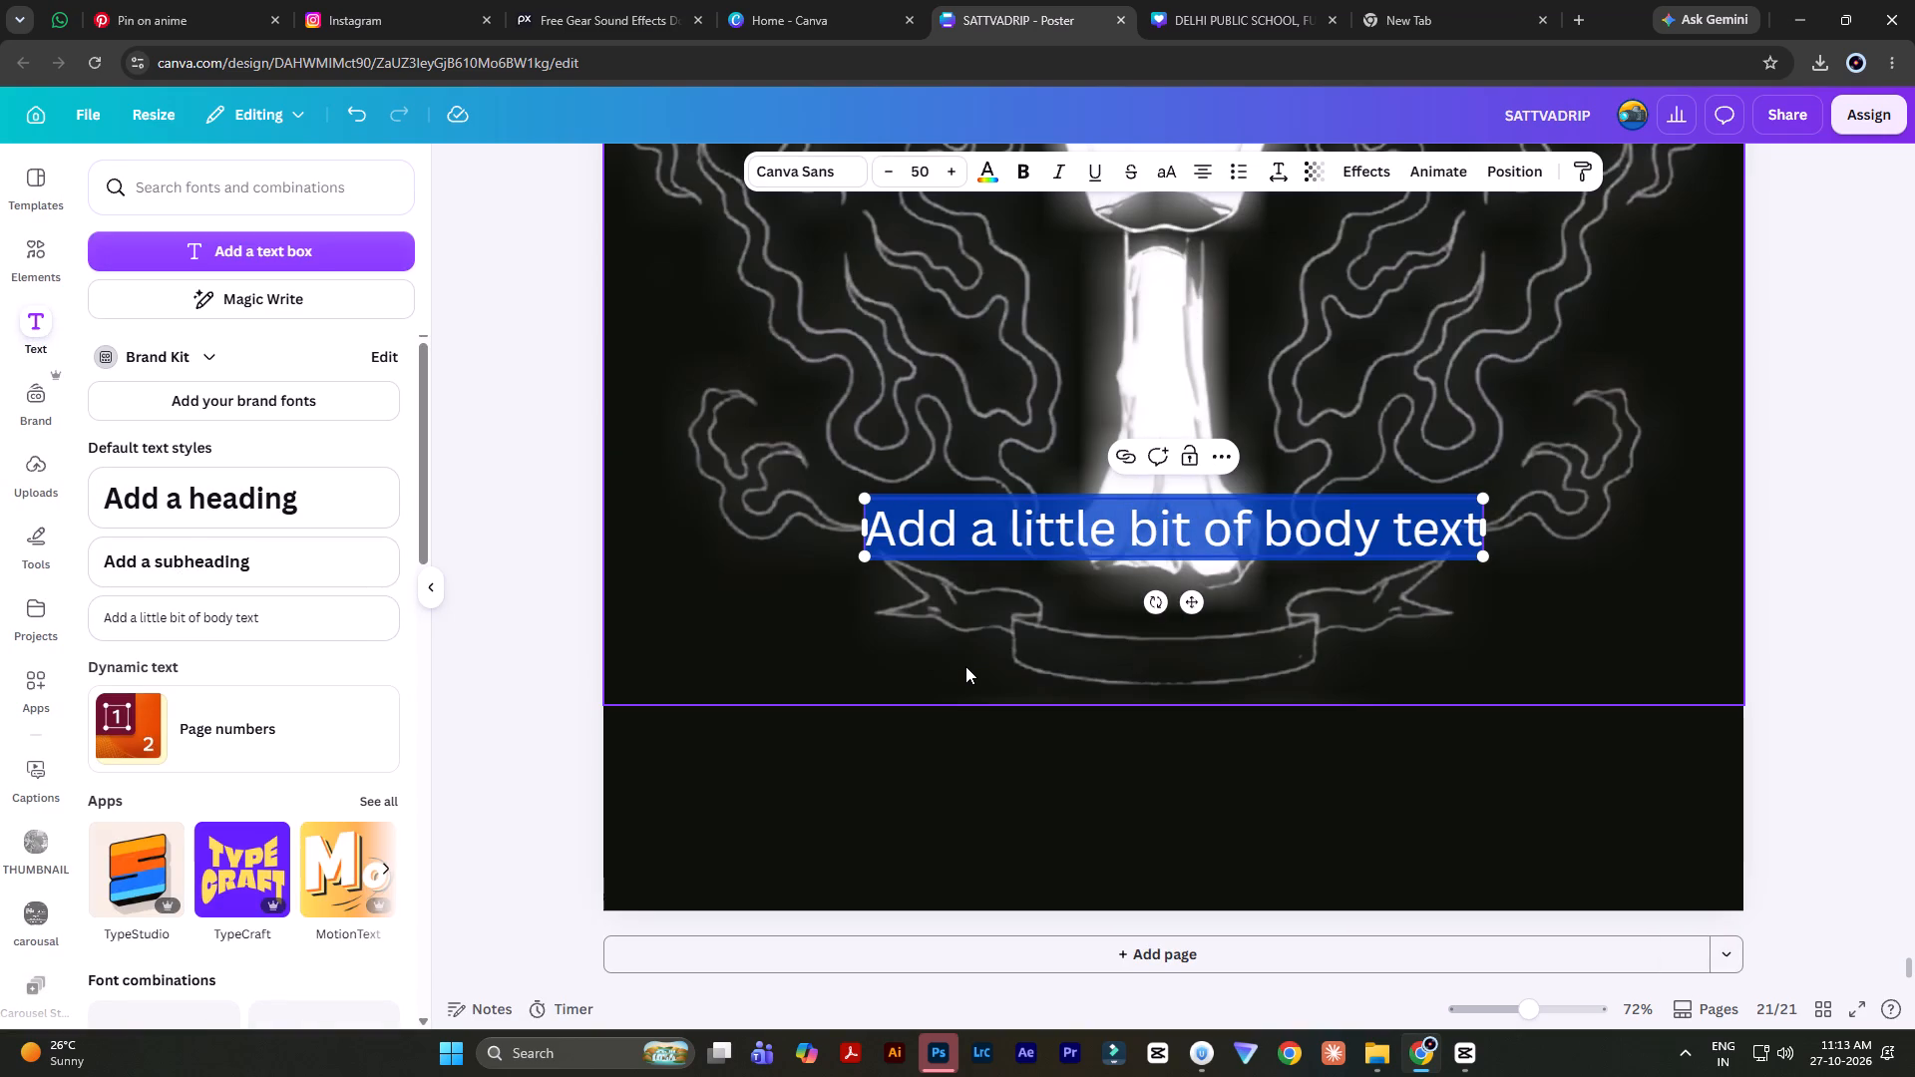
type("THE")
key("space")
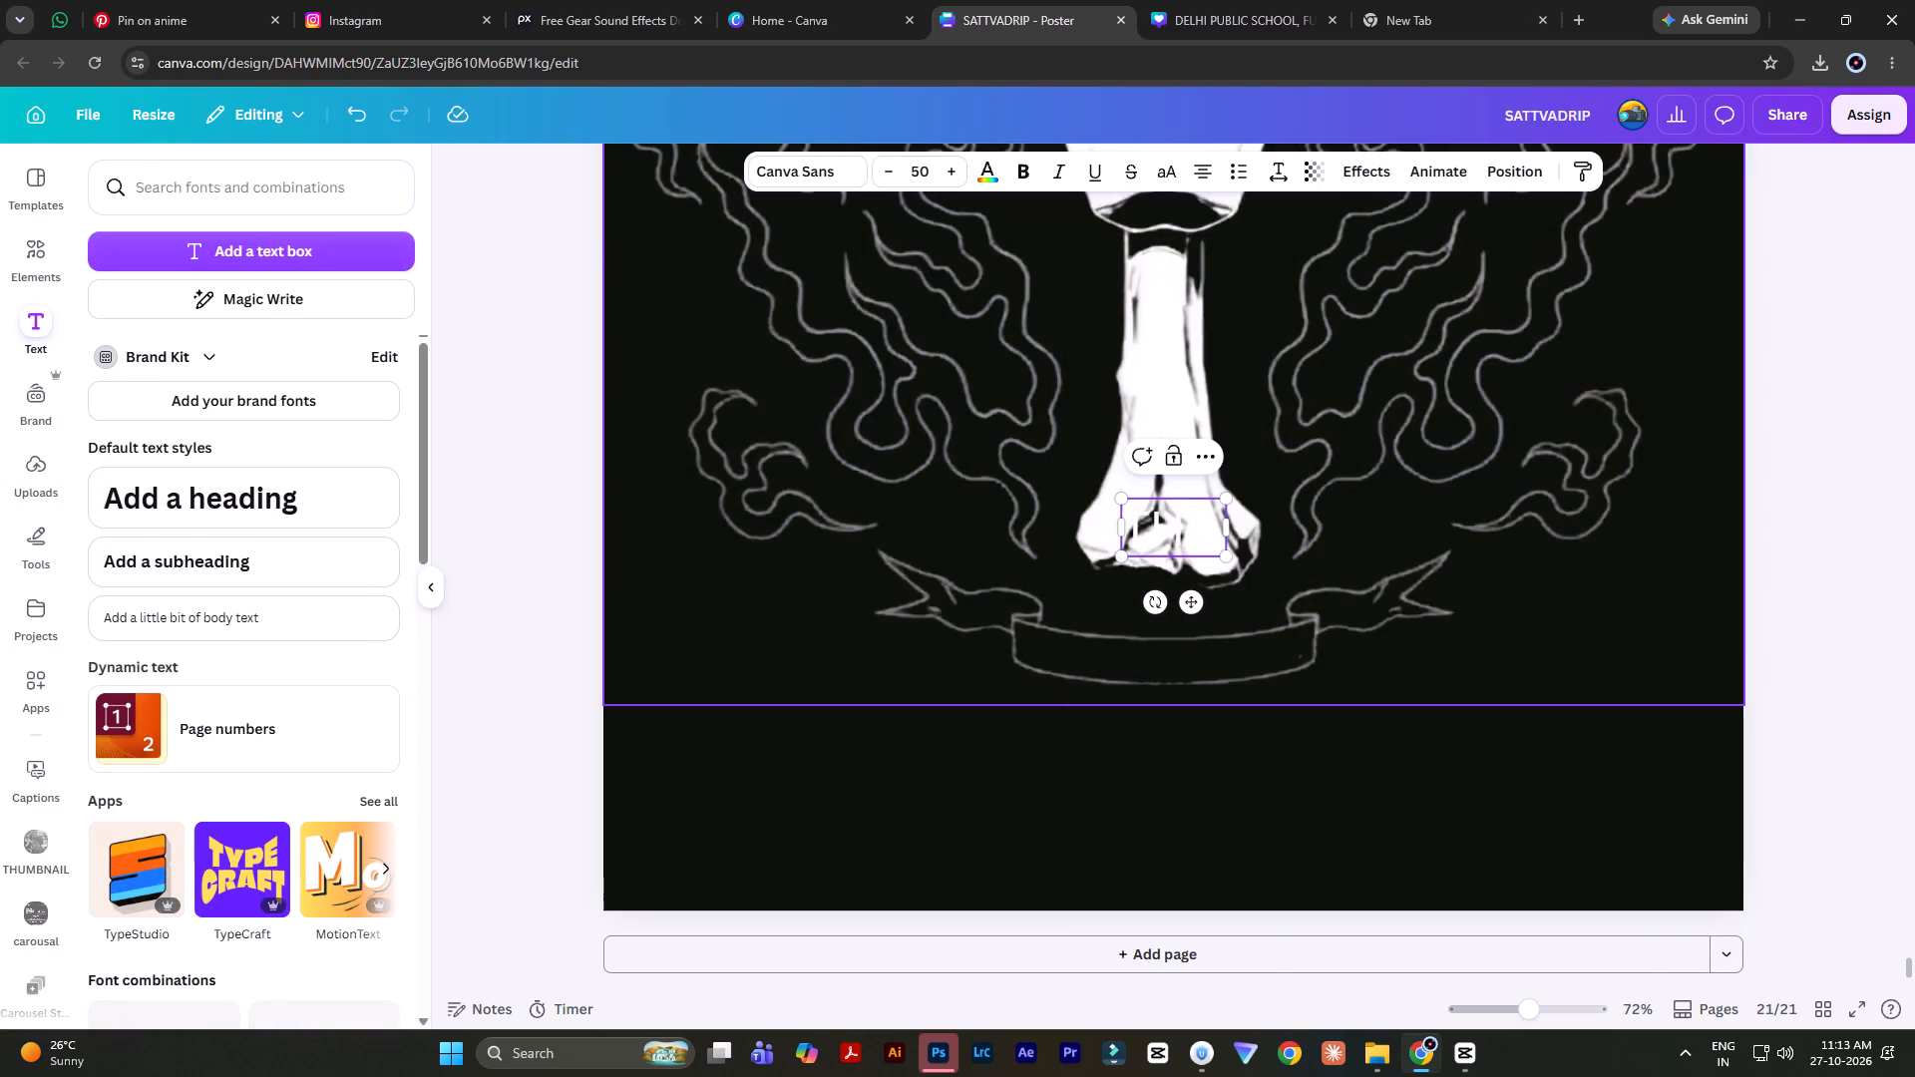
type("ONE PIECE")
key("space")
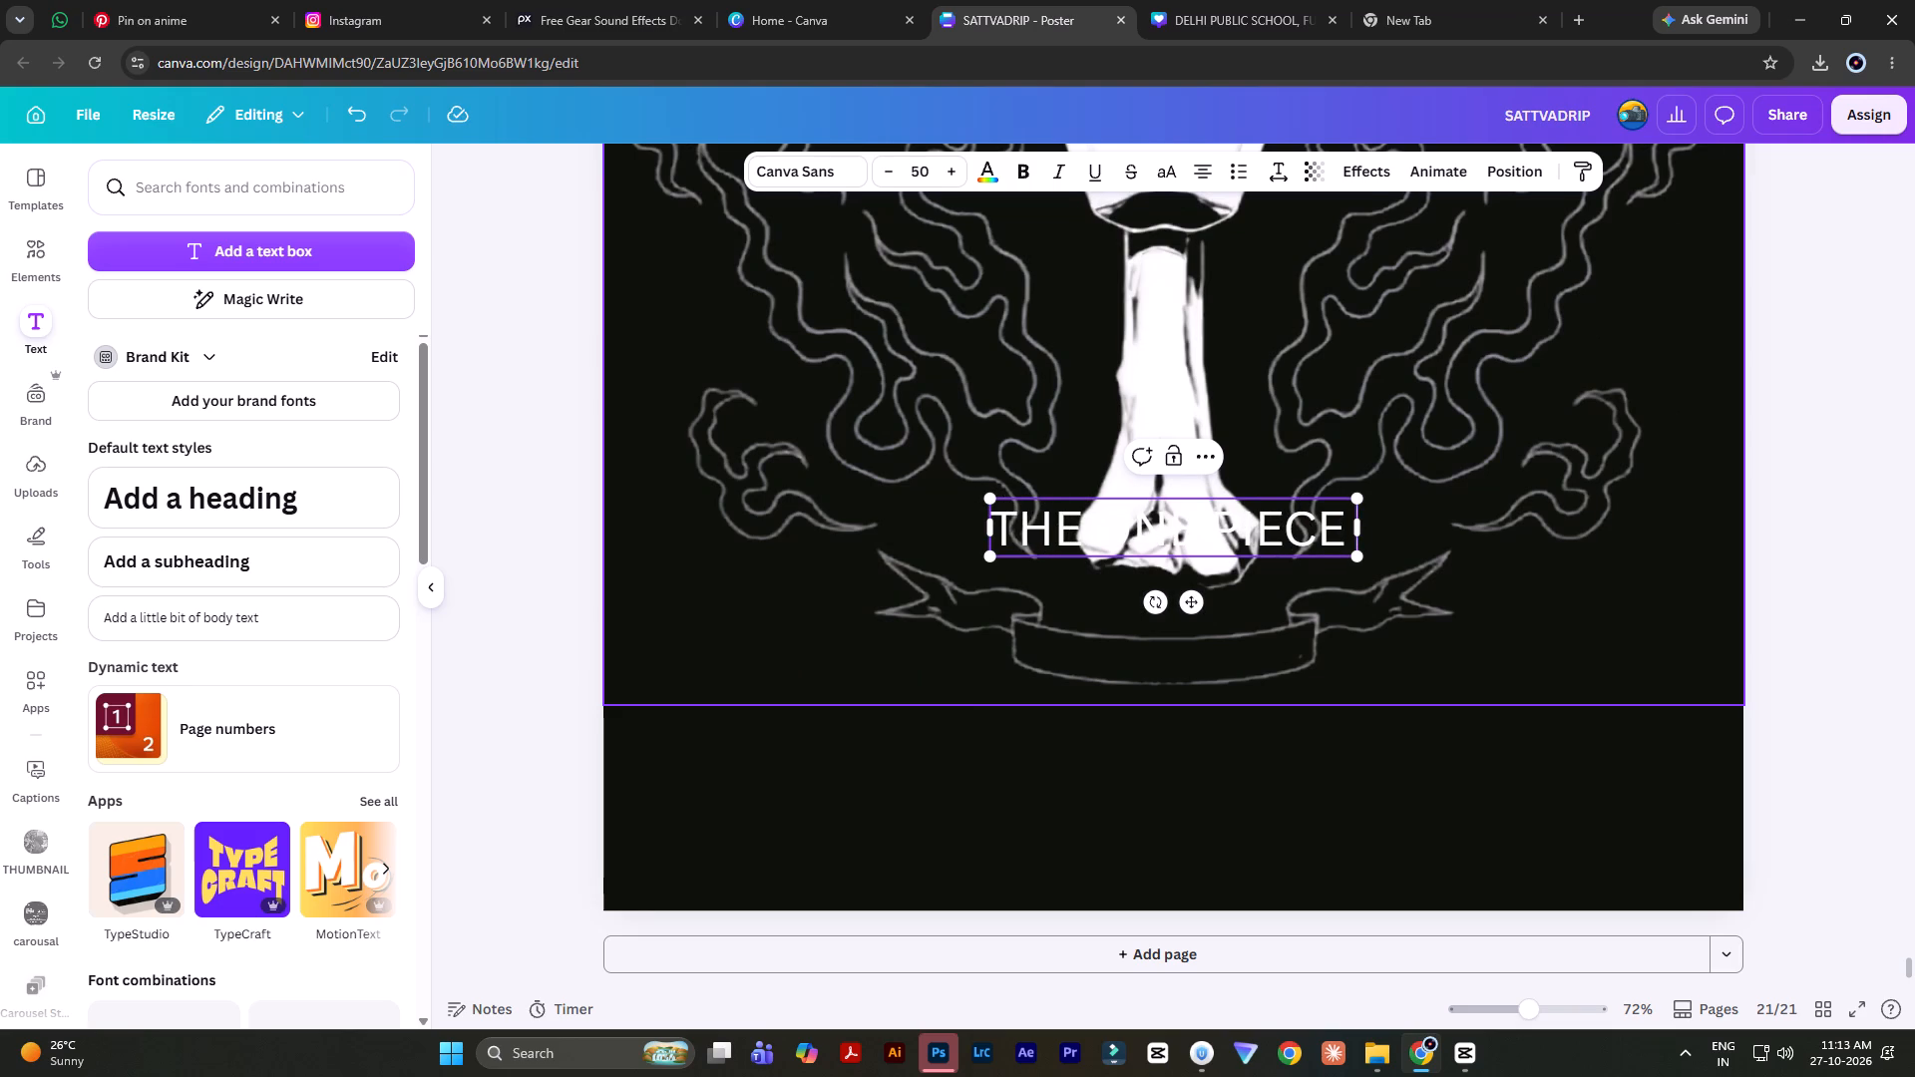
type("IS REAL")
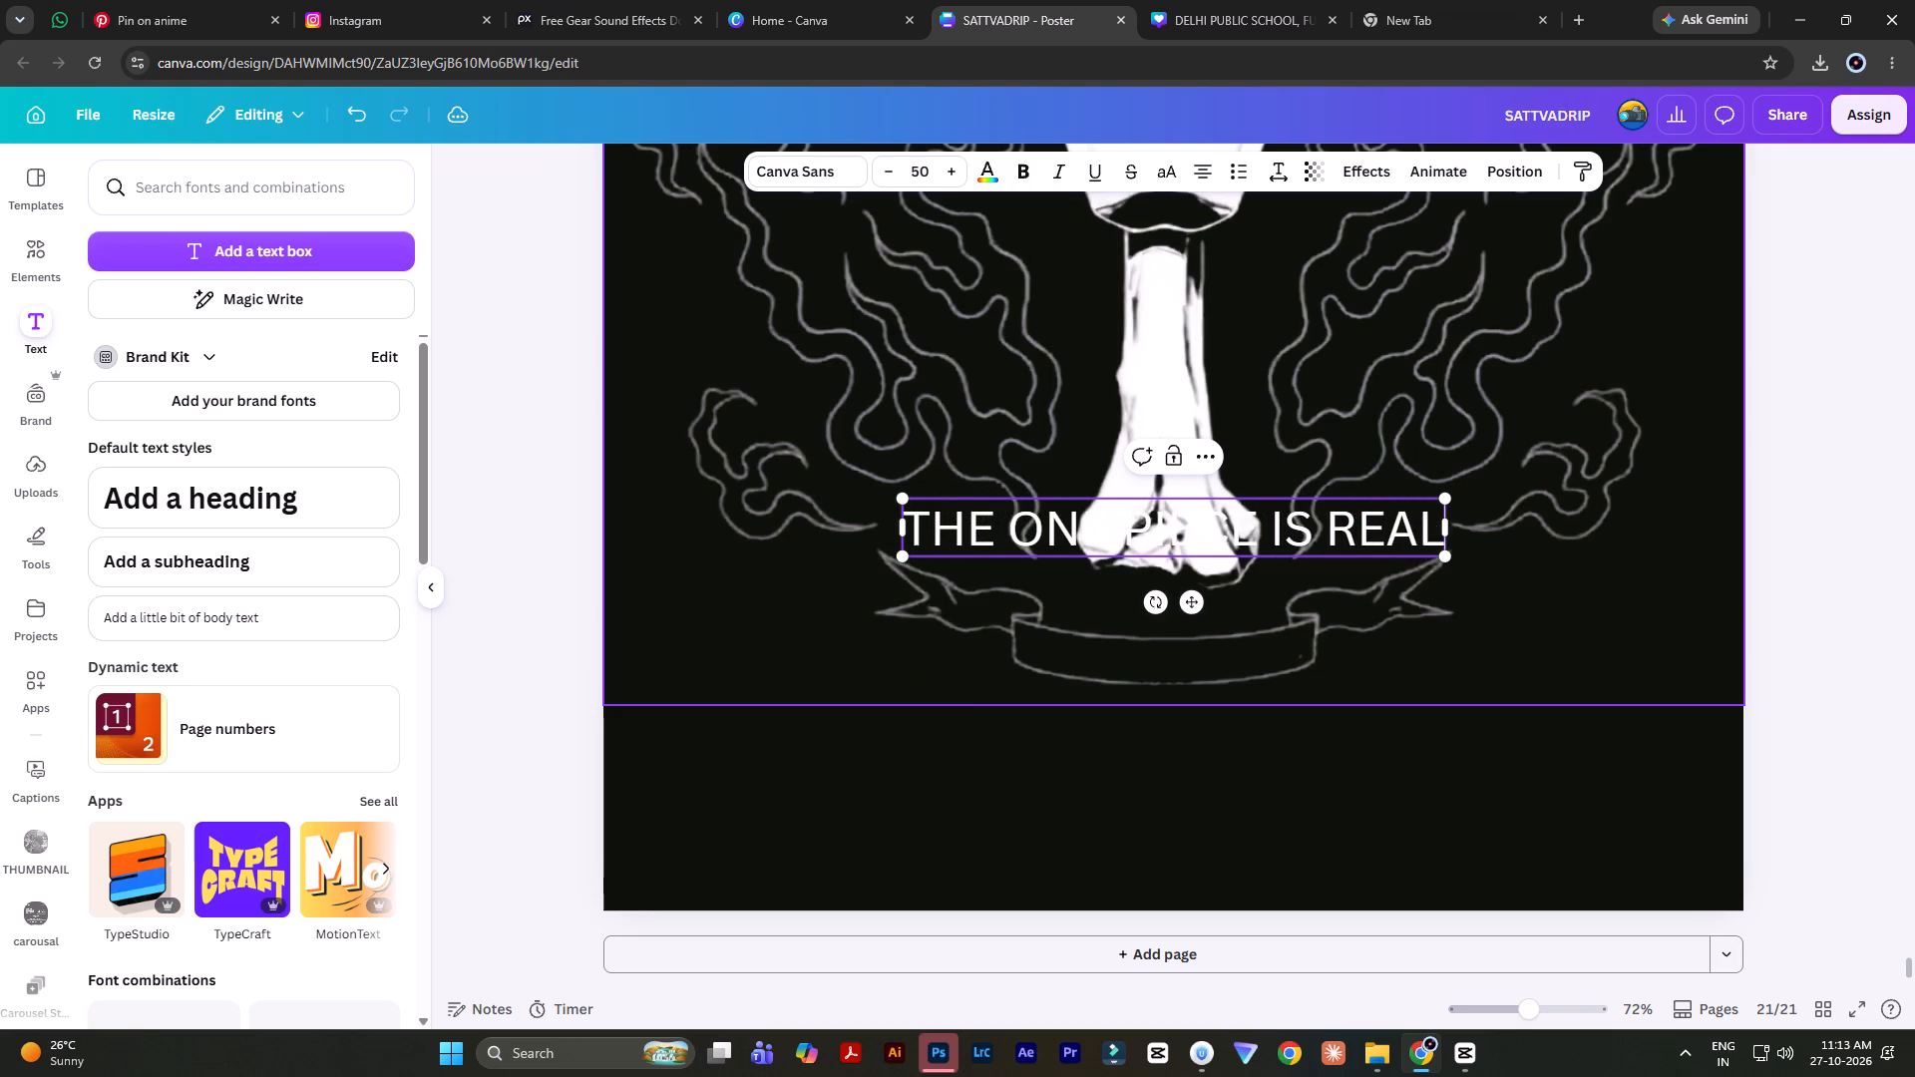
left_click(430, 599)
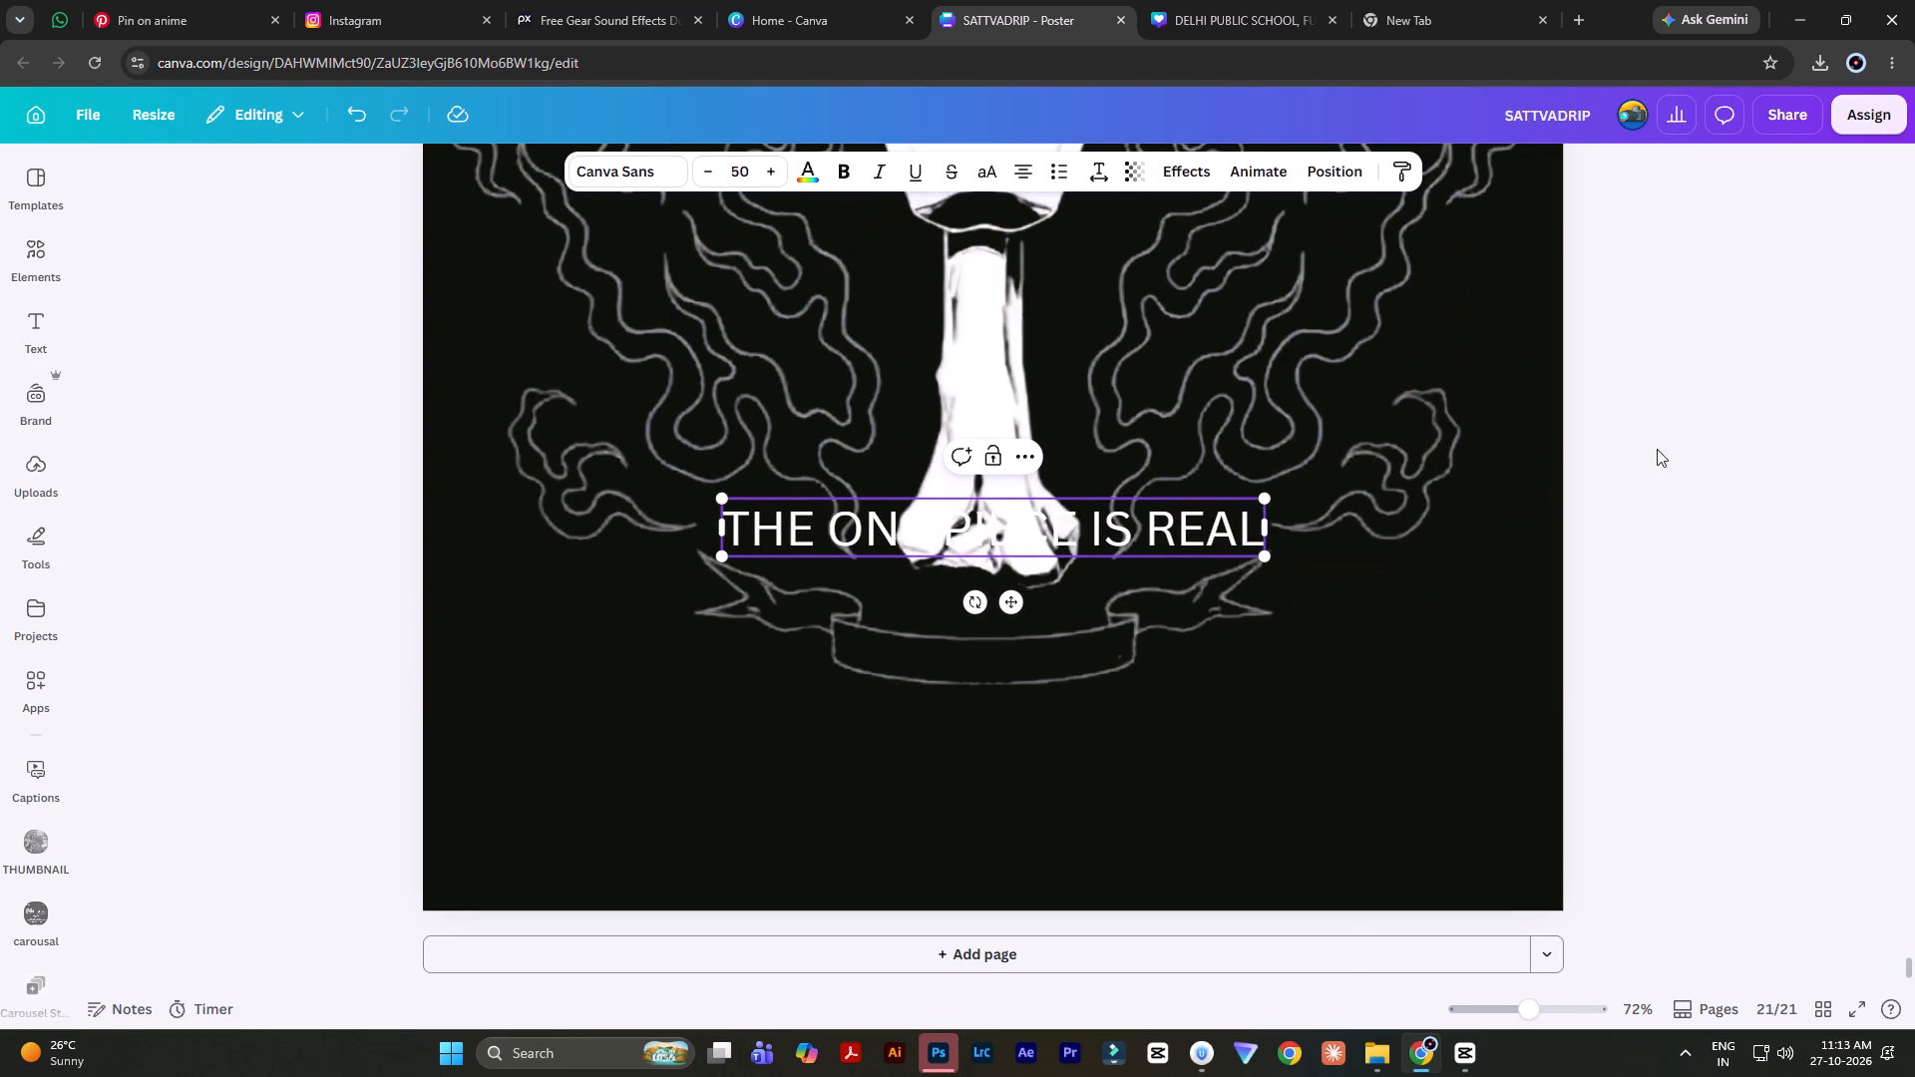
View the original downloaded artwork, download.jpeg, to check the banner lettering, and return to the poster.
left_click(1801, 69)
left_click(1811, 68)
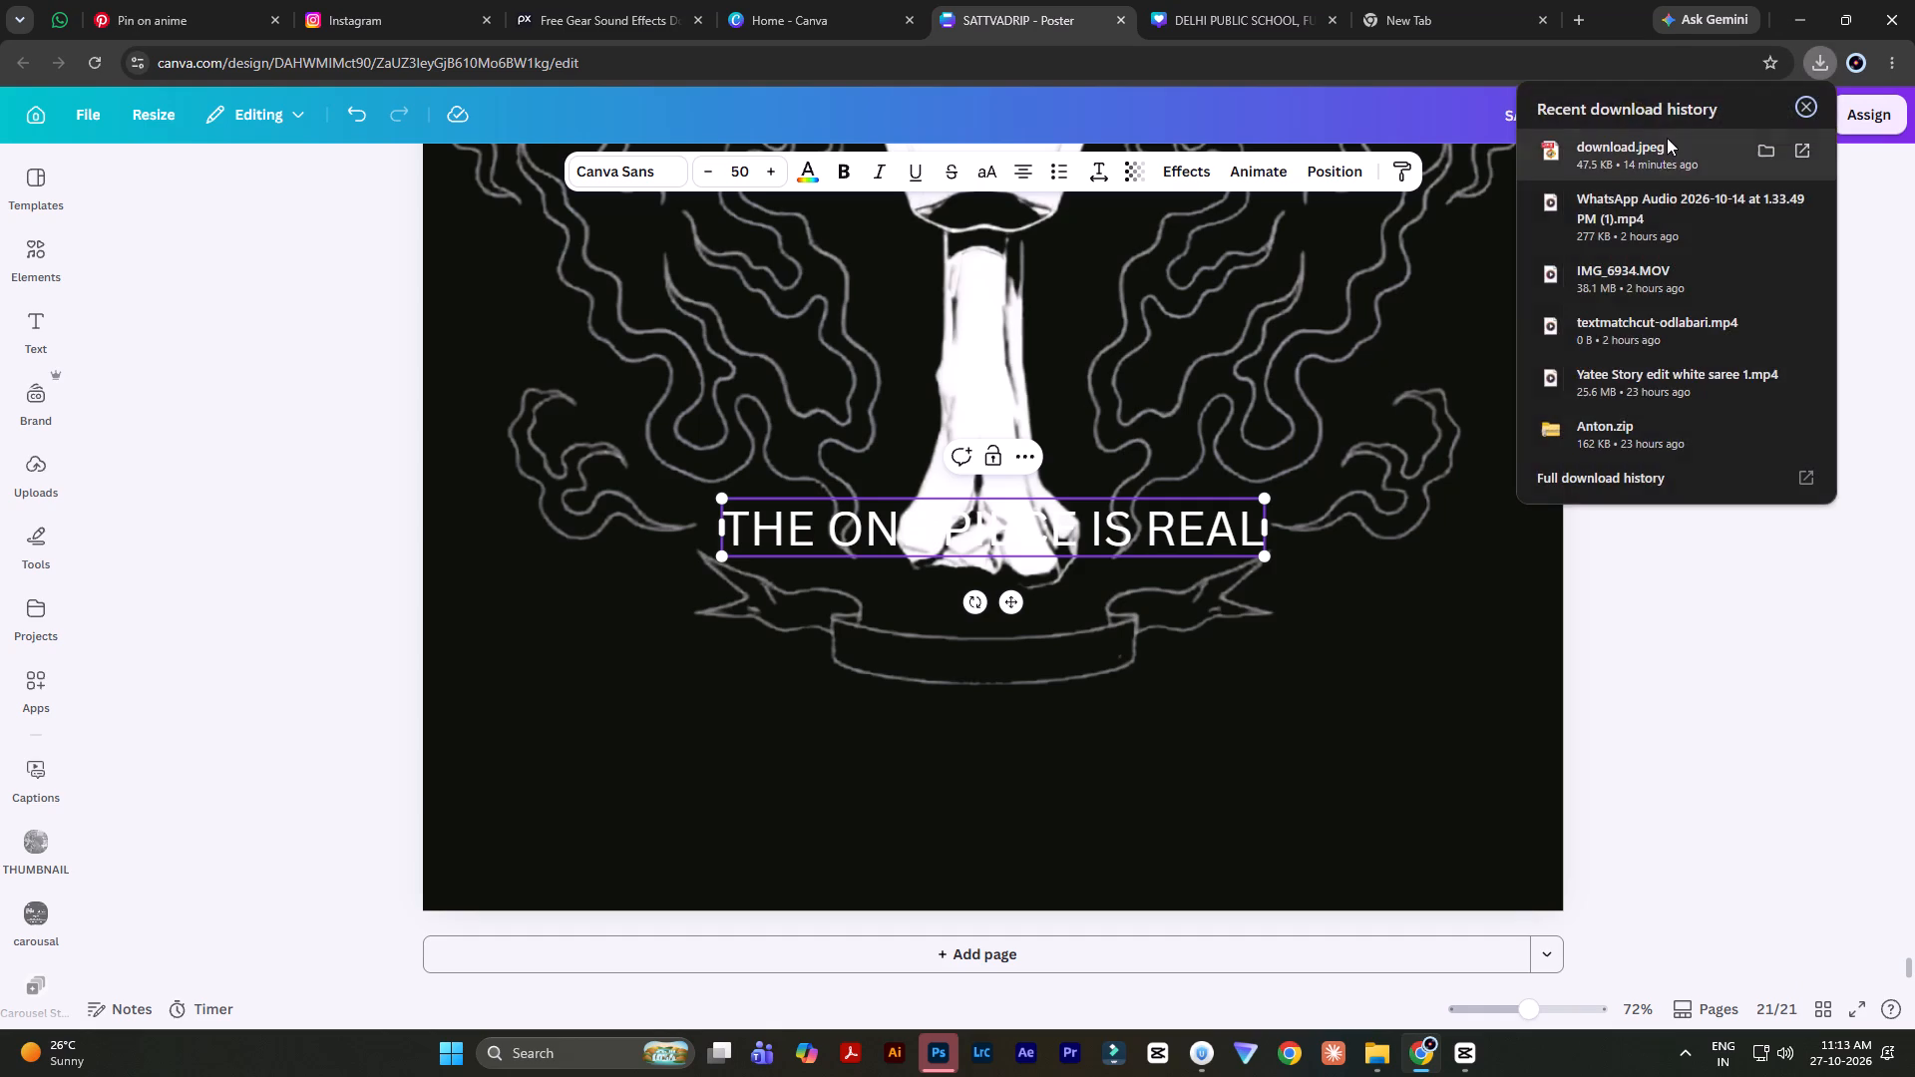
left_click(1667, 138)
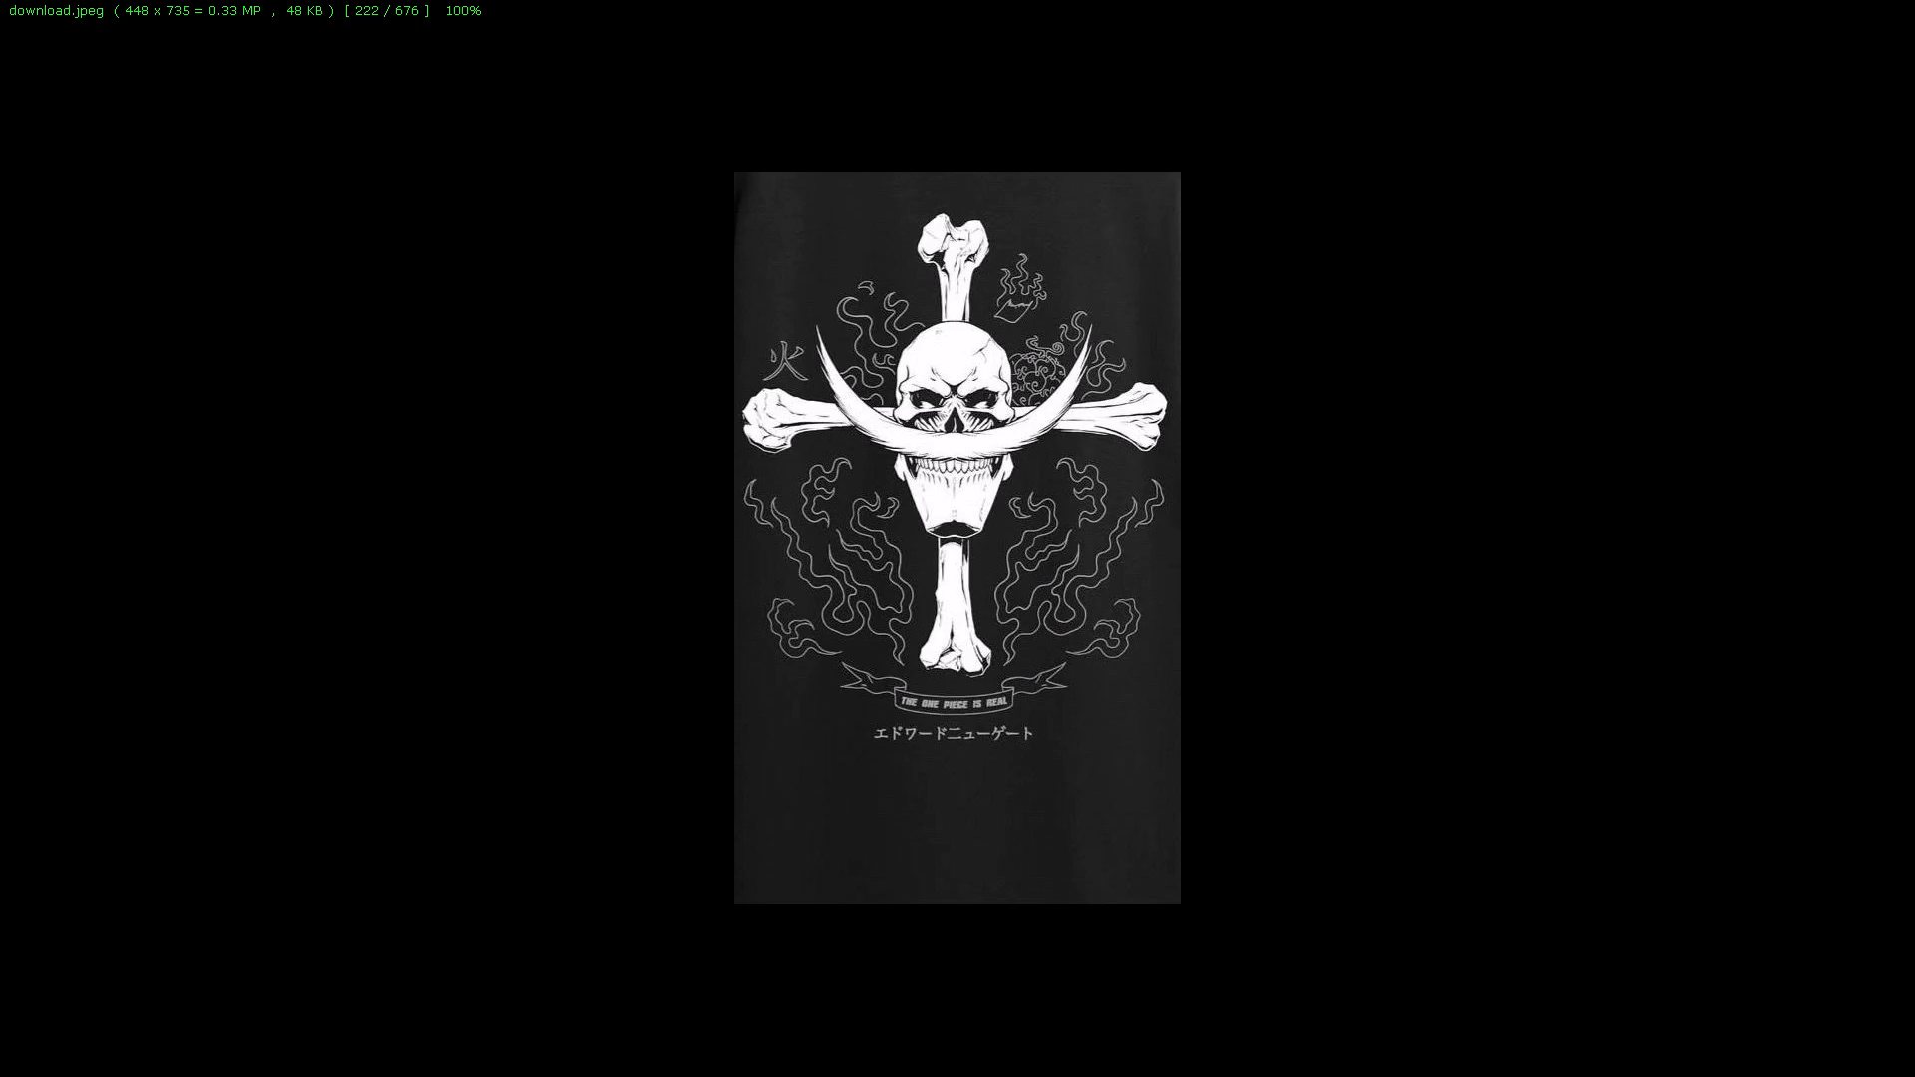
key("Escape")
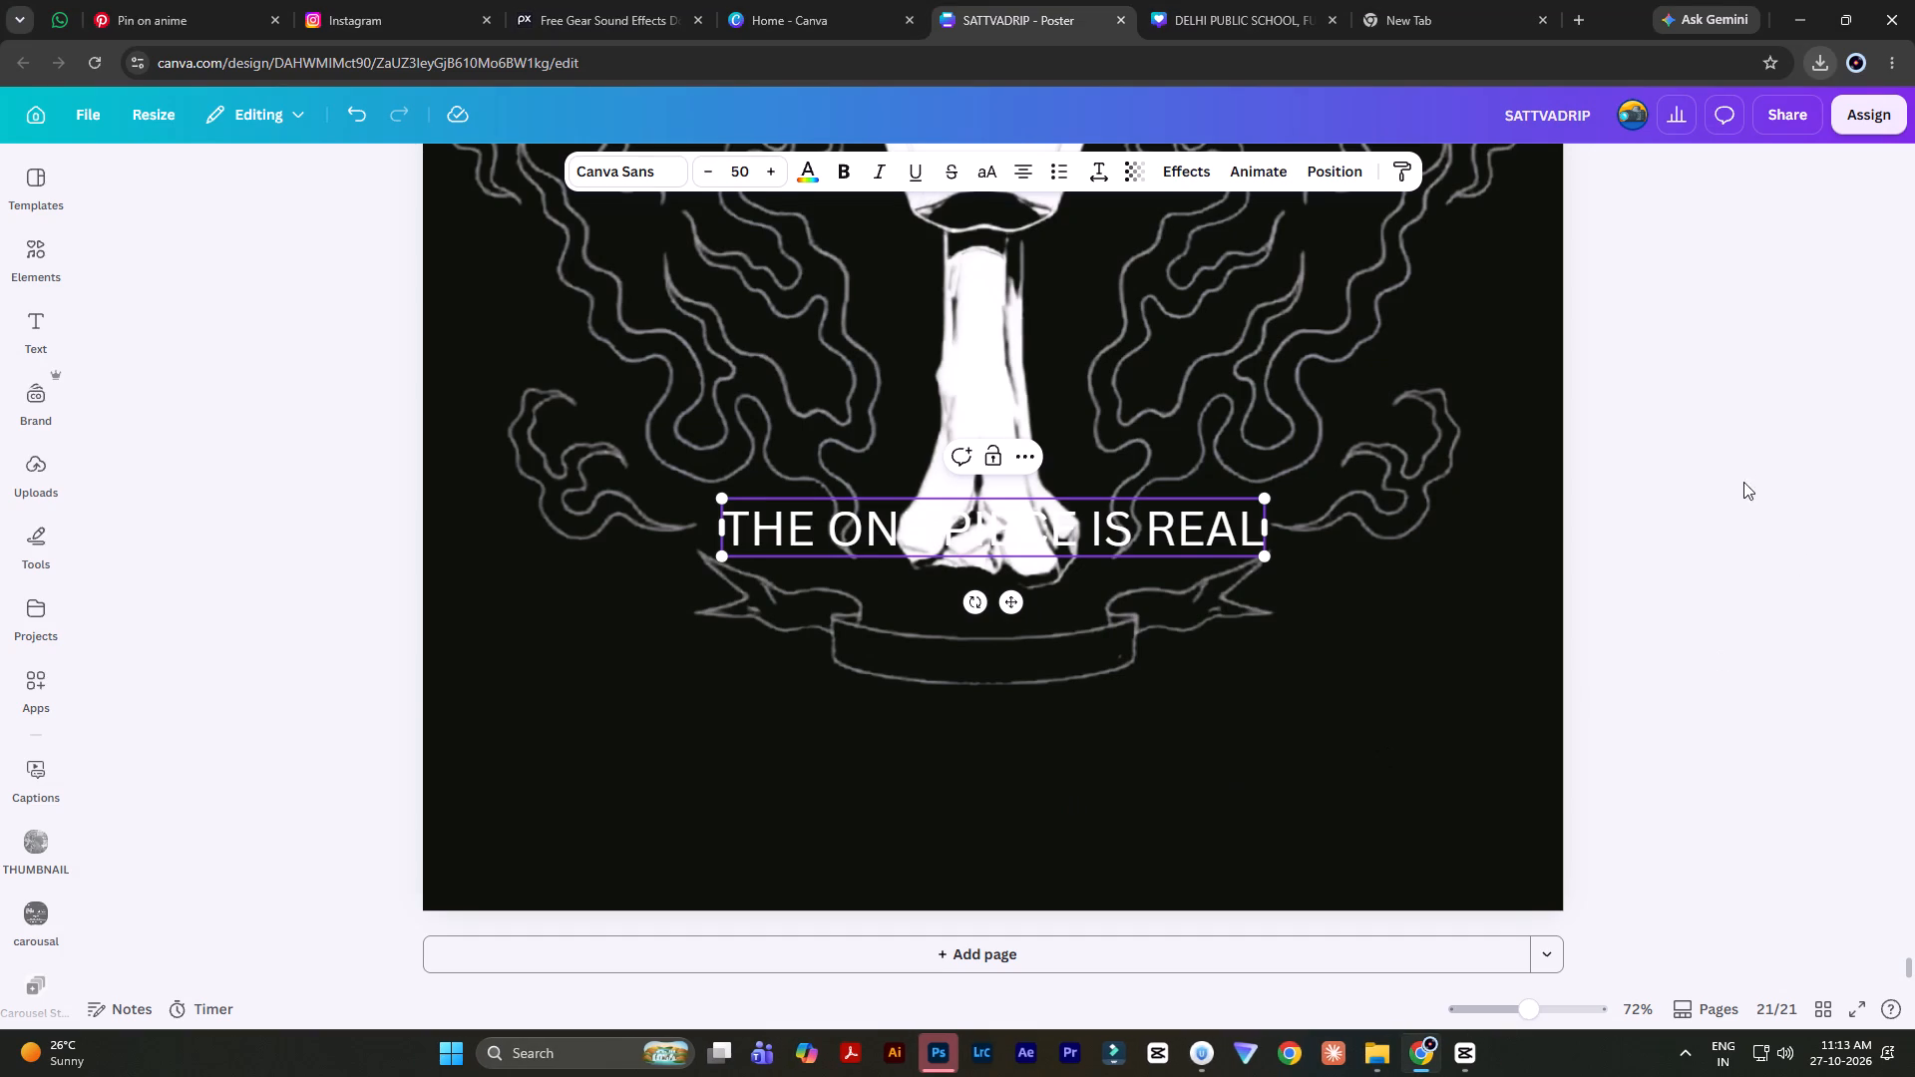
Curve the "THE ONE PIECE IS REAL" text with a curve value of -12 and reduce its font size to 38.
left_click(1187, 173)
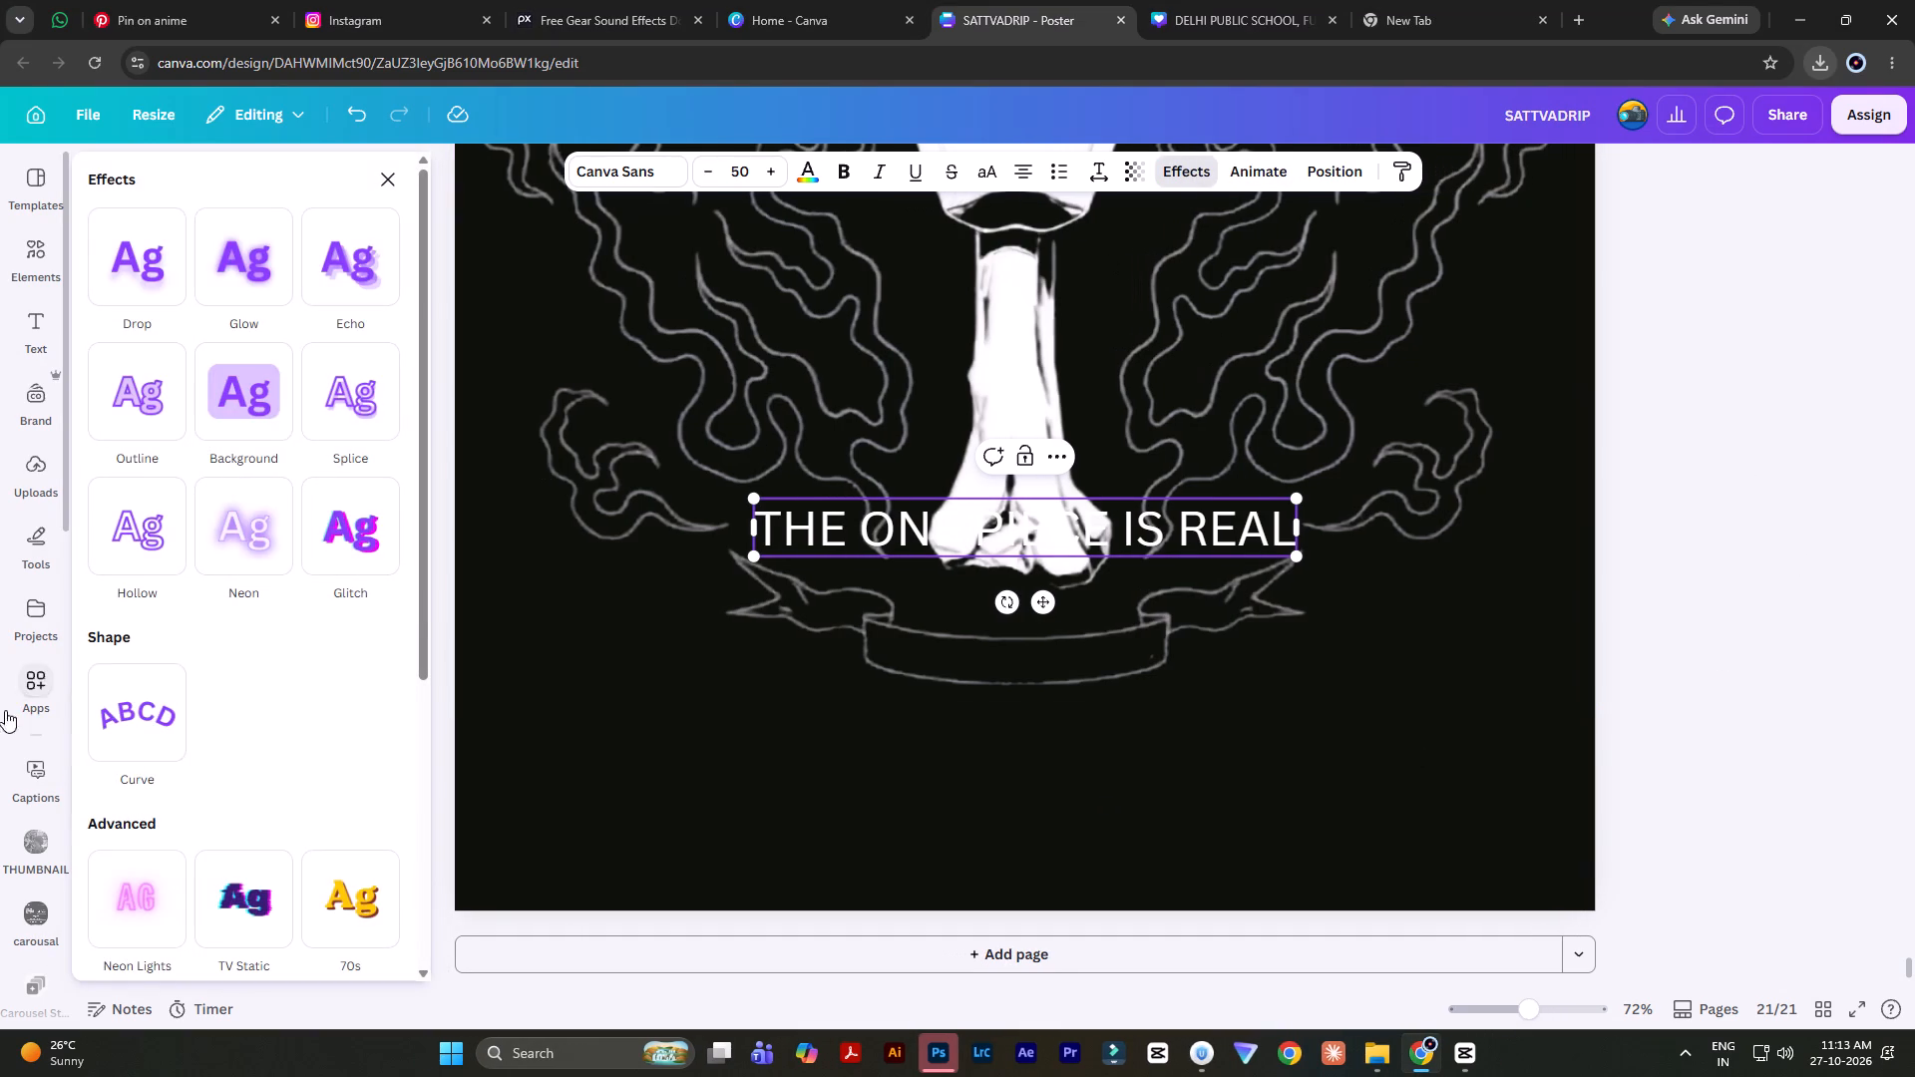
left_click(132, 712)
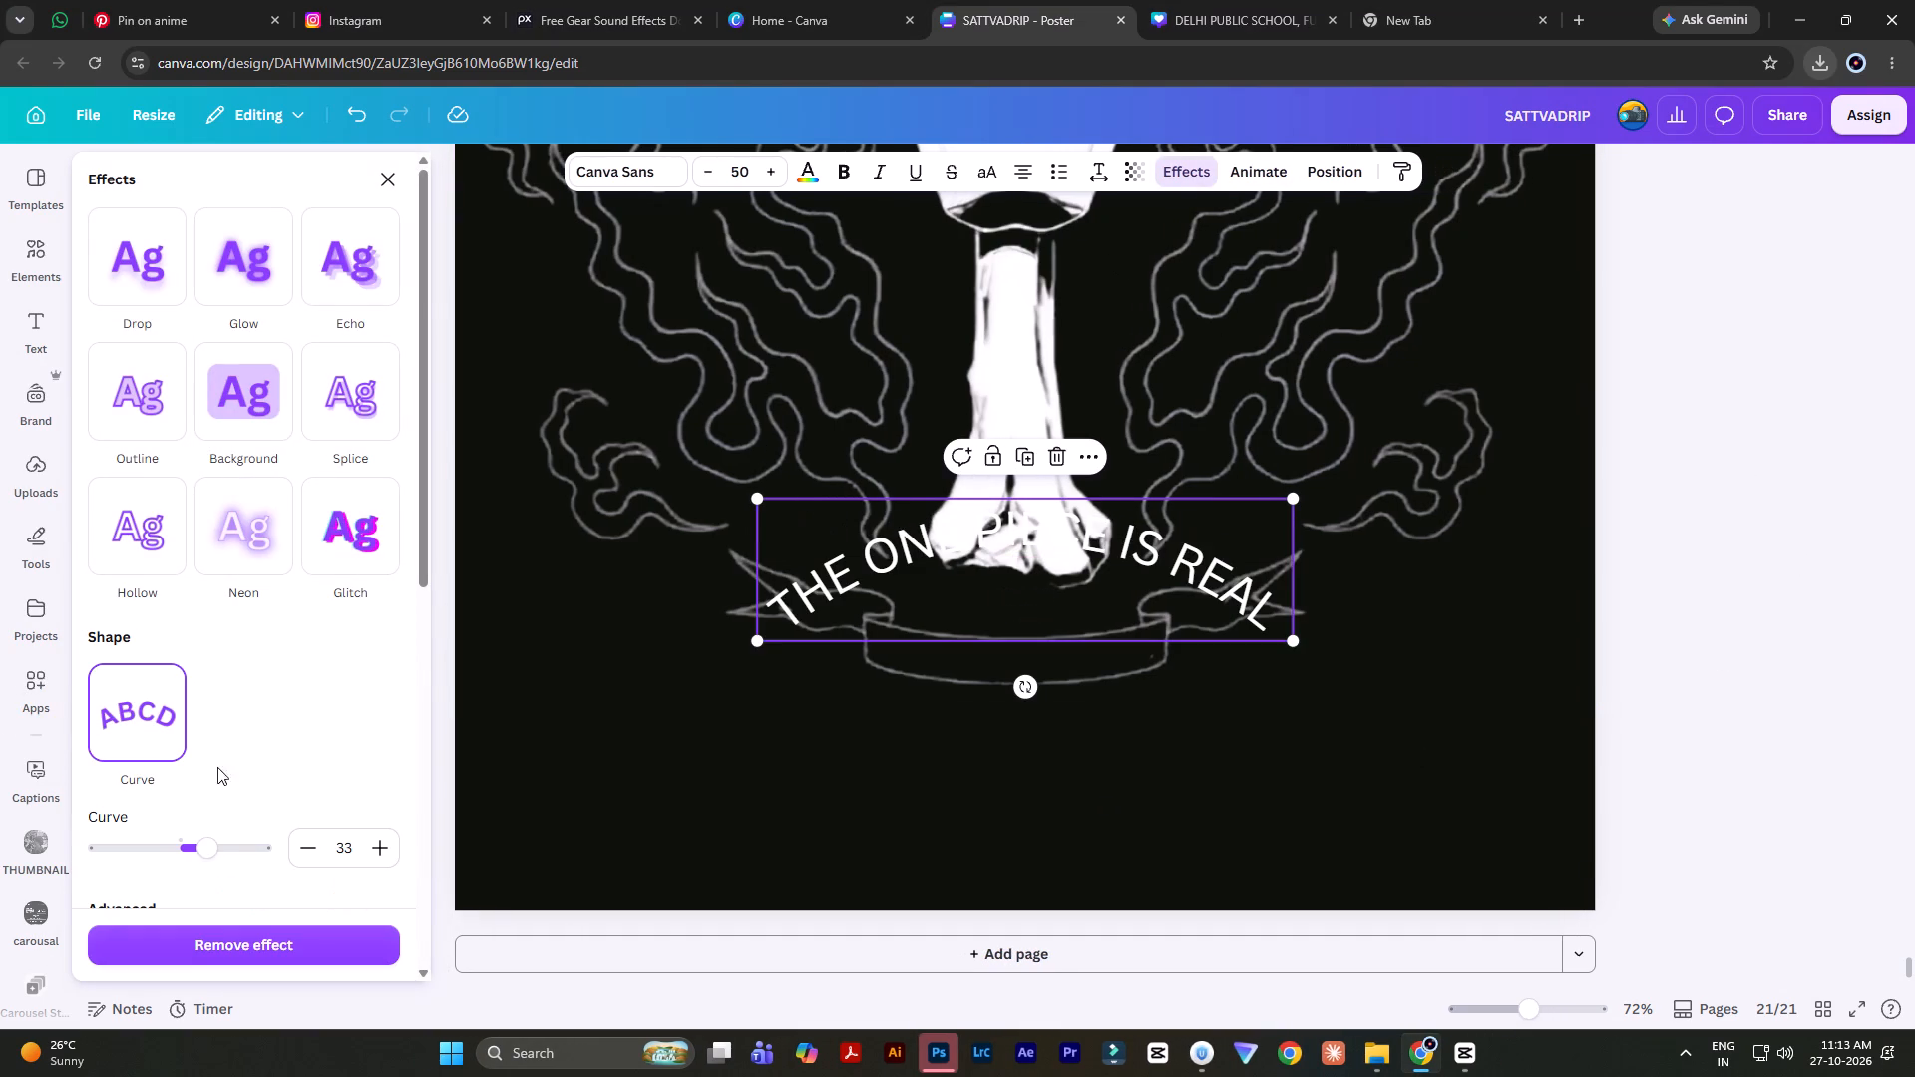
left_click_drag(197, 853, 176, 843)
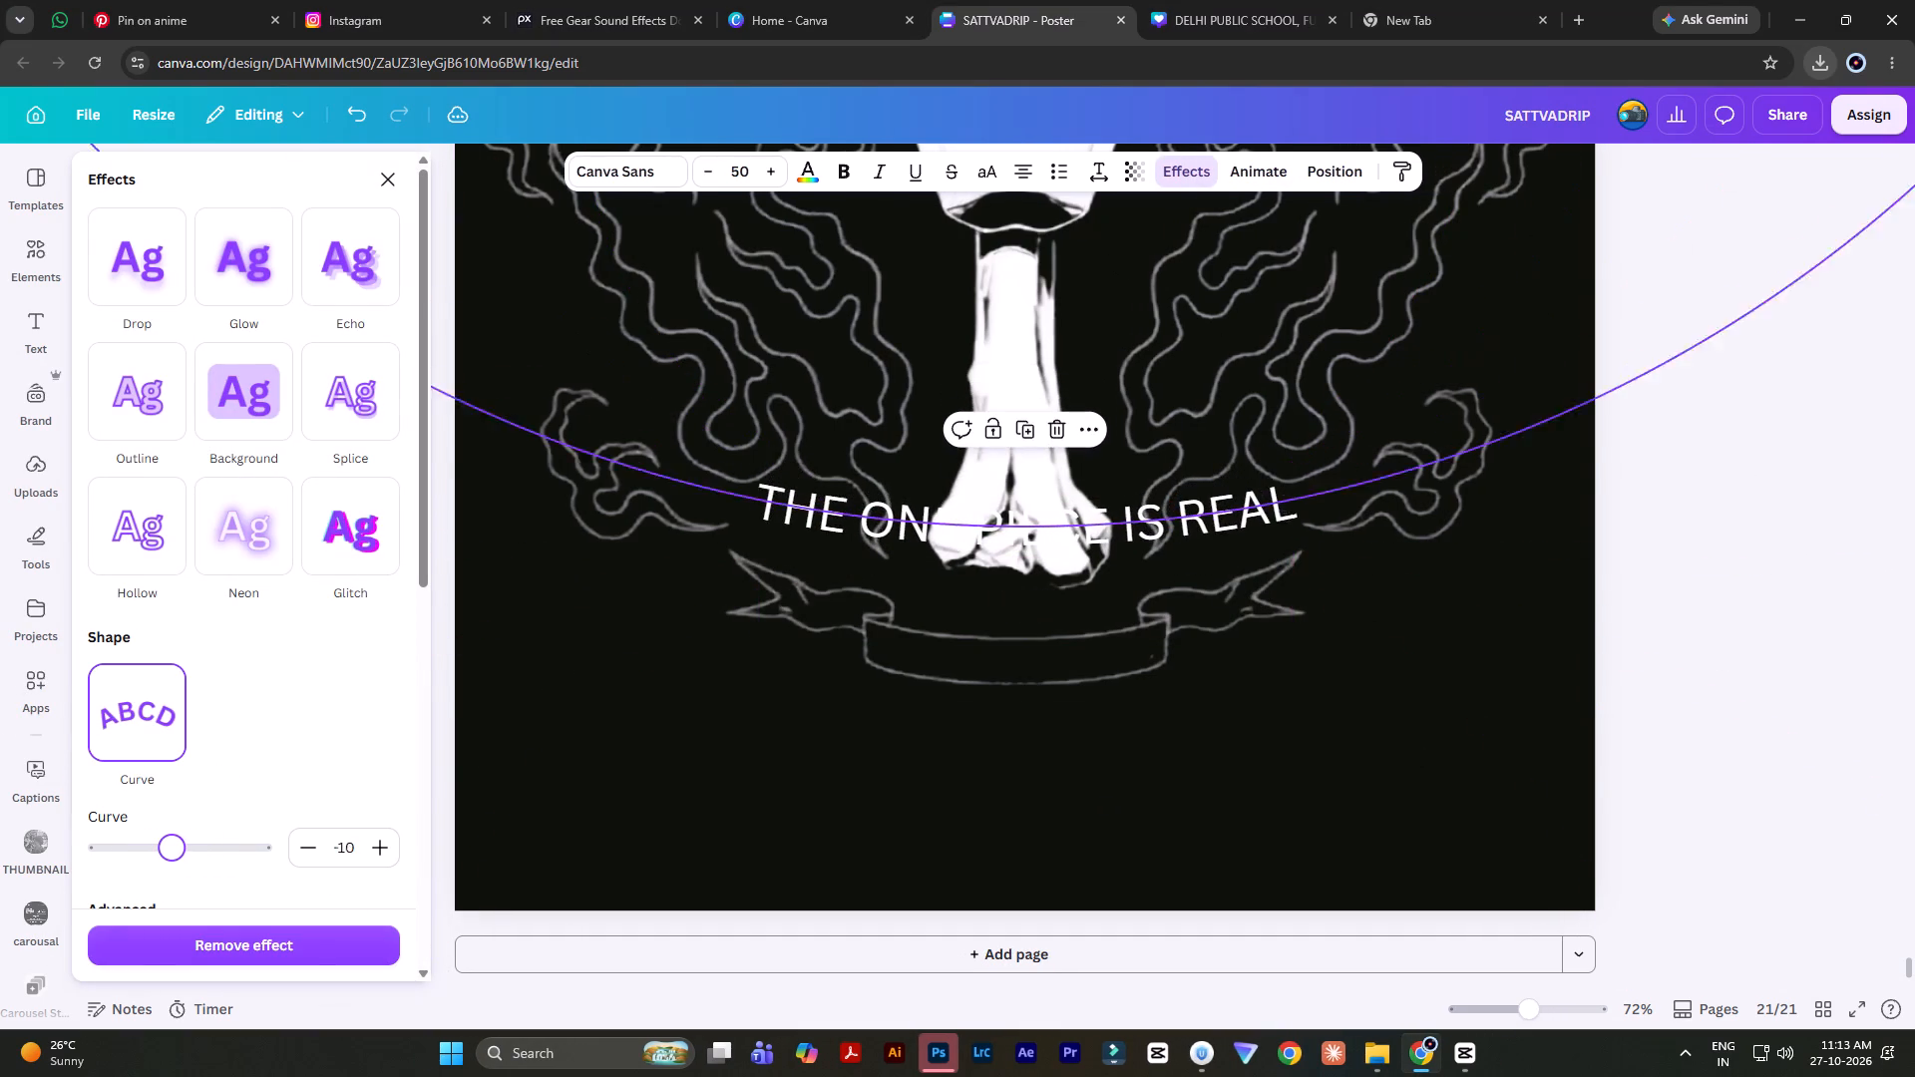
left_click_drag(176, 843, 170, 844)
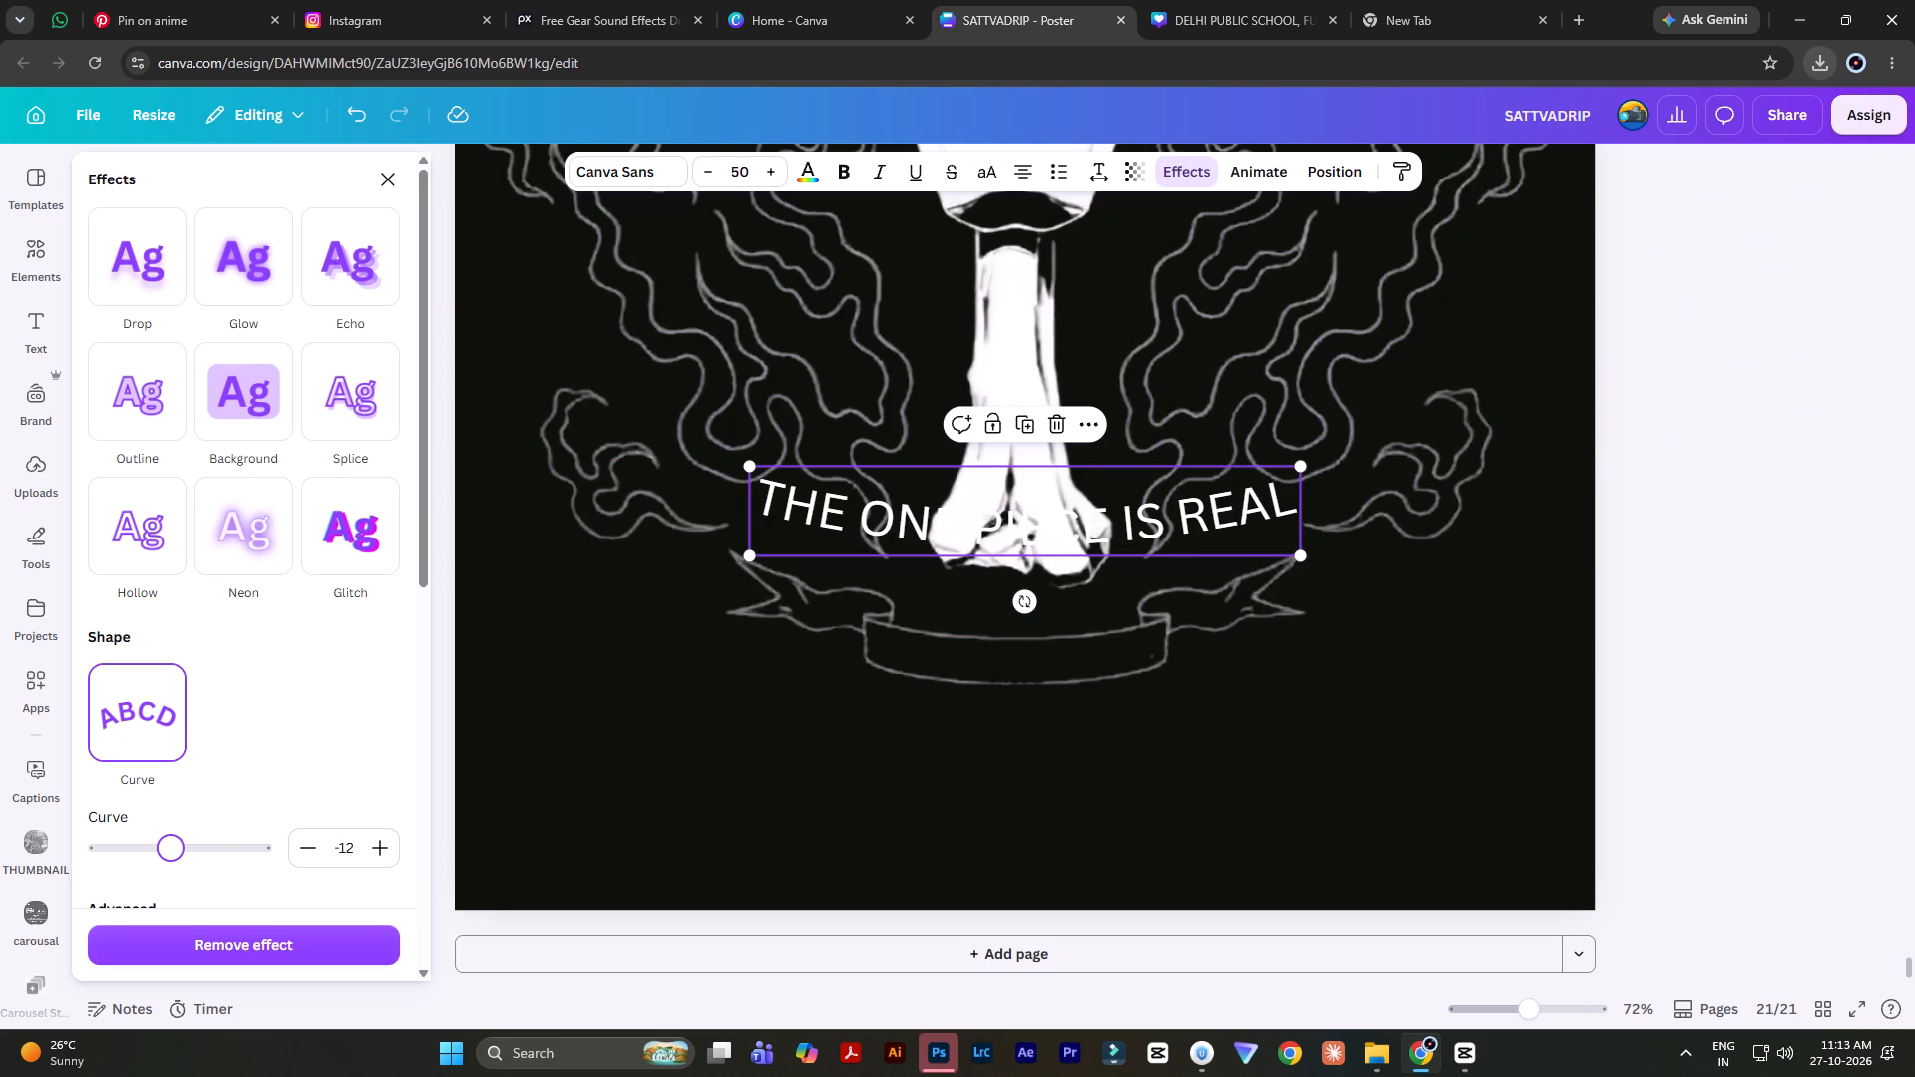
triple_click(716, 170)
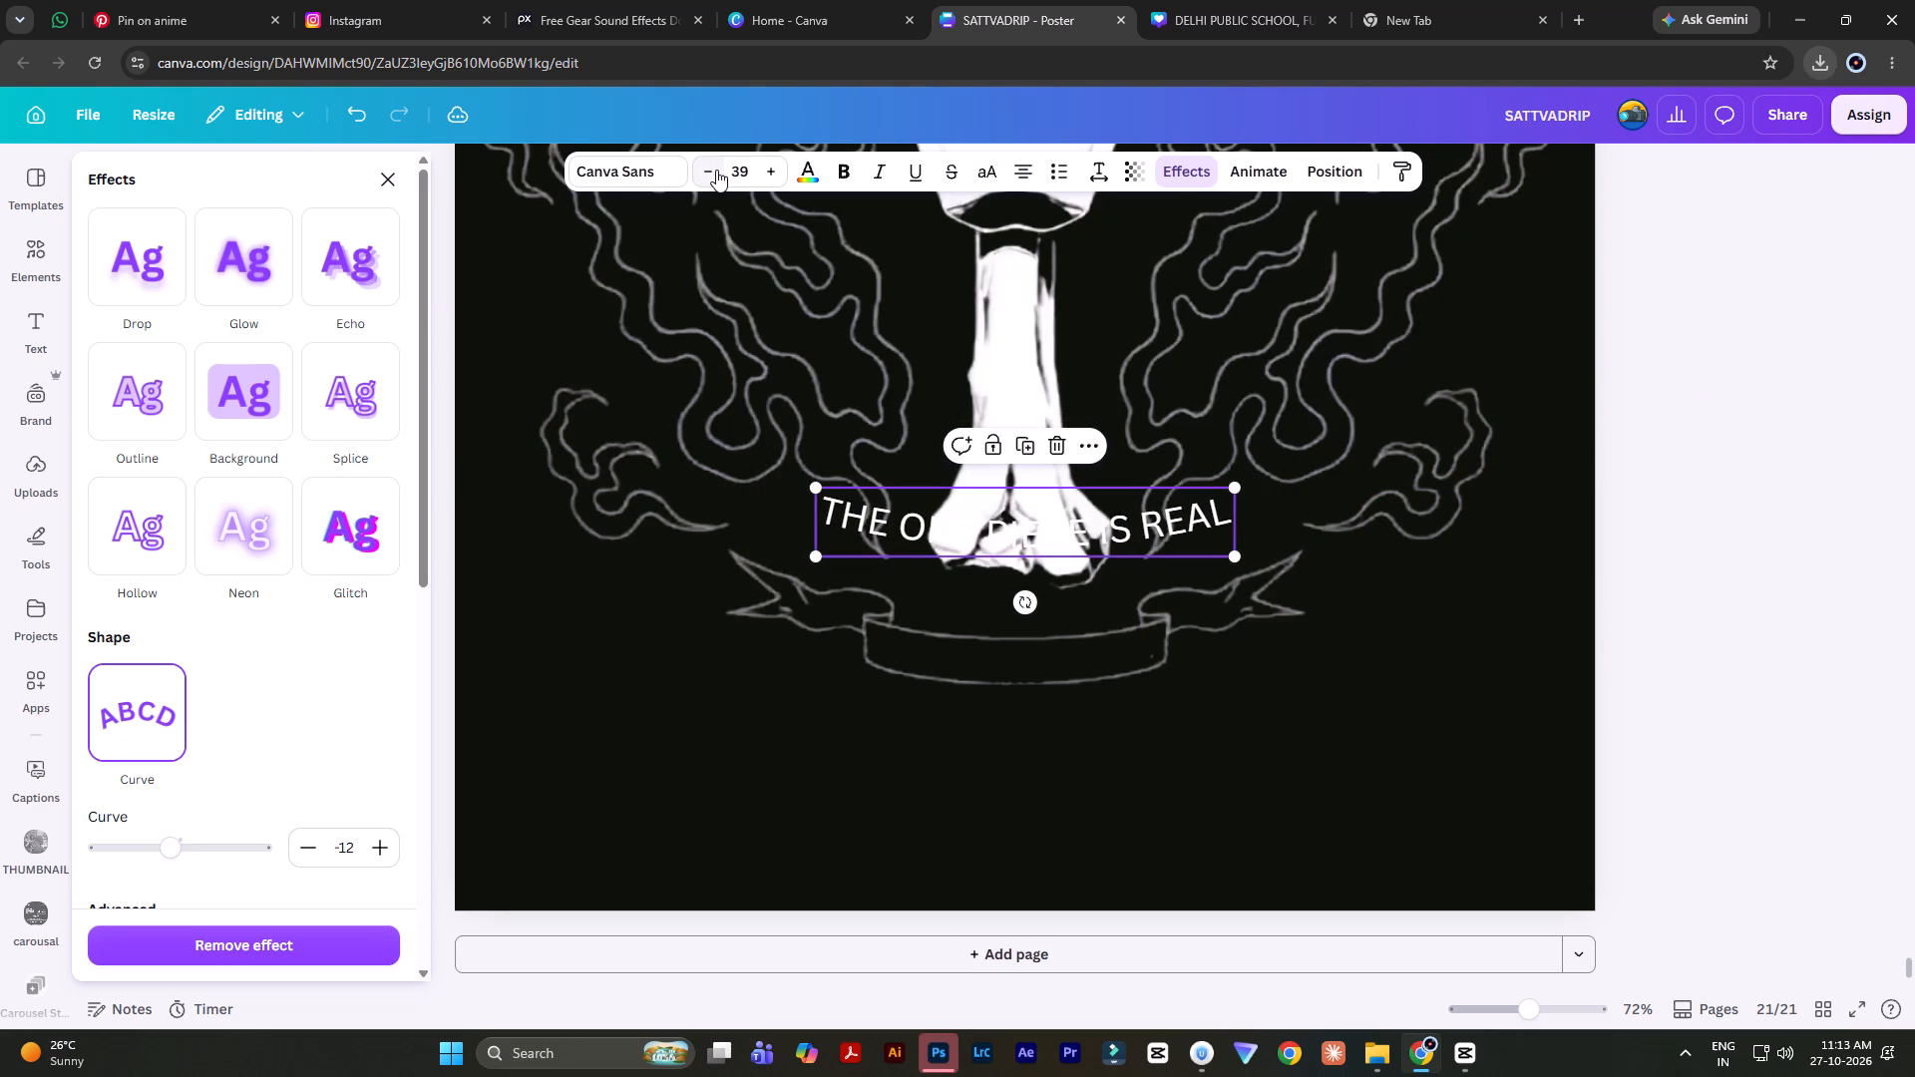
Search the fonts for "ONE PIECE", try Rubik One and Squada One on the curved text, and settle on One Little Font.
left_click(618, 170)
left_click_drag(206, 259, 205, 269)
type("ONE PIECE")
key("Return")
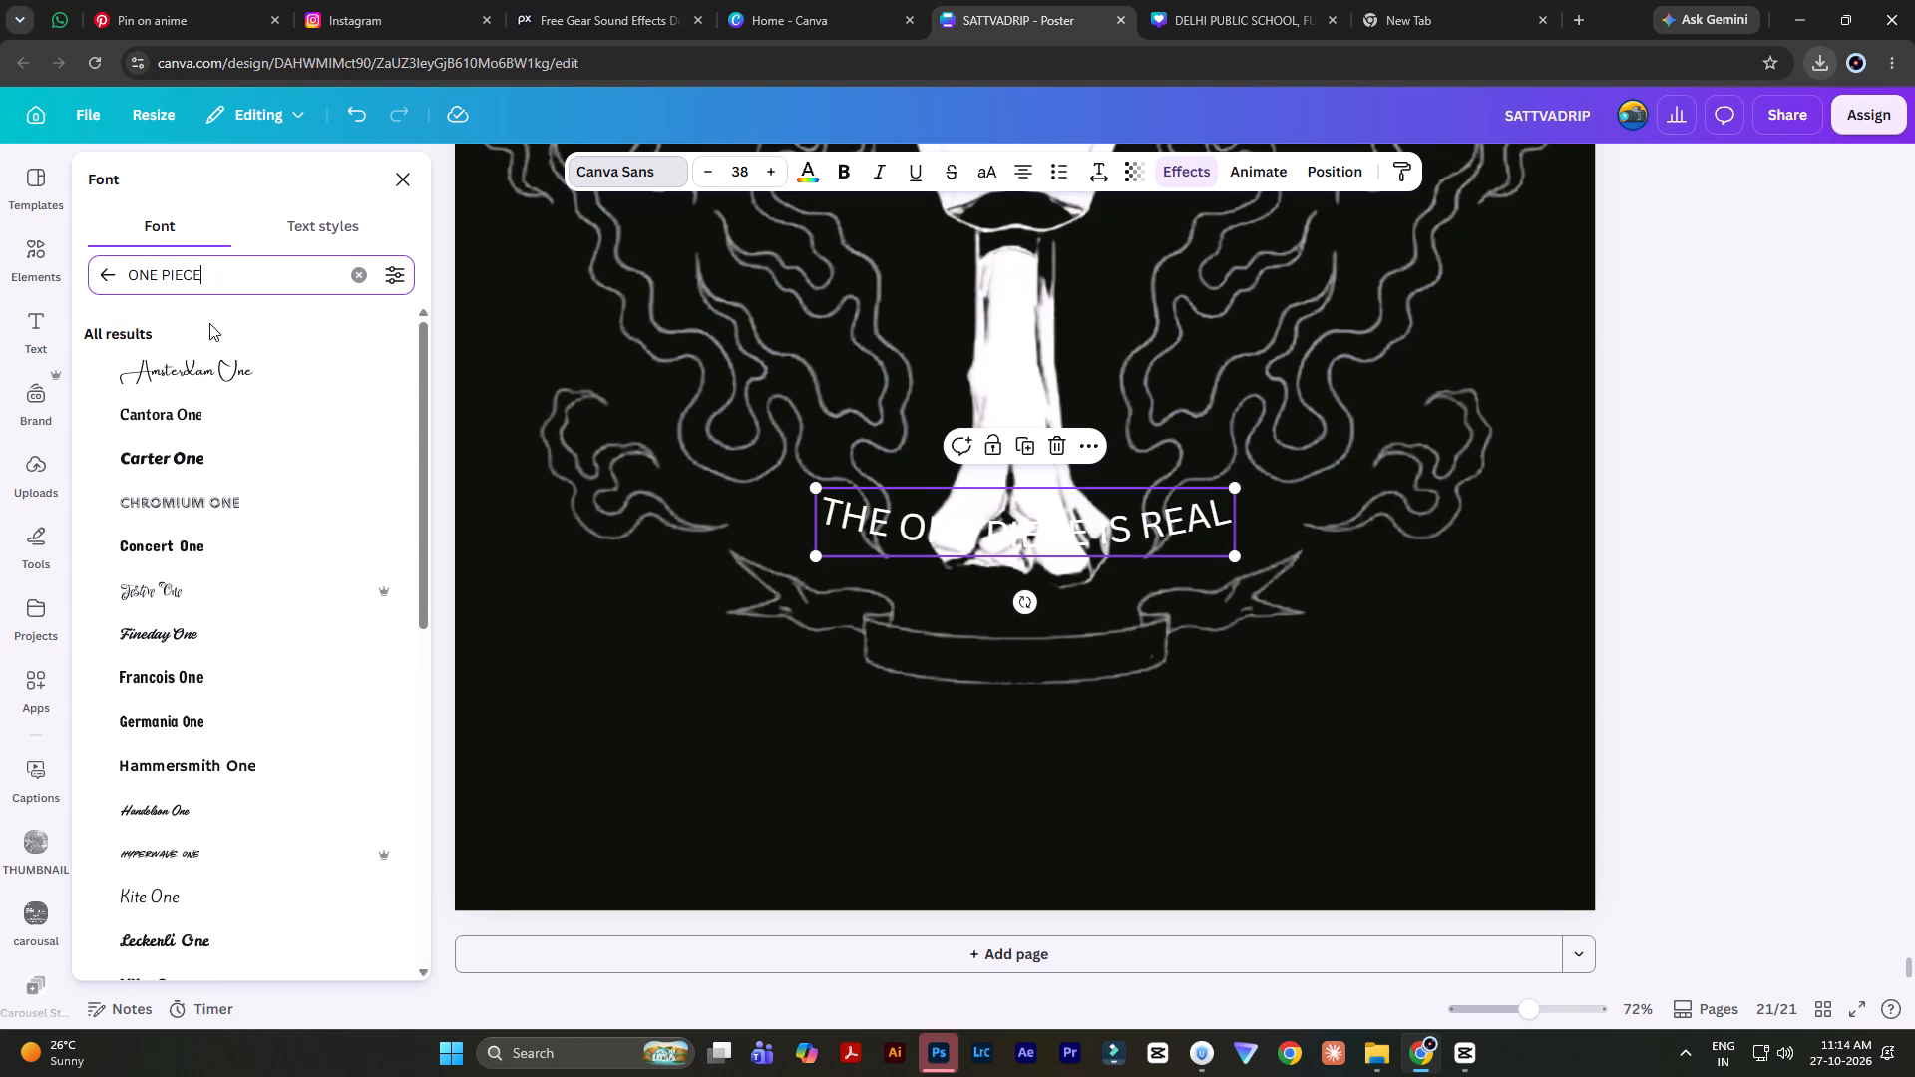
scroll(225, 367, "down", 2)
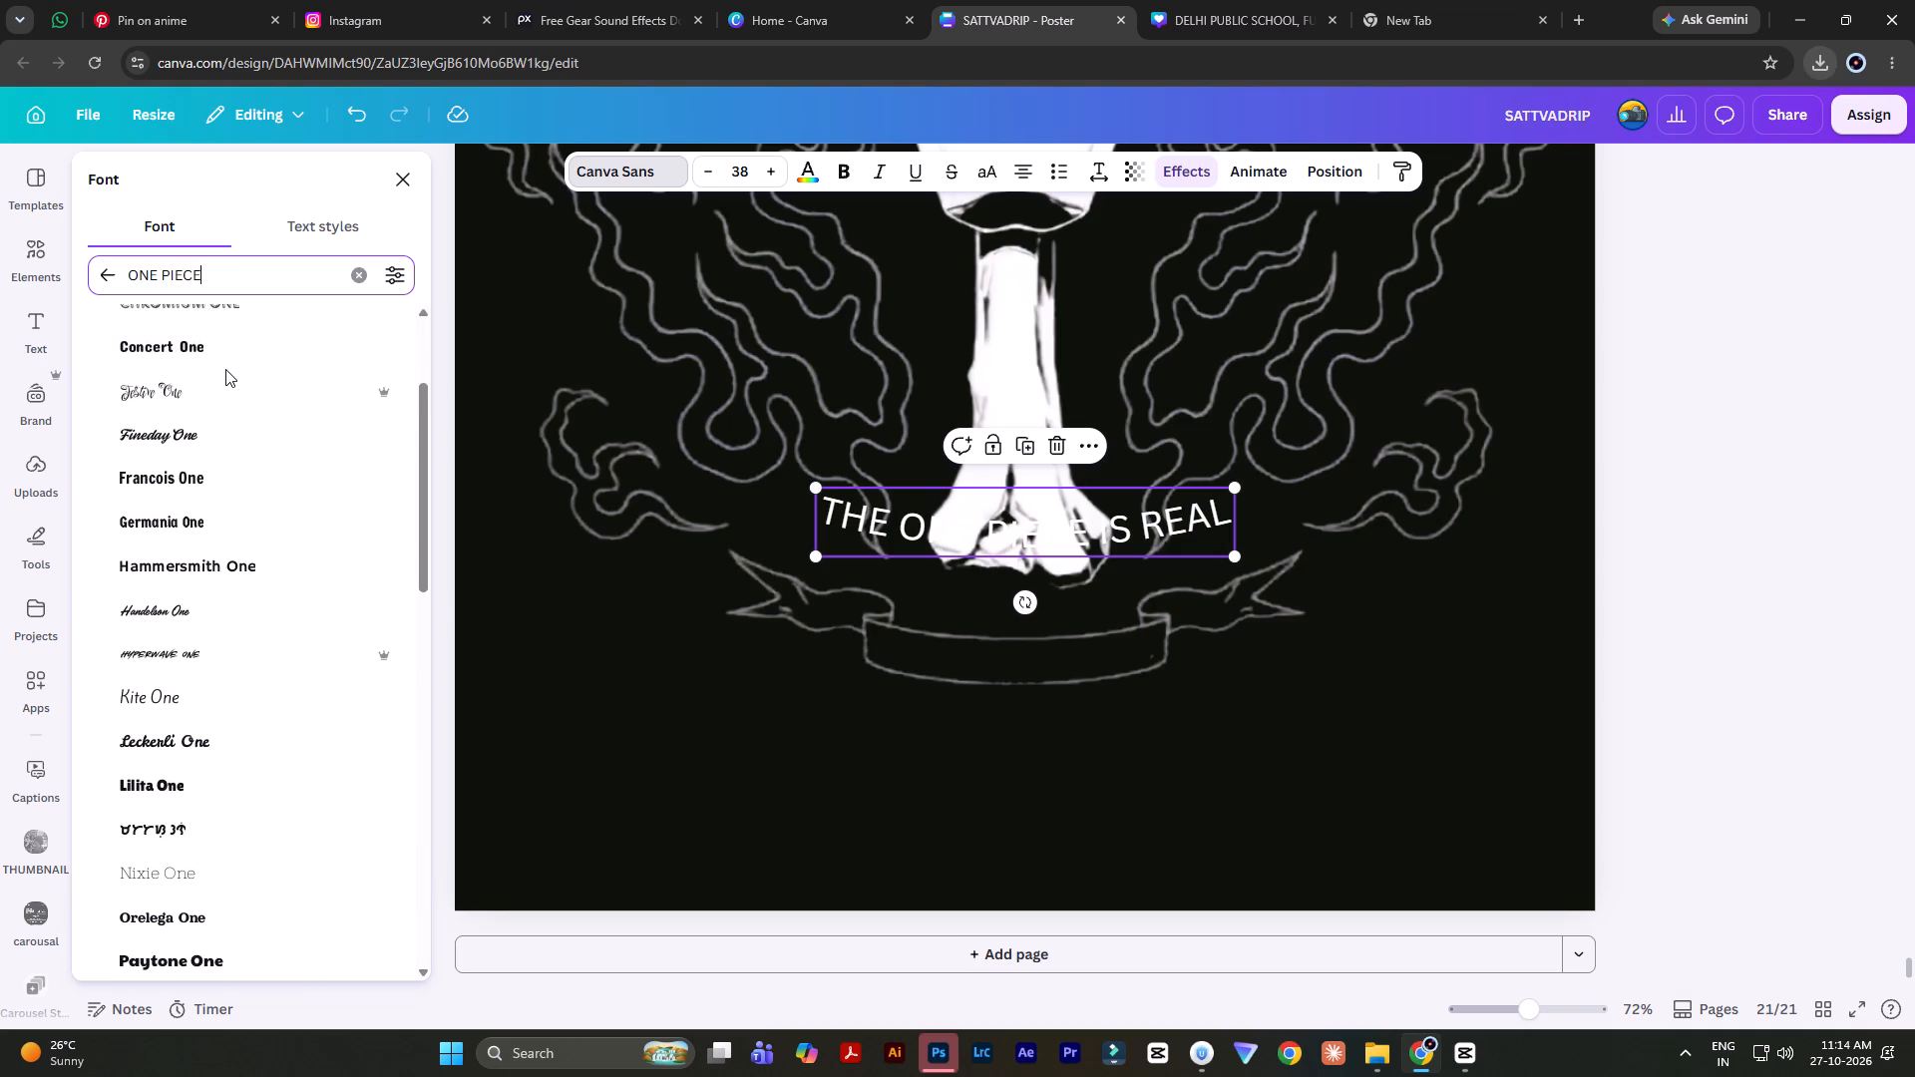
scroll(225, 369, "down", 2)
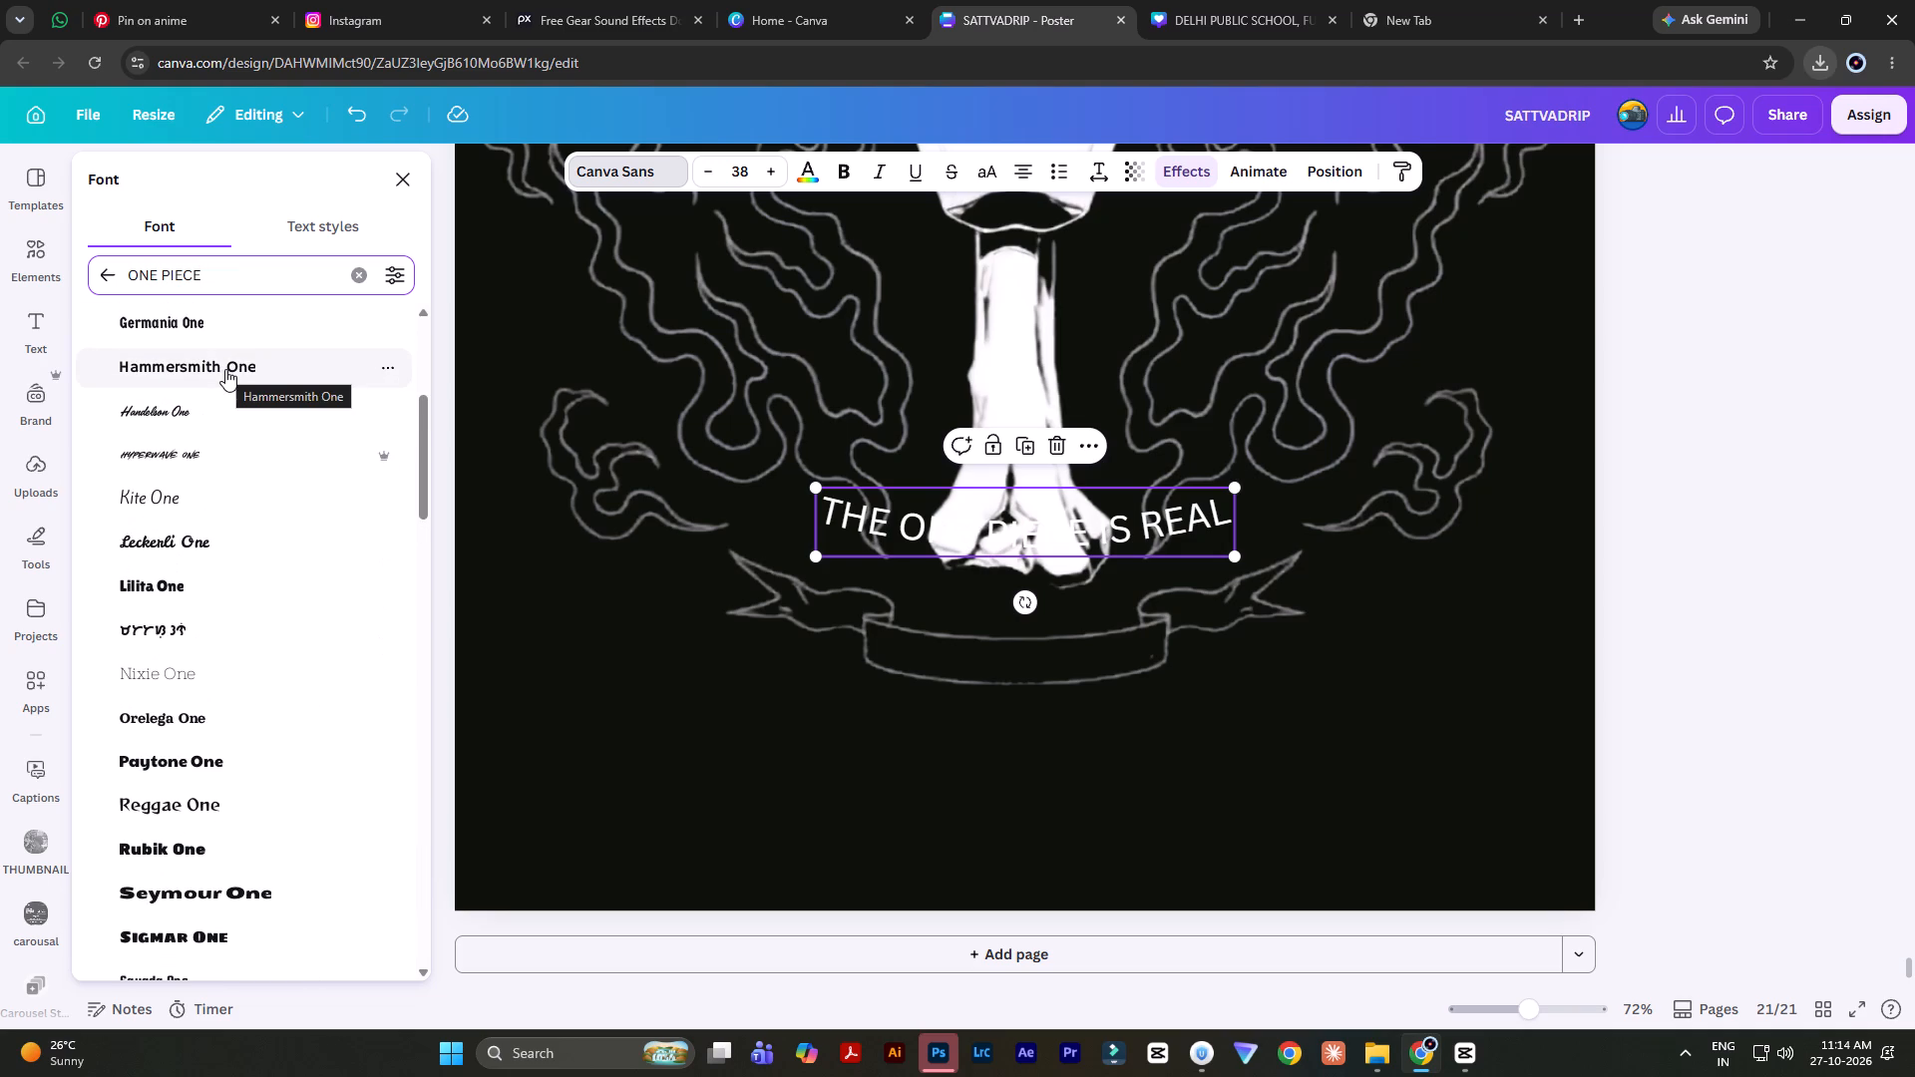
scroll(225, 369, "down", 2)
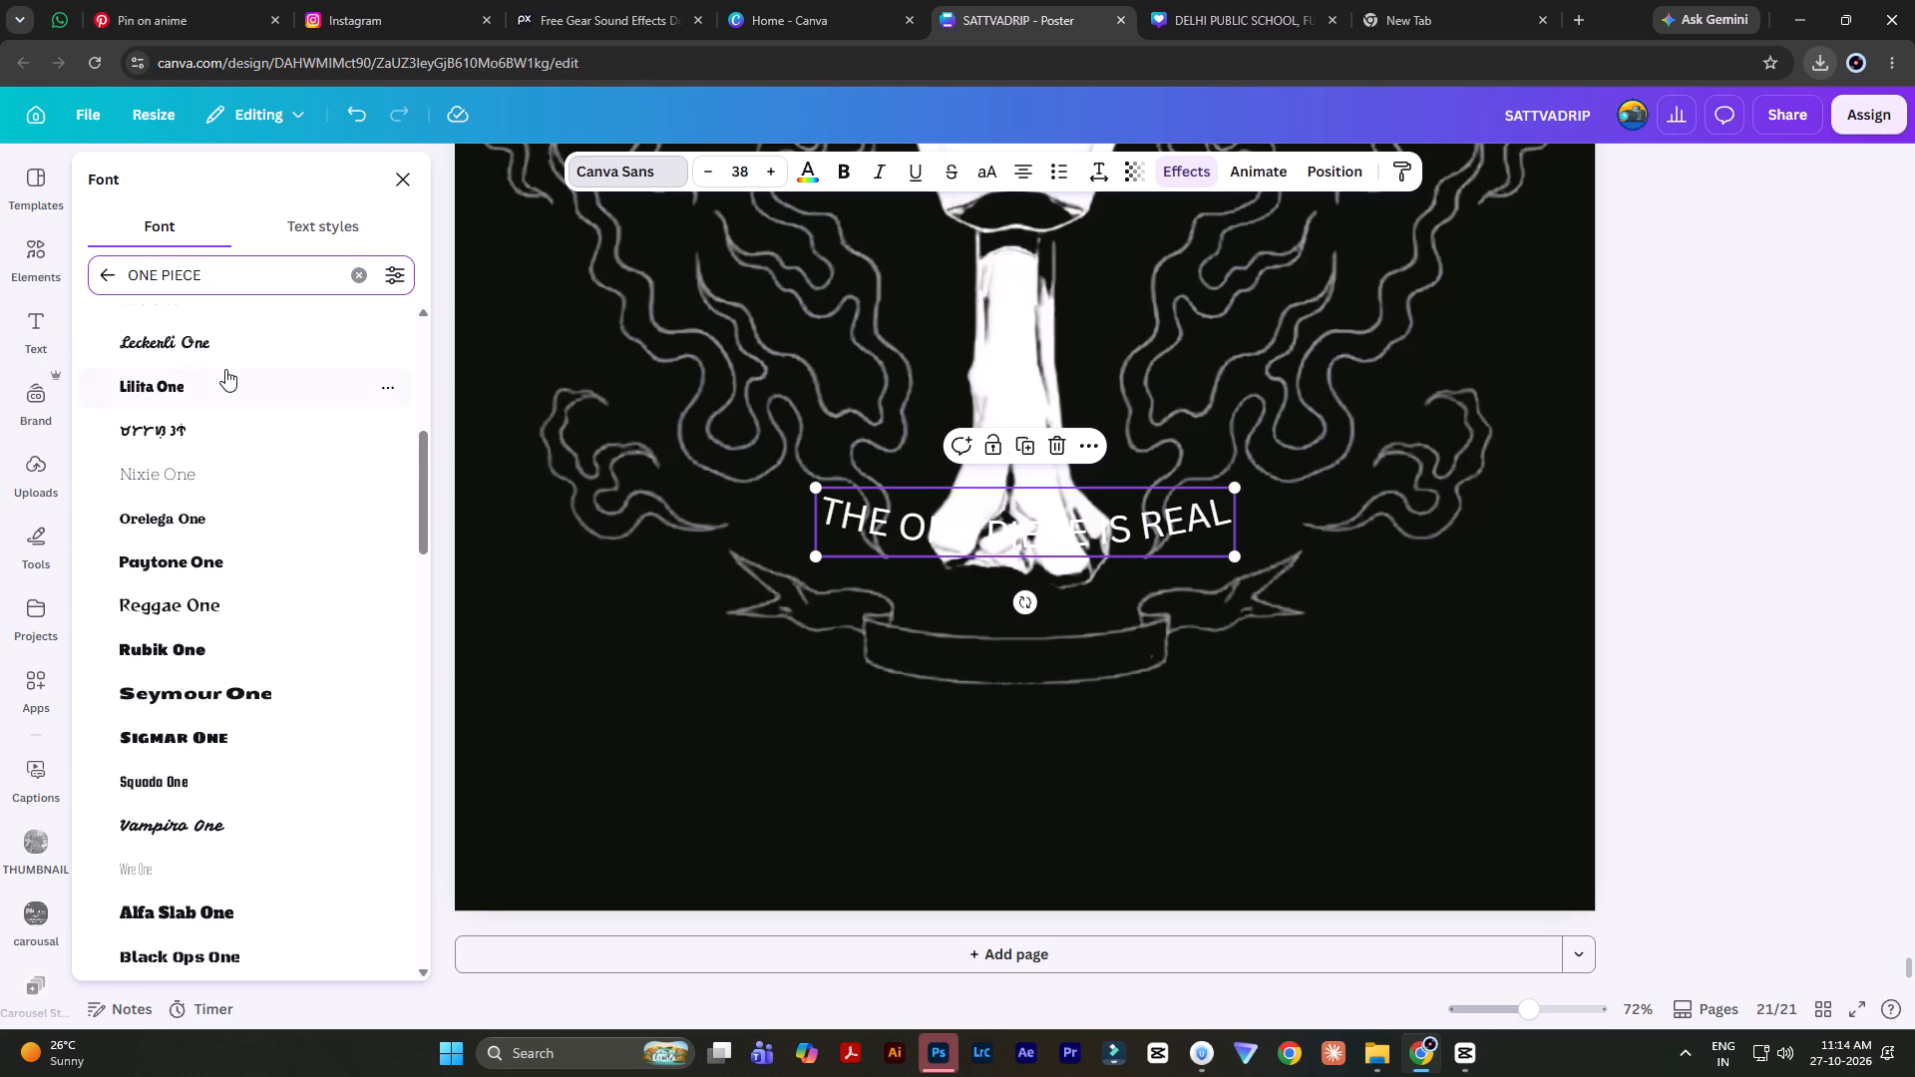
scroll(225, 369, "down", 2)
left_click(201, 449)
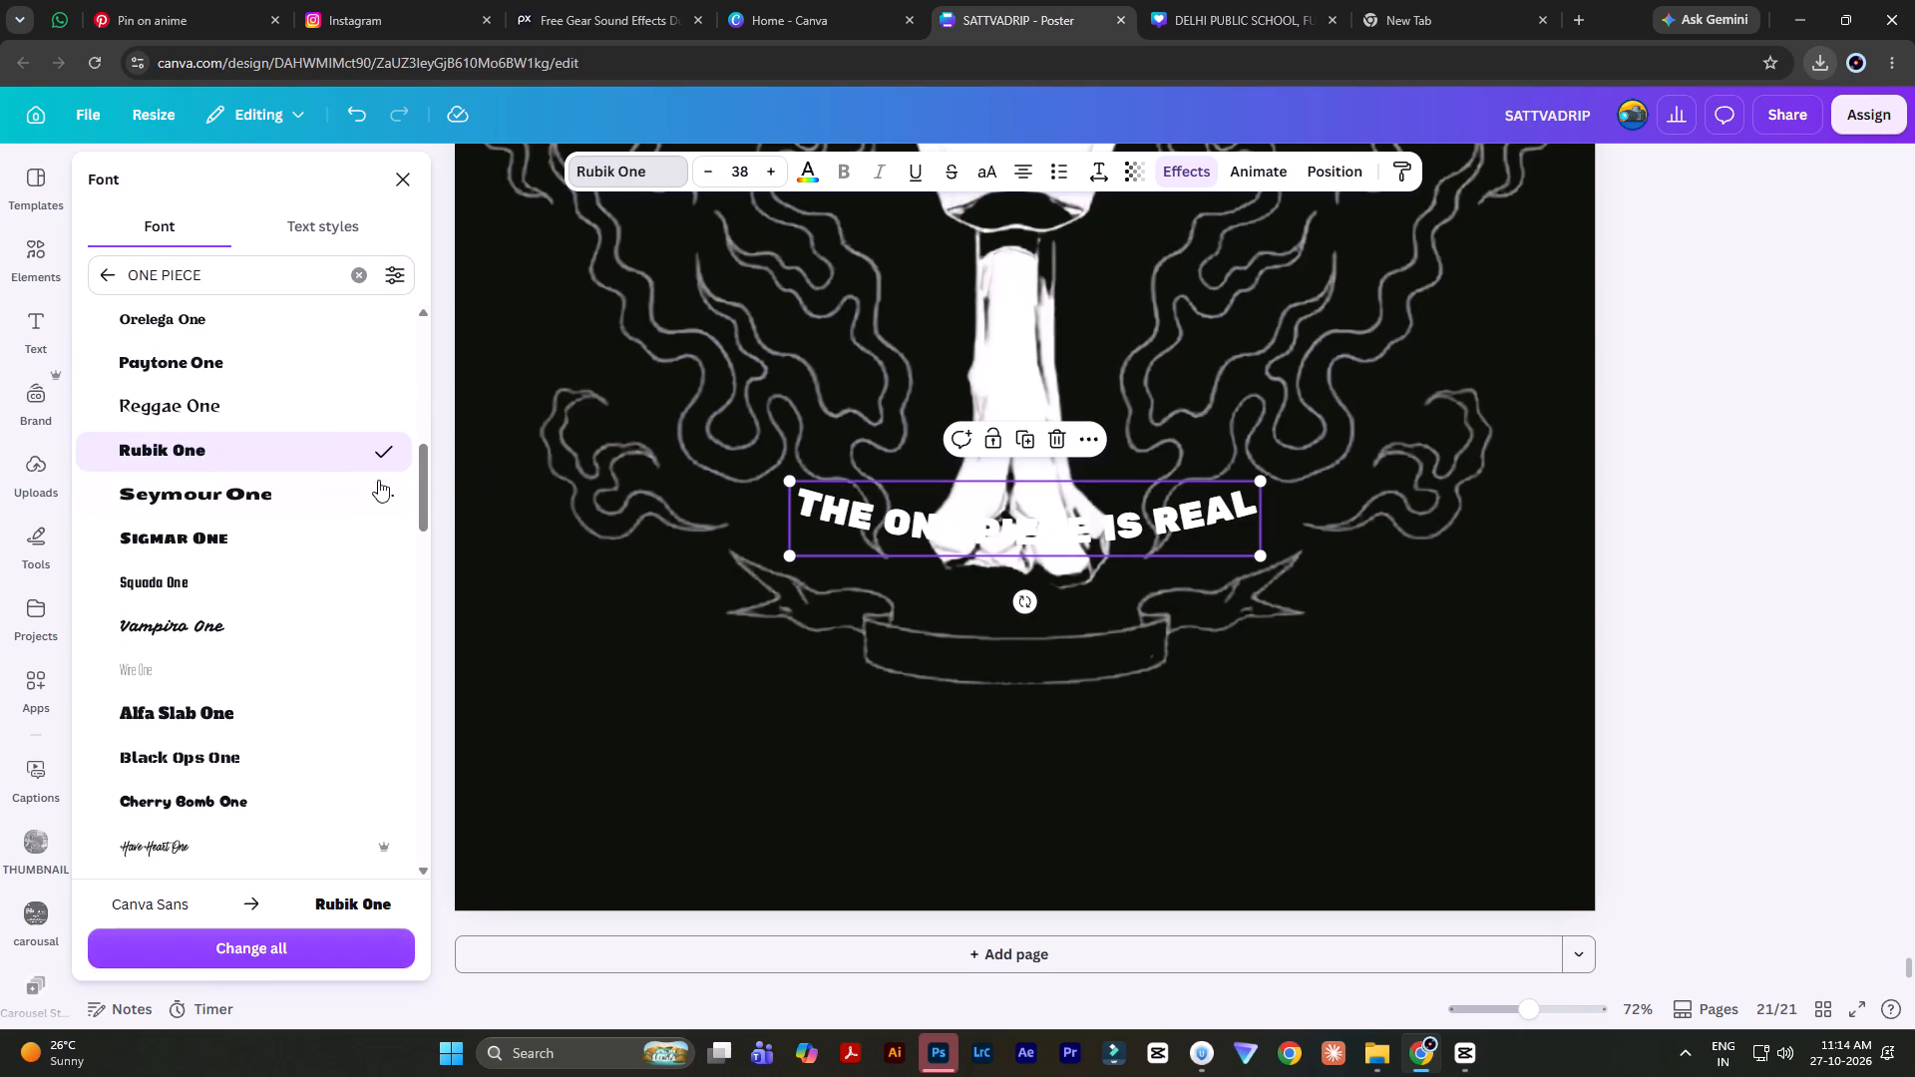
left_click(204, 574)
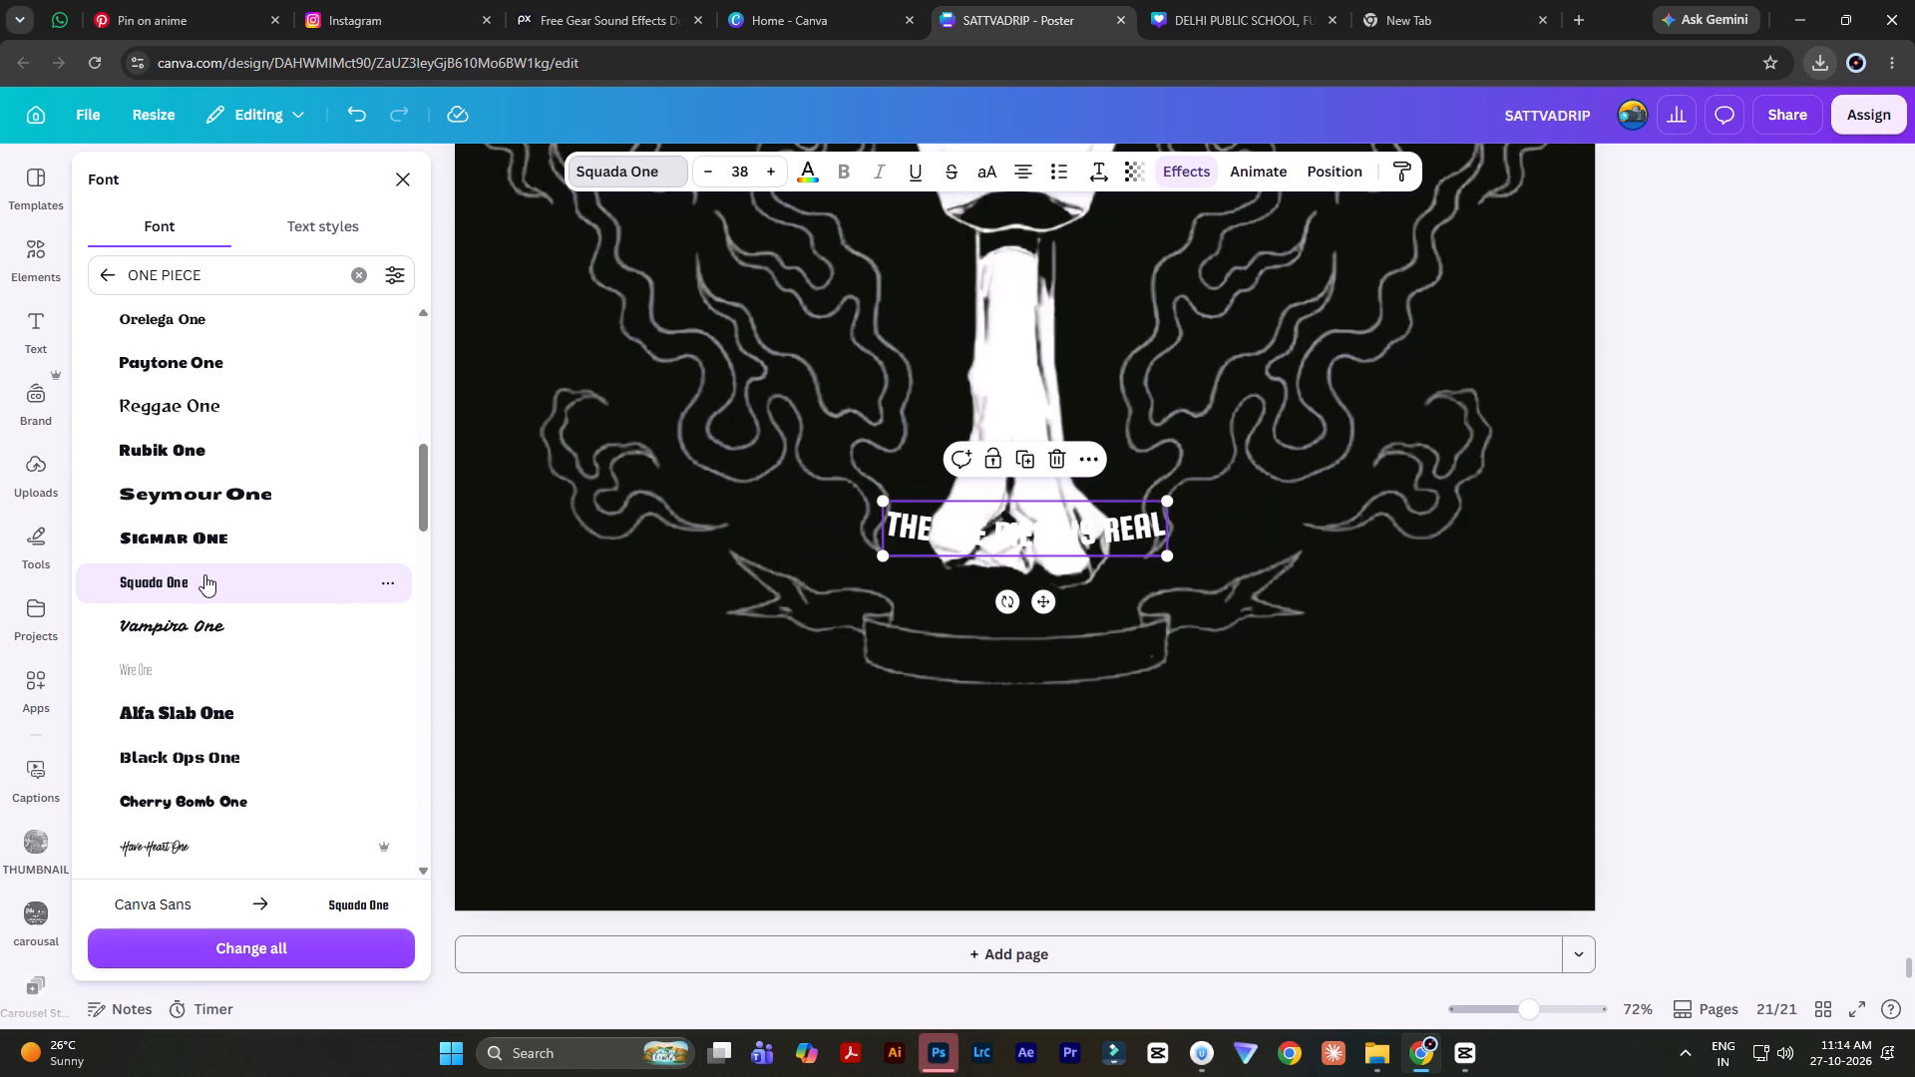
scroll(204, 574, "down", 2)
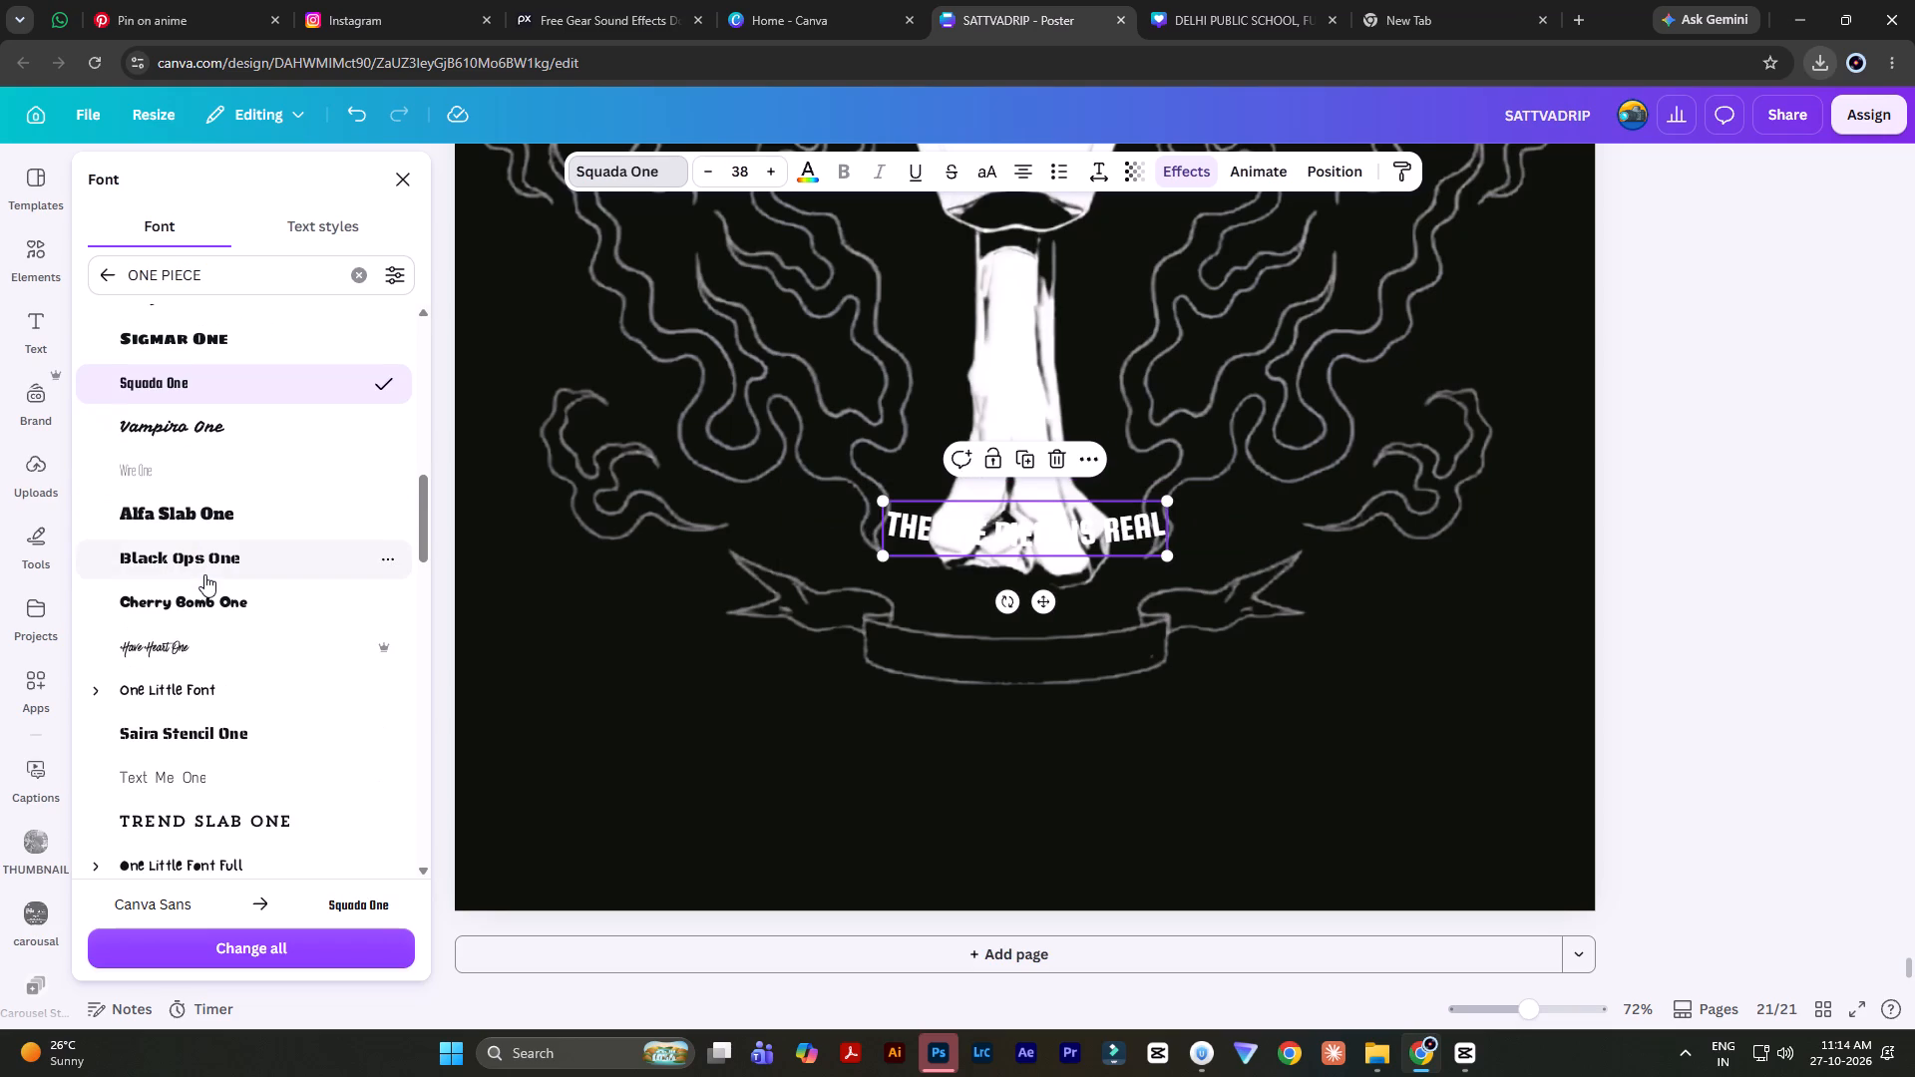
left_click(191, 681)
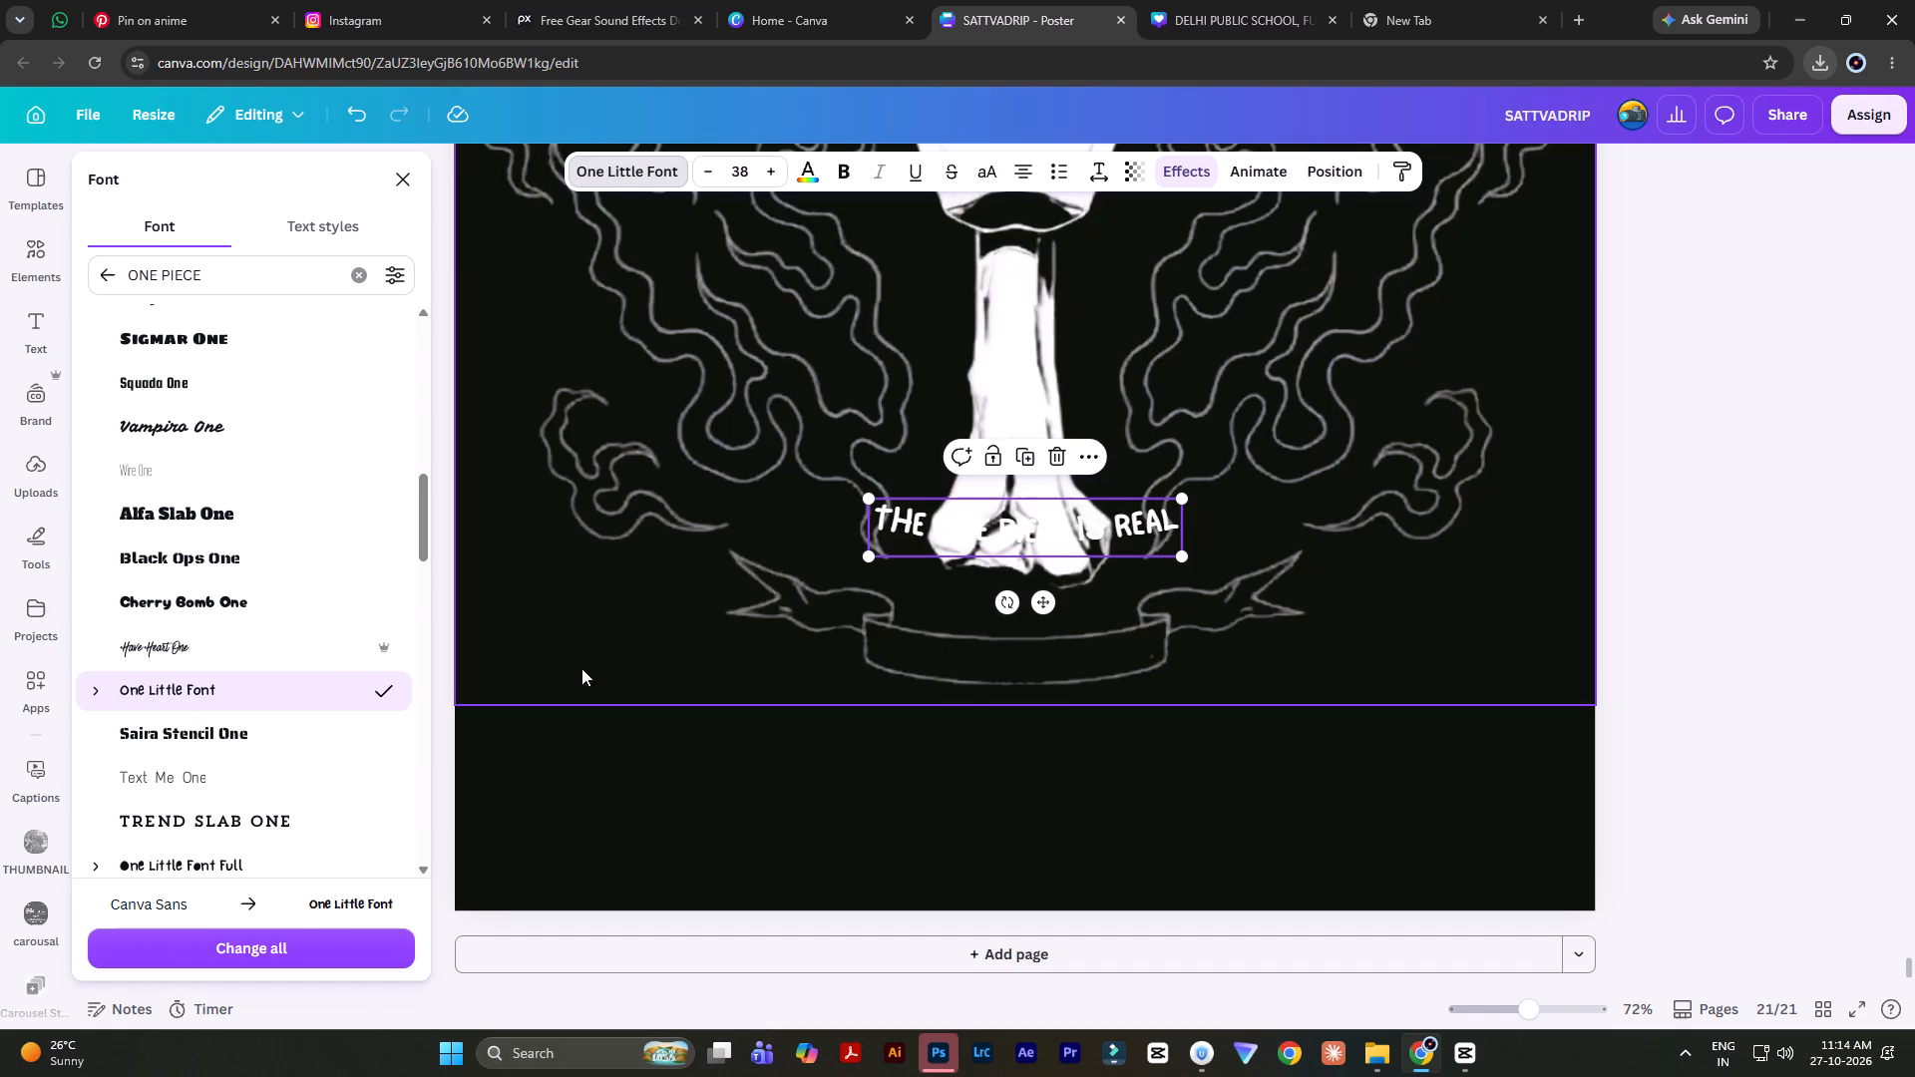
Move the curved text down into the ribbon banner, reduce its font size to 33 and centre it on the artwork.
left_click_drag(1030, 532, 1031, 665)
triple_click(713, 171)
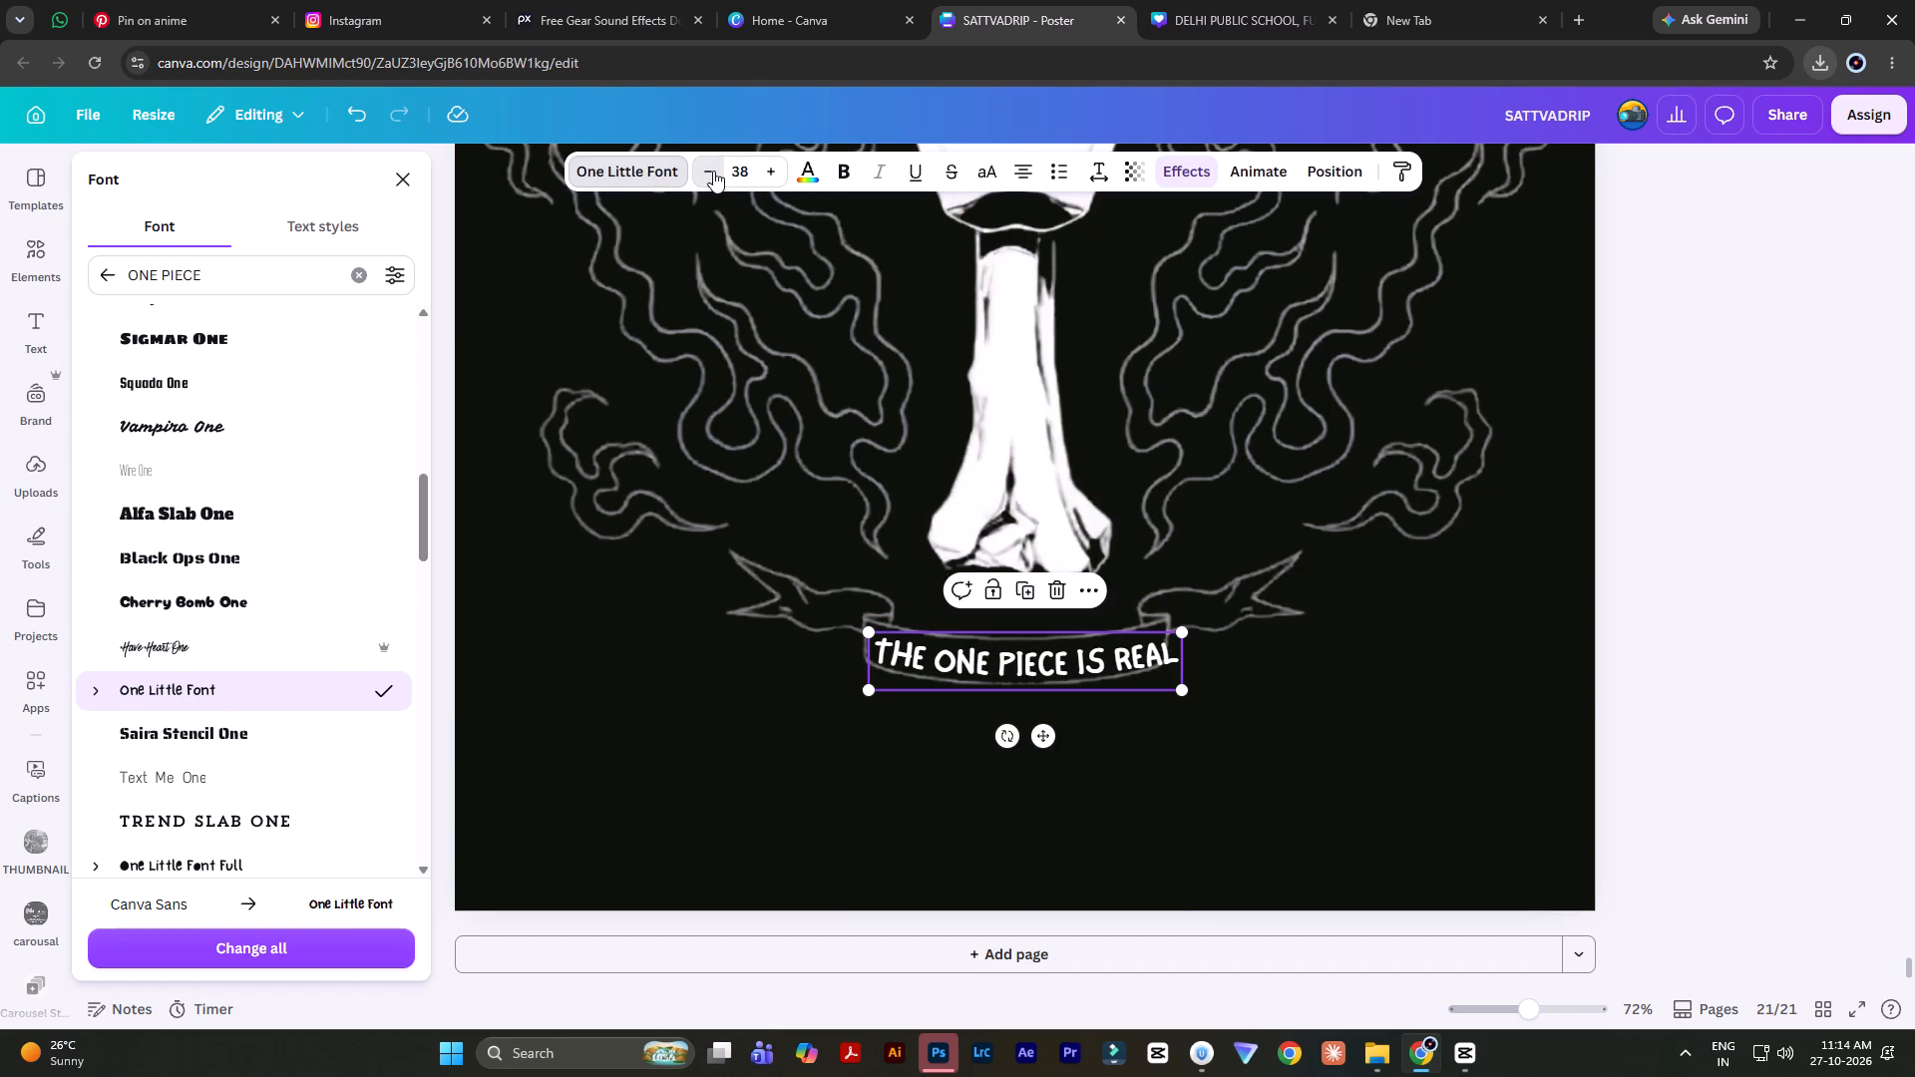
double_click(713, 171)
left_click(1031, 666)
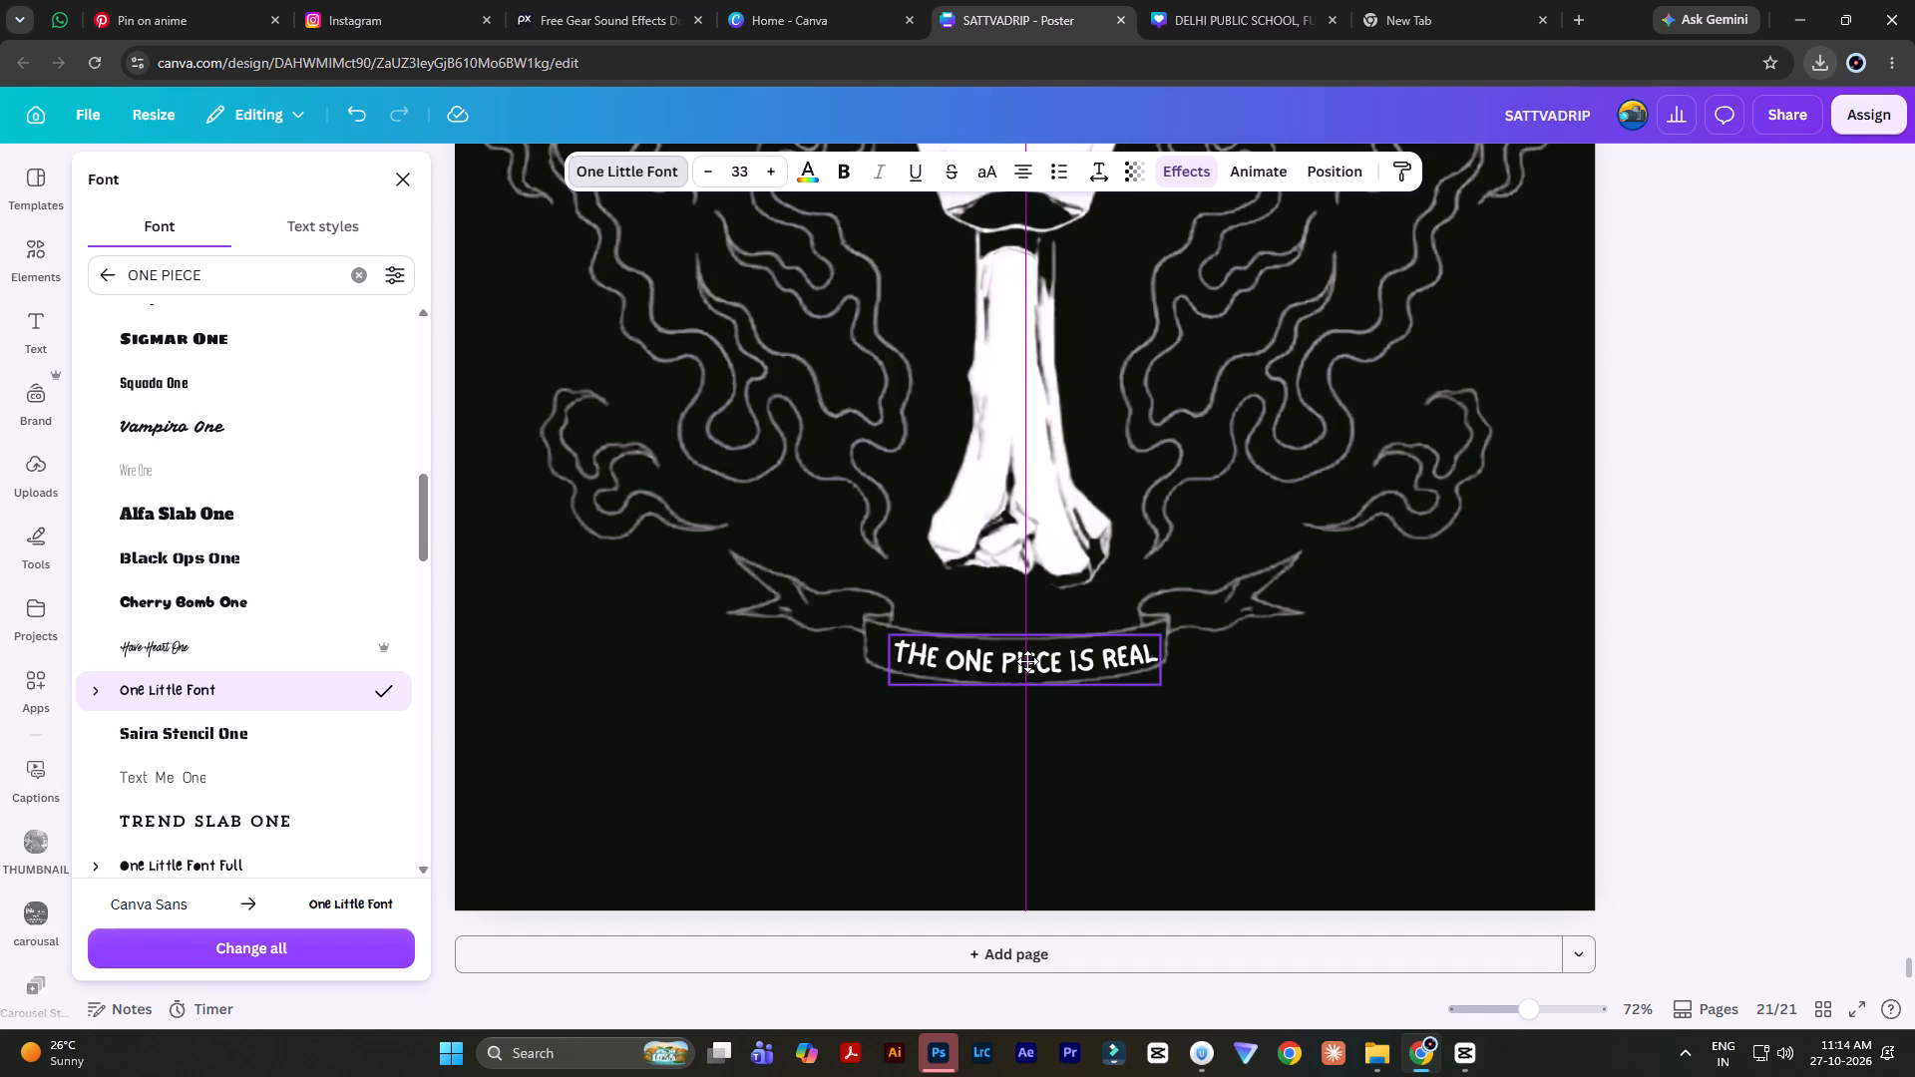
Flatten the banner text's curve to -10 and fine-tune its position so it sits inside the ribbon.
left_click(1181, 173)
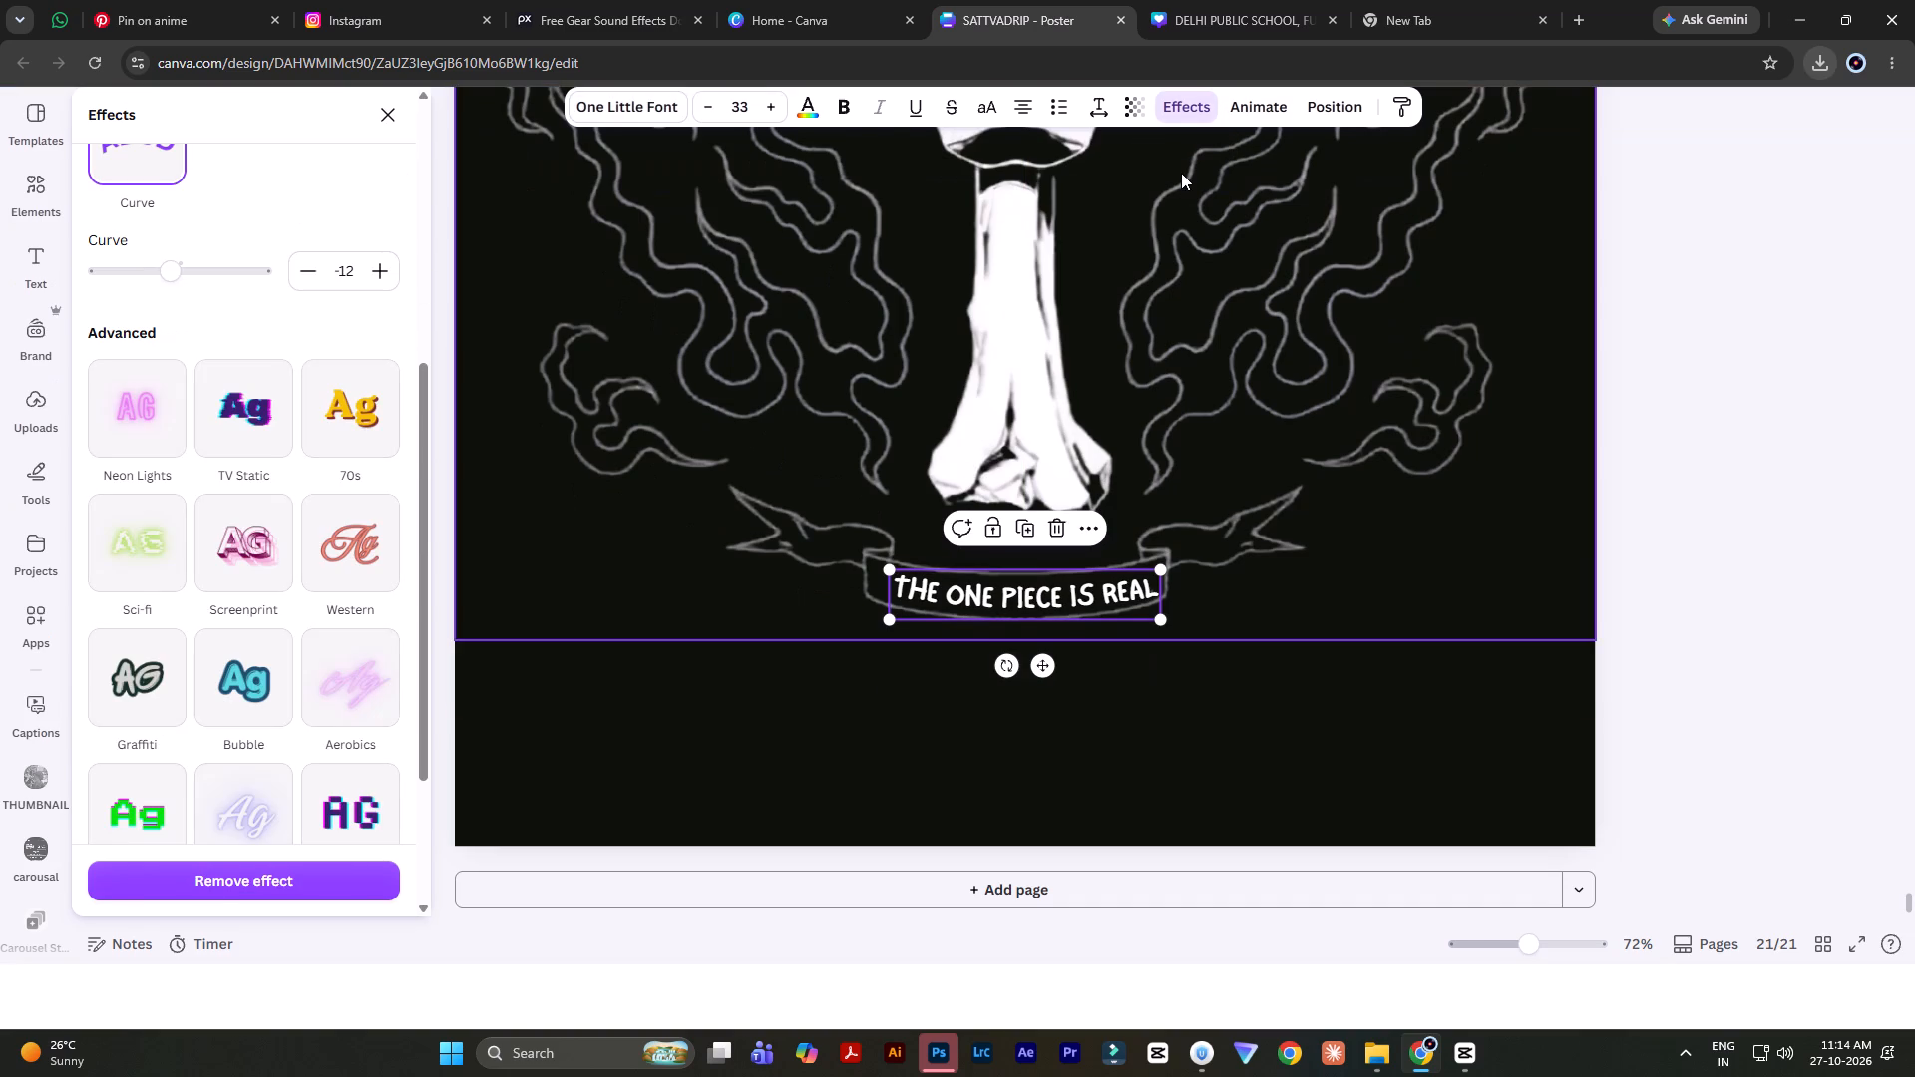
scroll(222, 635, "up", 2)
double_click(382, 474)
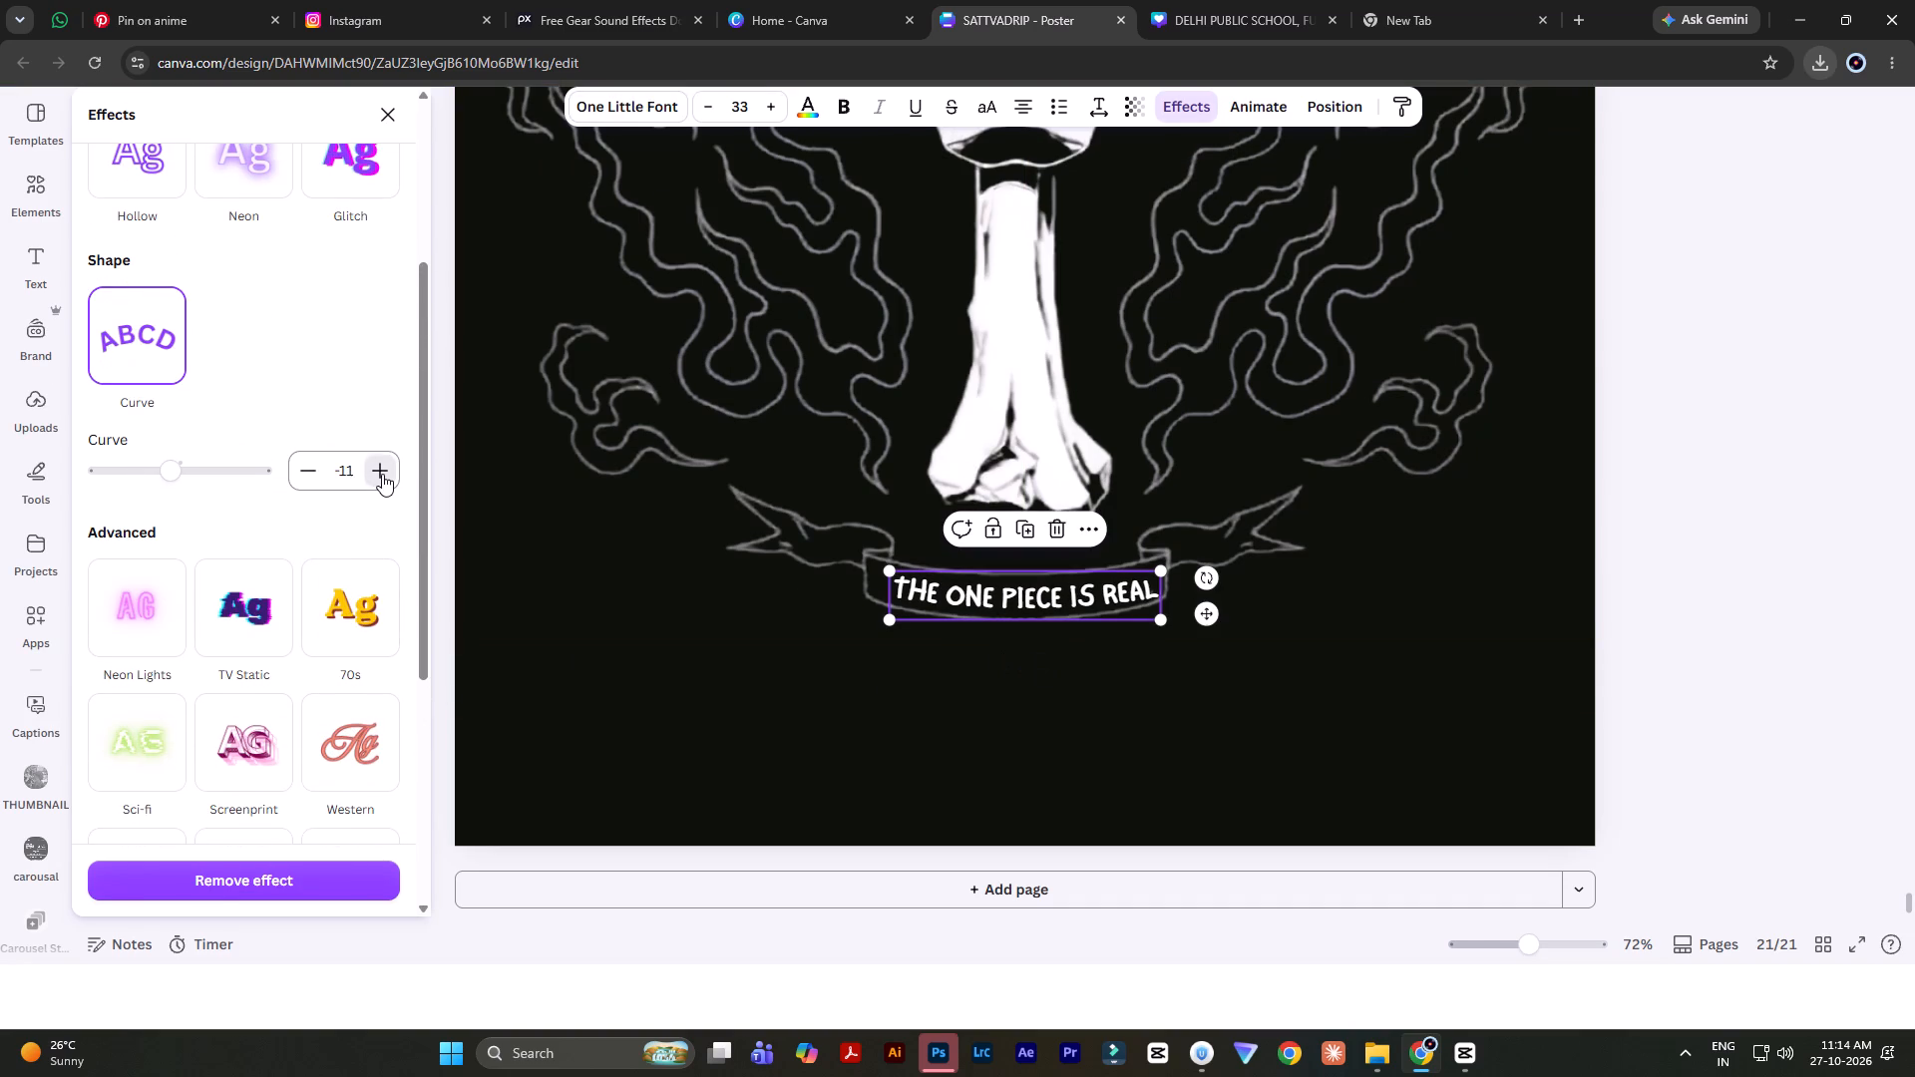
left_click(1015, 588)
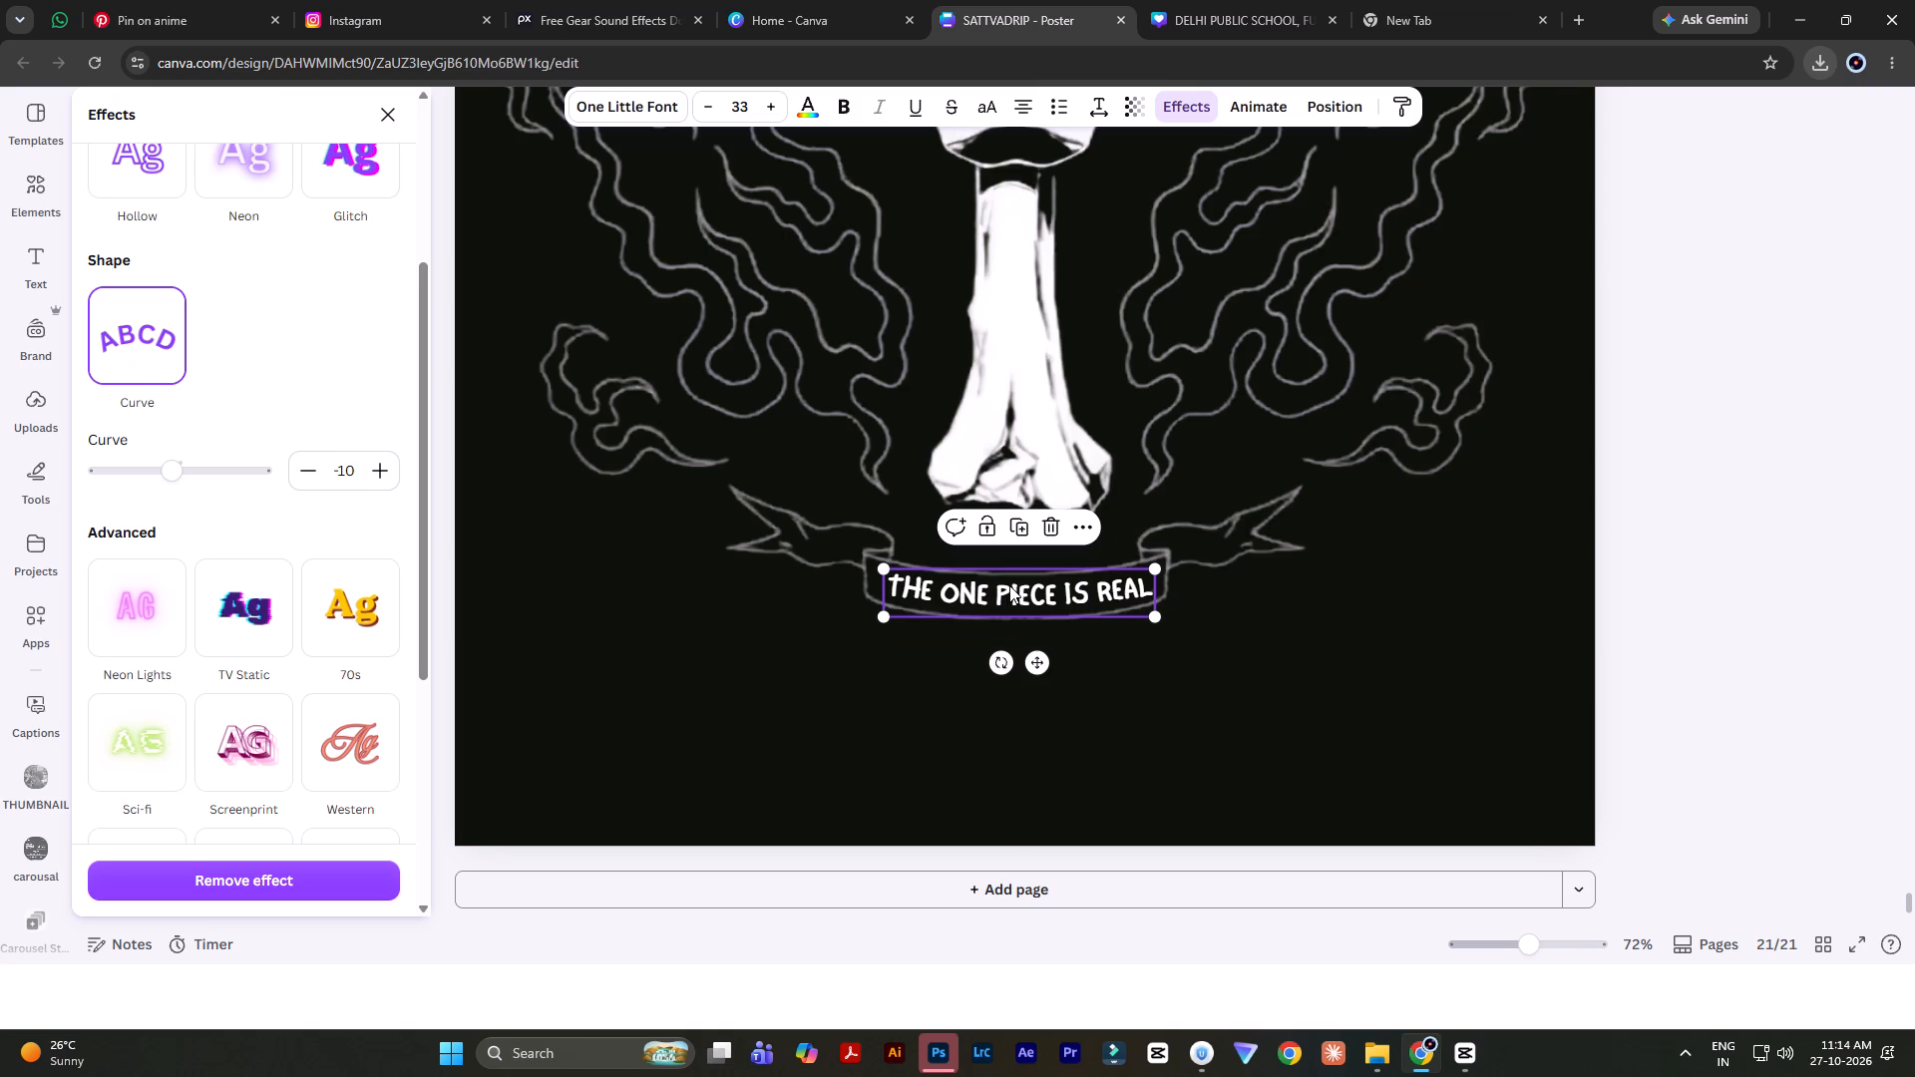
key("Down")
left_click(1755, 658)
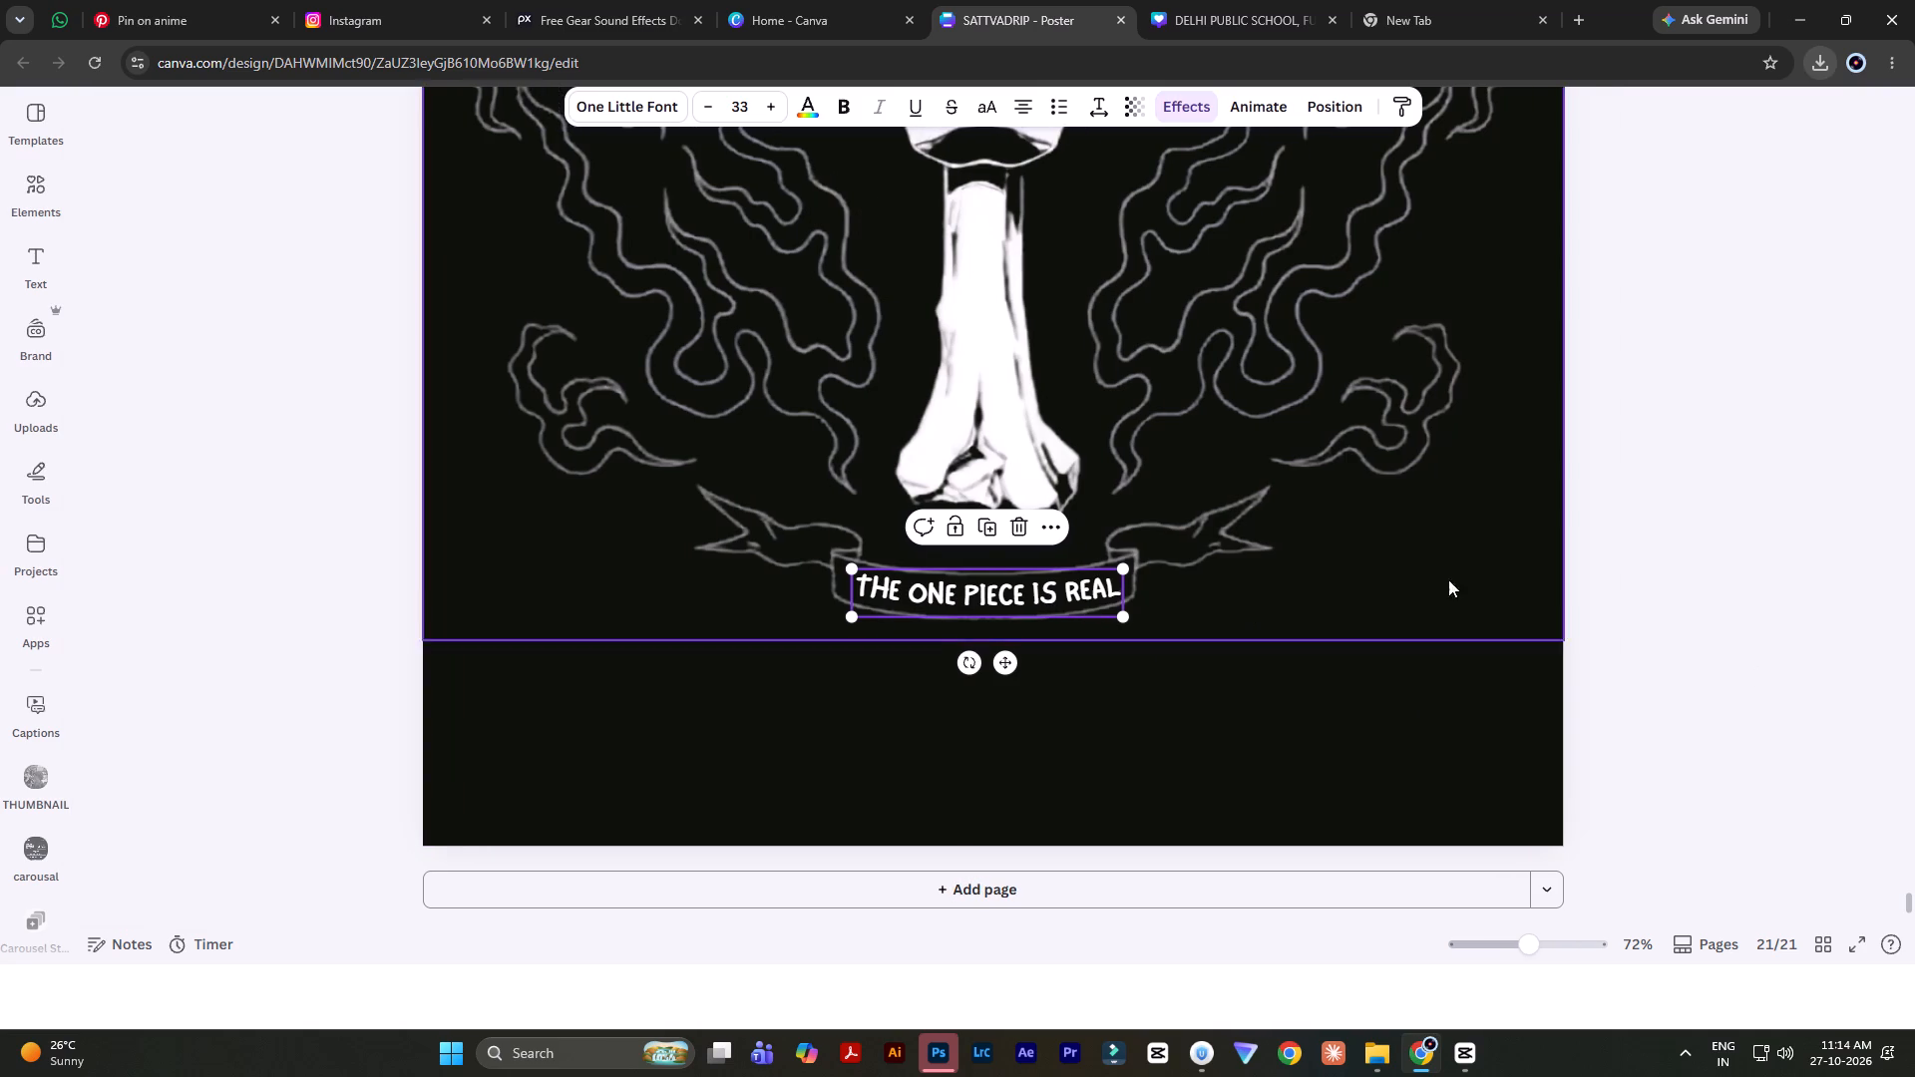
double_click(1710, 518)
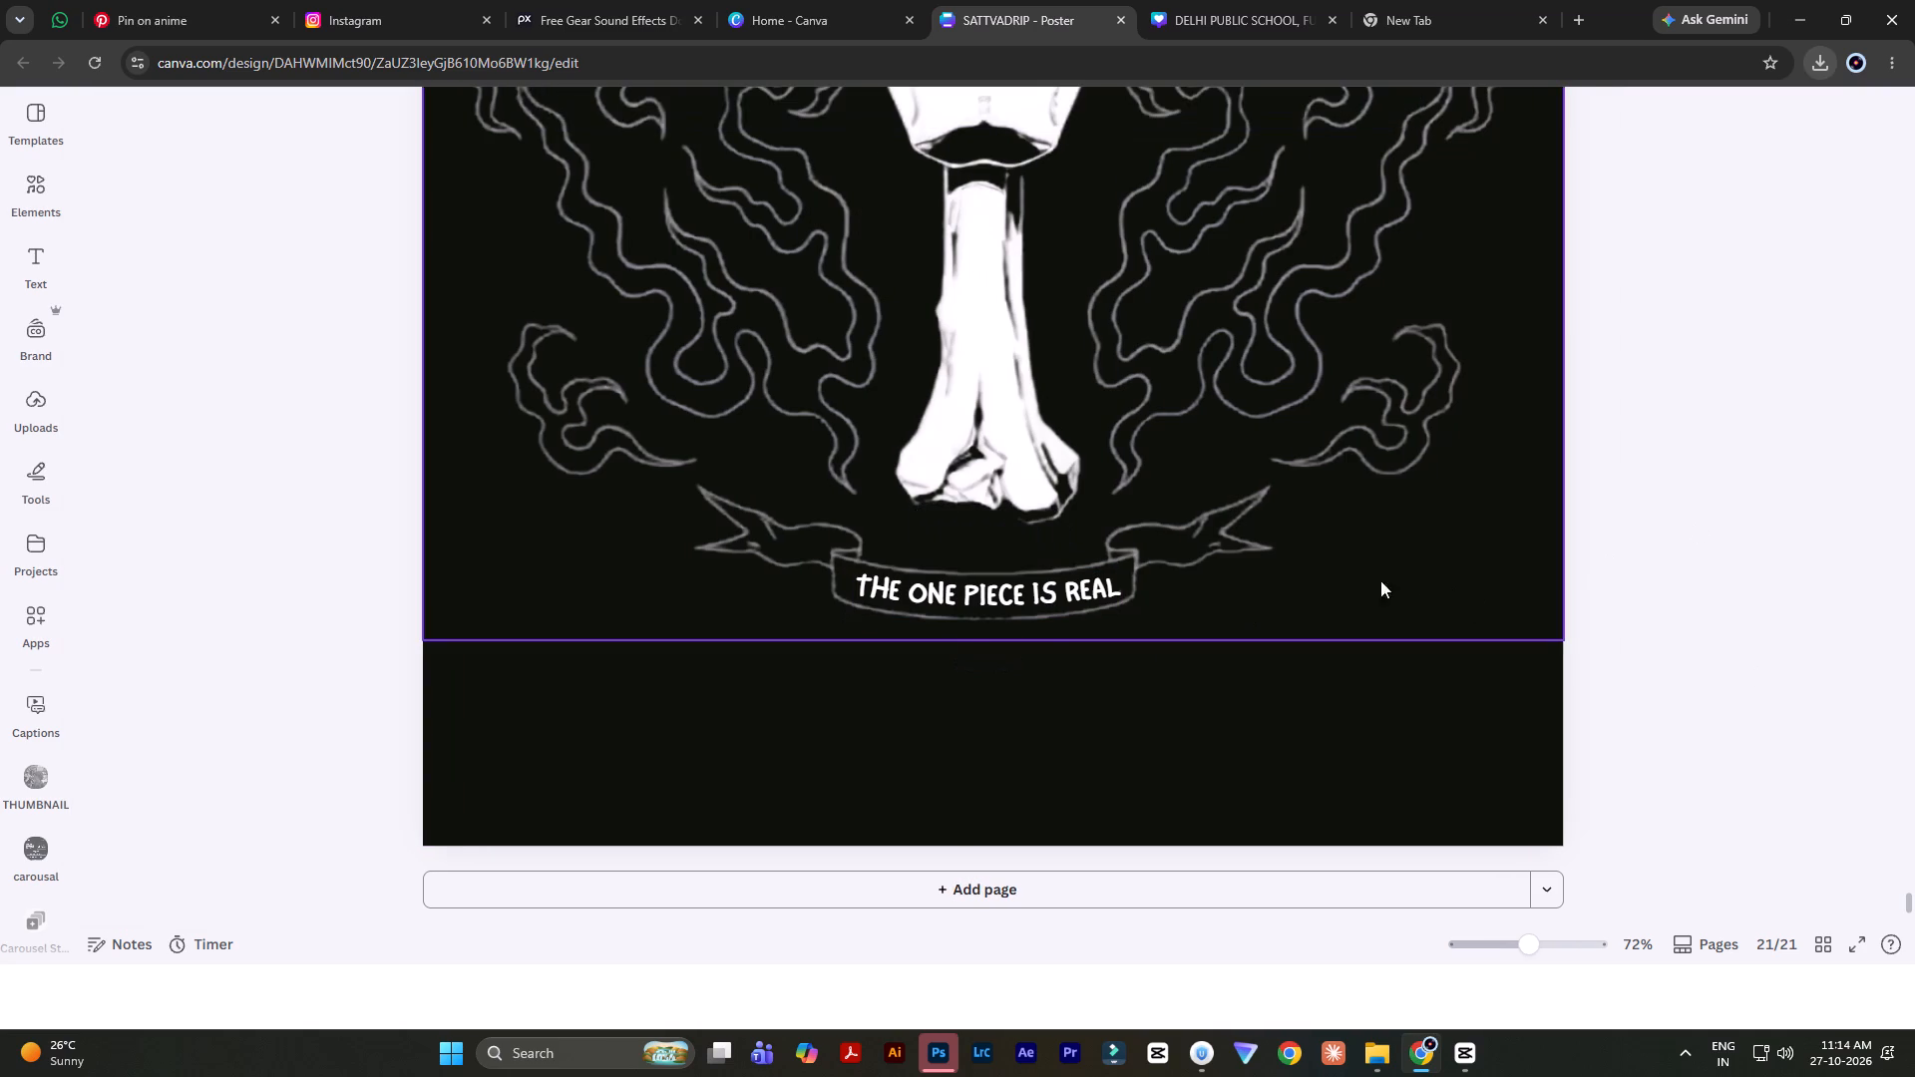
Adjust the skull artwork's texture, setting sharpness to 23 and clarity to 31.
scroll(1243, 570, "down", 4, "ctrl")
scroll(1243, 570, "up", 1)
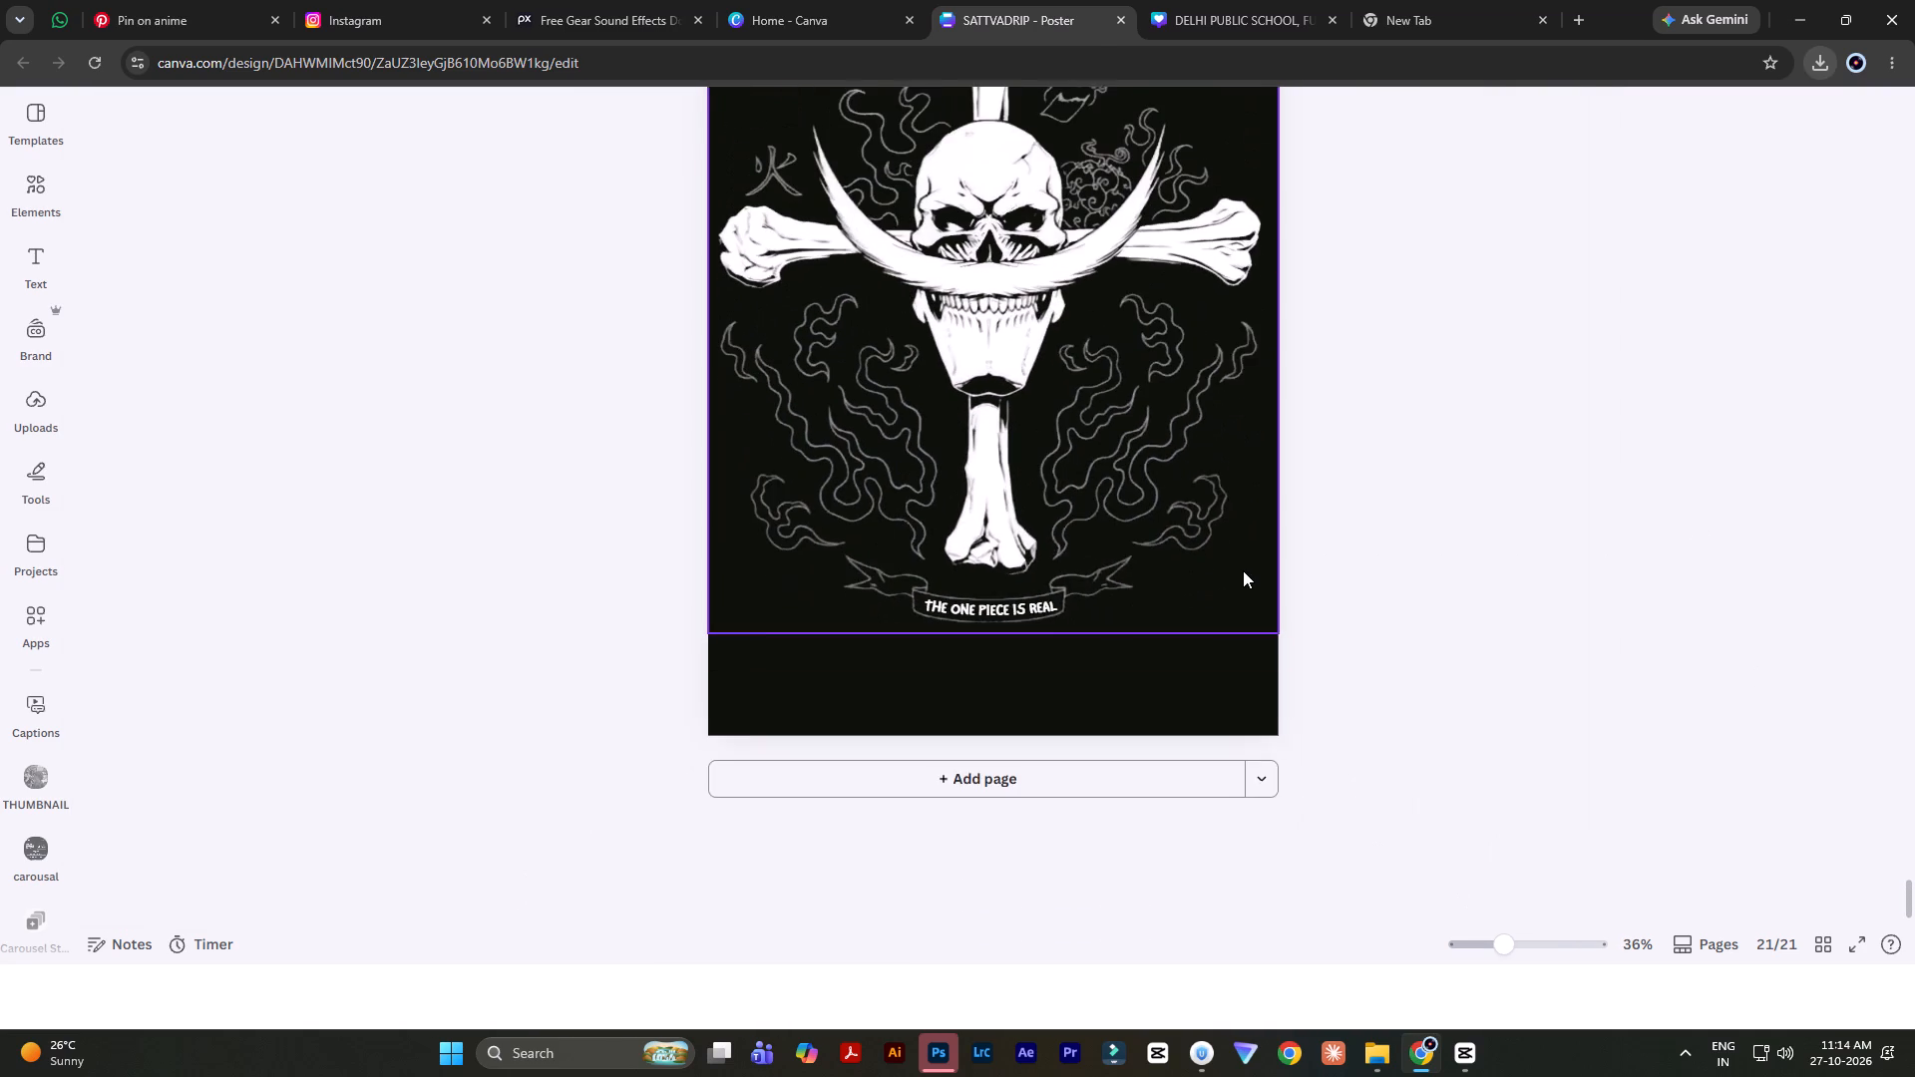
scroll(1243, 570, "up", 1)
left_click(1025, 506)
left_click(629, 107)
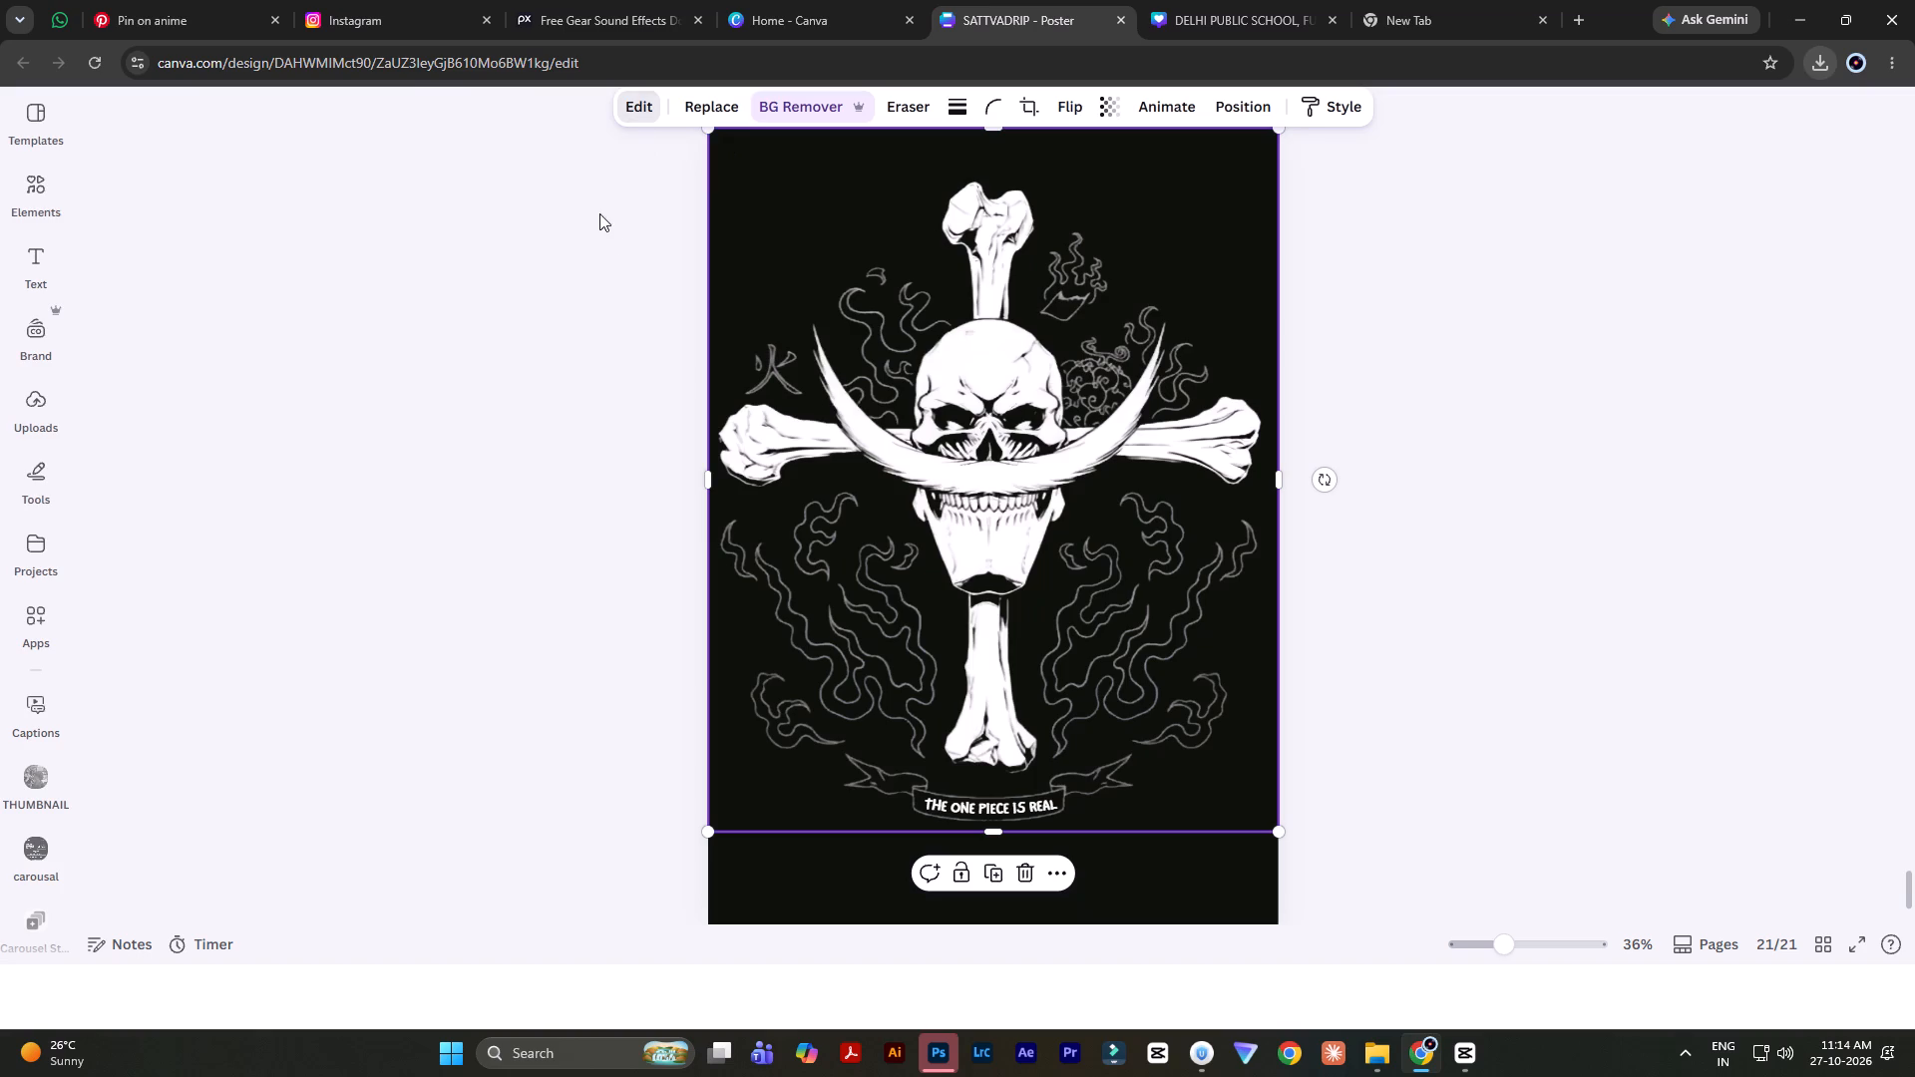
left_click(127, 312)
scroll(352, 579, "down", 8)
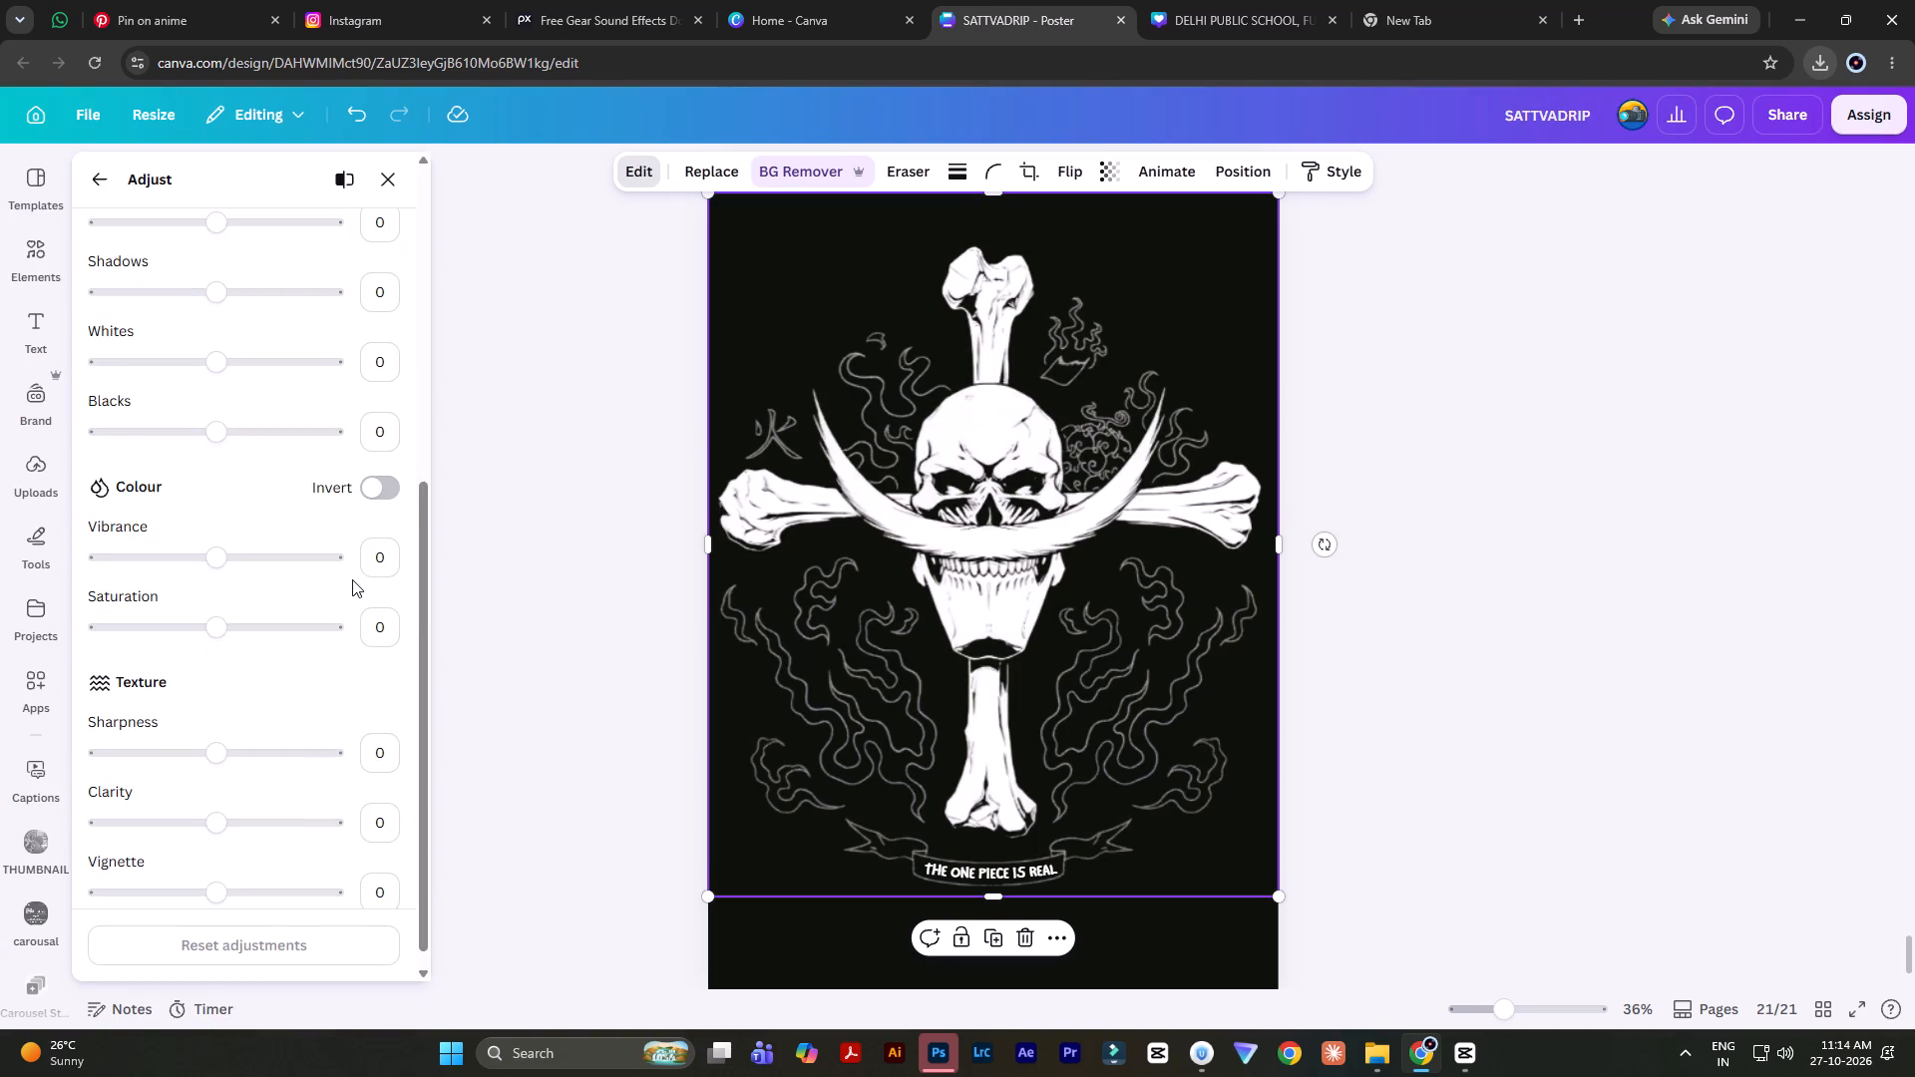
scroll(352, 579, "down", 6)
left_click_drag(226, 737, 243, 738)
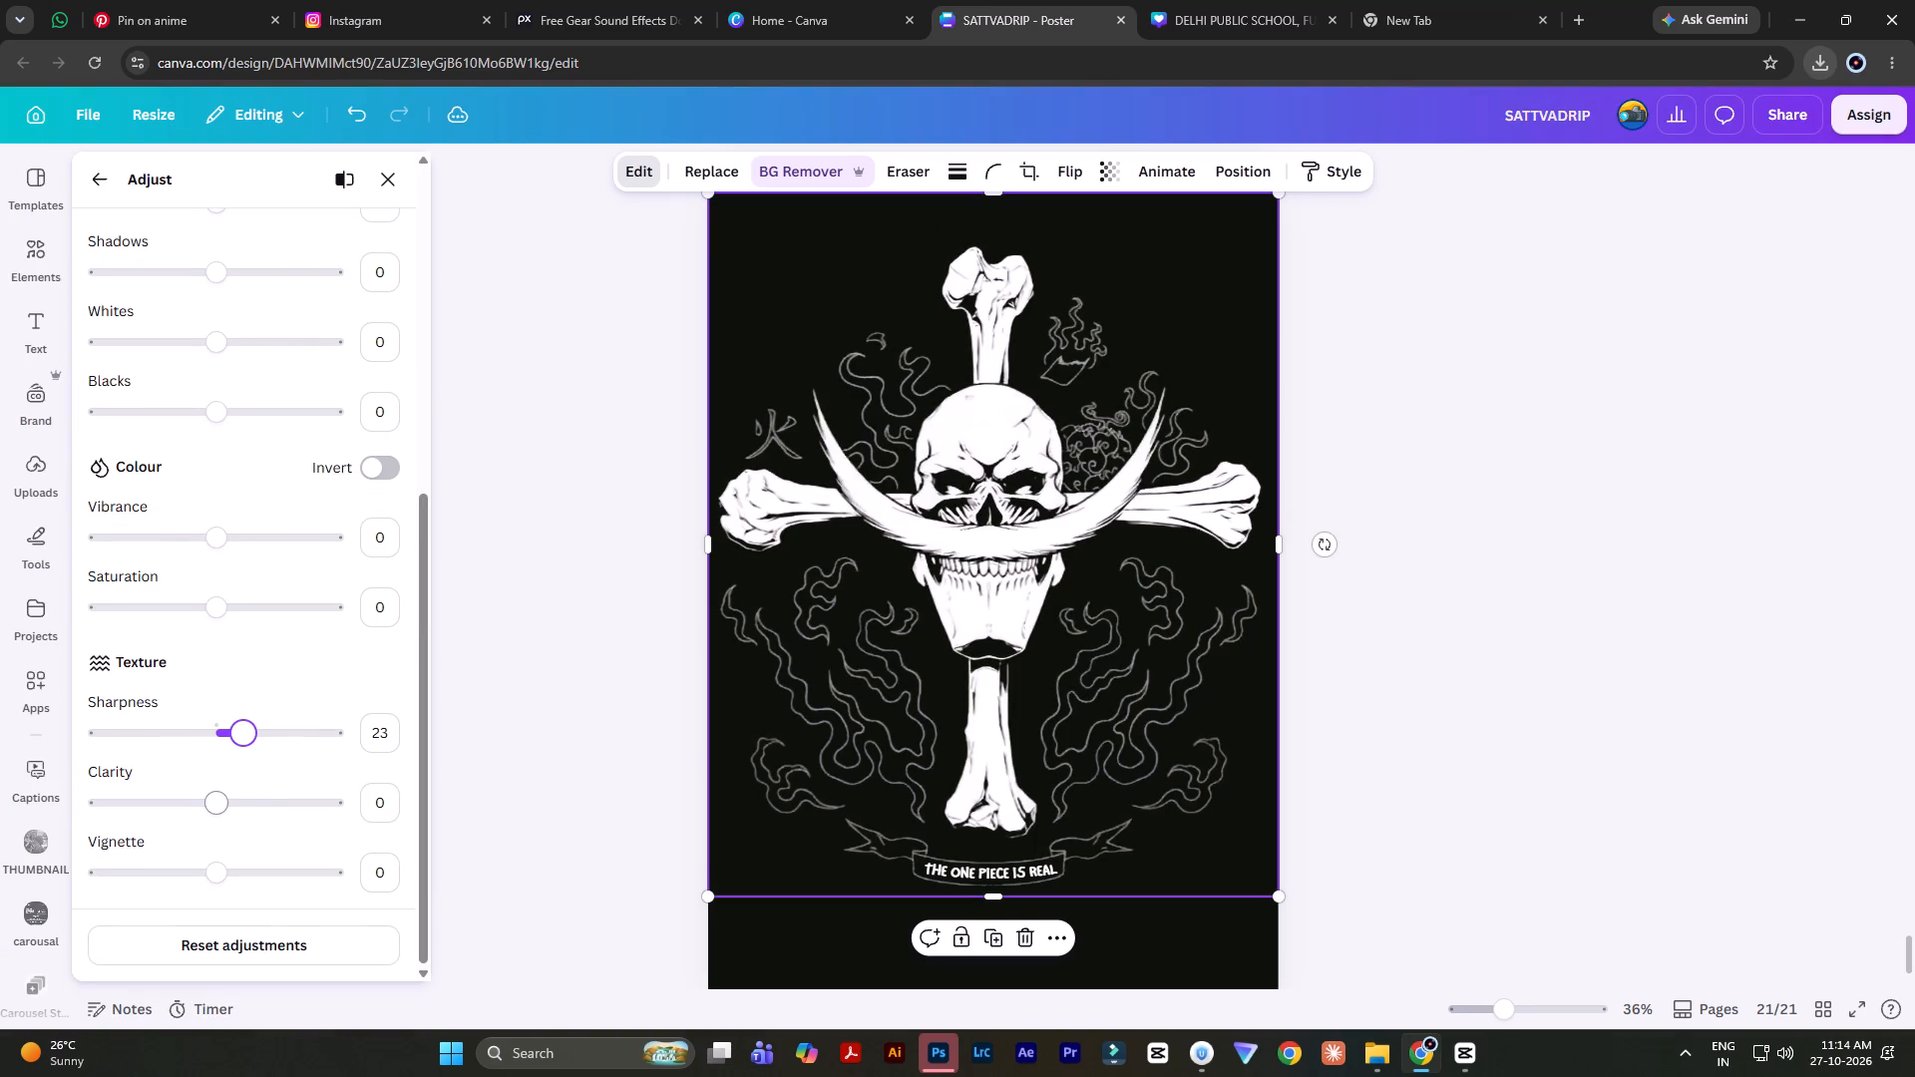
left_click_drag(226, 808, 253, 805)
Set the skull artwork's whites to 11.
scroll(233, 647, "up", 2)
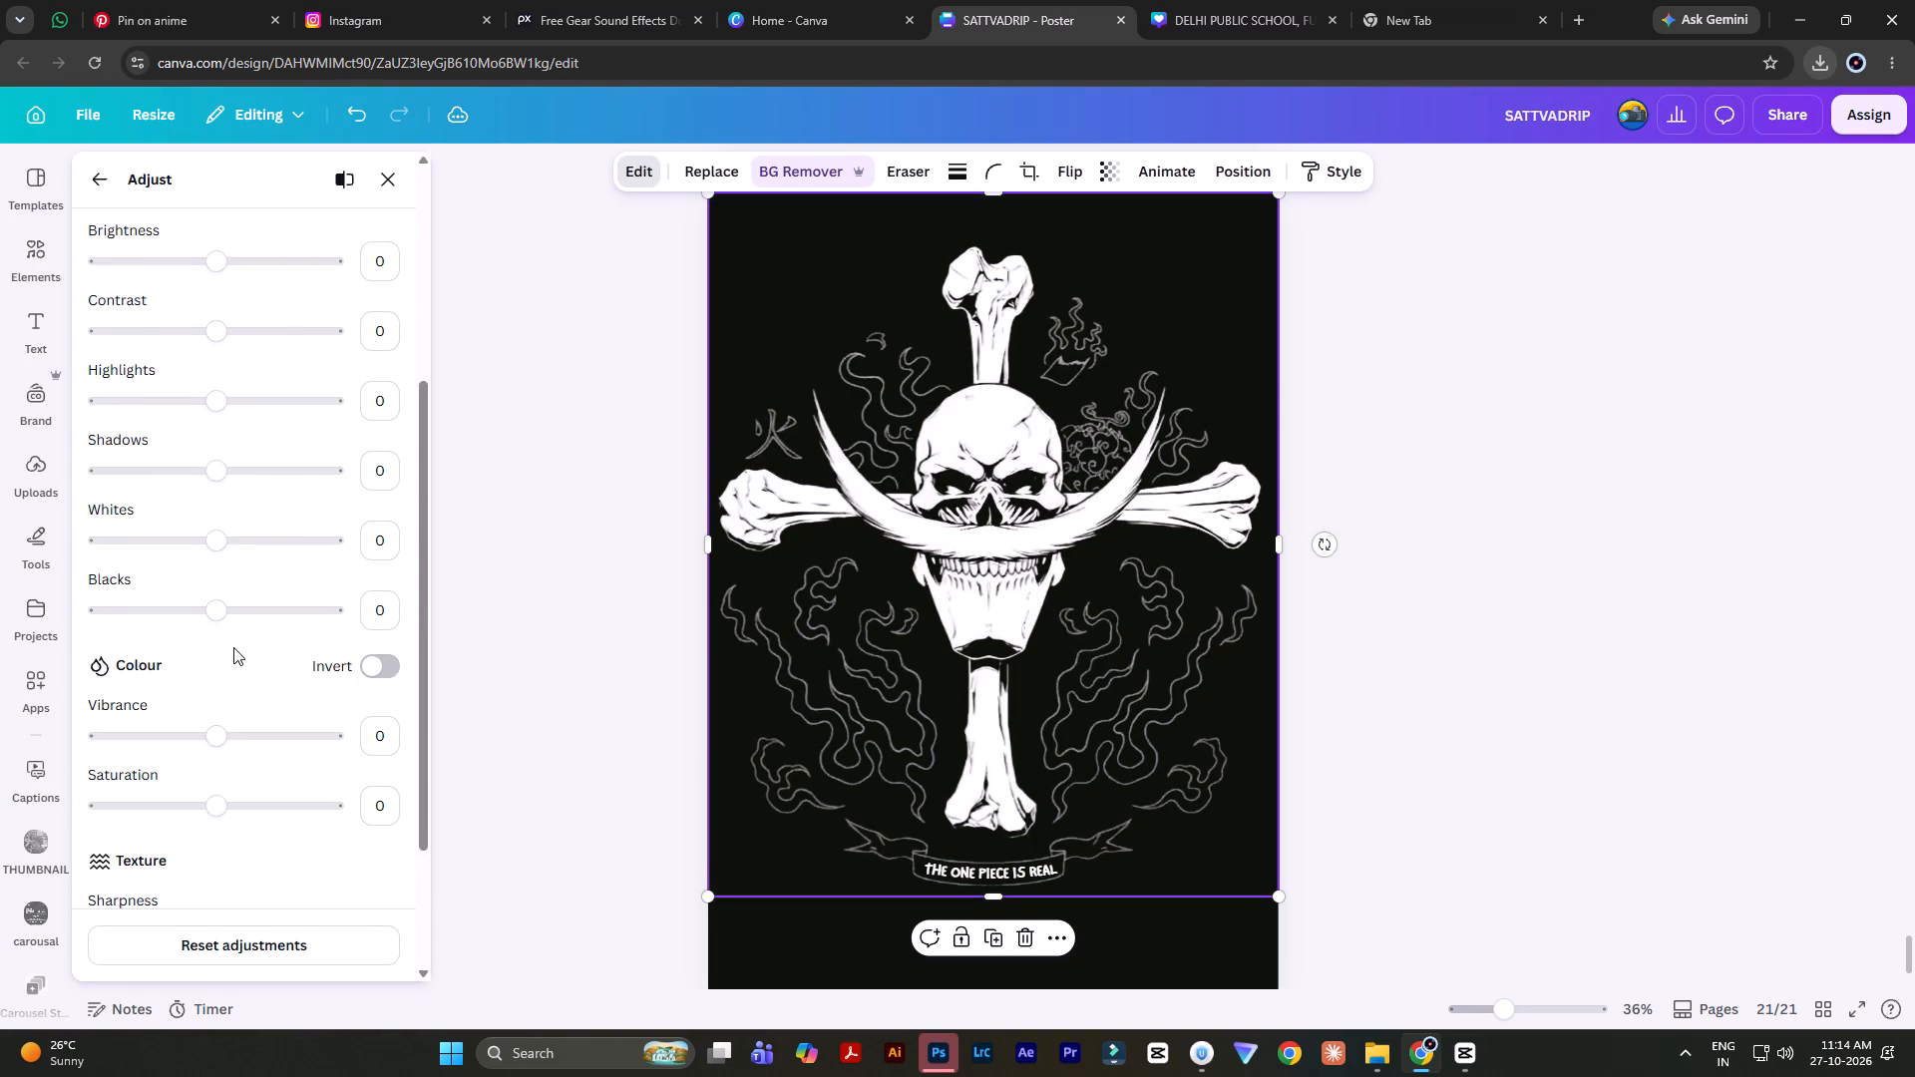
scroll(233, 647, "up", 1)
left_click(223, 646)
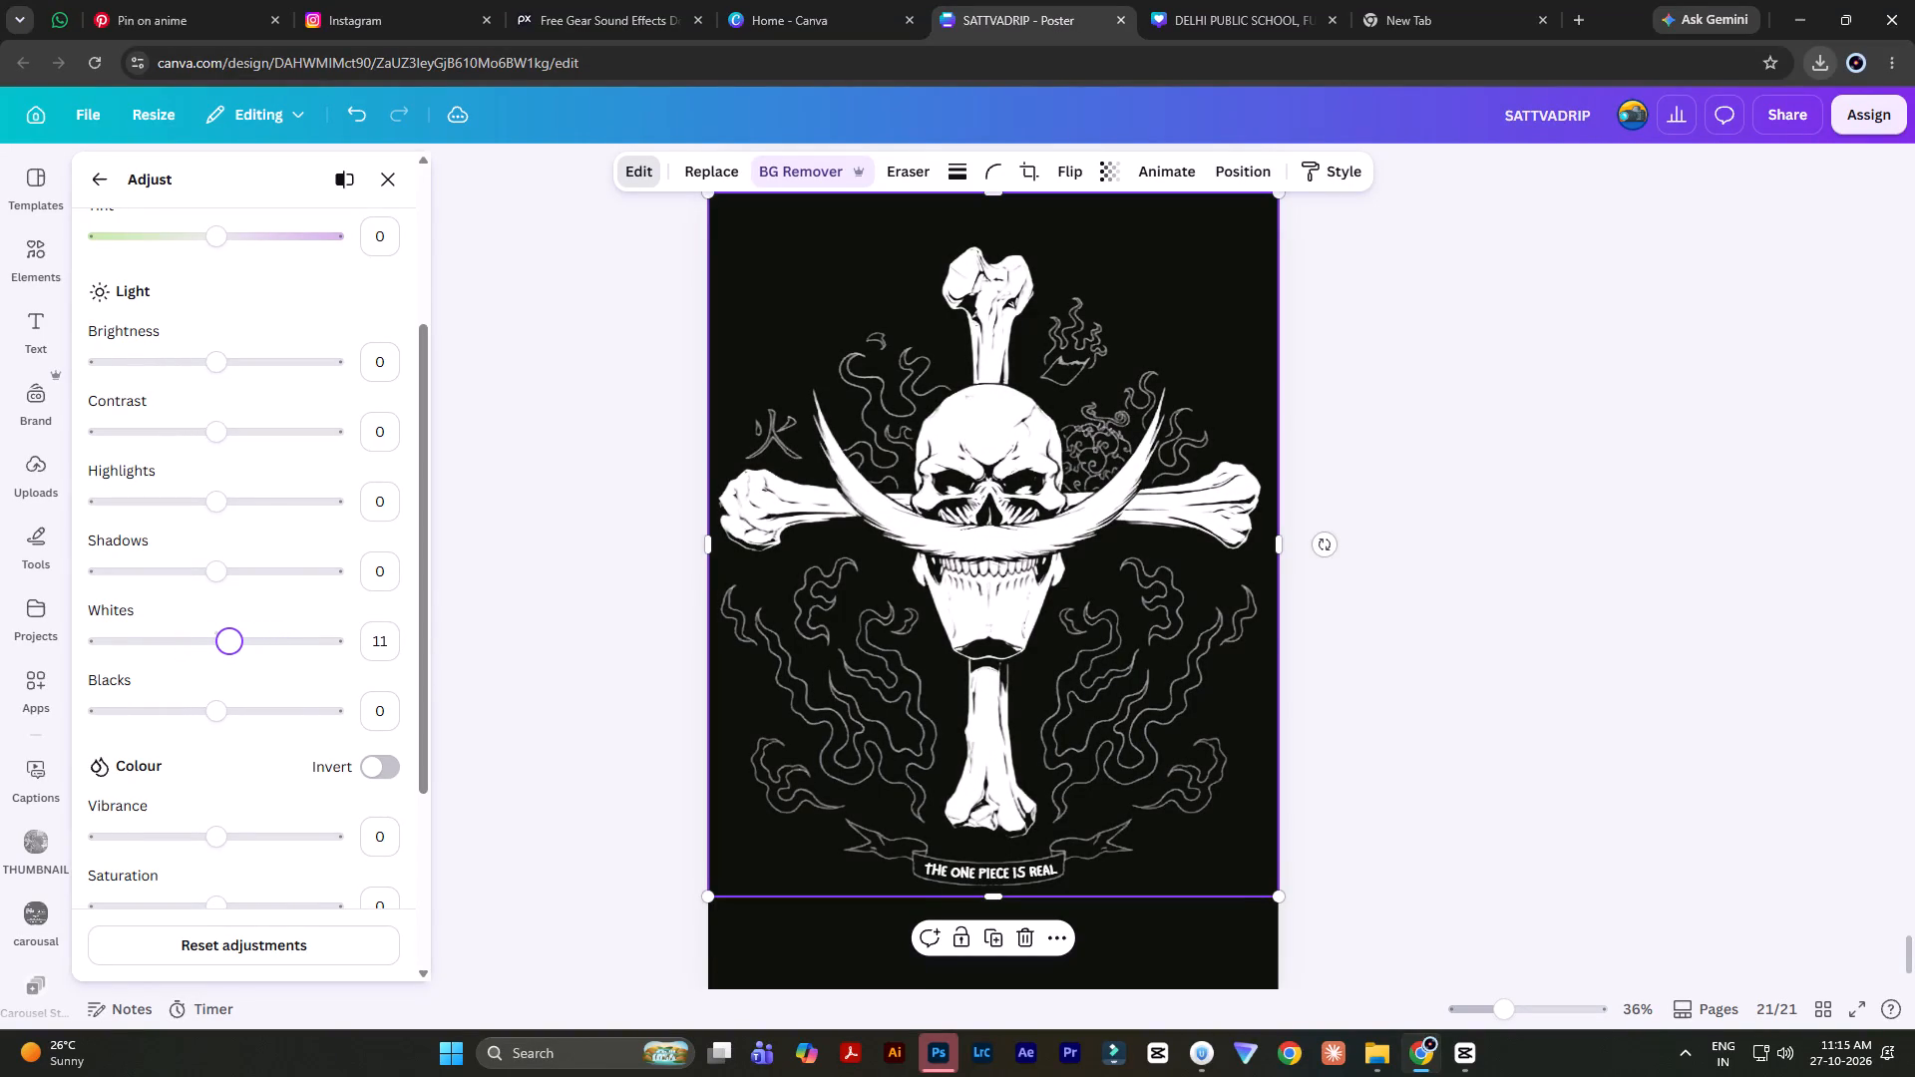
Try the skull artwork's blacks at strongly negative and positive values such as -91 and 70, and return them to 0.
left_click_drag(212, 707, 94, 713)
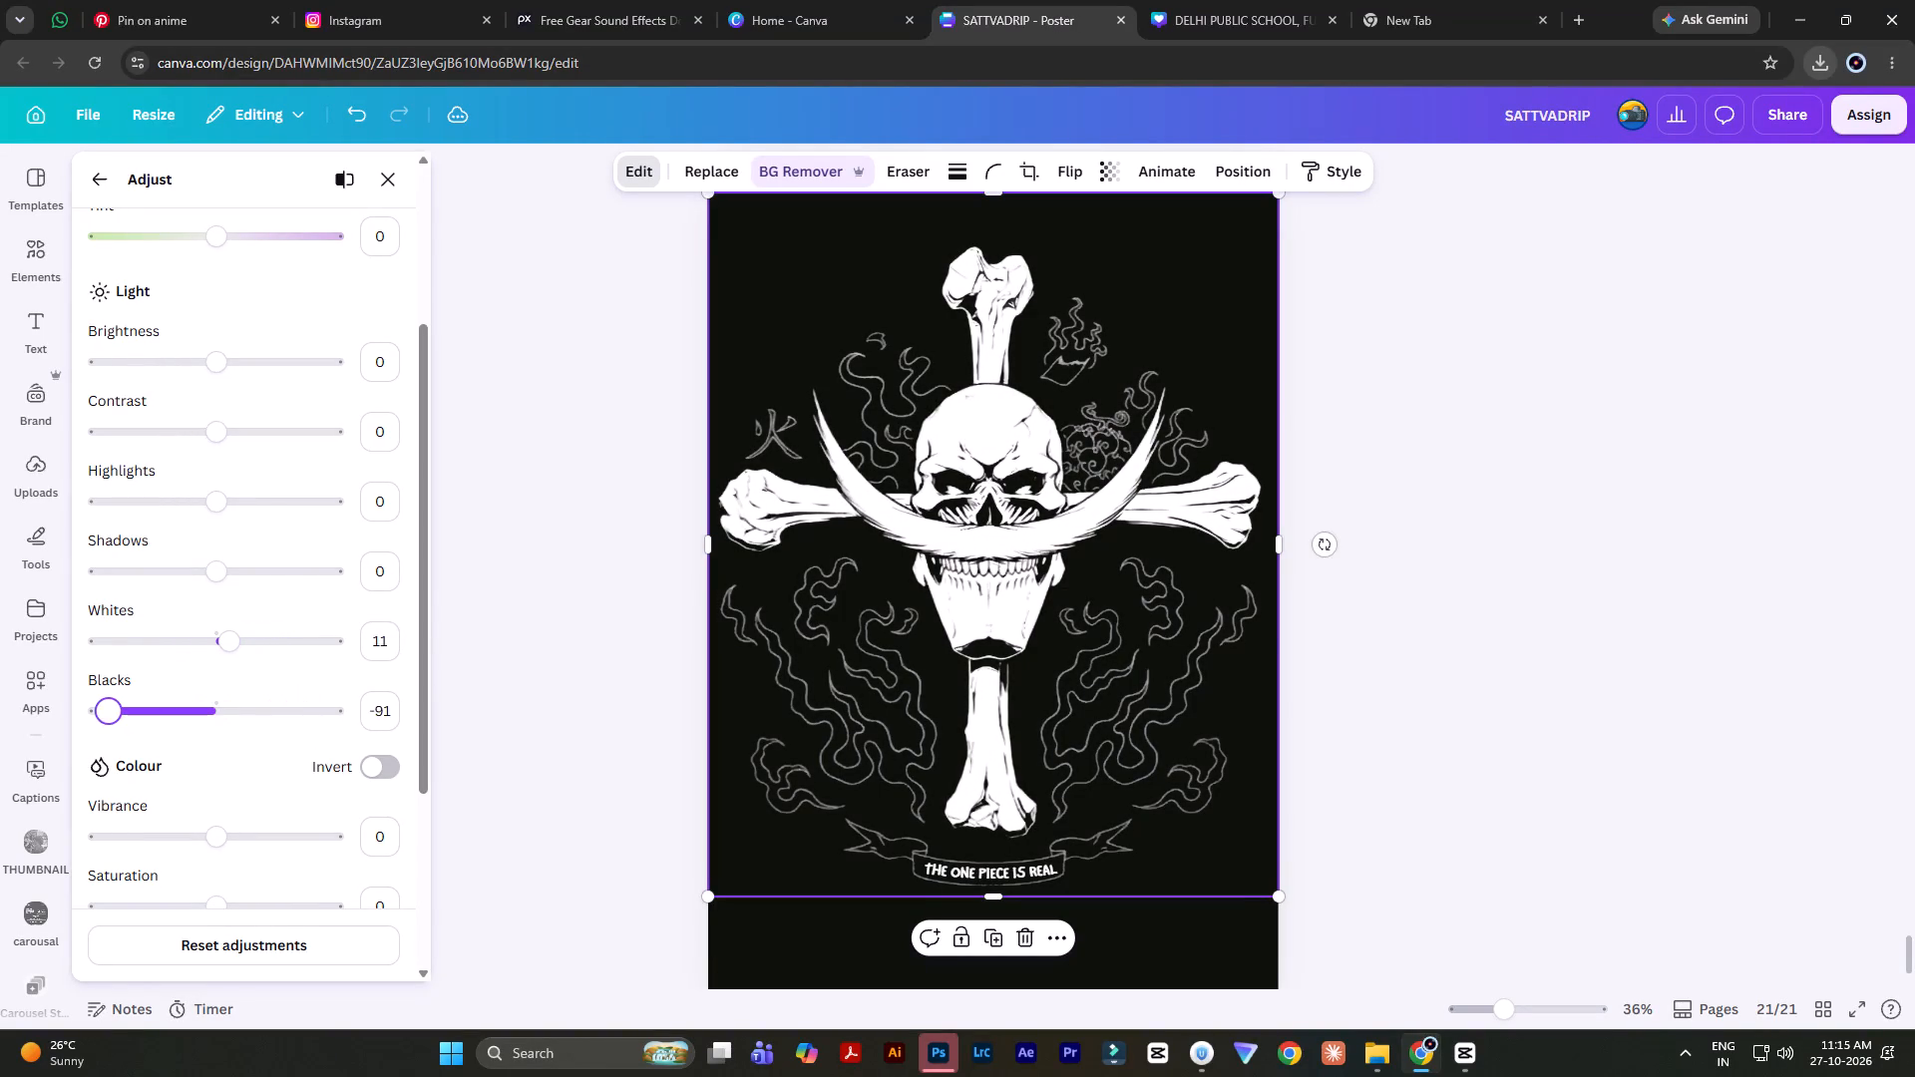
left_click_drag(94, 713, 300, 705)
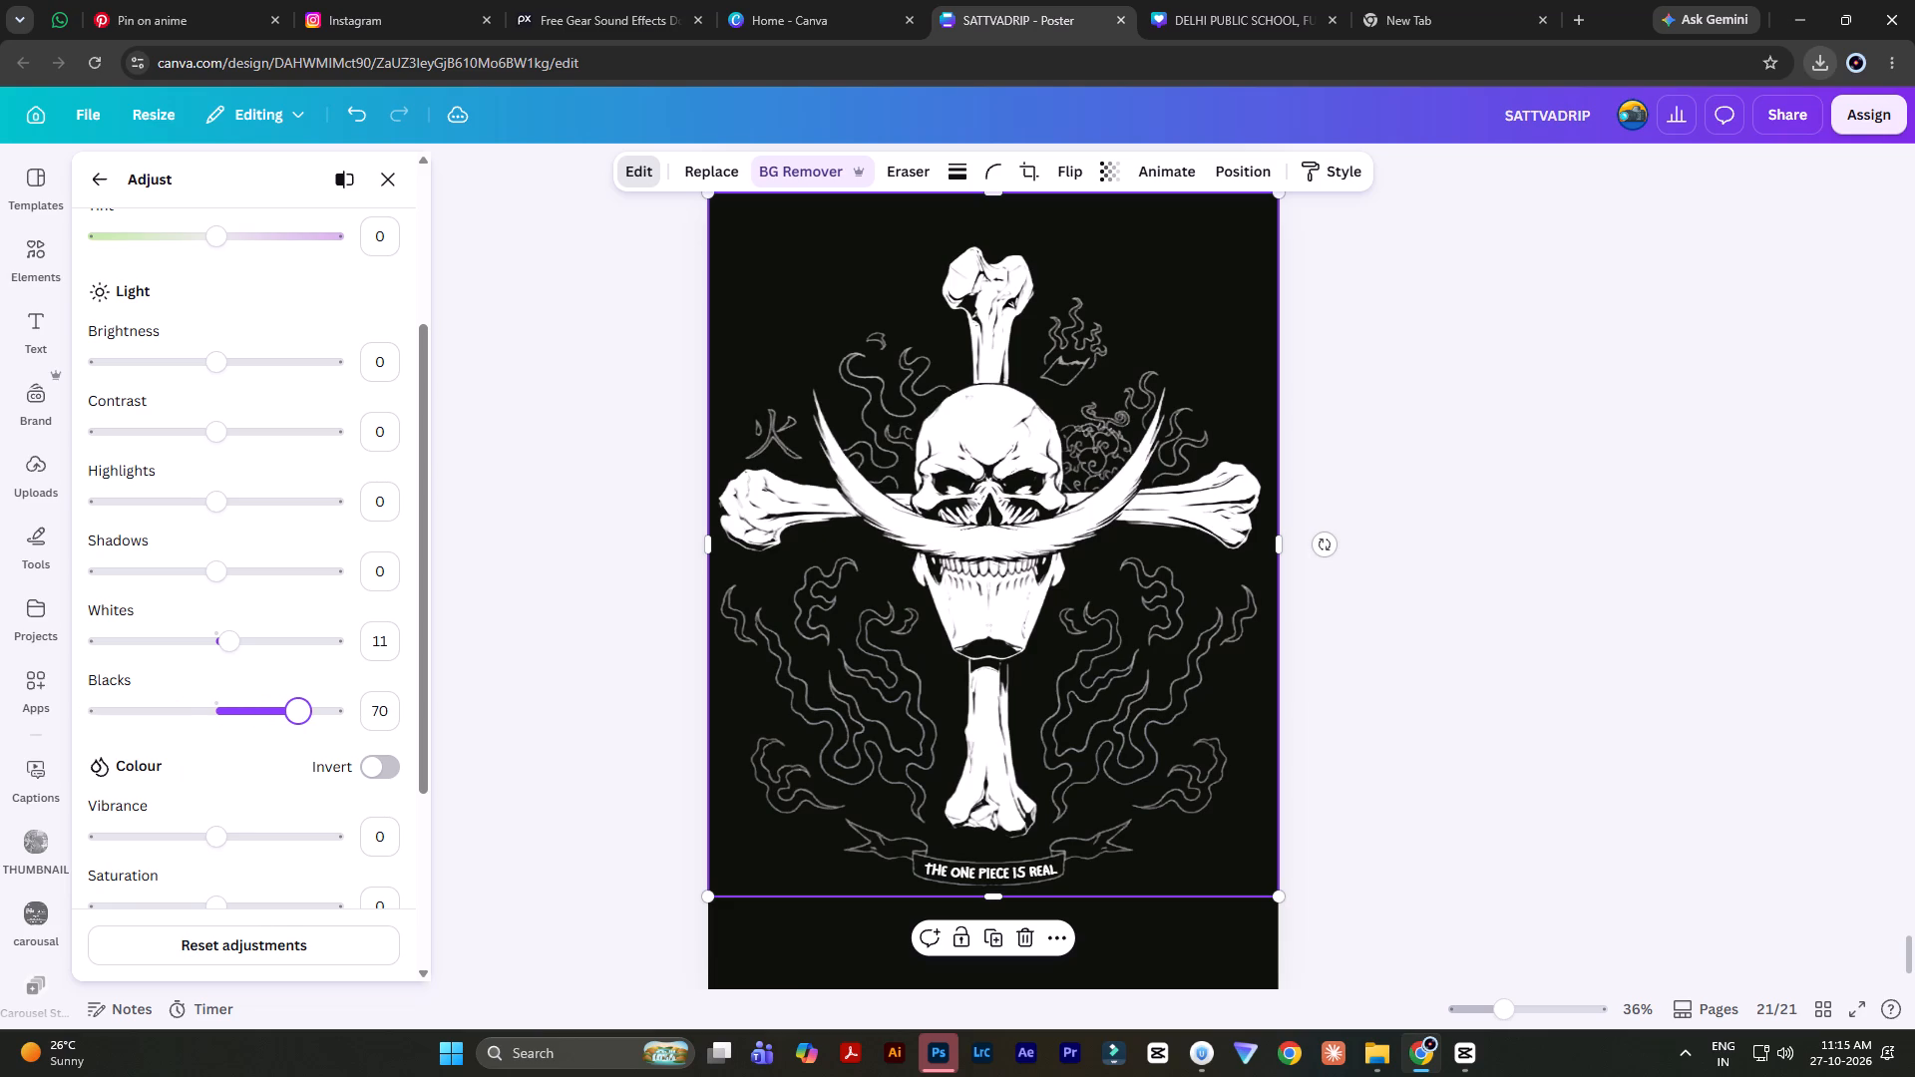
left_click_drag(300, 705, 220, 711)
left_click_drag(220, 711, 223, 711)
Set the skull artwork's brightness to 15, contrast to 33, highlights to 18, shadows to -17 and saturation to 11.
left_click_drag(214, 366, 233, 366)
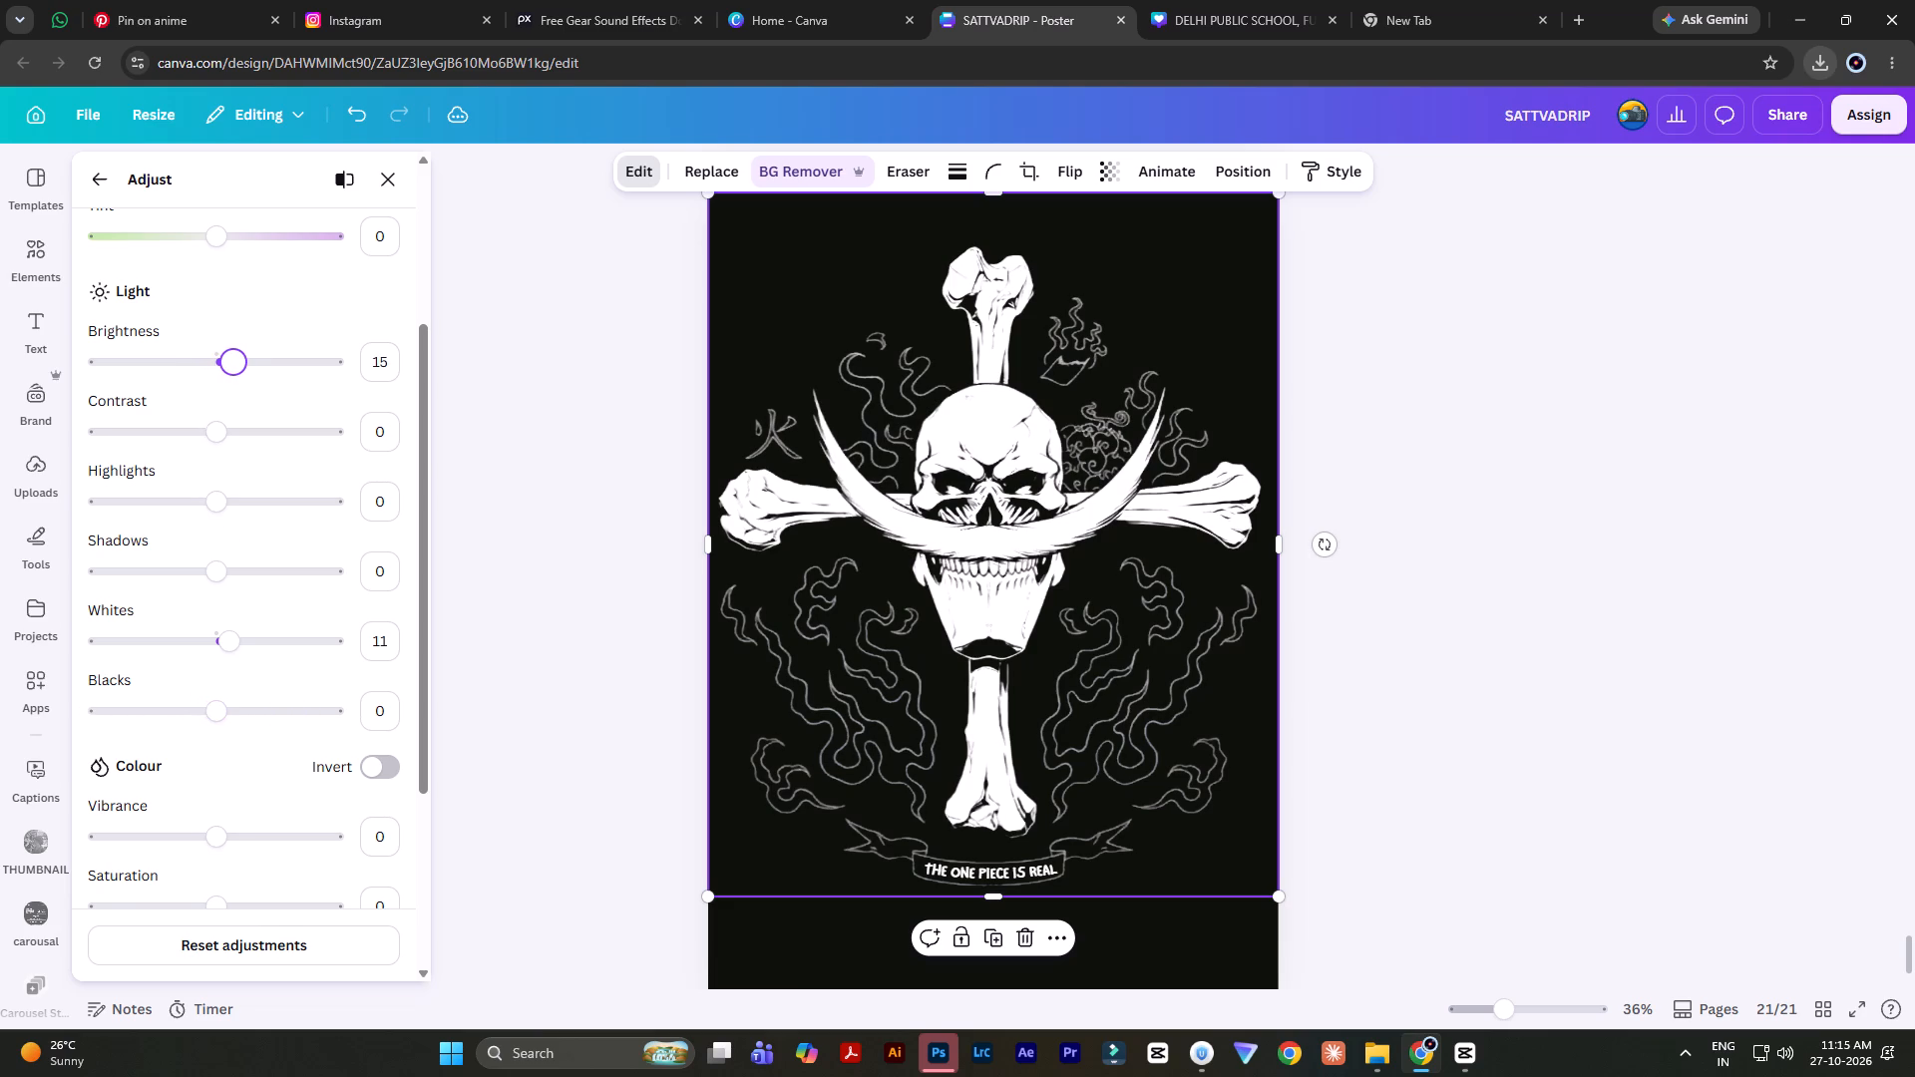
left_click_drag(221, 426, 255, 429)
left_click_drag(224, 506, 237, 505)
left_click_drag(208, 566, 195, 572)
scroll(315, 676, "down", 2)
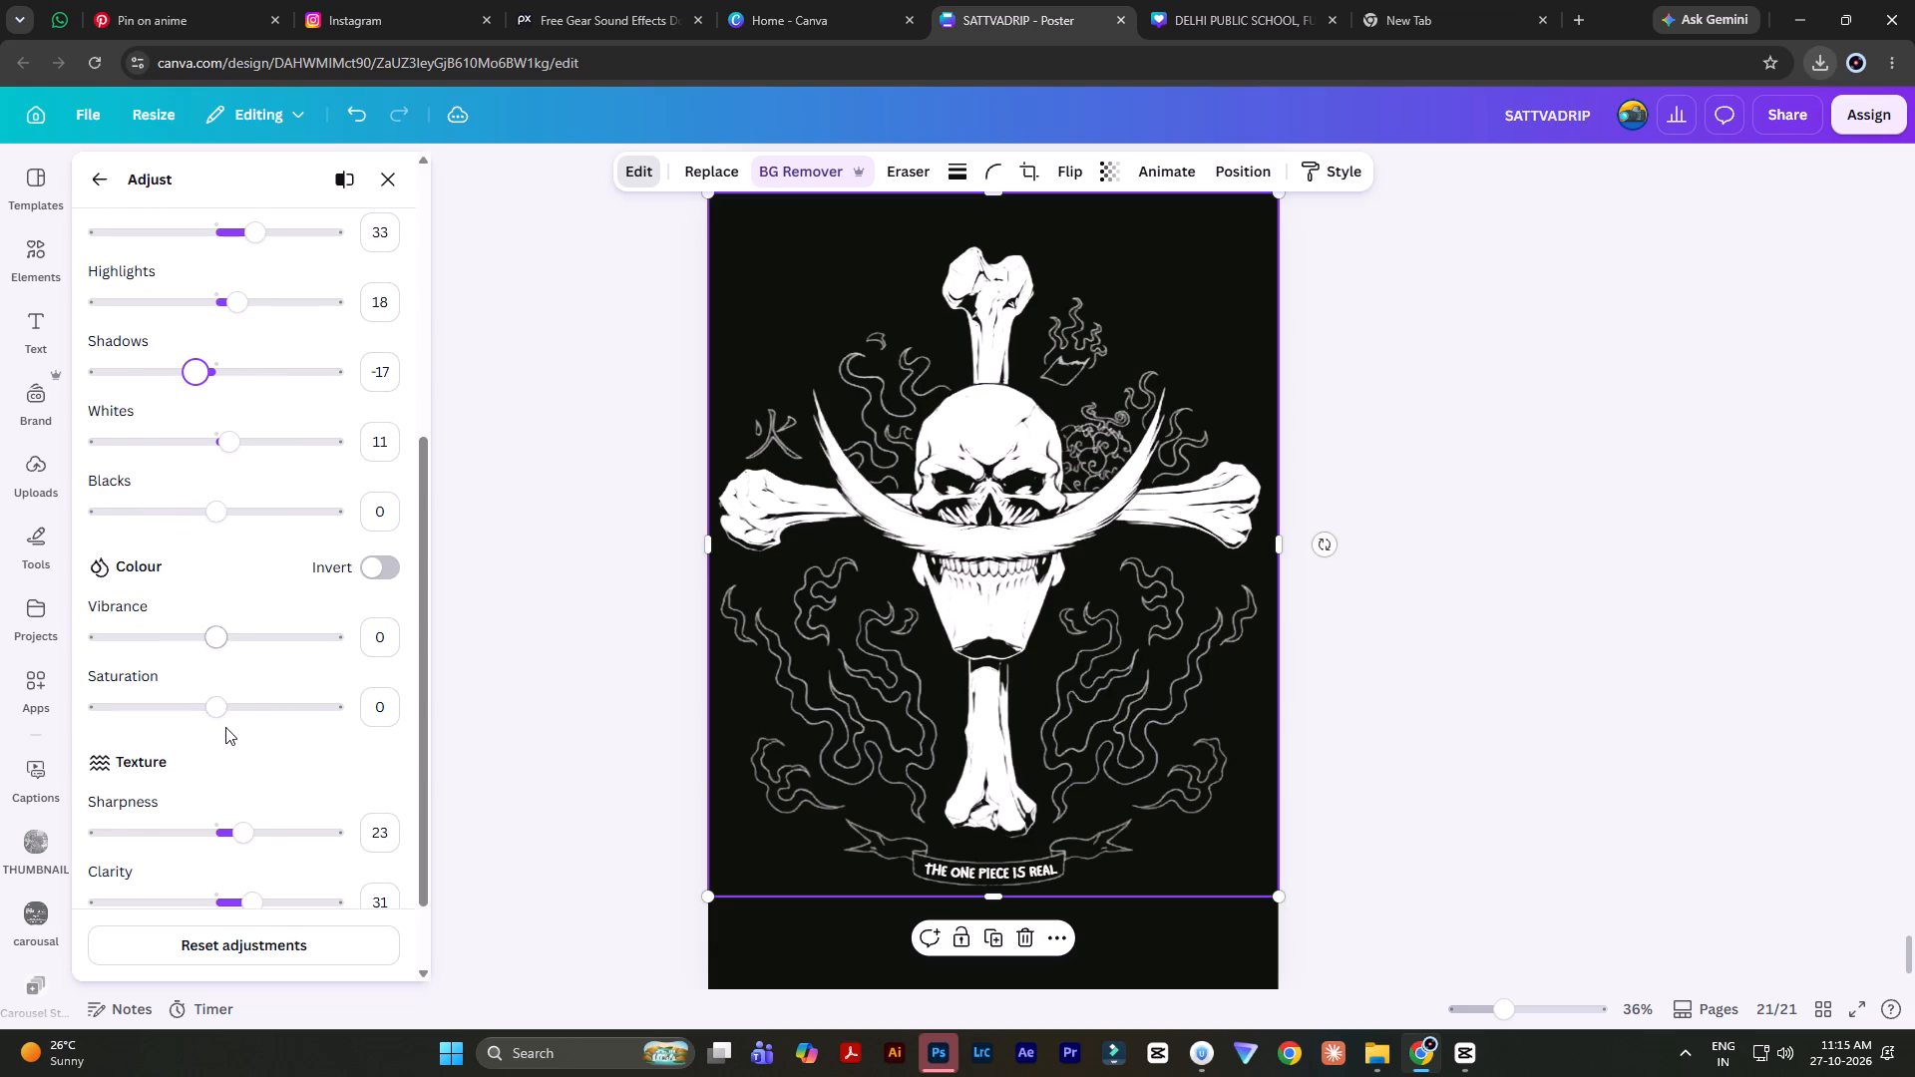
left_click(221, 709)
triple_click(1482, 625)
Examine the adjusted skull artwork and its banner lettering both close up and at full-page view.
scroll(1127, 769, "up", 3, "ctrl")
scroll(1127, 769, "down", 4)
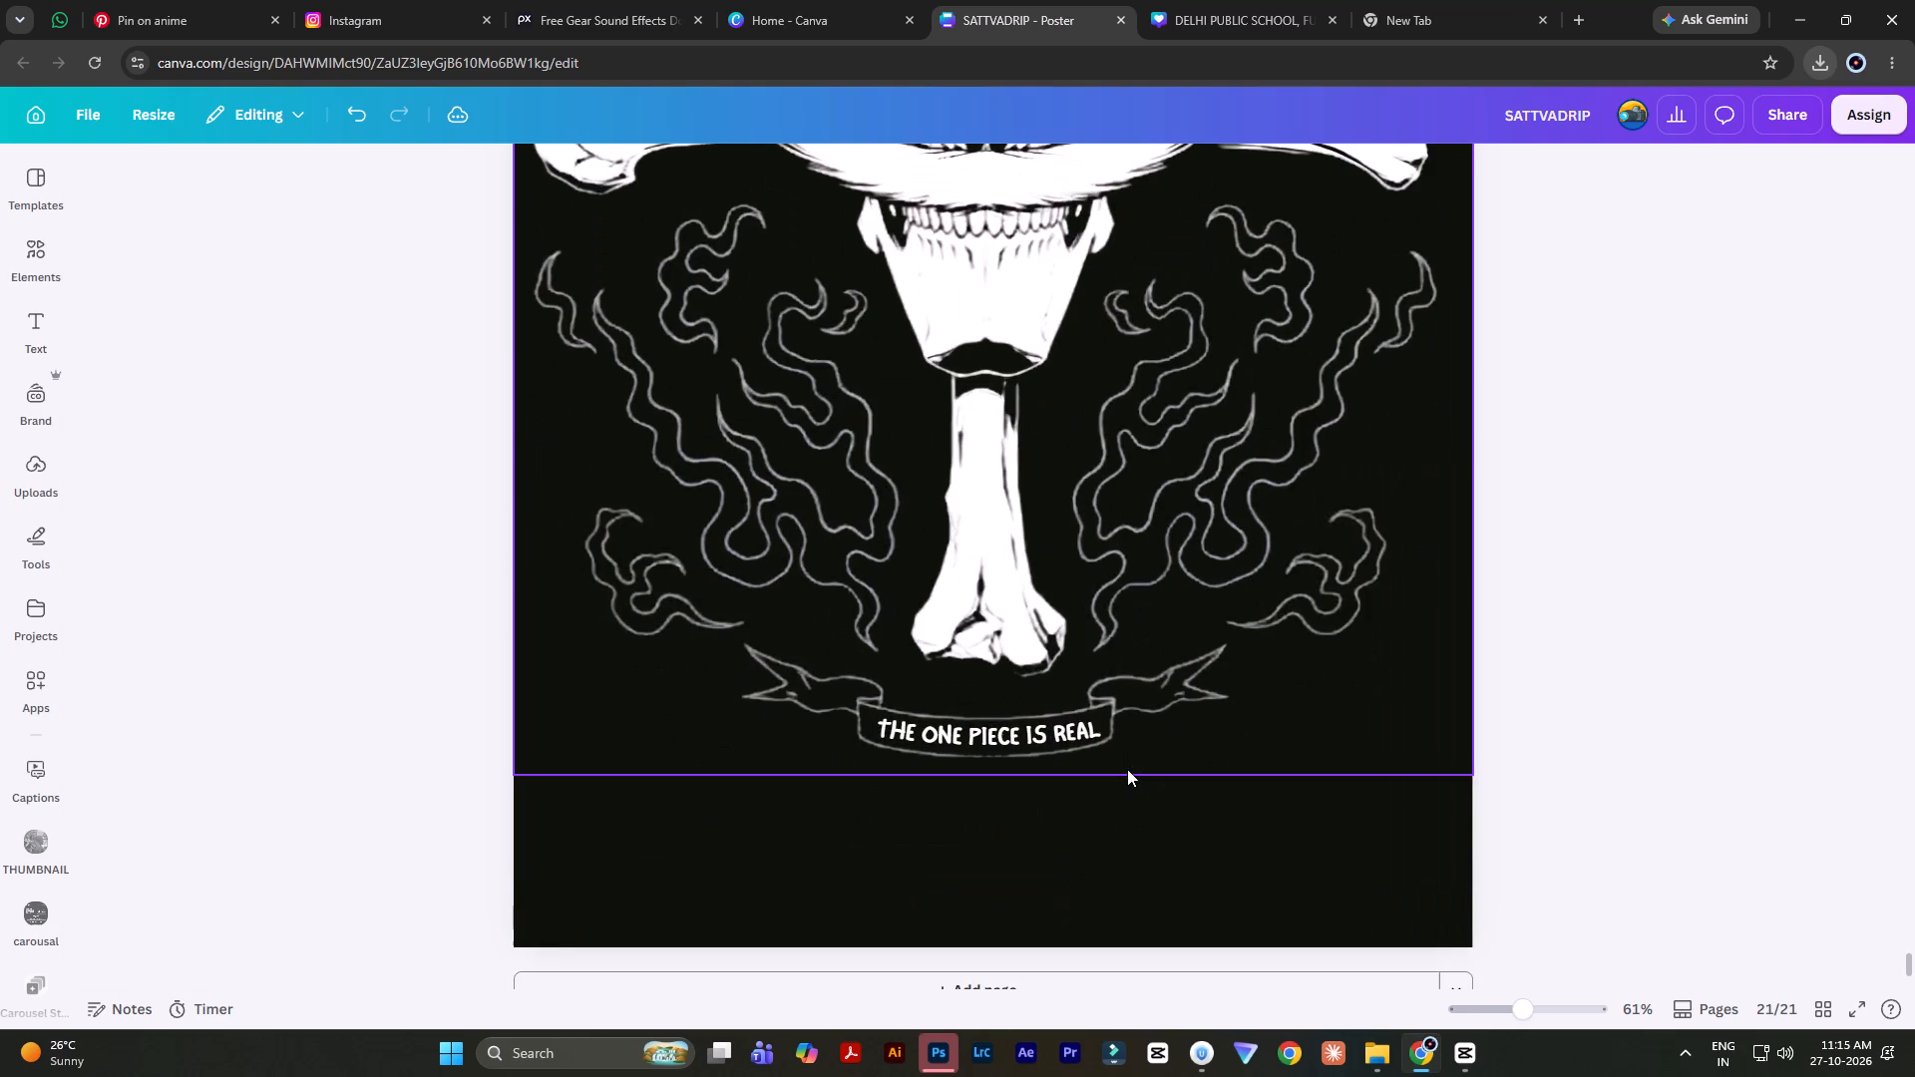
scroll(1127, 769, "up", 4, "ctrl")
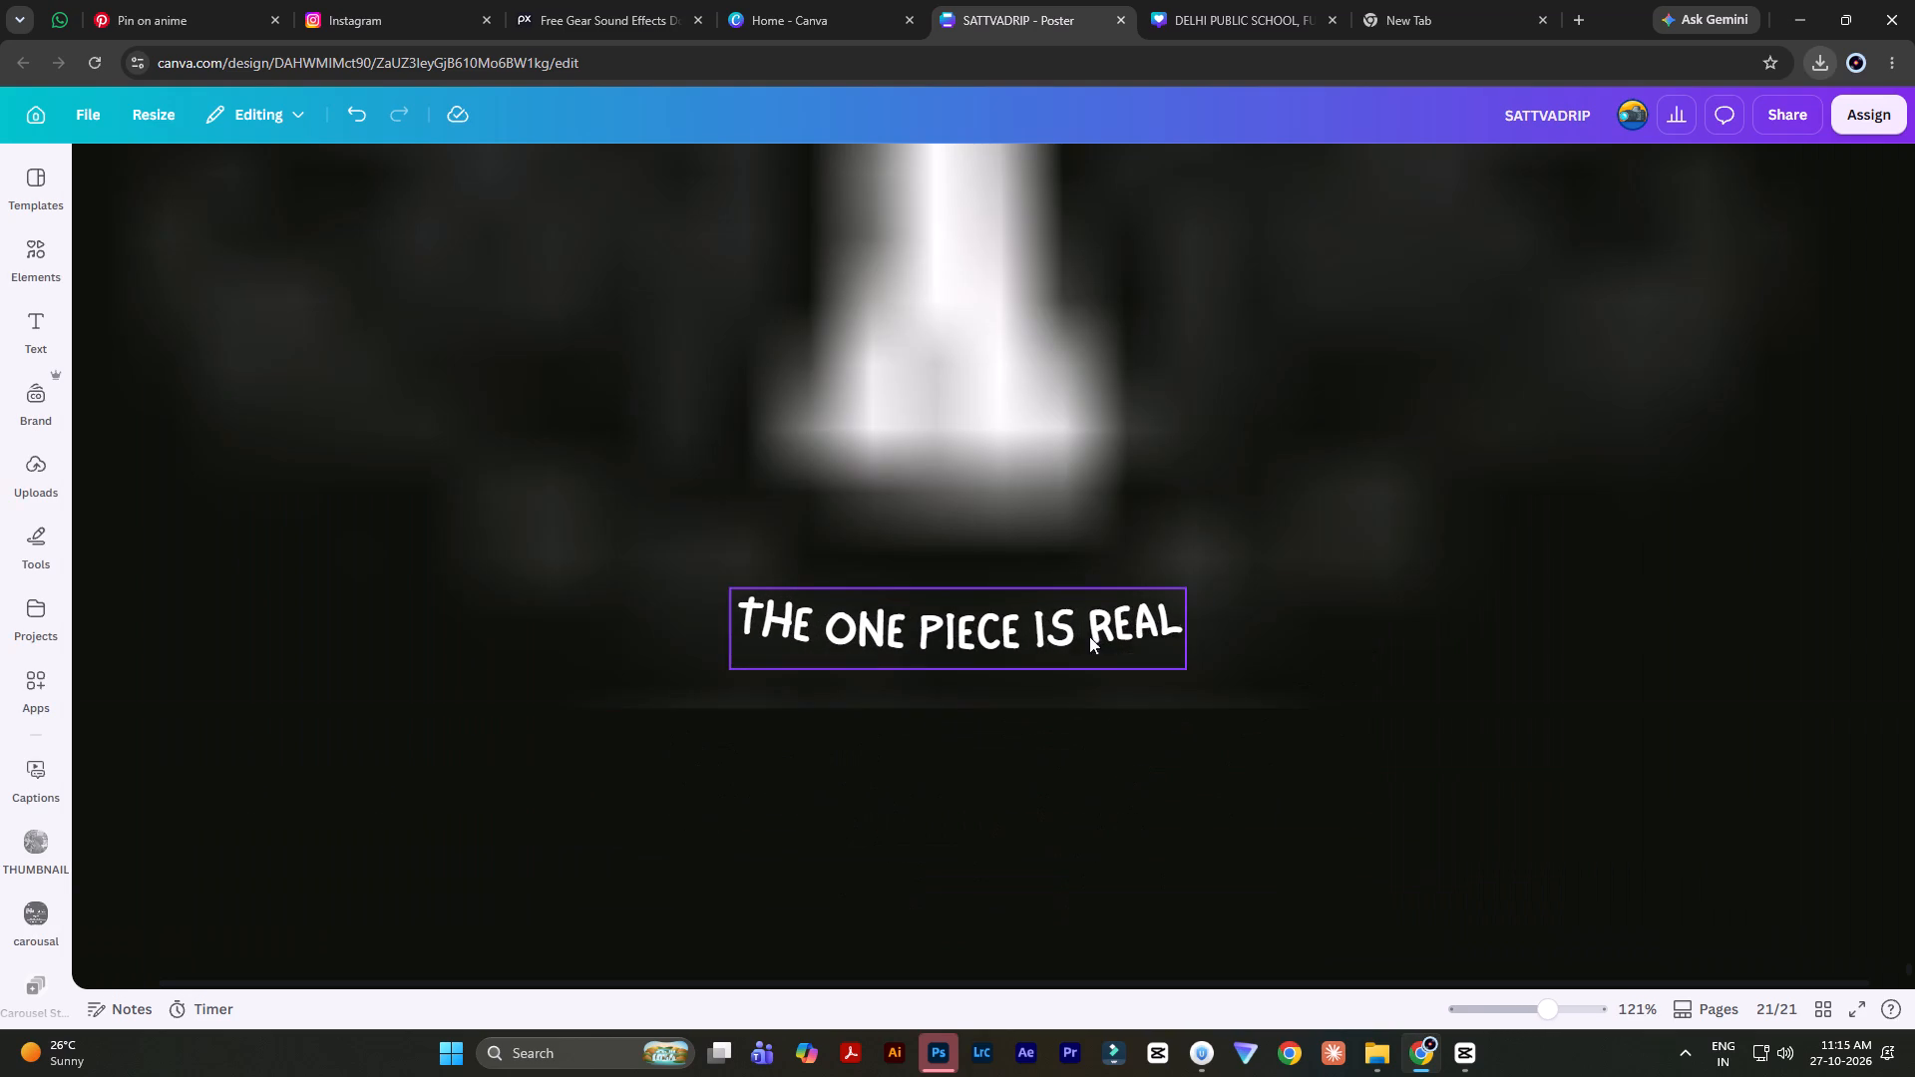
scroll(1083, 621, "down", 8, "ctrl")
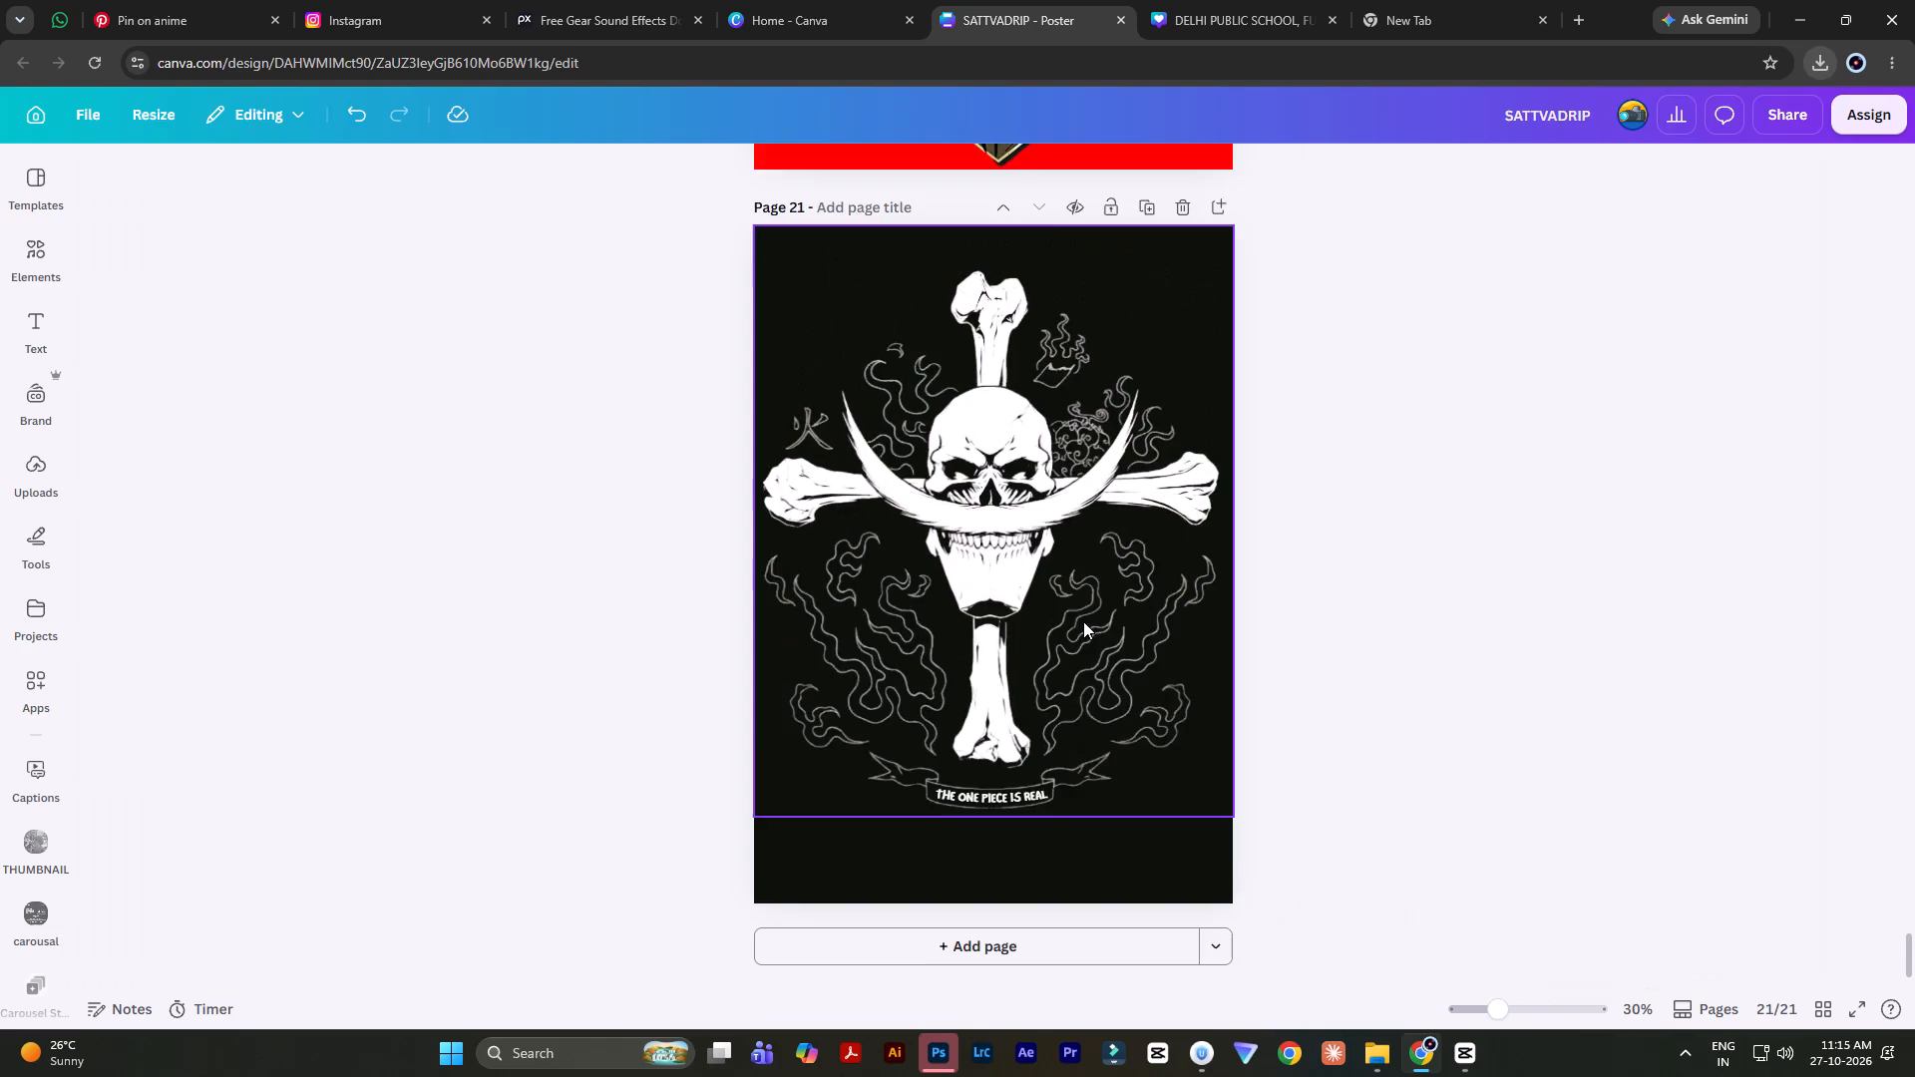
scroll(1083, 621, "up", 2, "ctrl")
scroll(1183, 609, "down", 3)
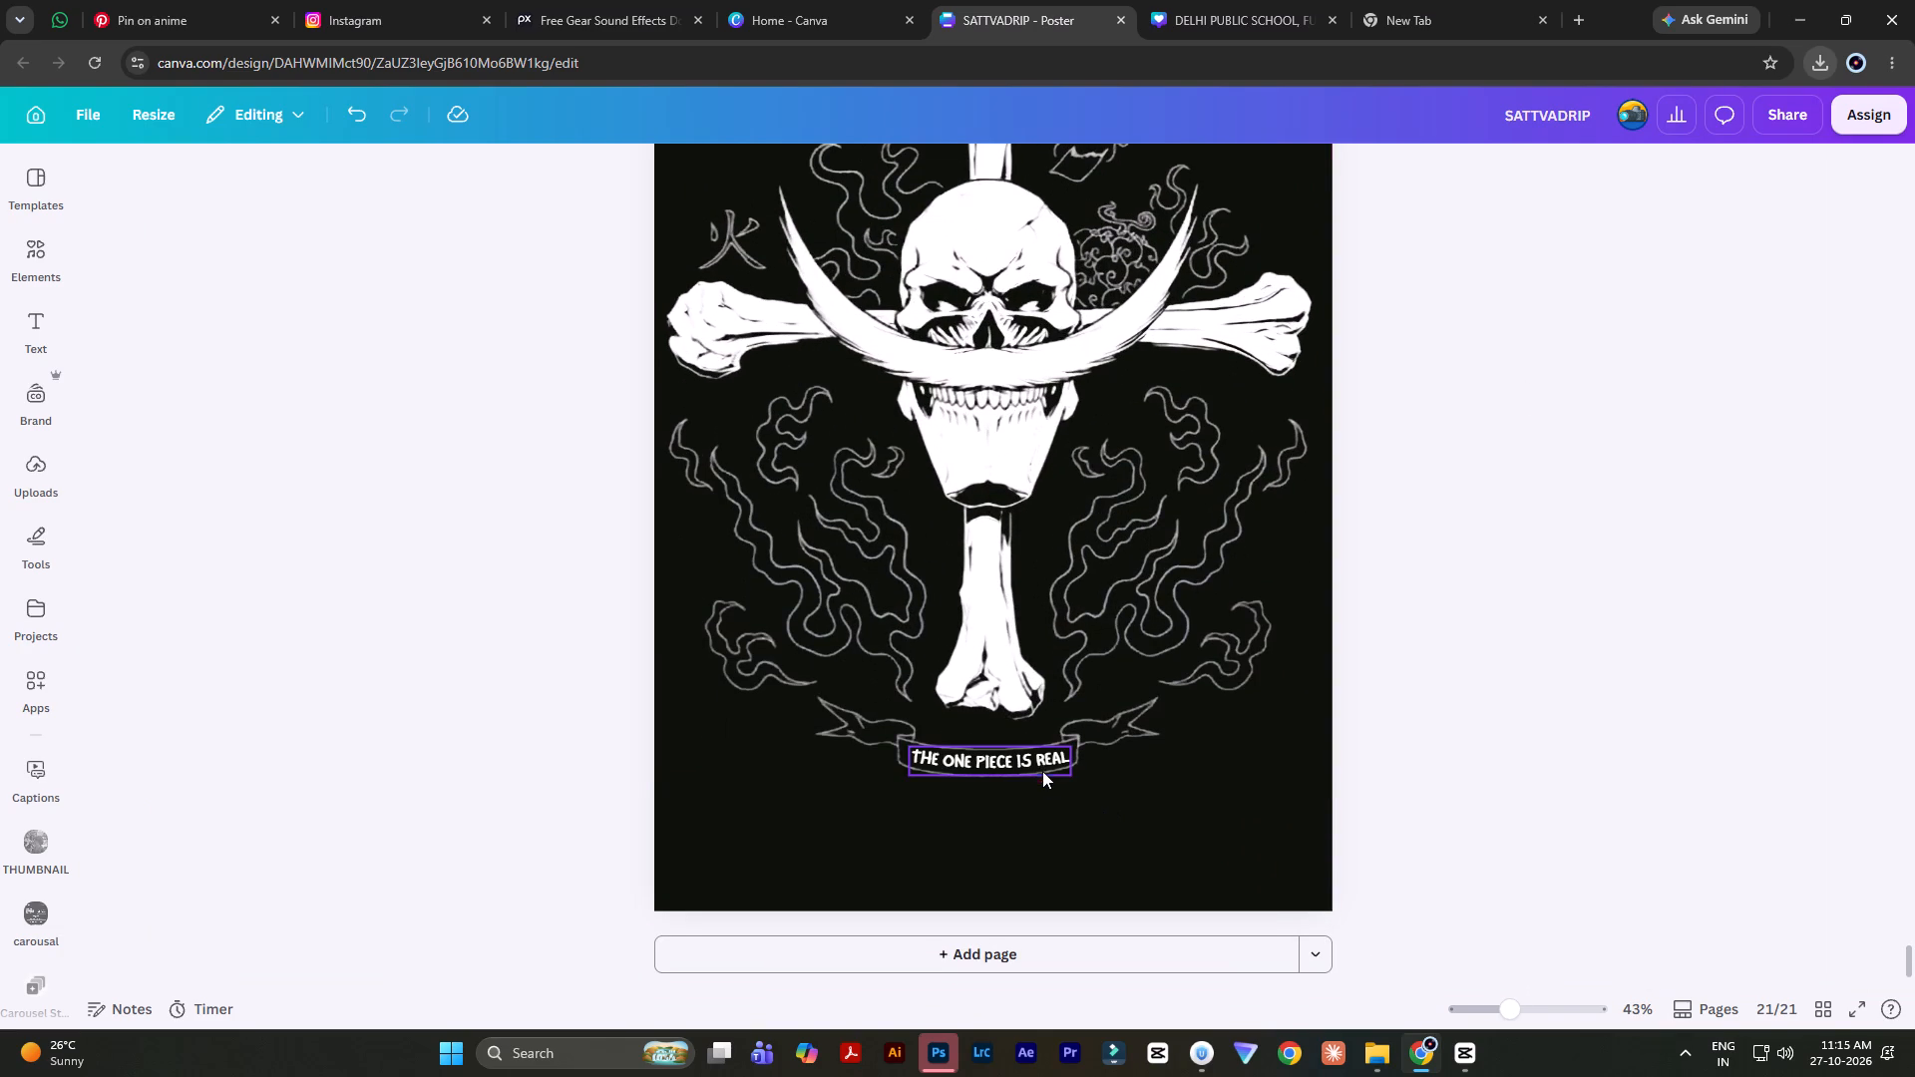
Duplicate the banner lettering "THE ONE PIECE IS REAL", place the copy just below the banner, and remove its curve effect.
left_click(1014, 762)
key("ctrl+c")
key("ctrl+v")
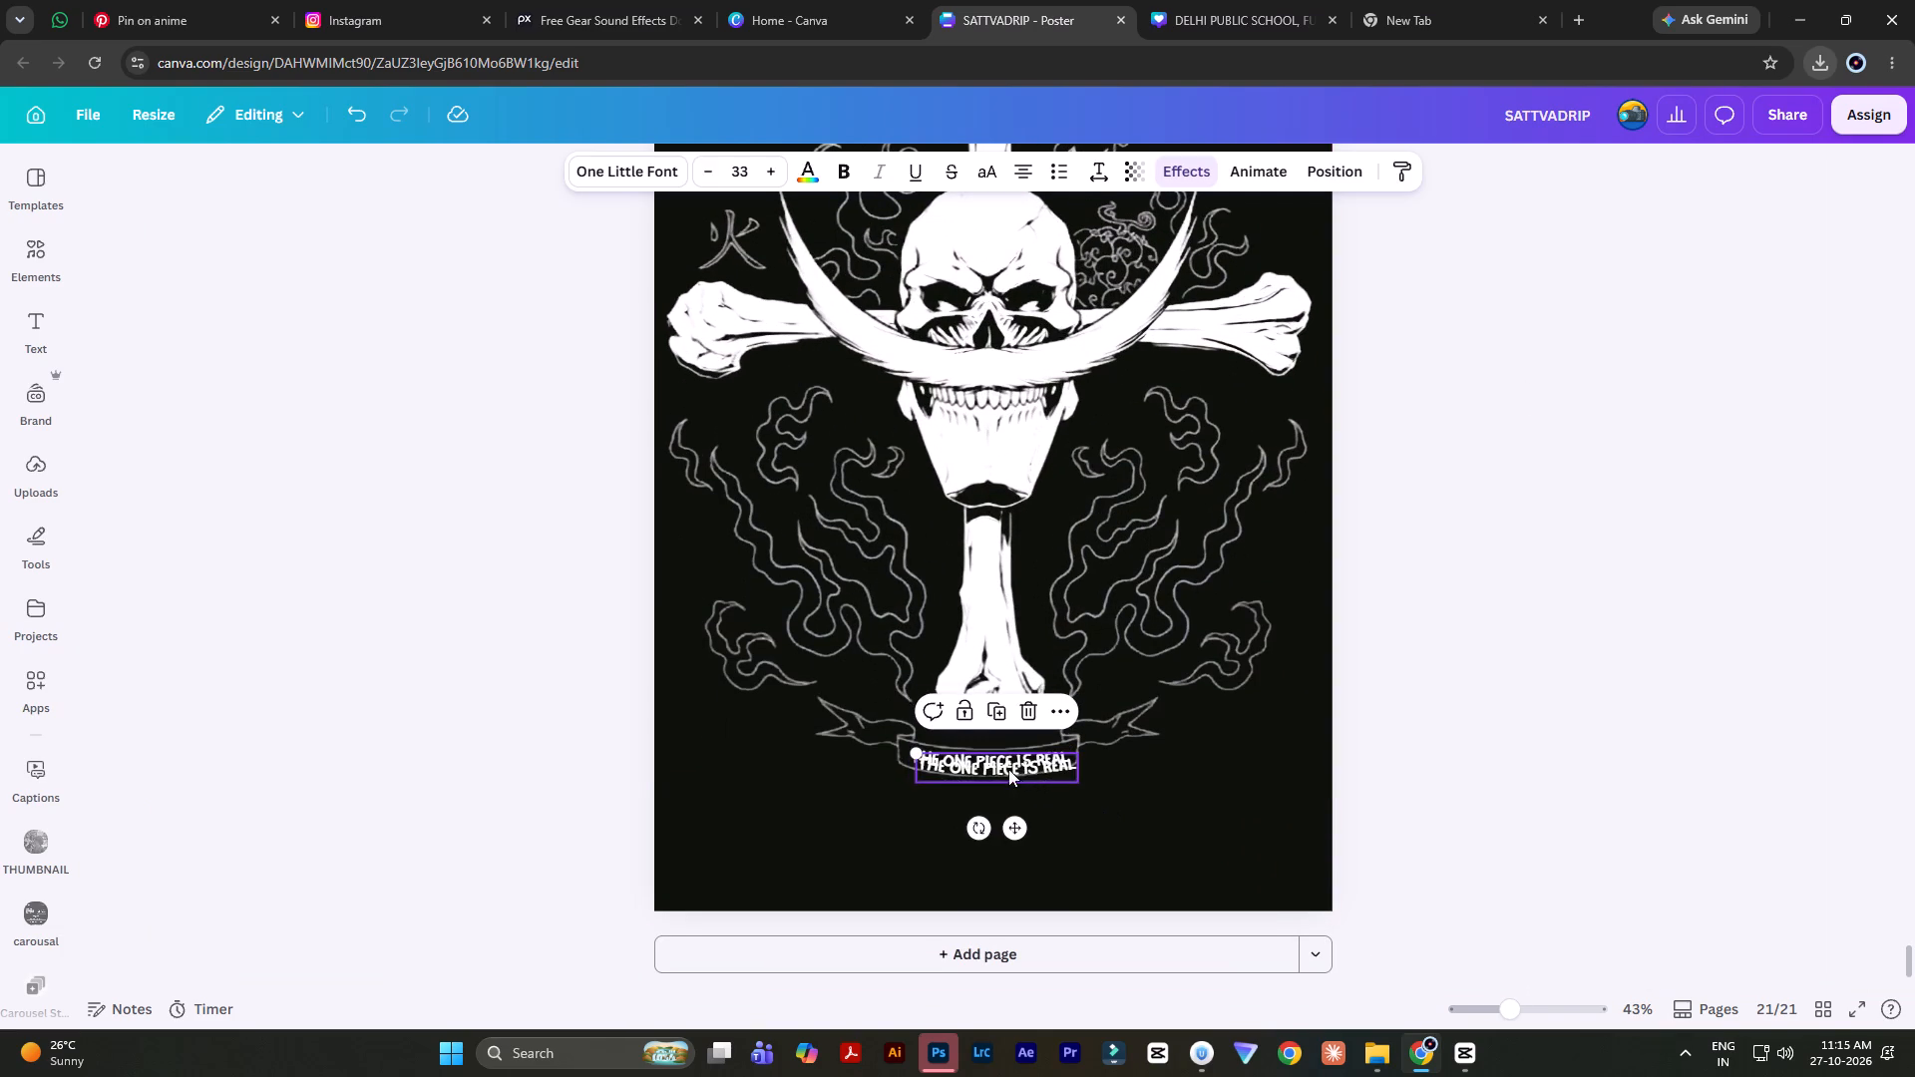
left_click_drag(1002, 769, 1001, 809)
left_click(1190, 182)
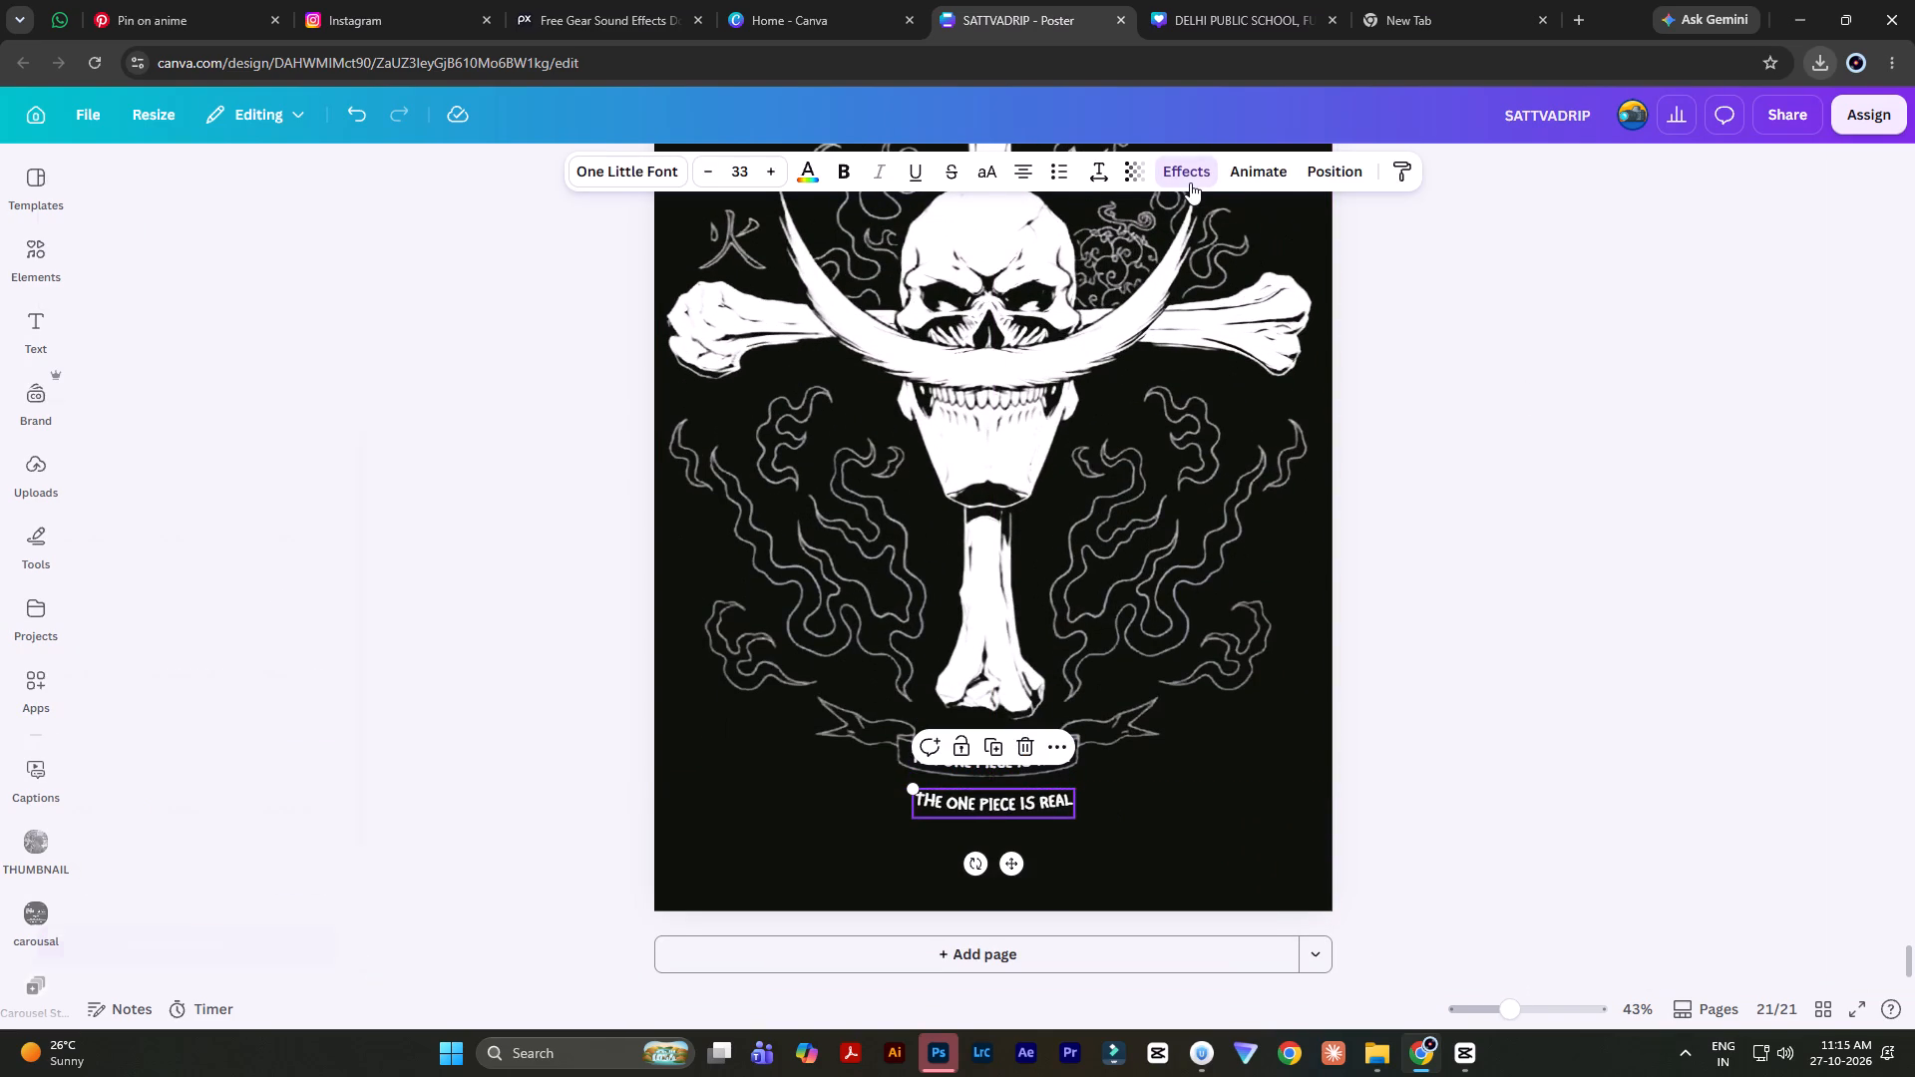
left_click(205, 952)
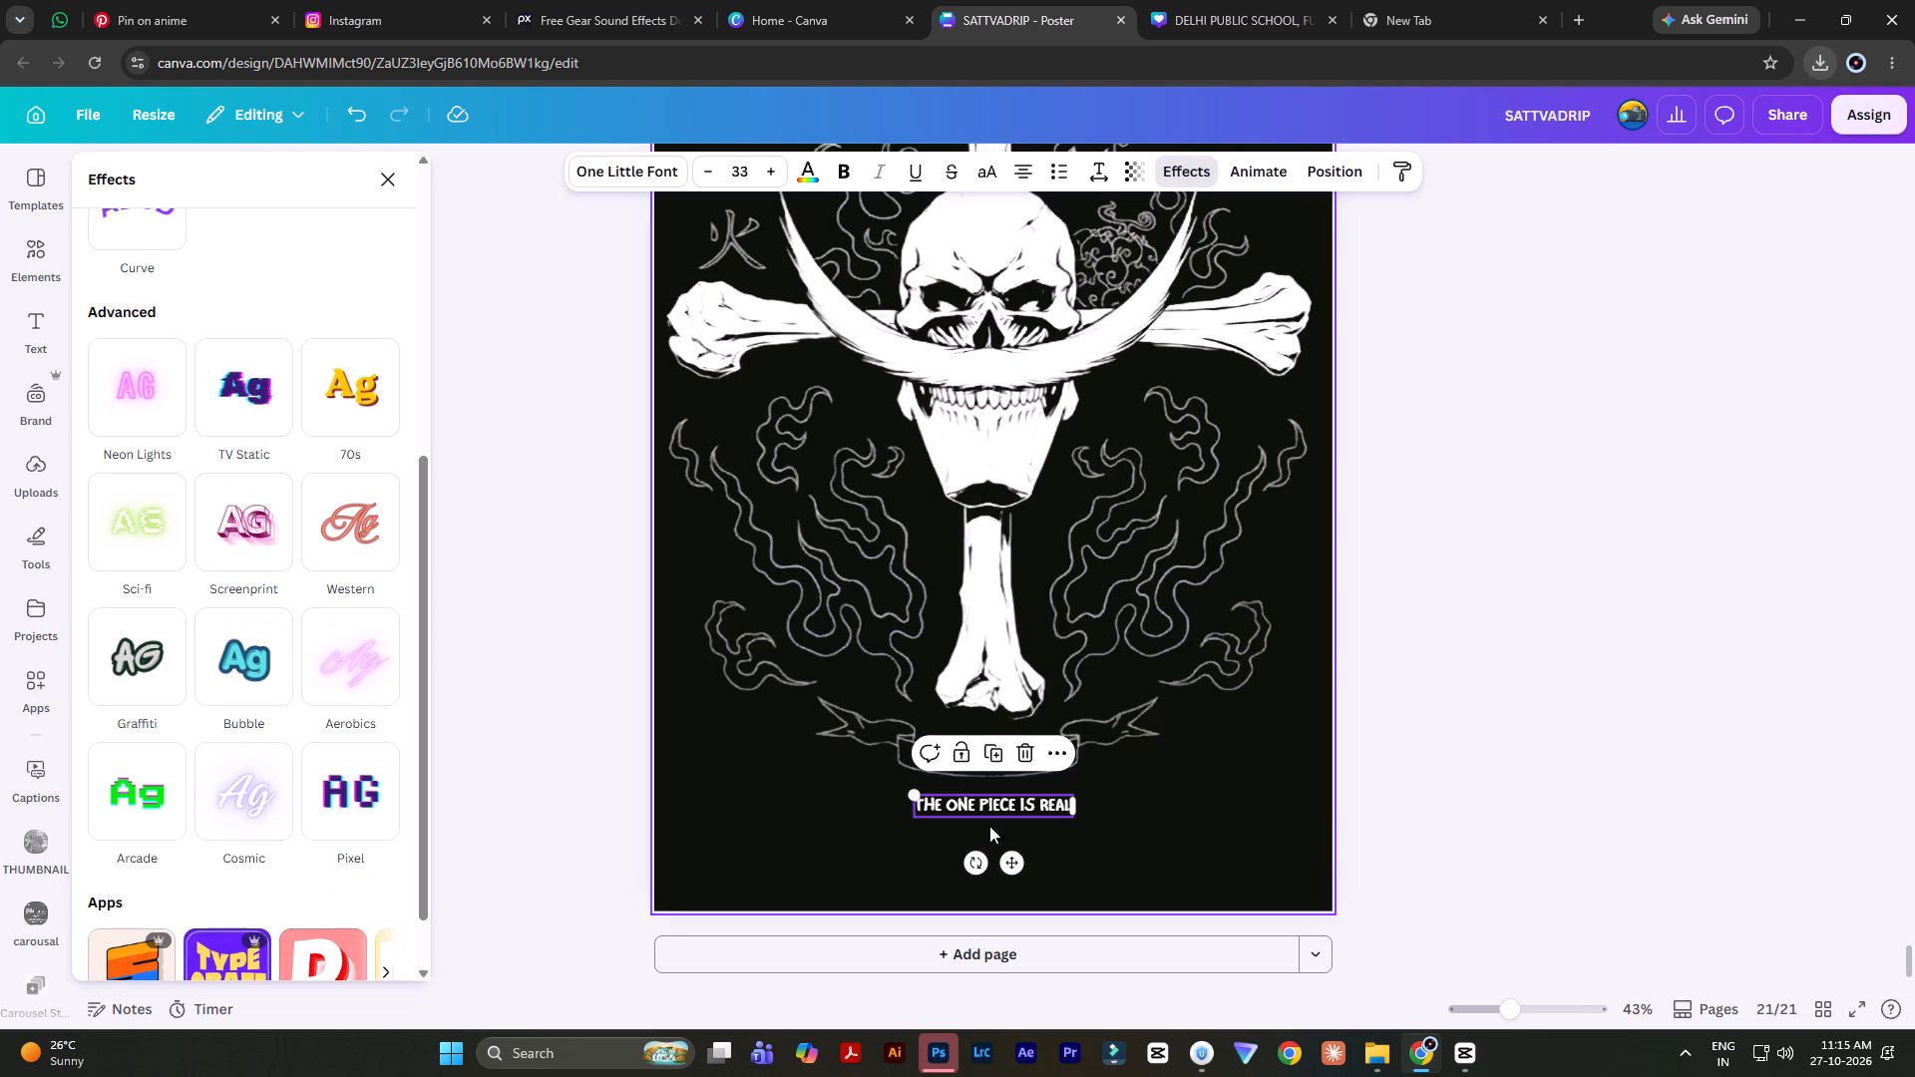
Replace the copied line's text with "EVERYONE IS THE CHILD OF THE SEA", consulting the Whitebeard pins on Pinterest for the slogan.
left_click(1219, 10)
left_click(758, 9)
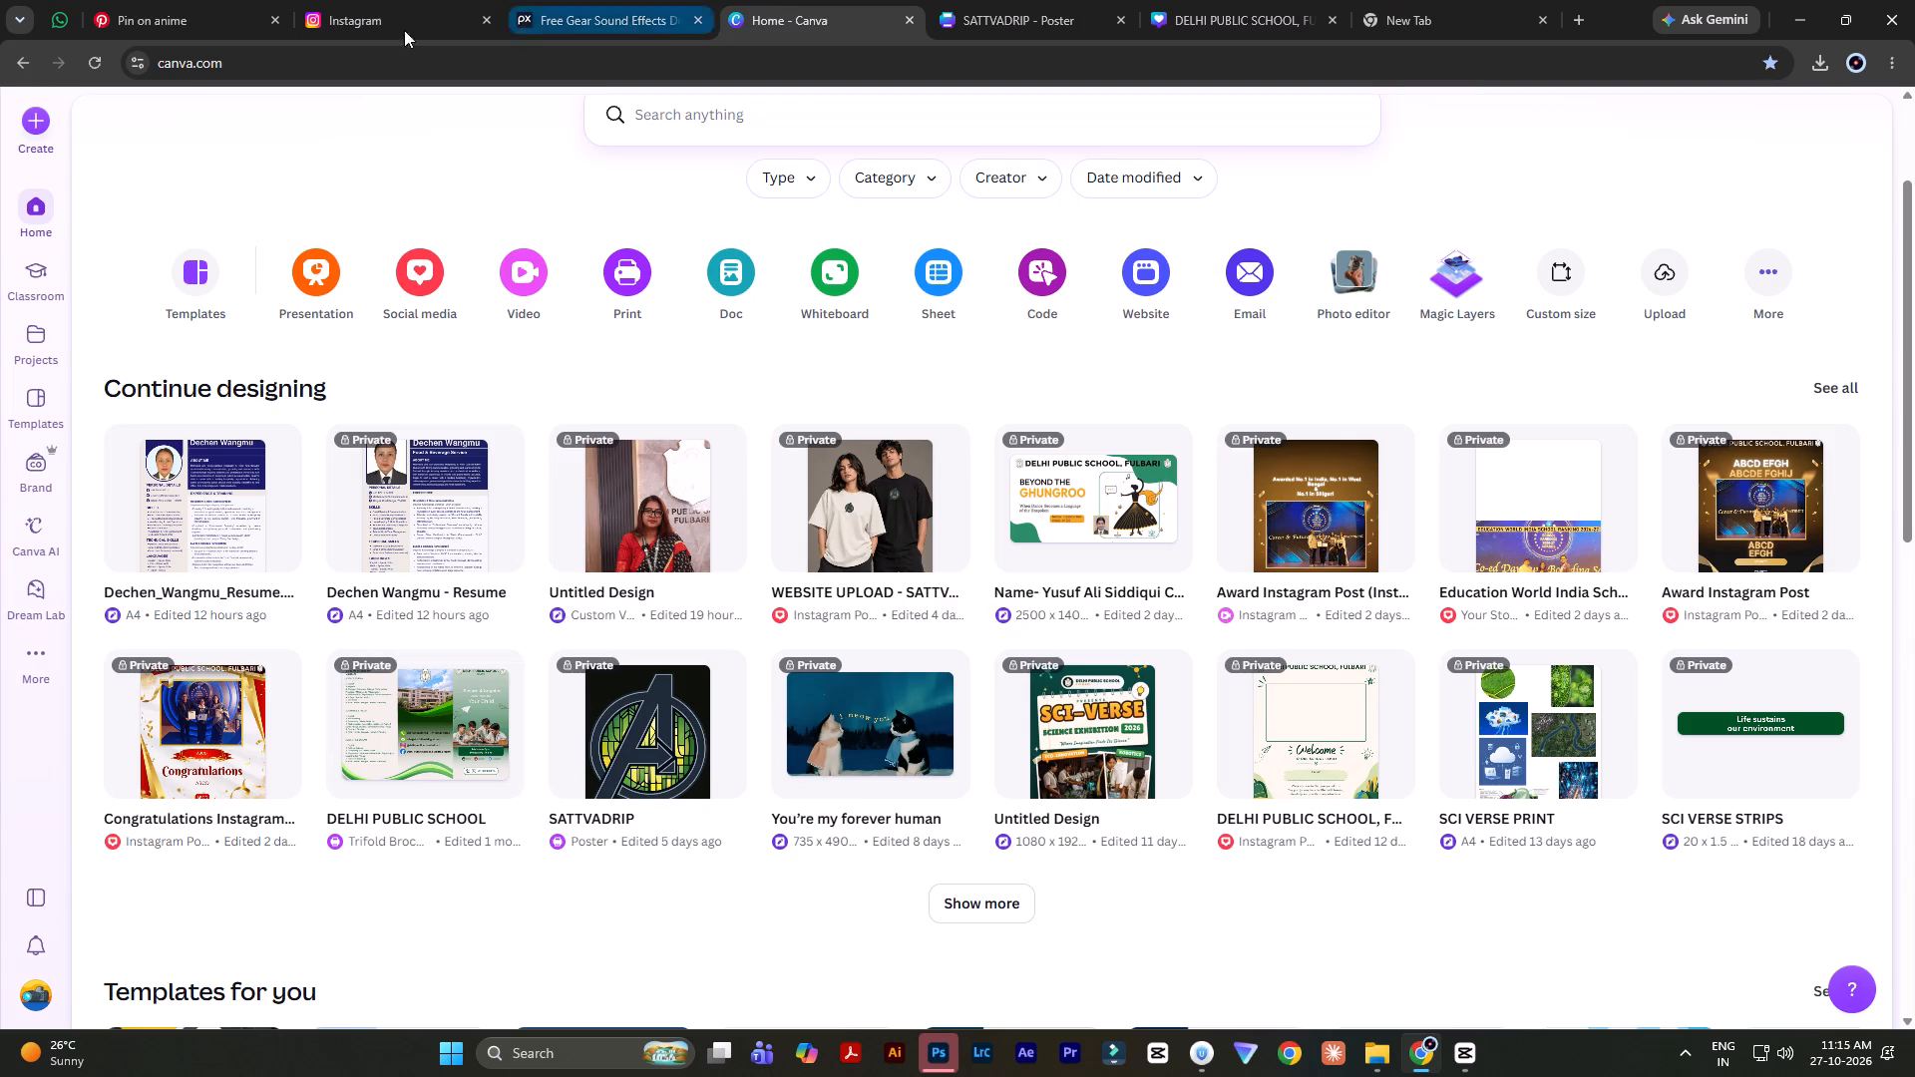
left_click(183, 21)
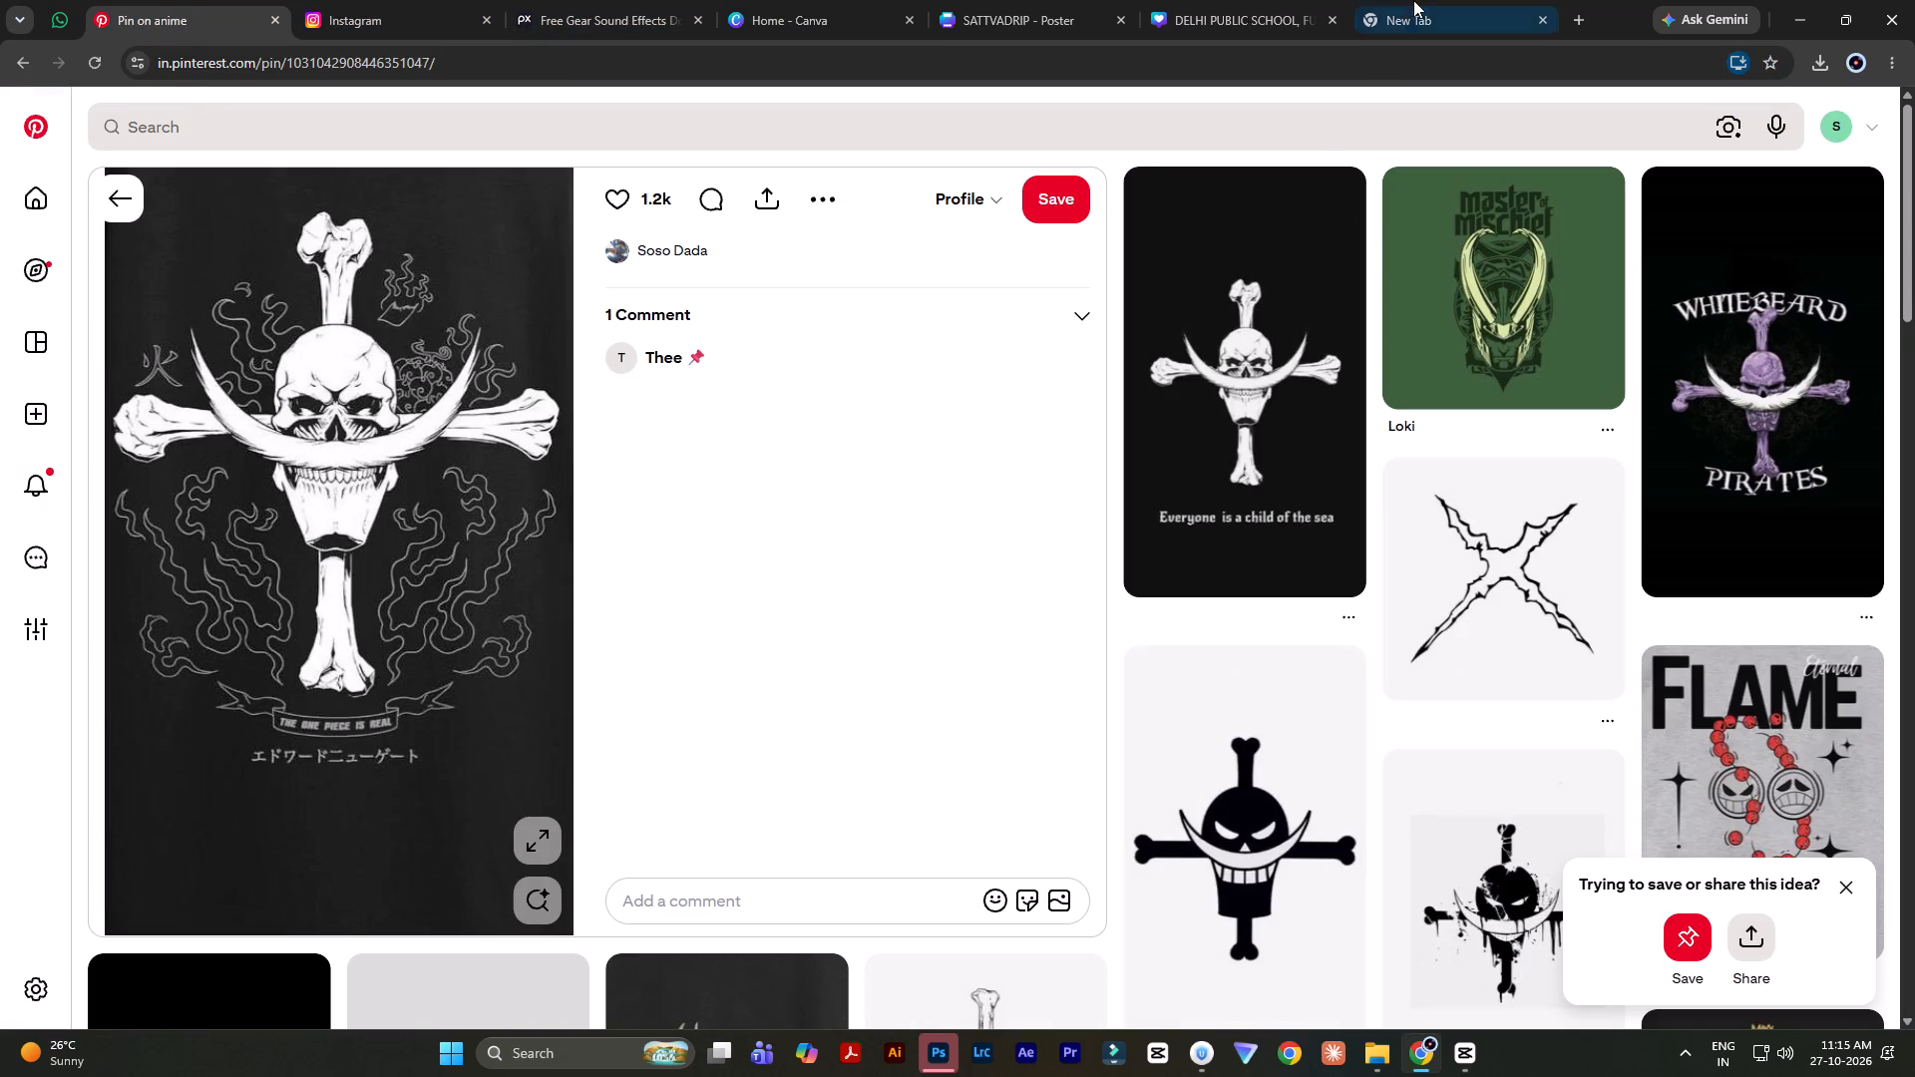
left_click(987, 15)
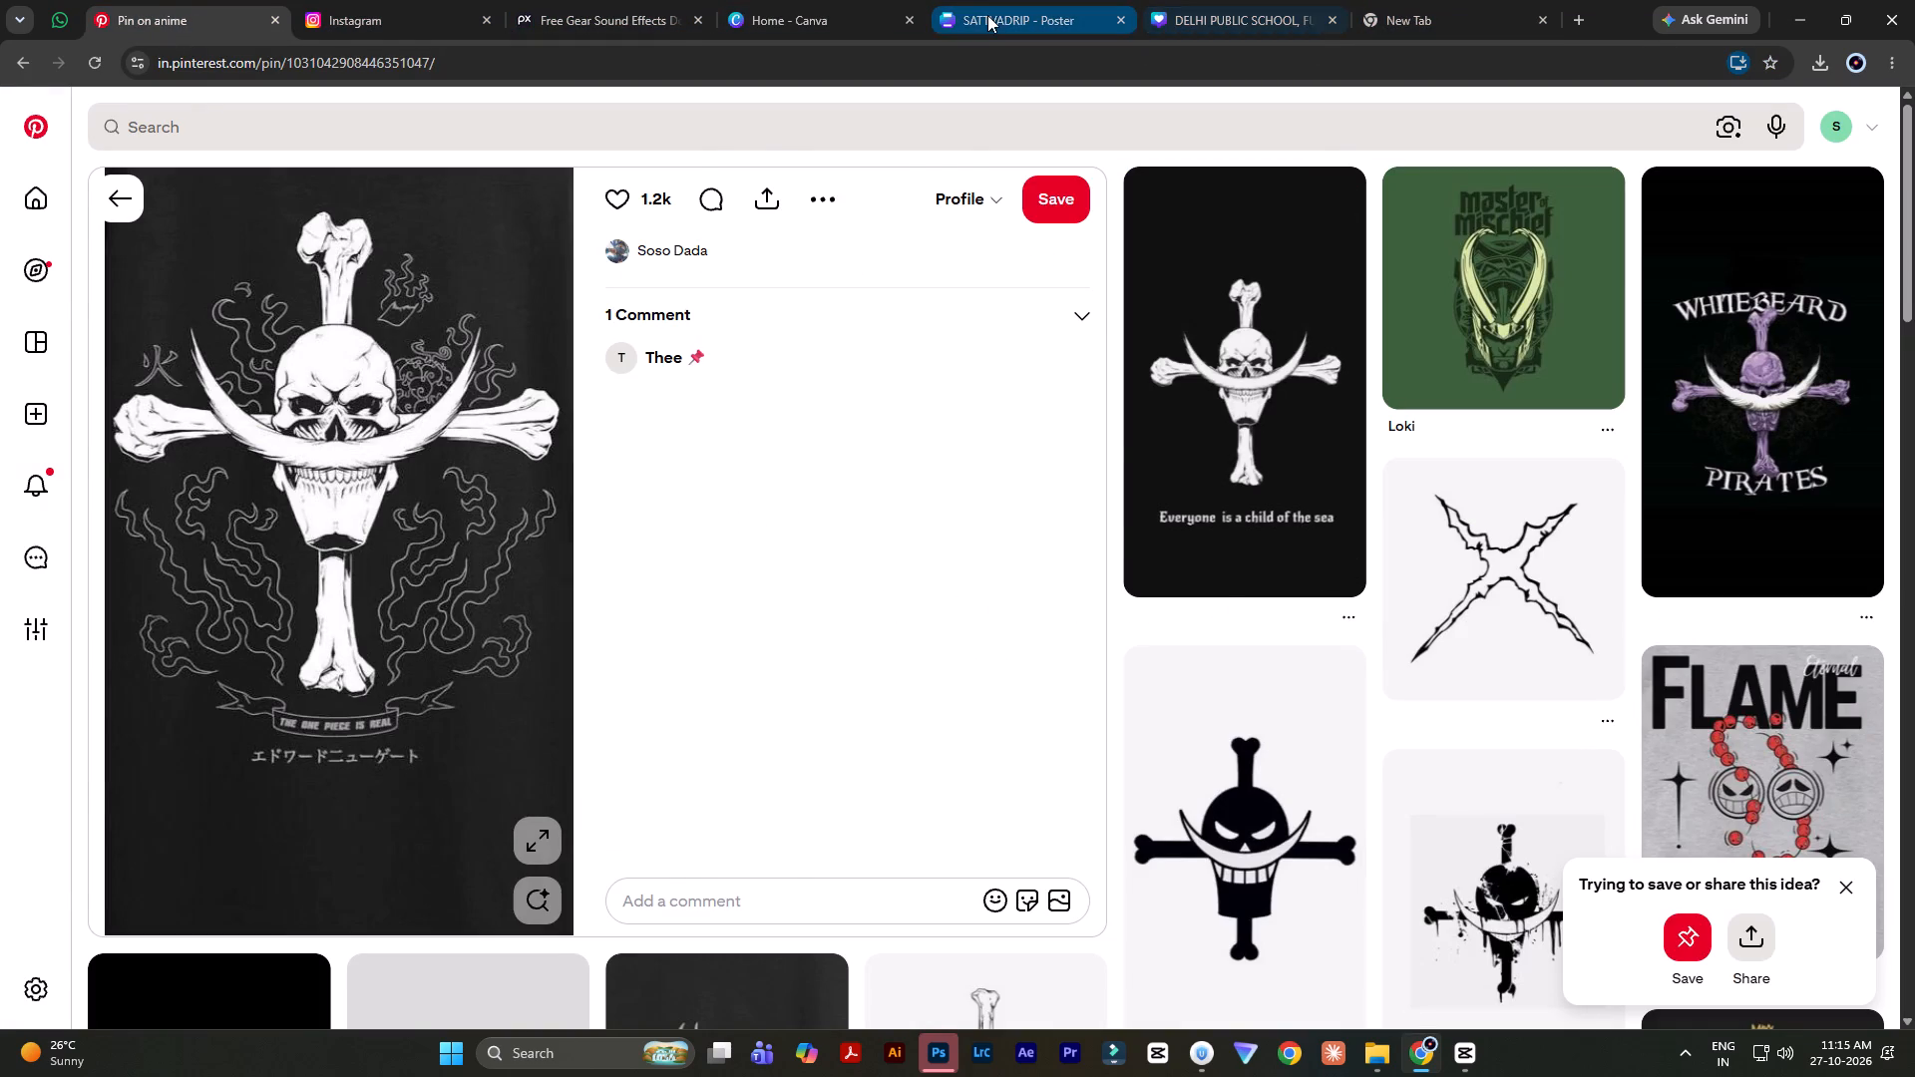
double_click(985, 803)
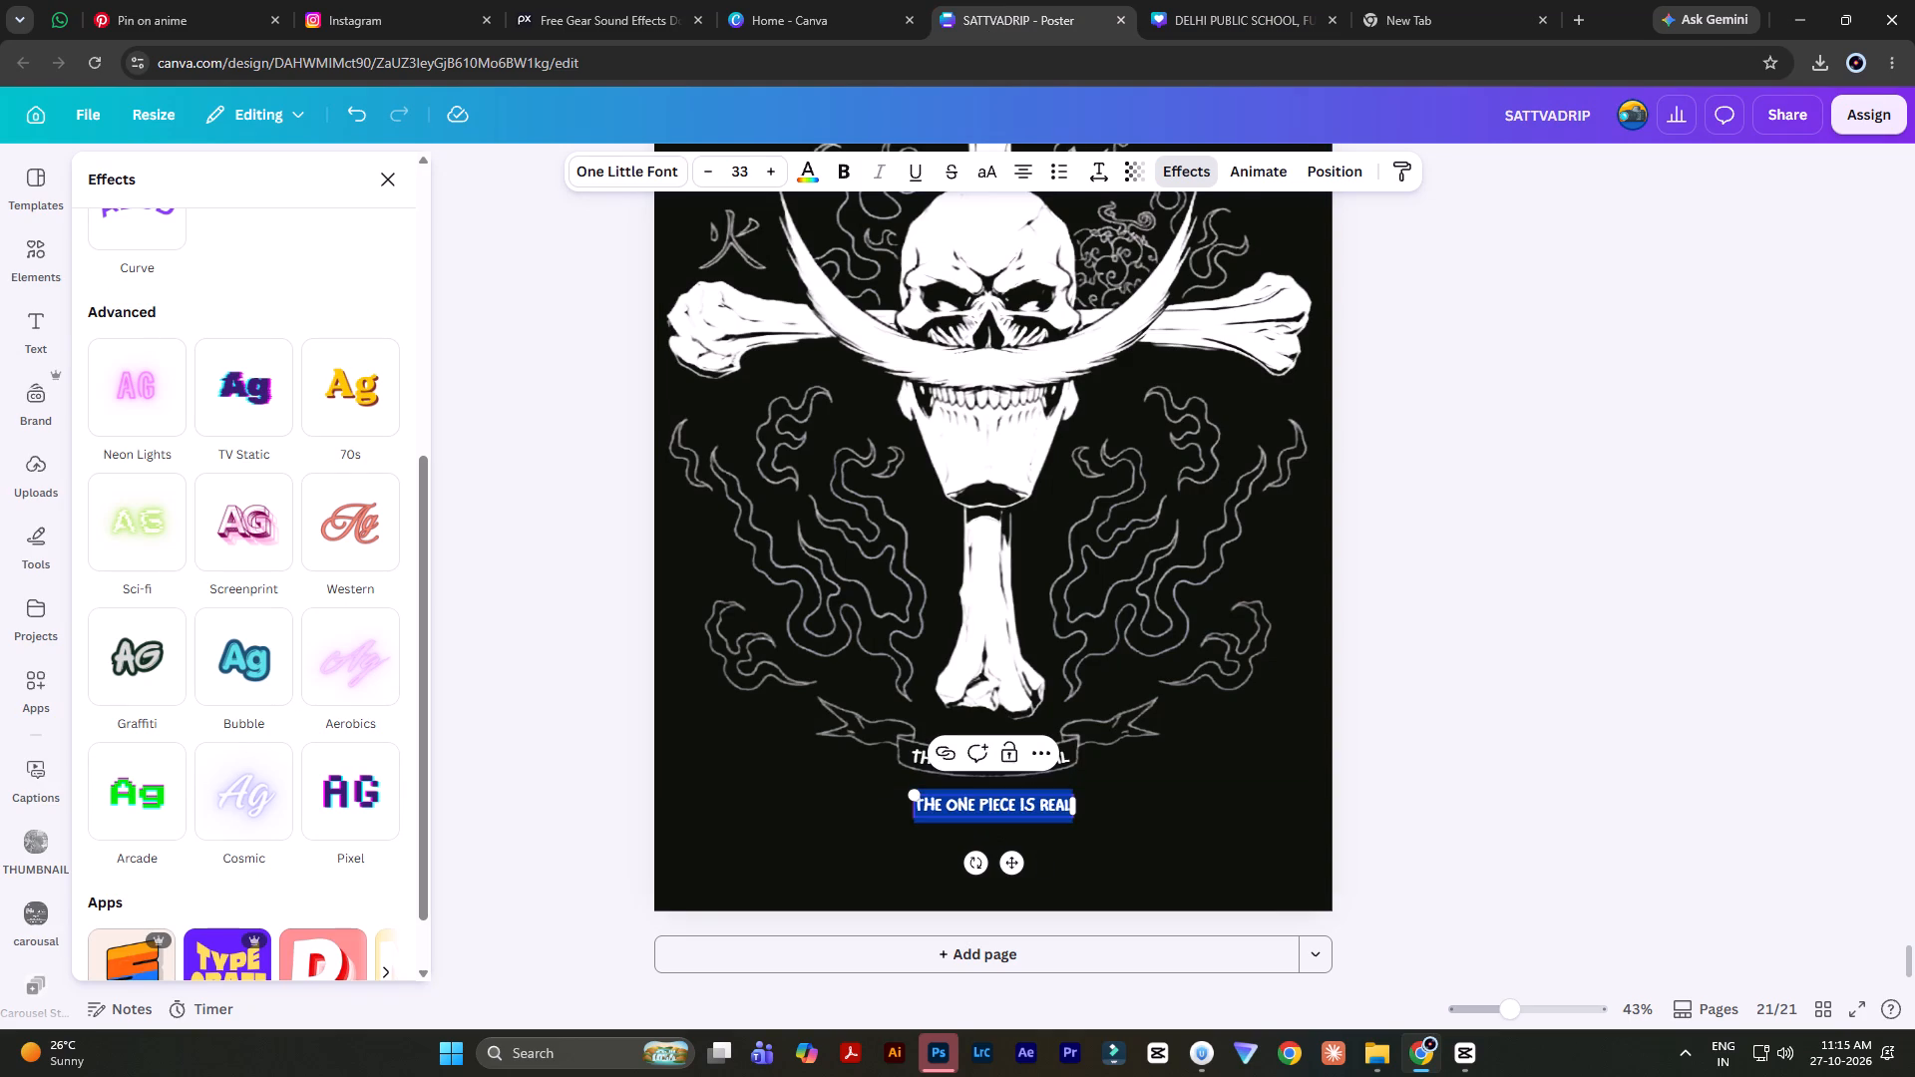
type("EVERYONE IS THE CHO")
key("BackSpace")
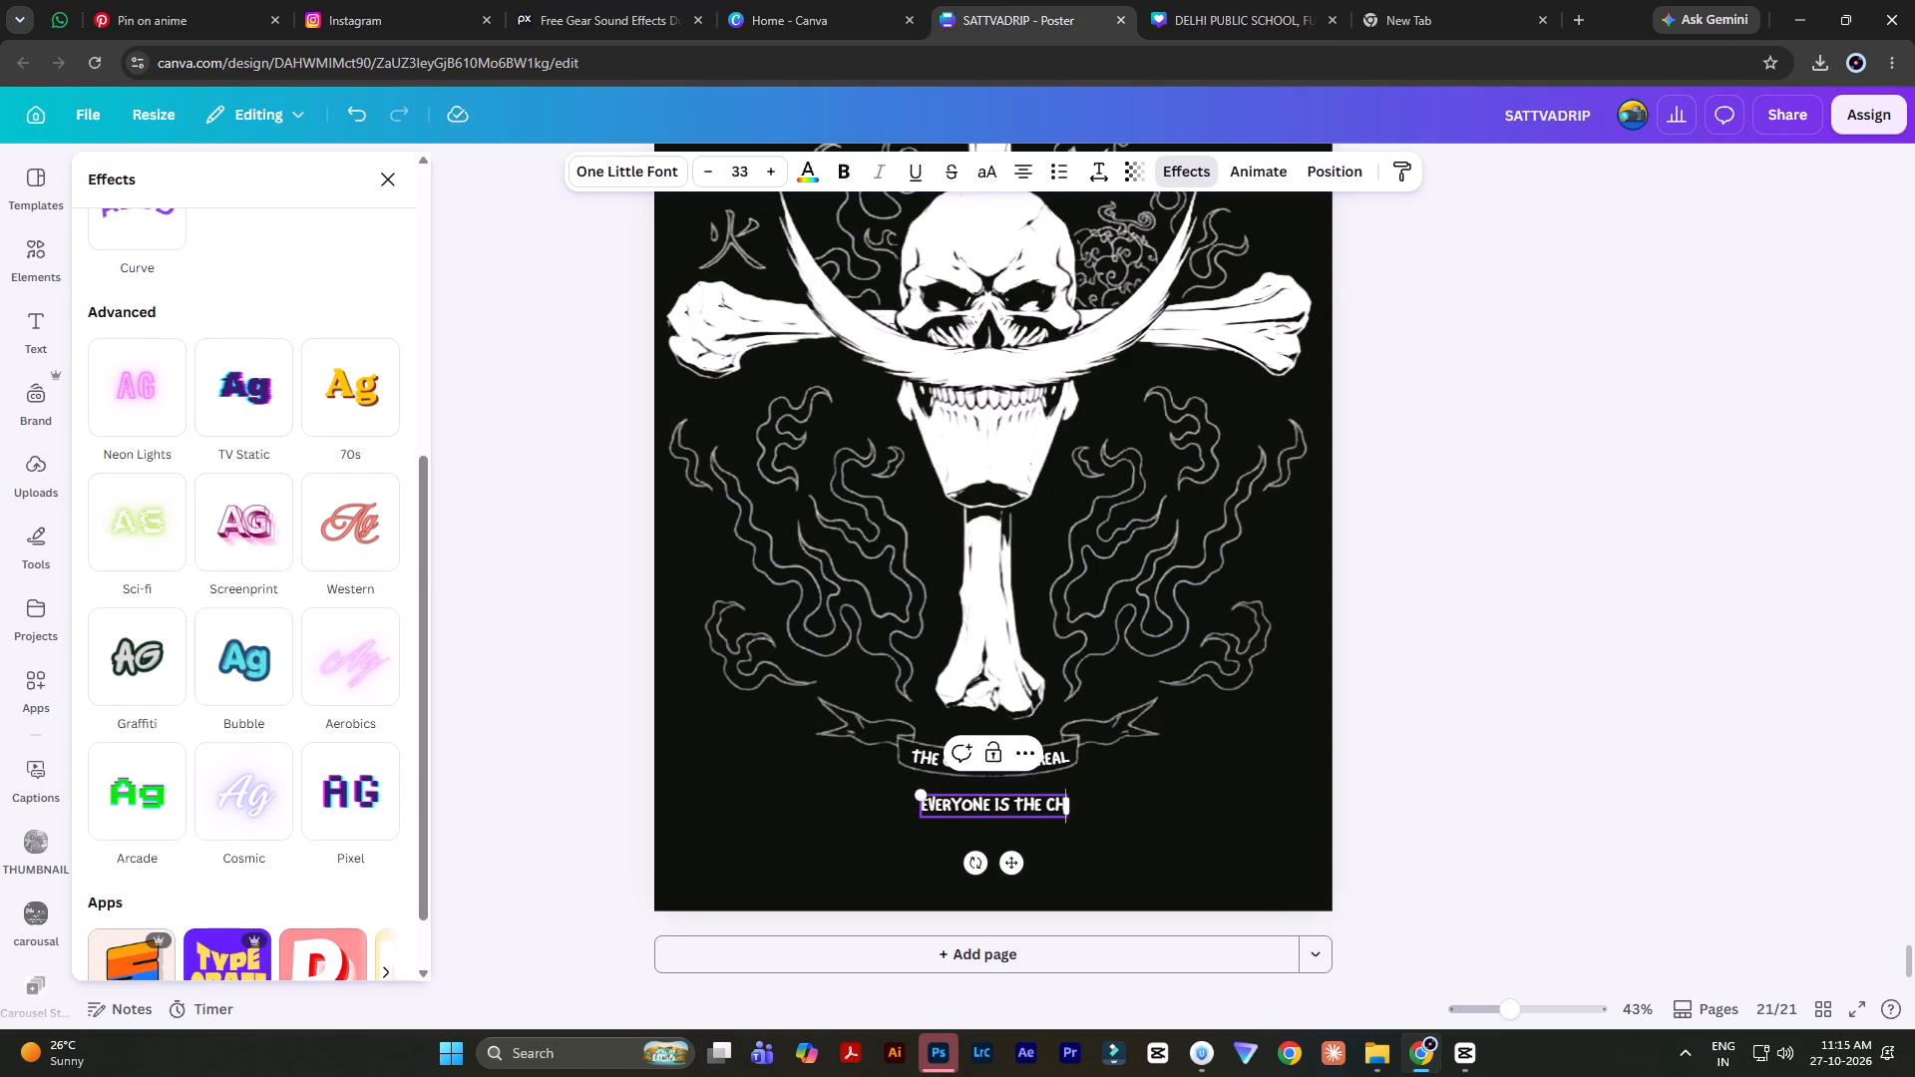
type("ILD OF THE SEA")
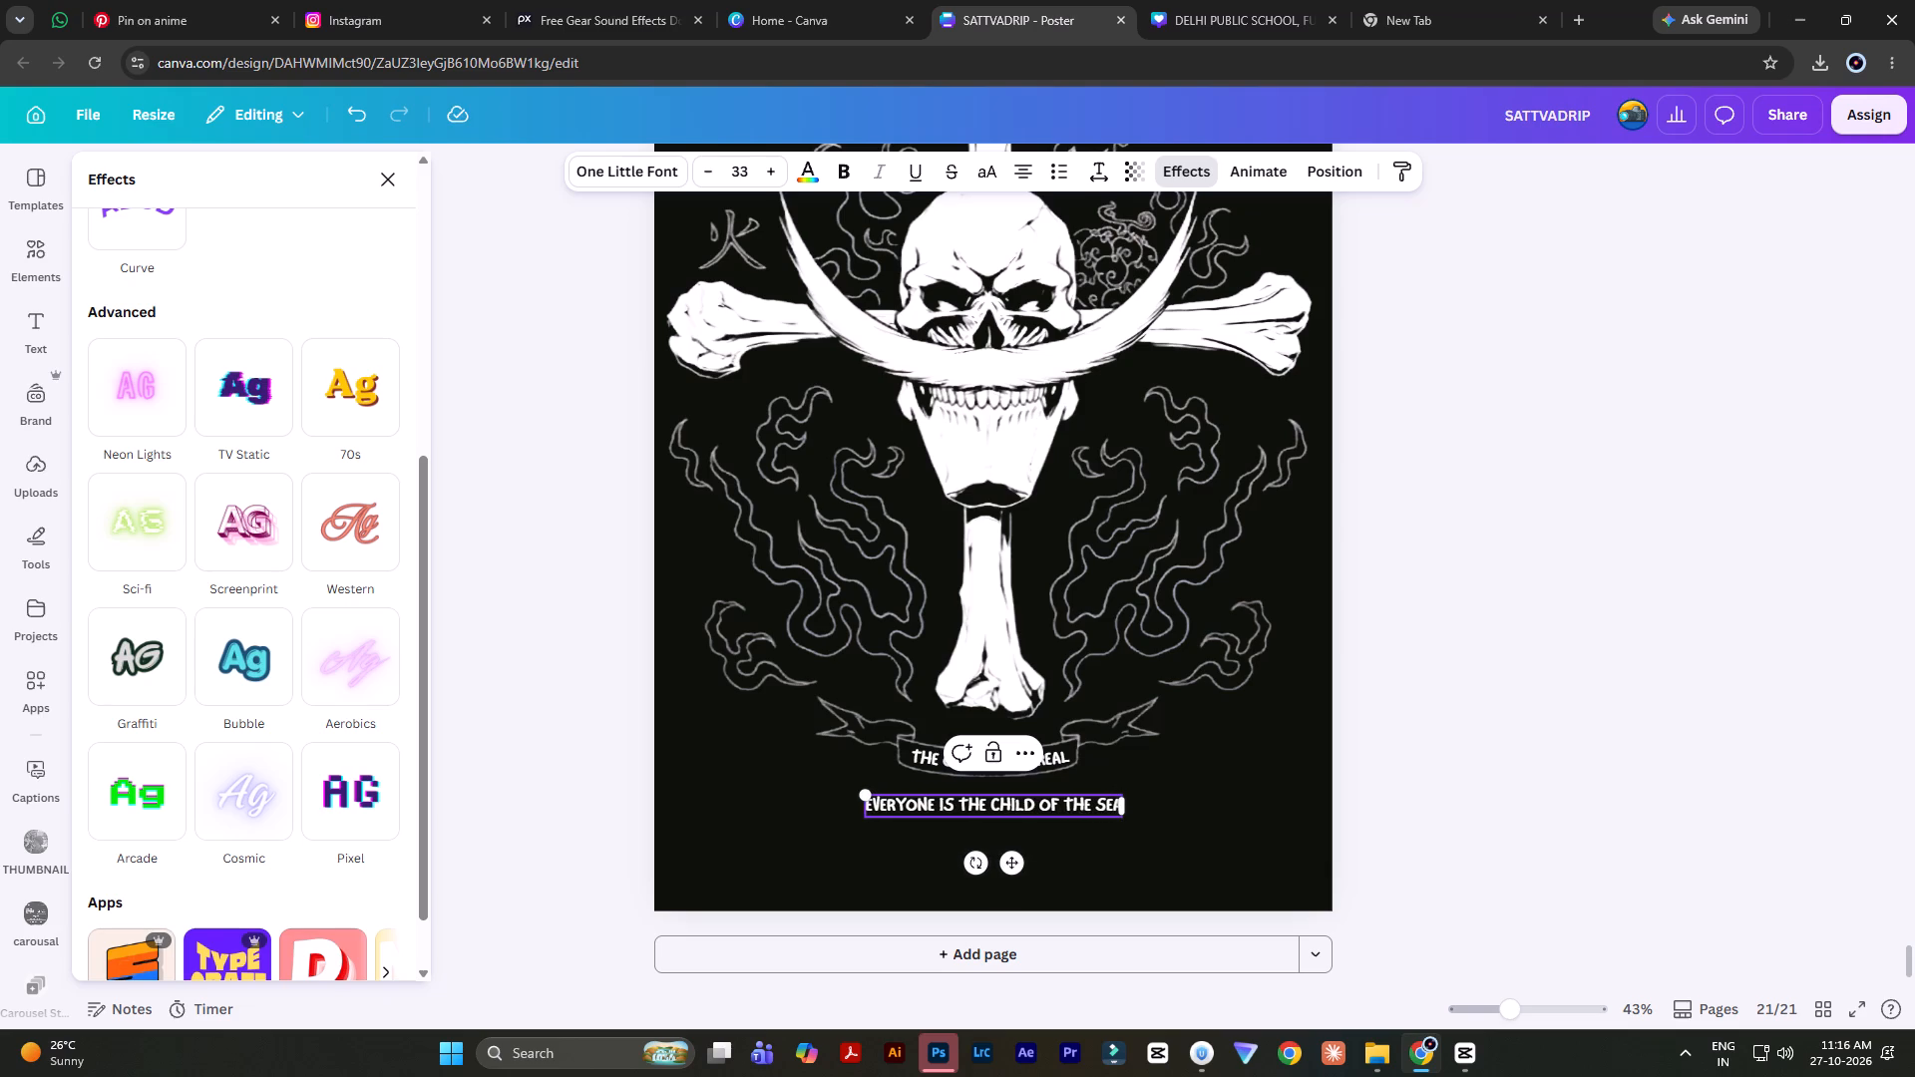
double_click(1576, 660)
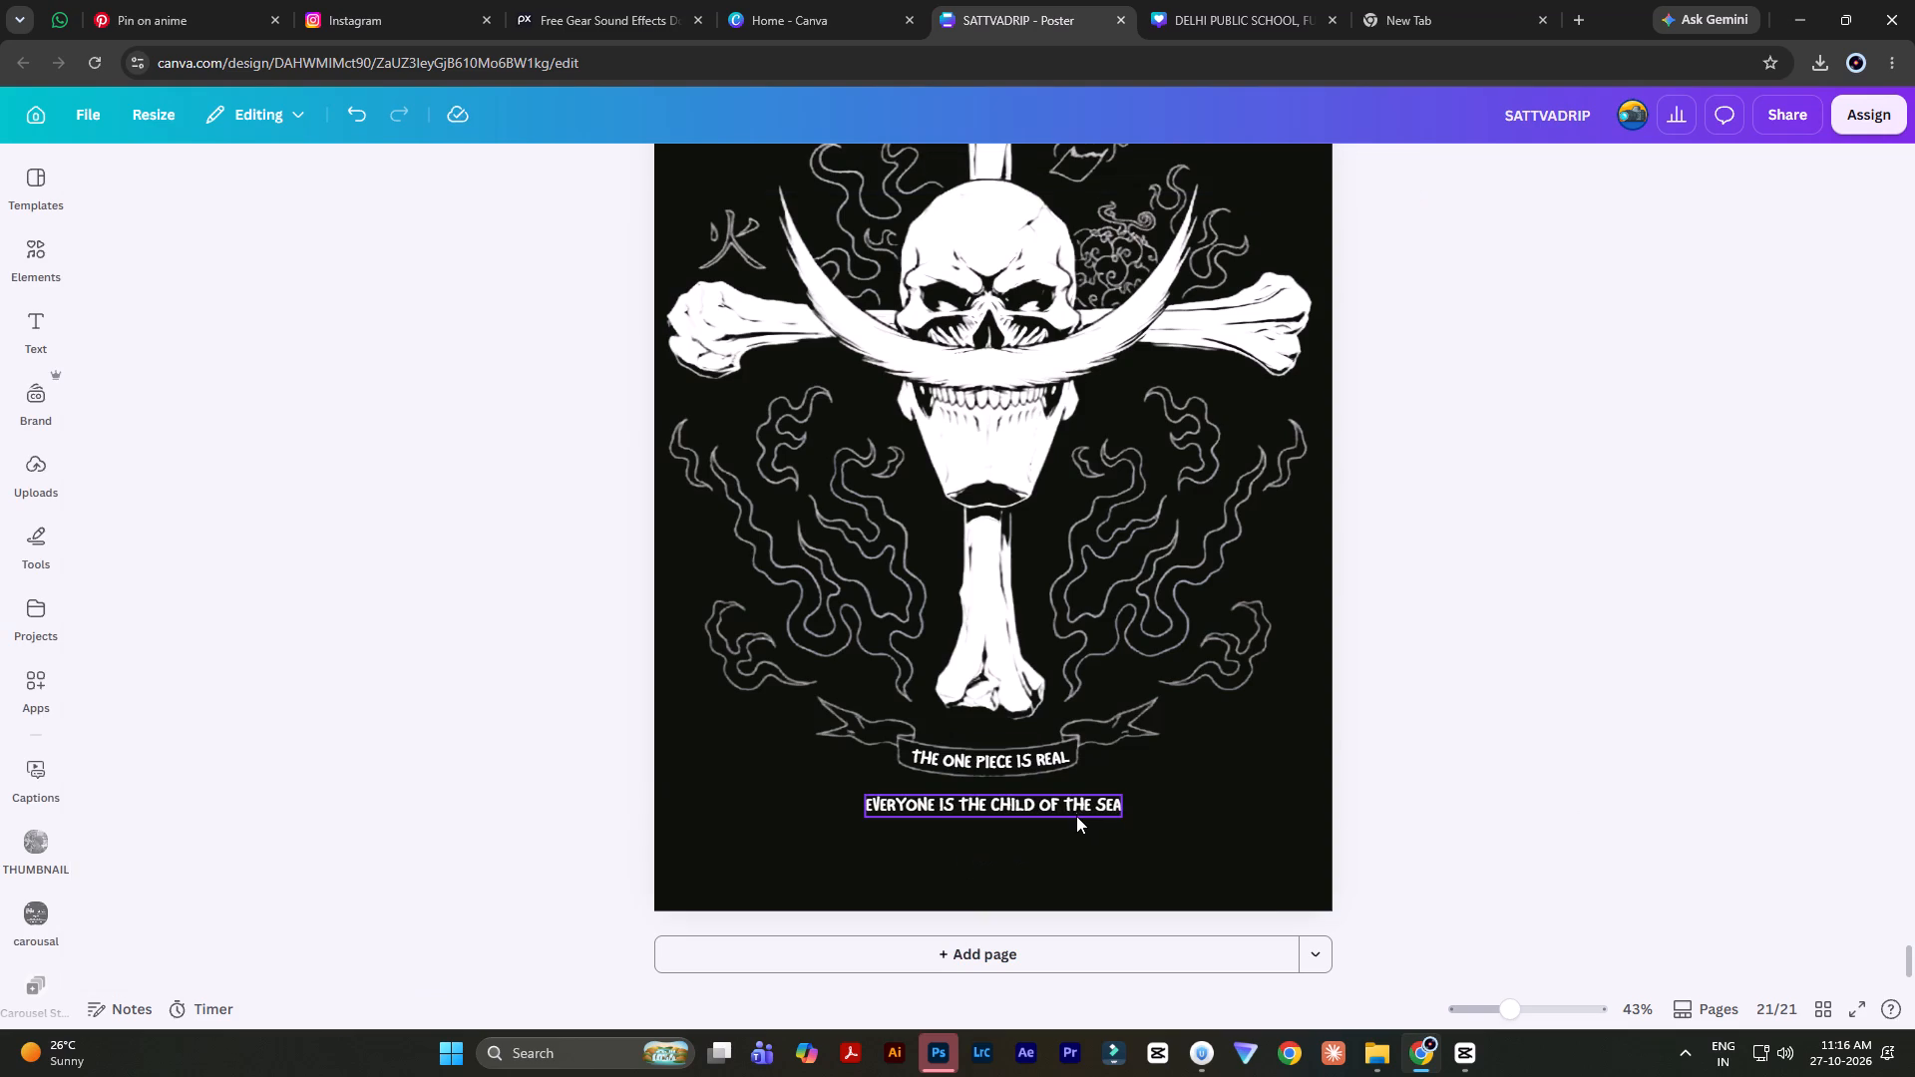
Set the letter spacing of the "EVERYONE IS THE CHILD OF THE SEA" line to 60.
left_click(1075, 809)
left_click(1100, 172)
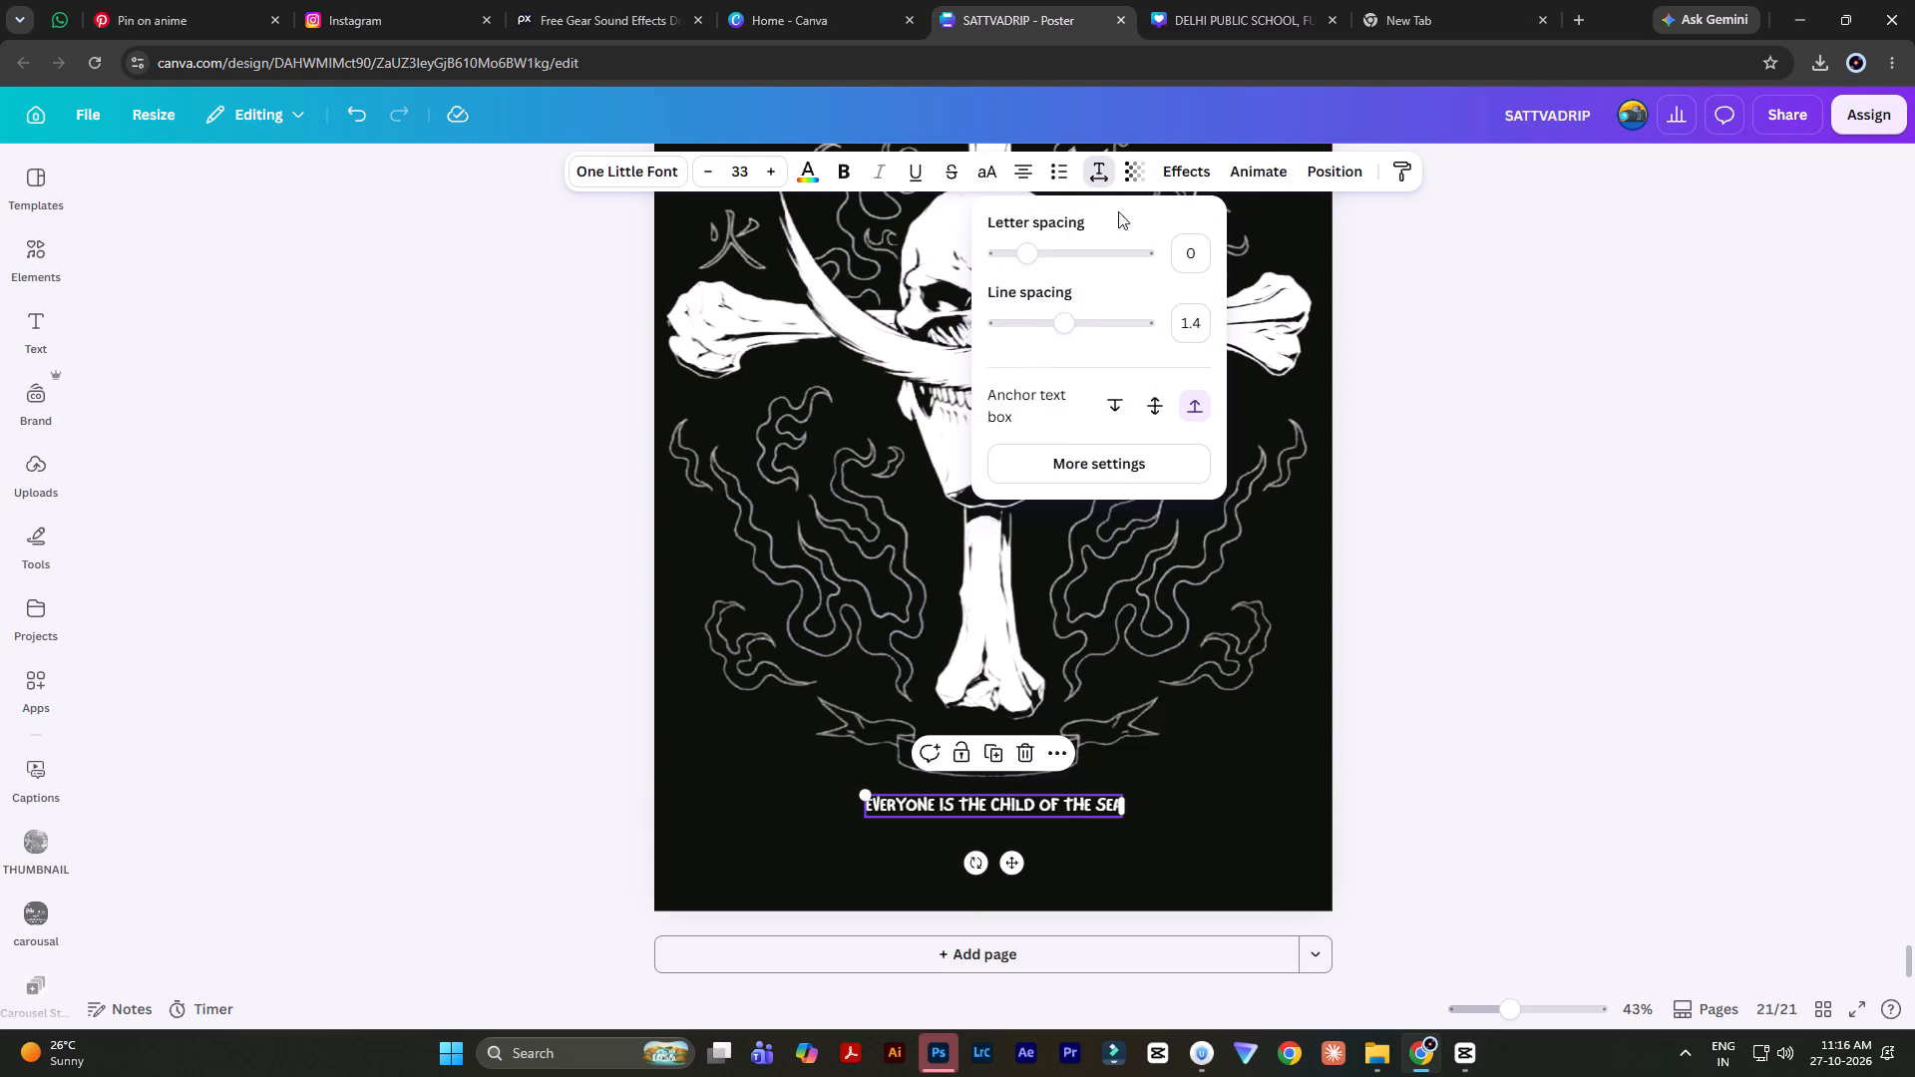
left_click(1032, 261)
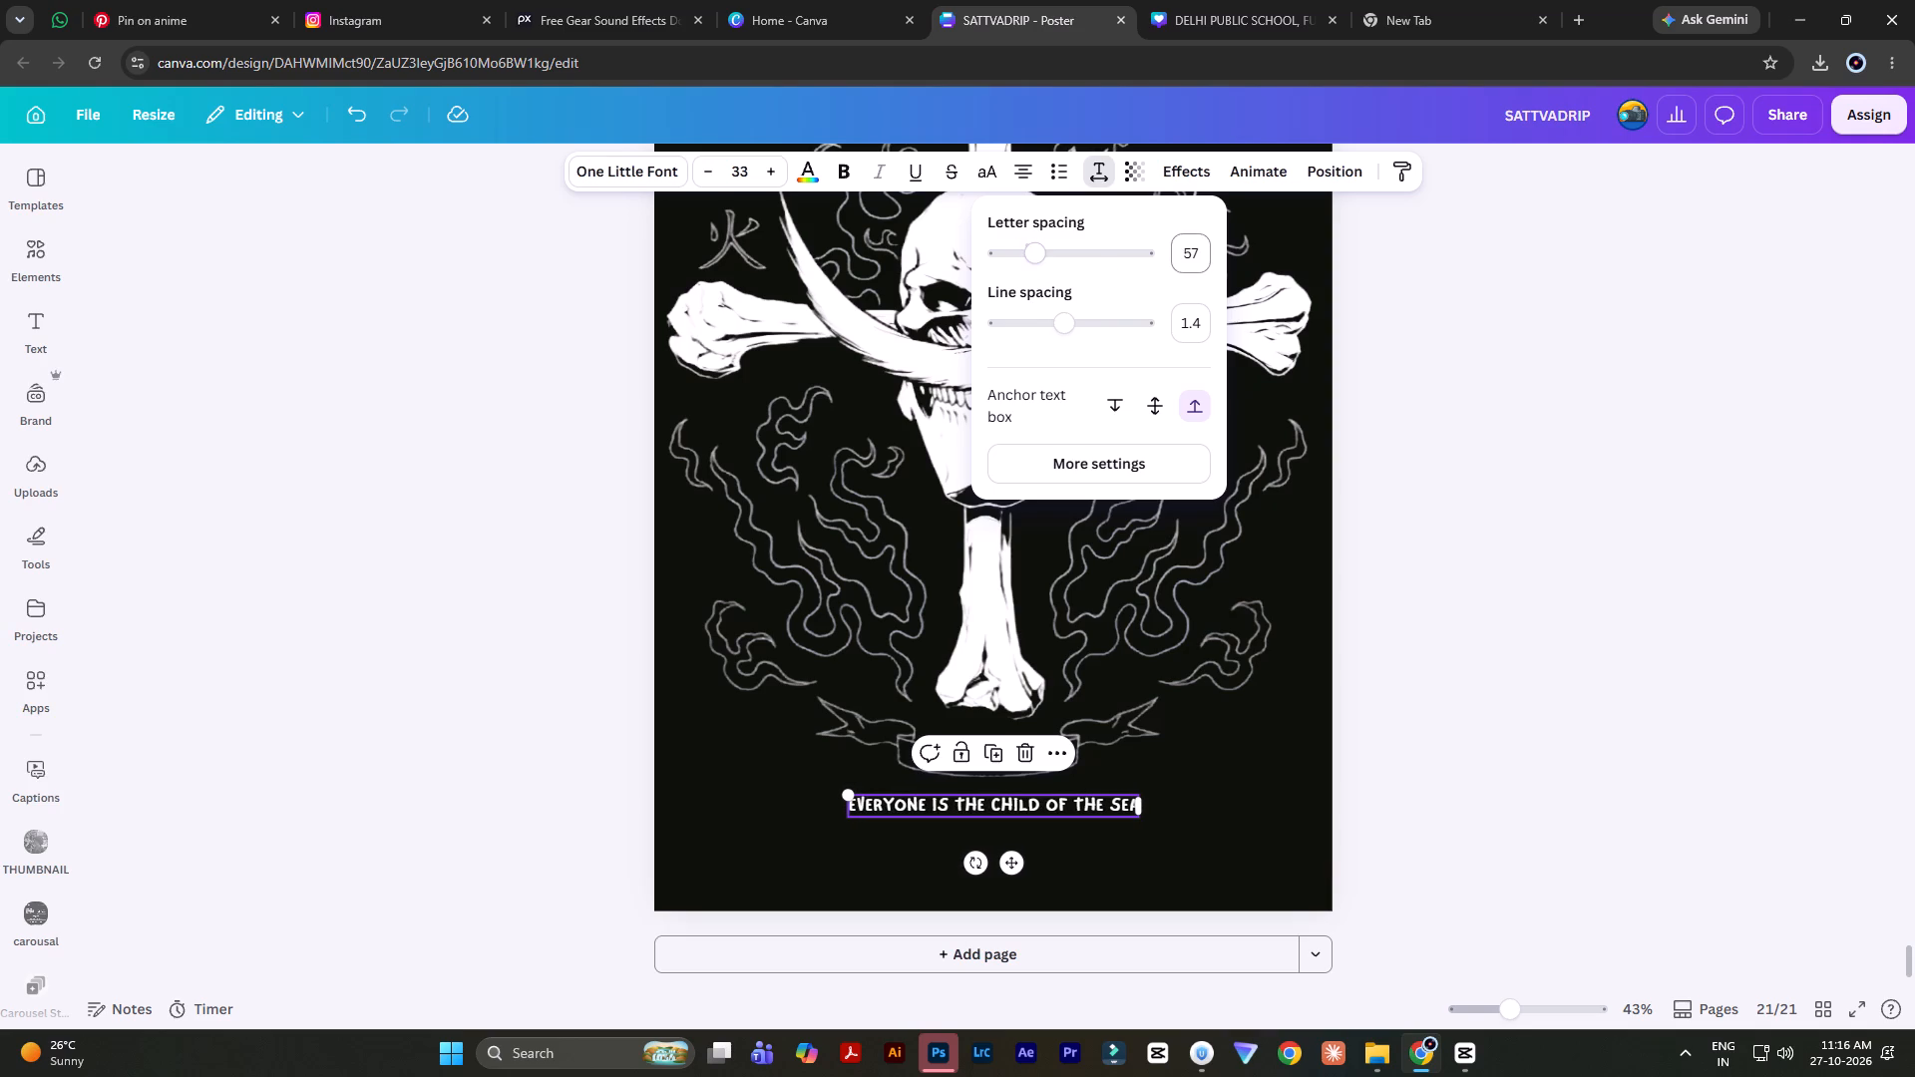
left_click_drag(1184, 255, 1198, 255)
type("60")
key("Return")
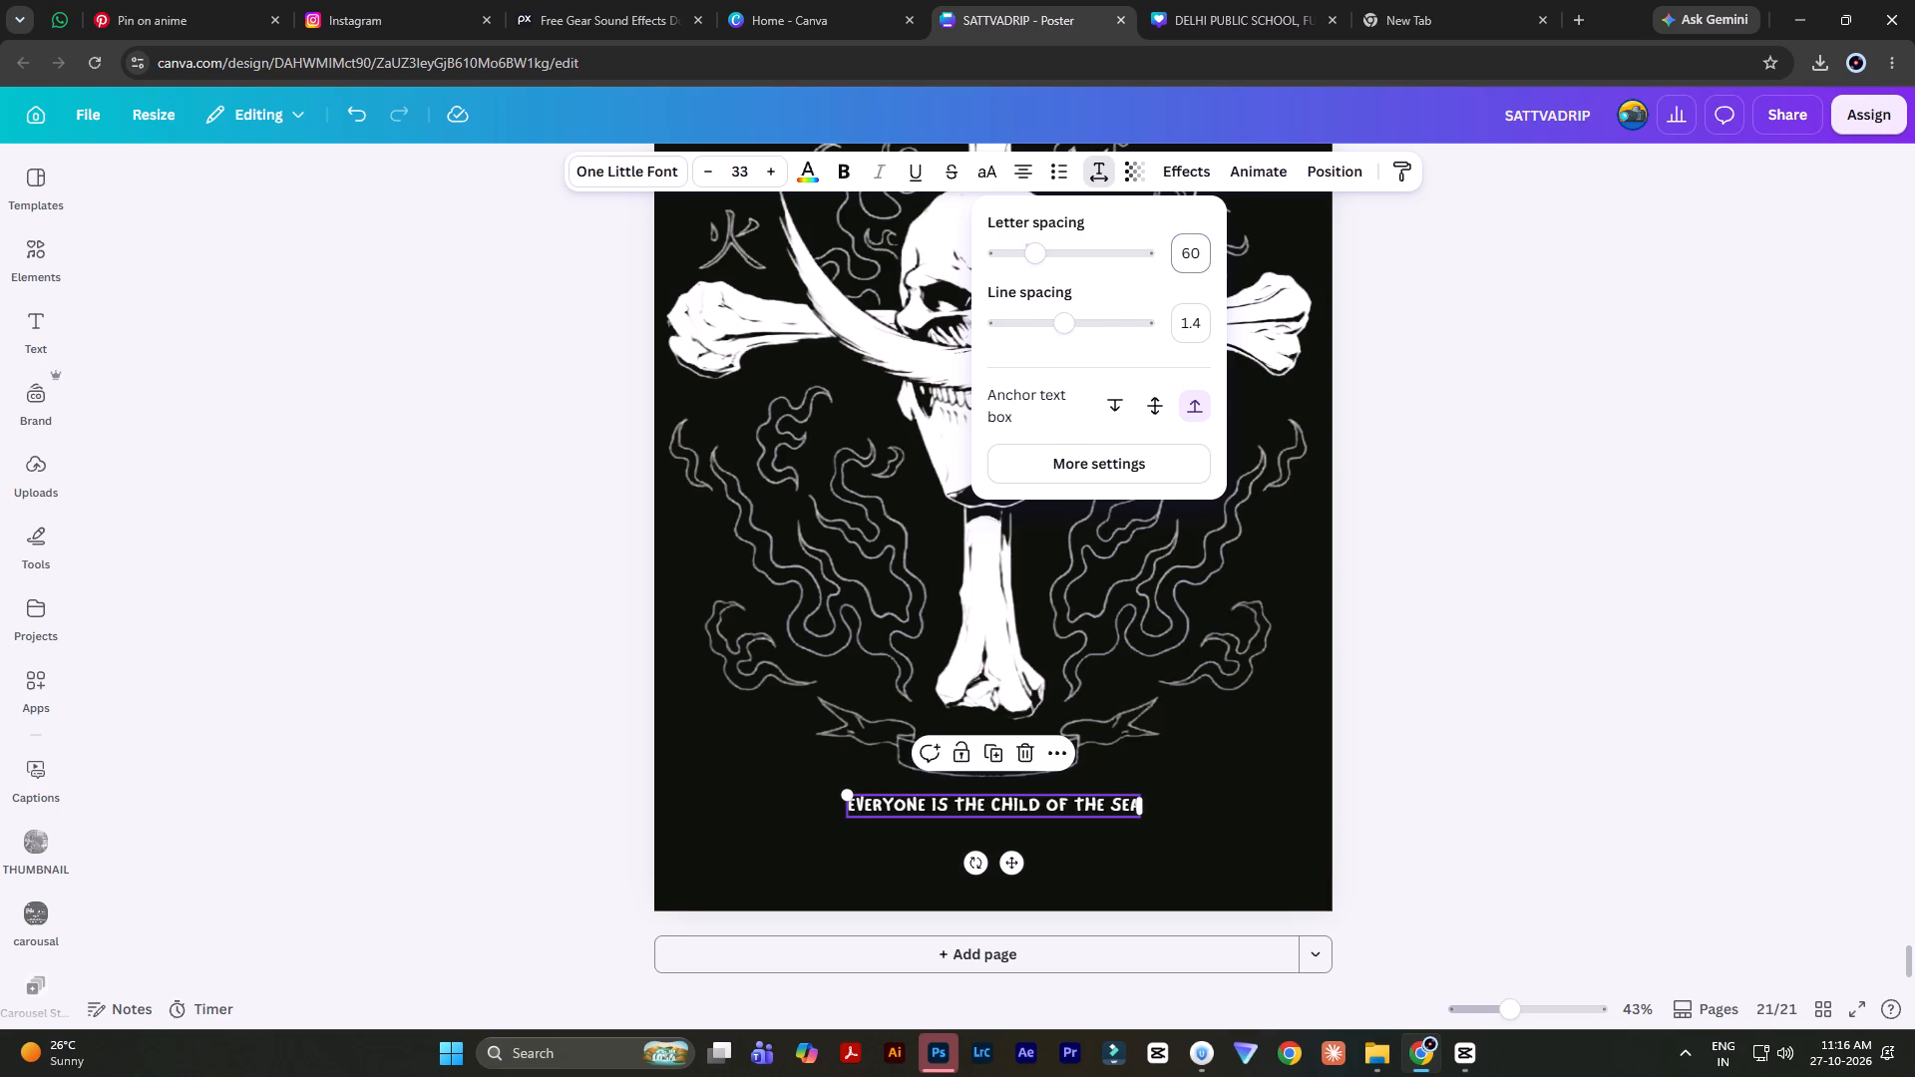
double_click(1605, 479)
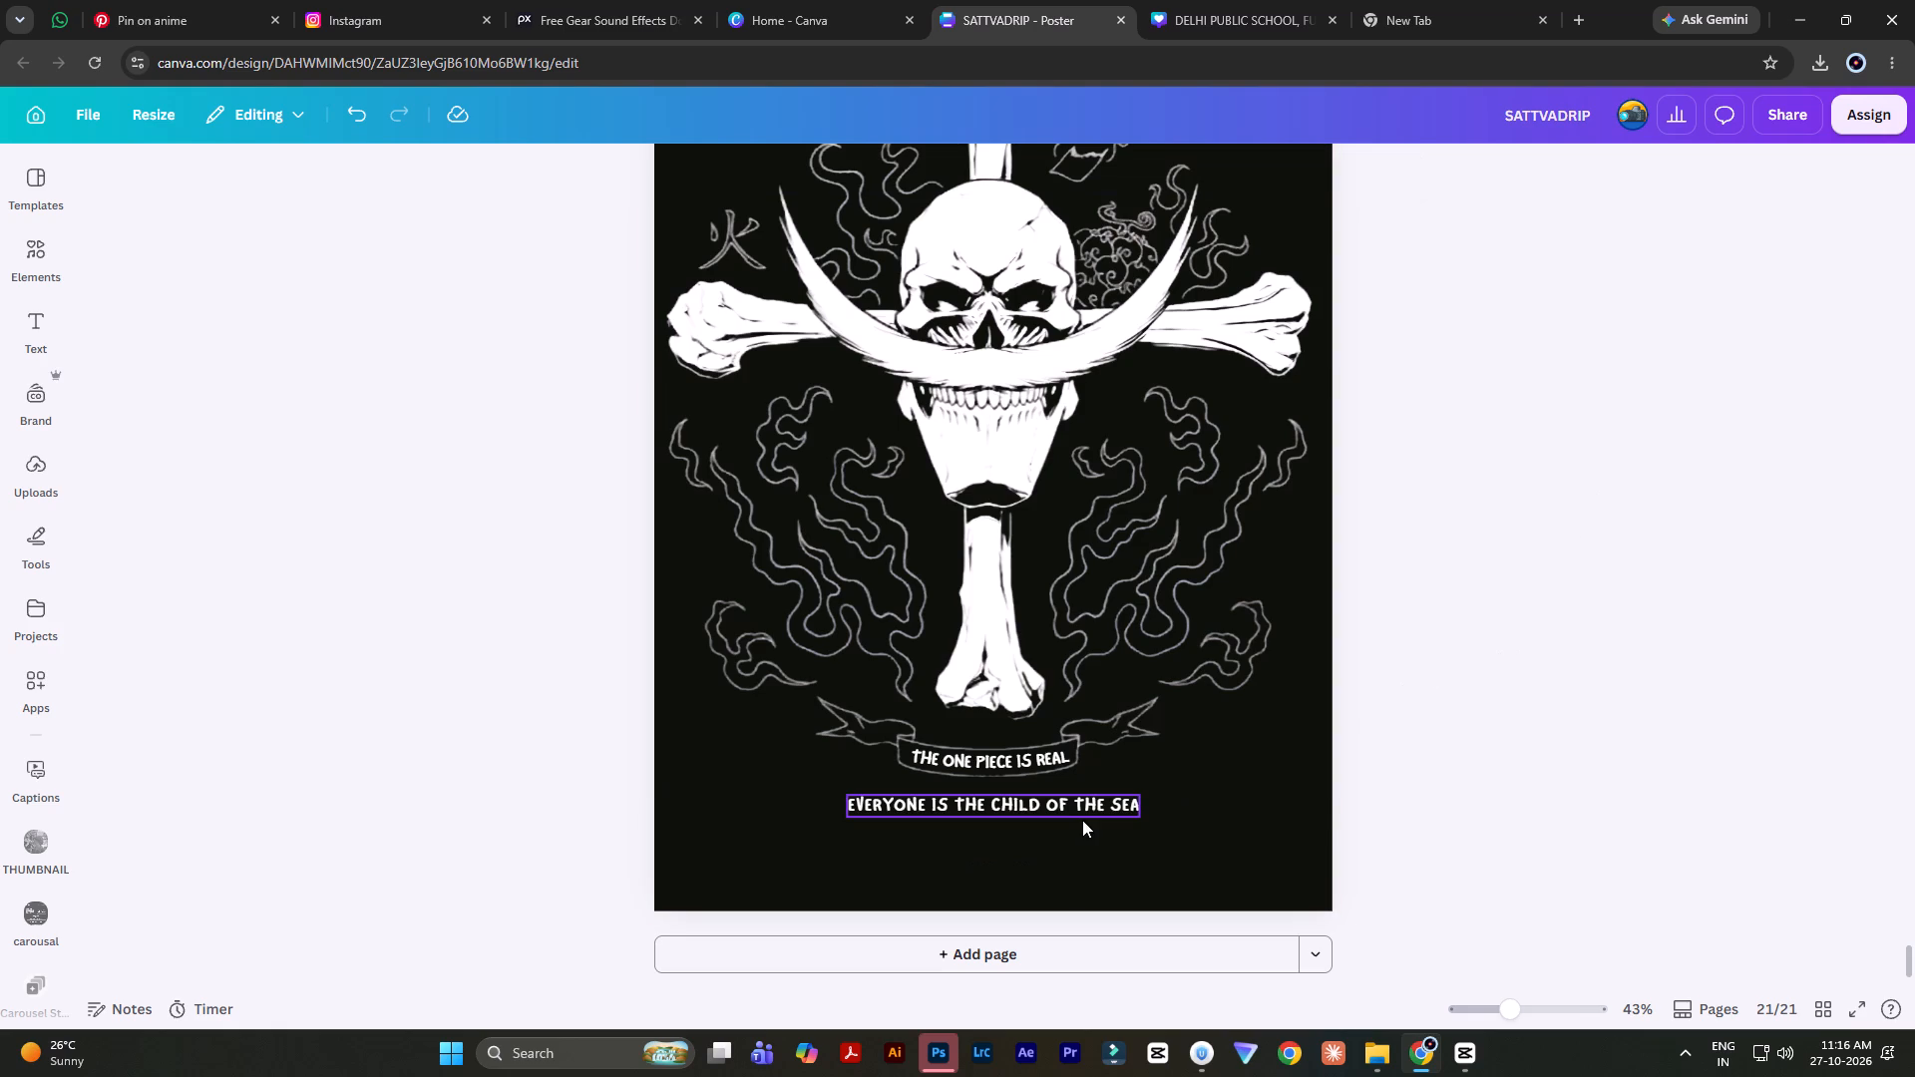
Increase the slogan line's font size to 39 and shift it slightly lower beneath the banner.
left_click(1081, 810)
triple_click(770, 172)
triple_click(770, 172)
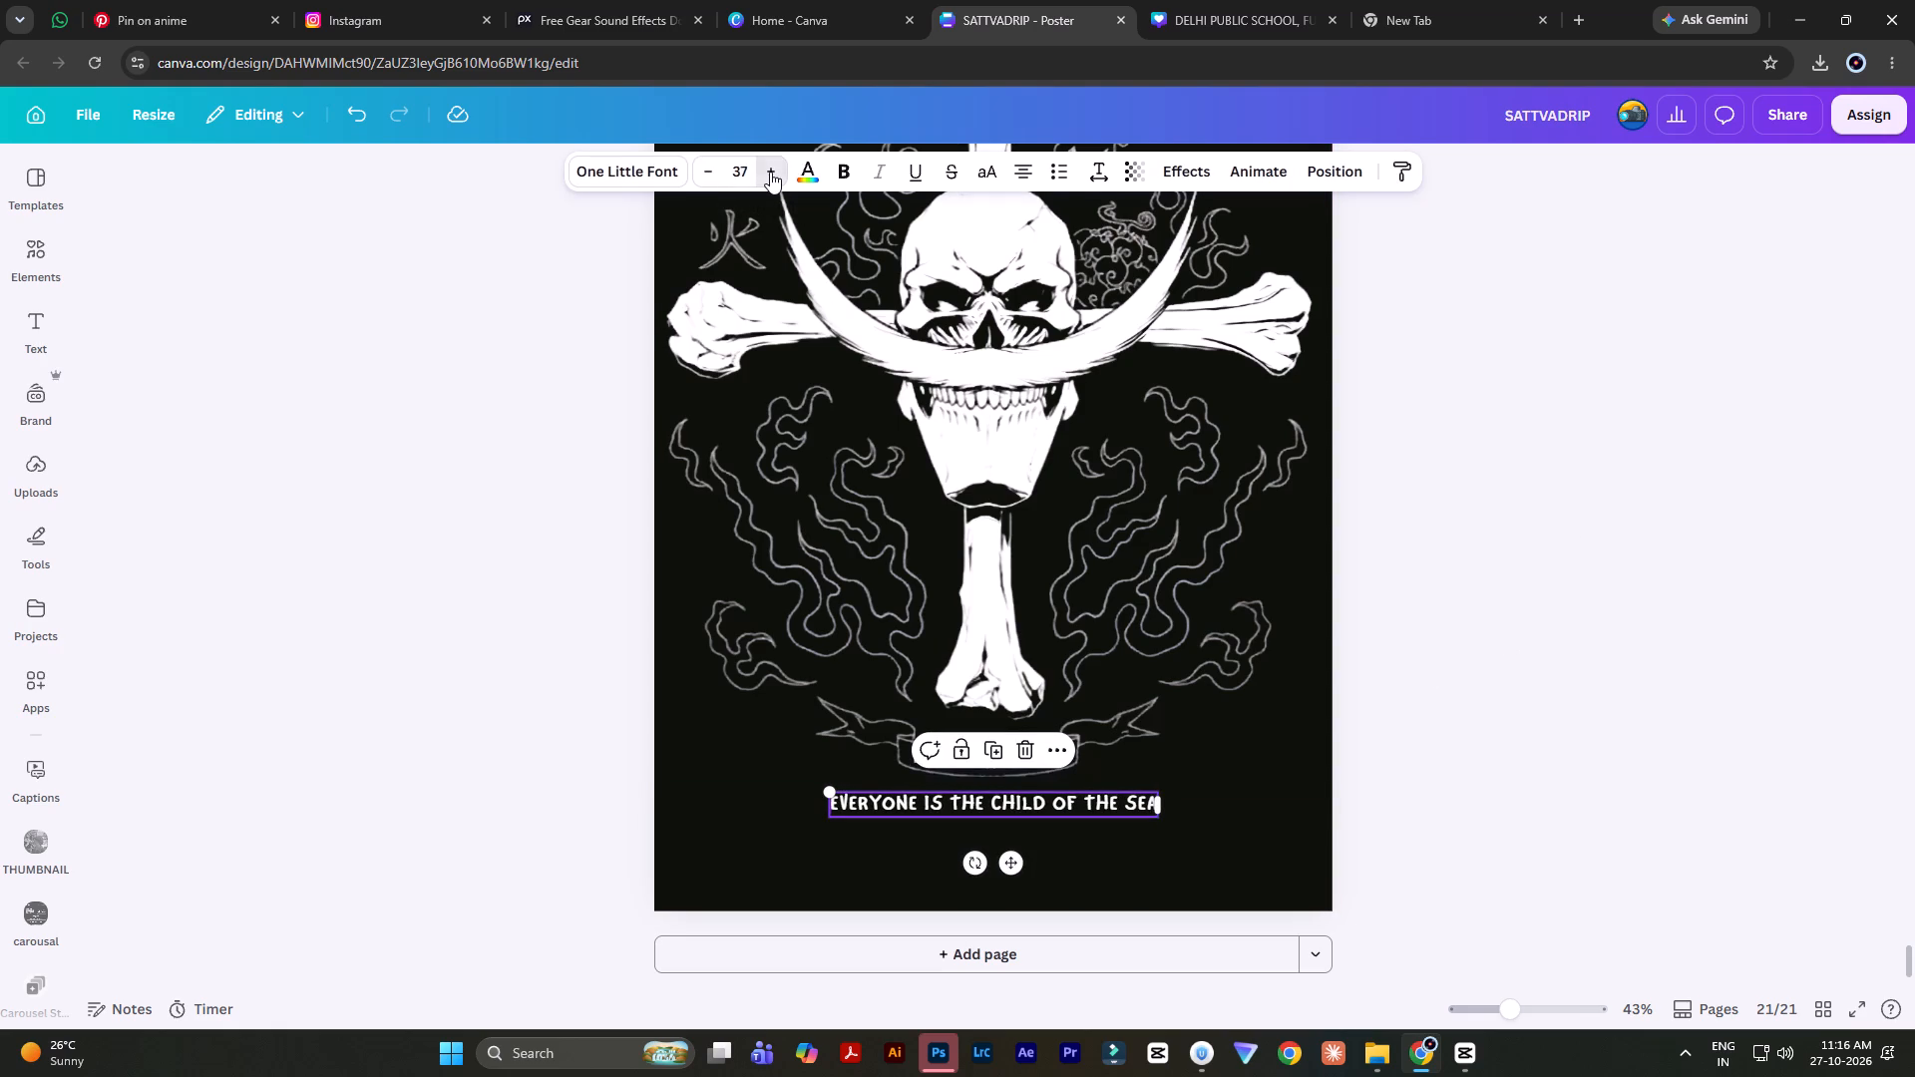
triple_click(1596, 591)
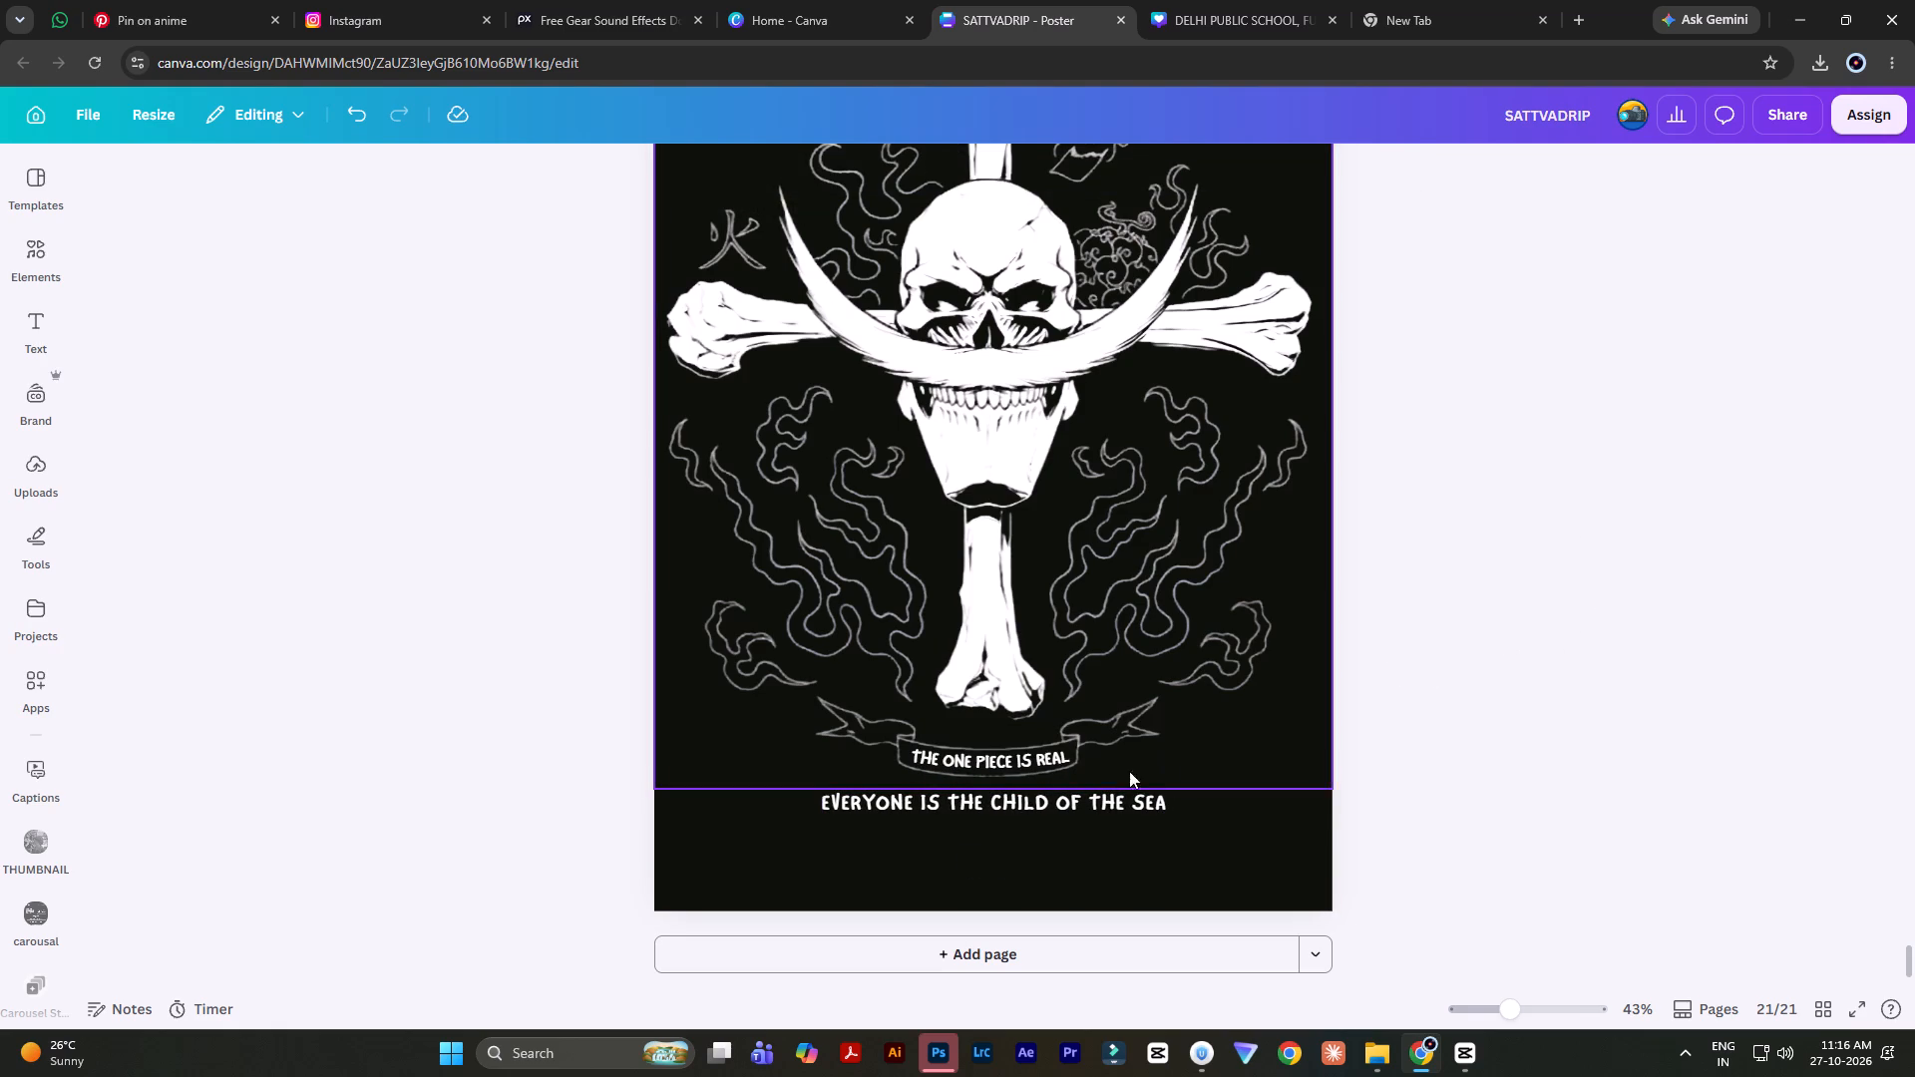
left_click(1099, 795)
left_click(1090, 805)
double_click(1626, 608)
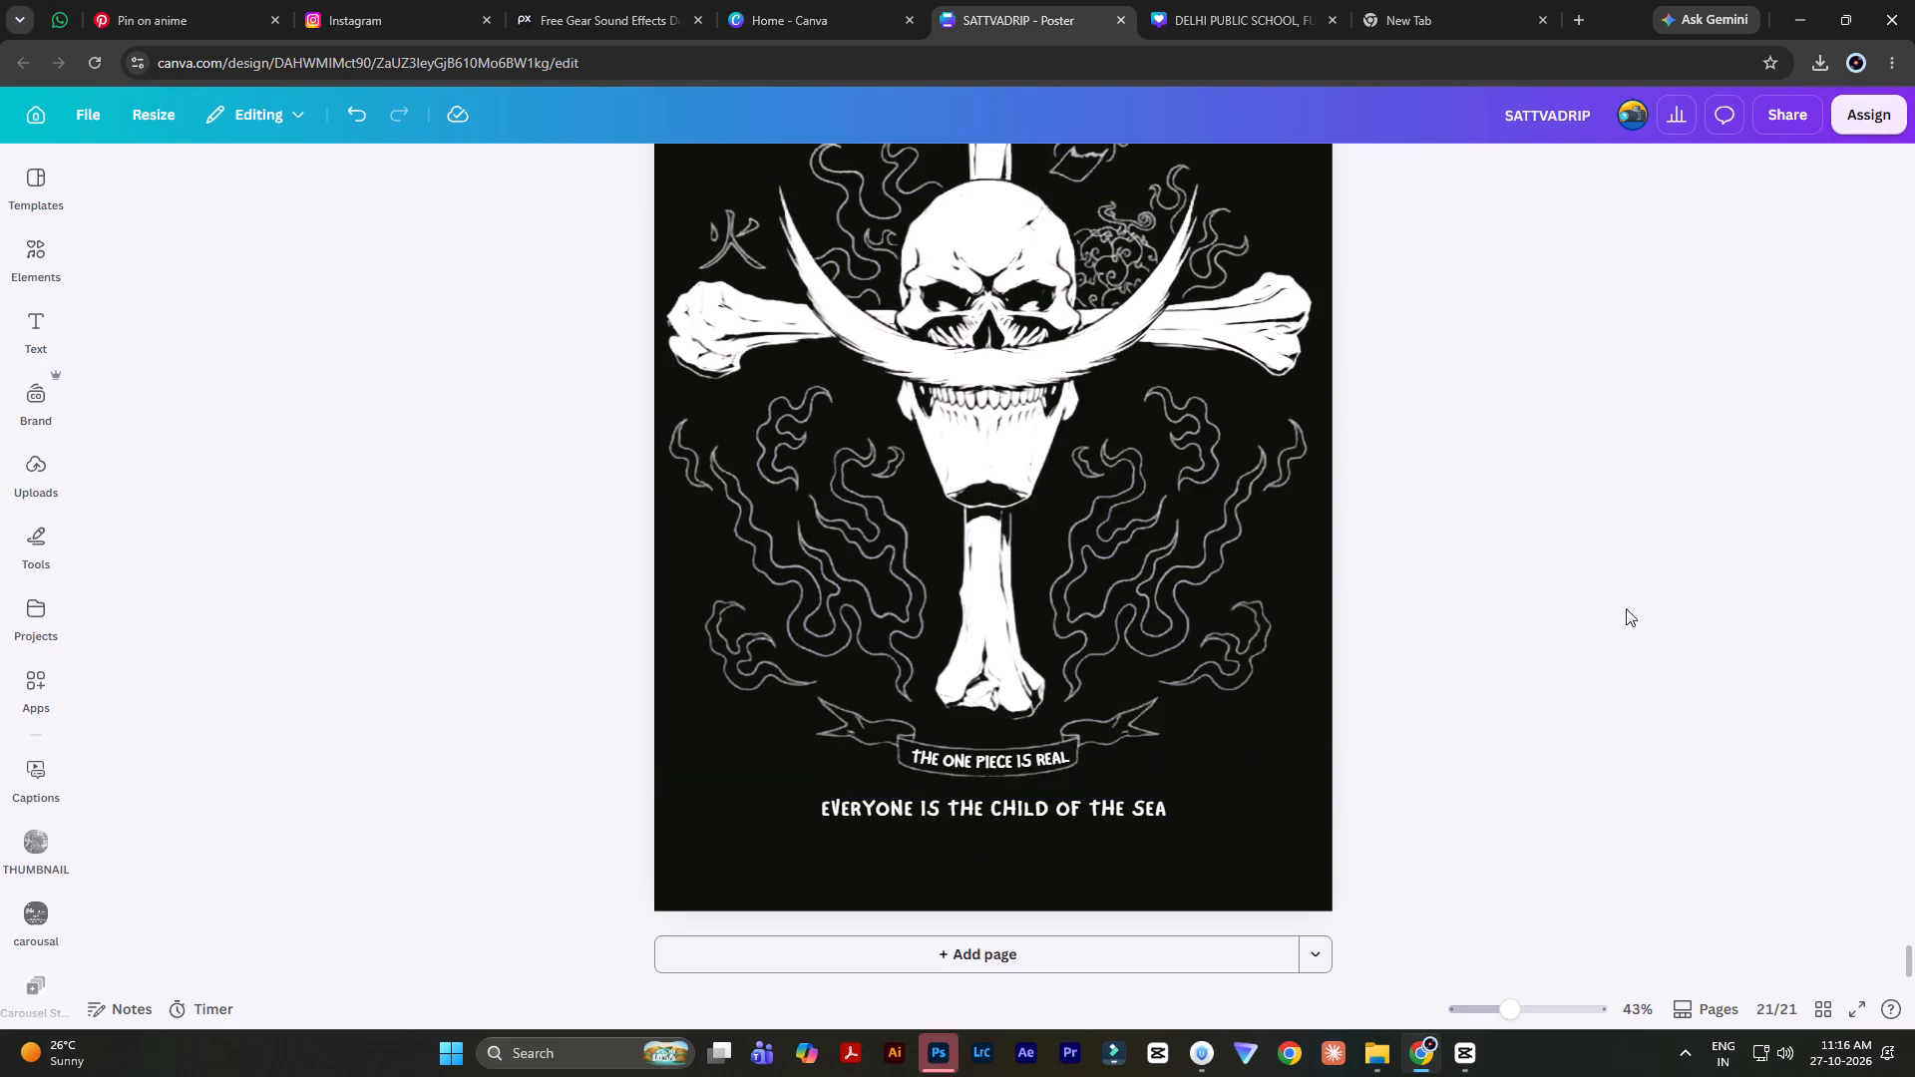
left_click(1145, 802)
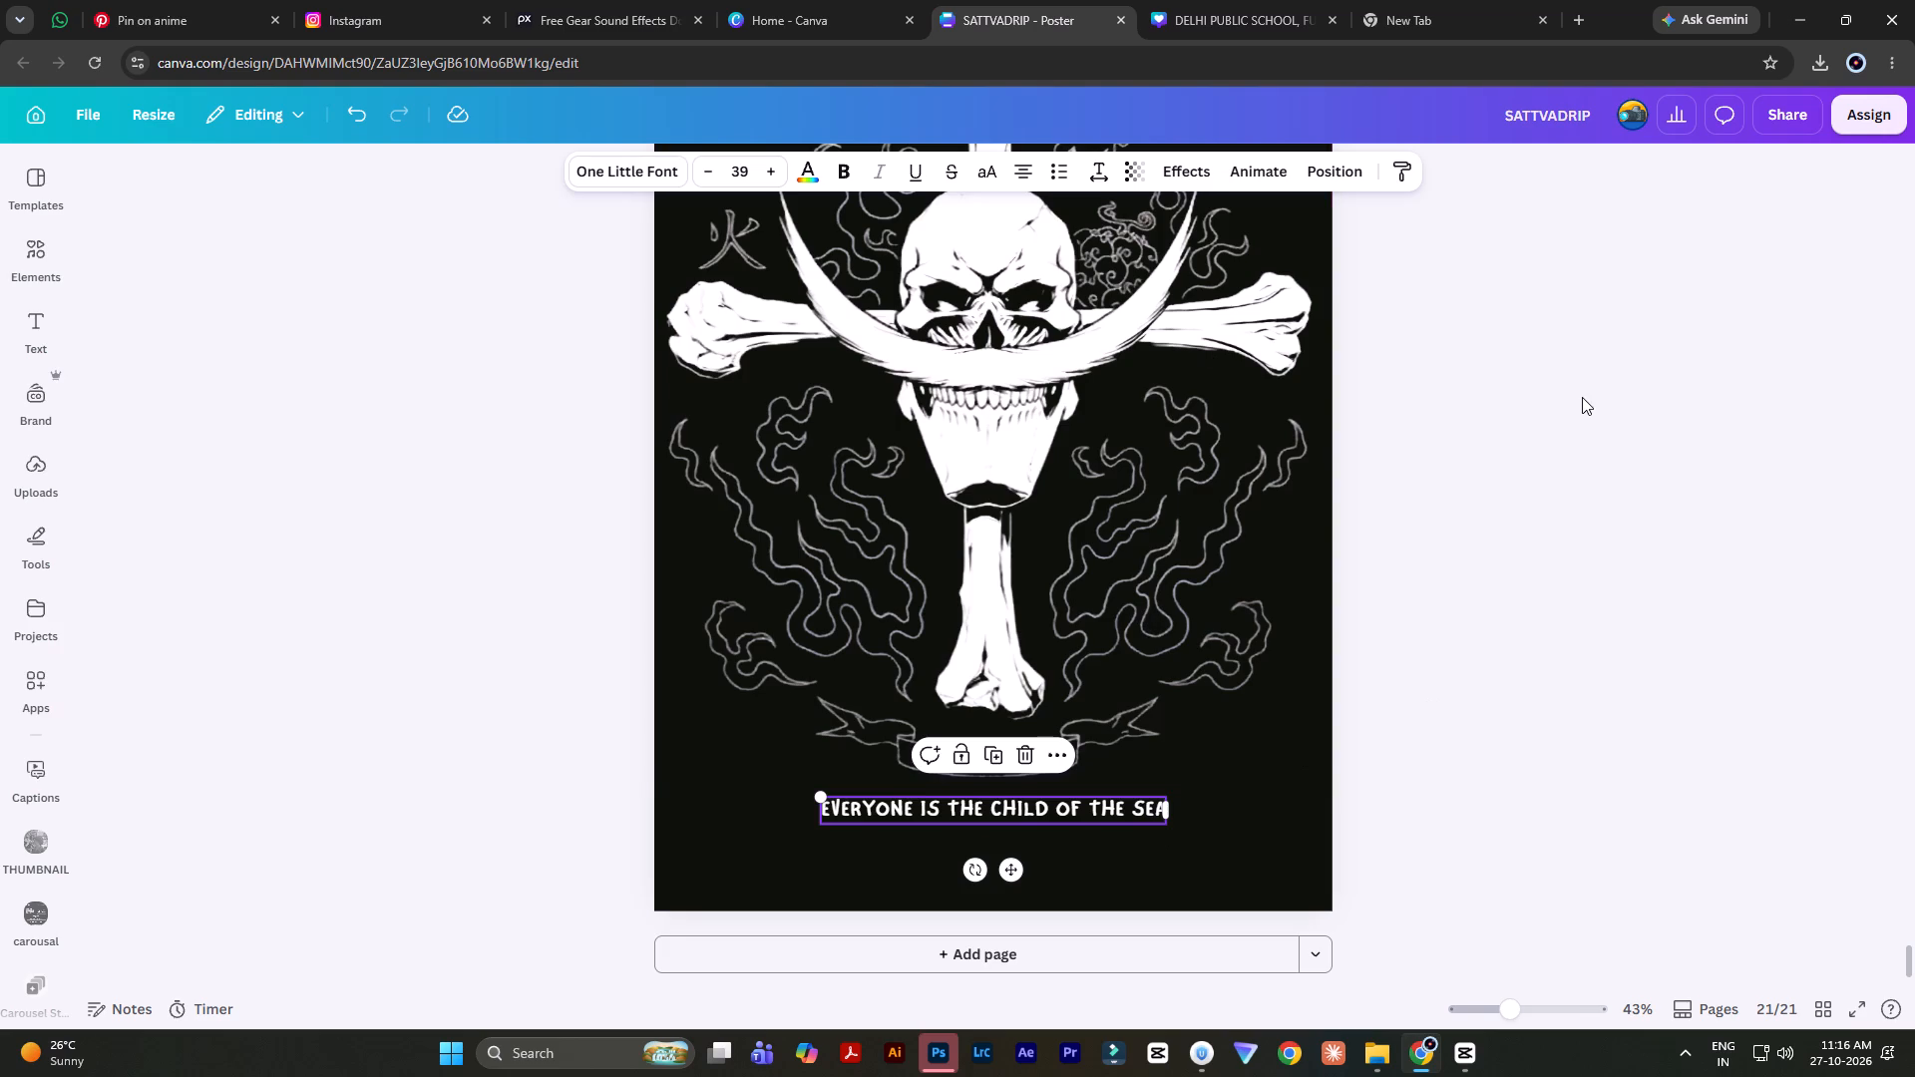
double_click(1582, 397)
Enlarge the skull artwork from opposite corners to about 43.4 wide by 53.6 high, slightly beyond both page sides.
scroll(1582, 397, "up", 2)
left_click(1102, 603)
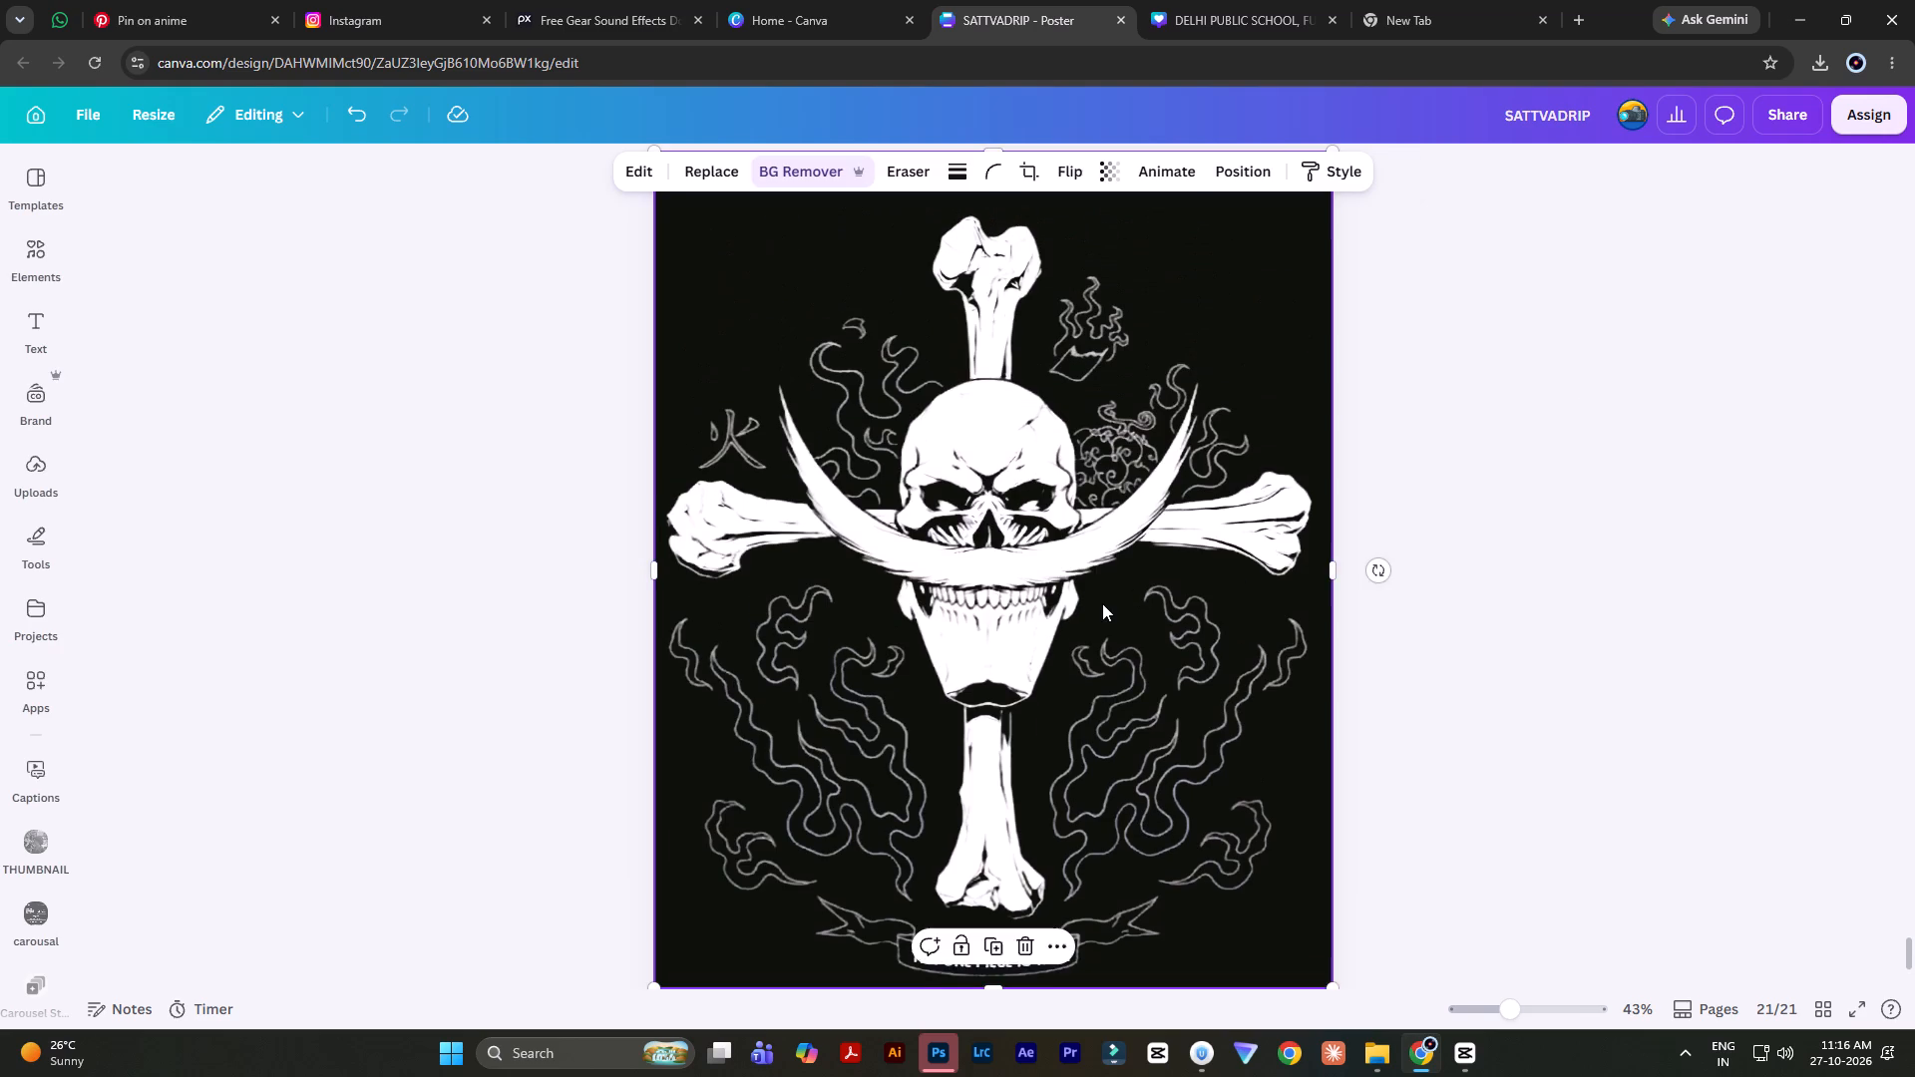
scroll(1102, 603, "down", 2)
scroll(1167, 617, "down", 1, "ctrl")
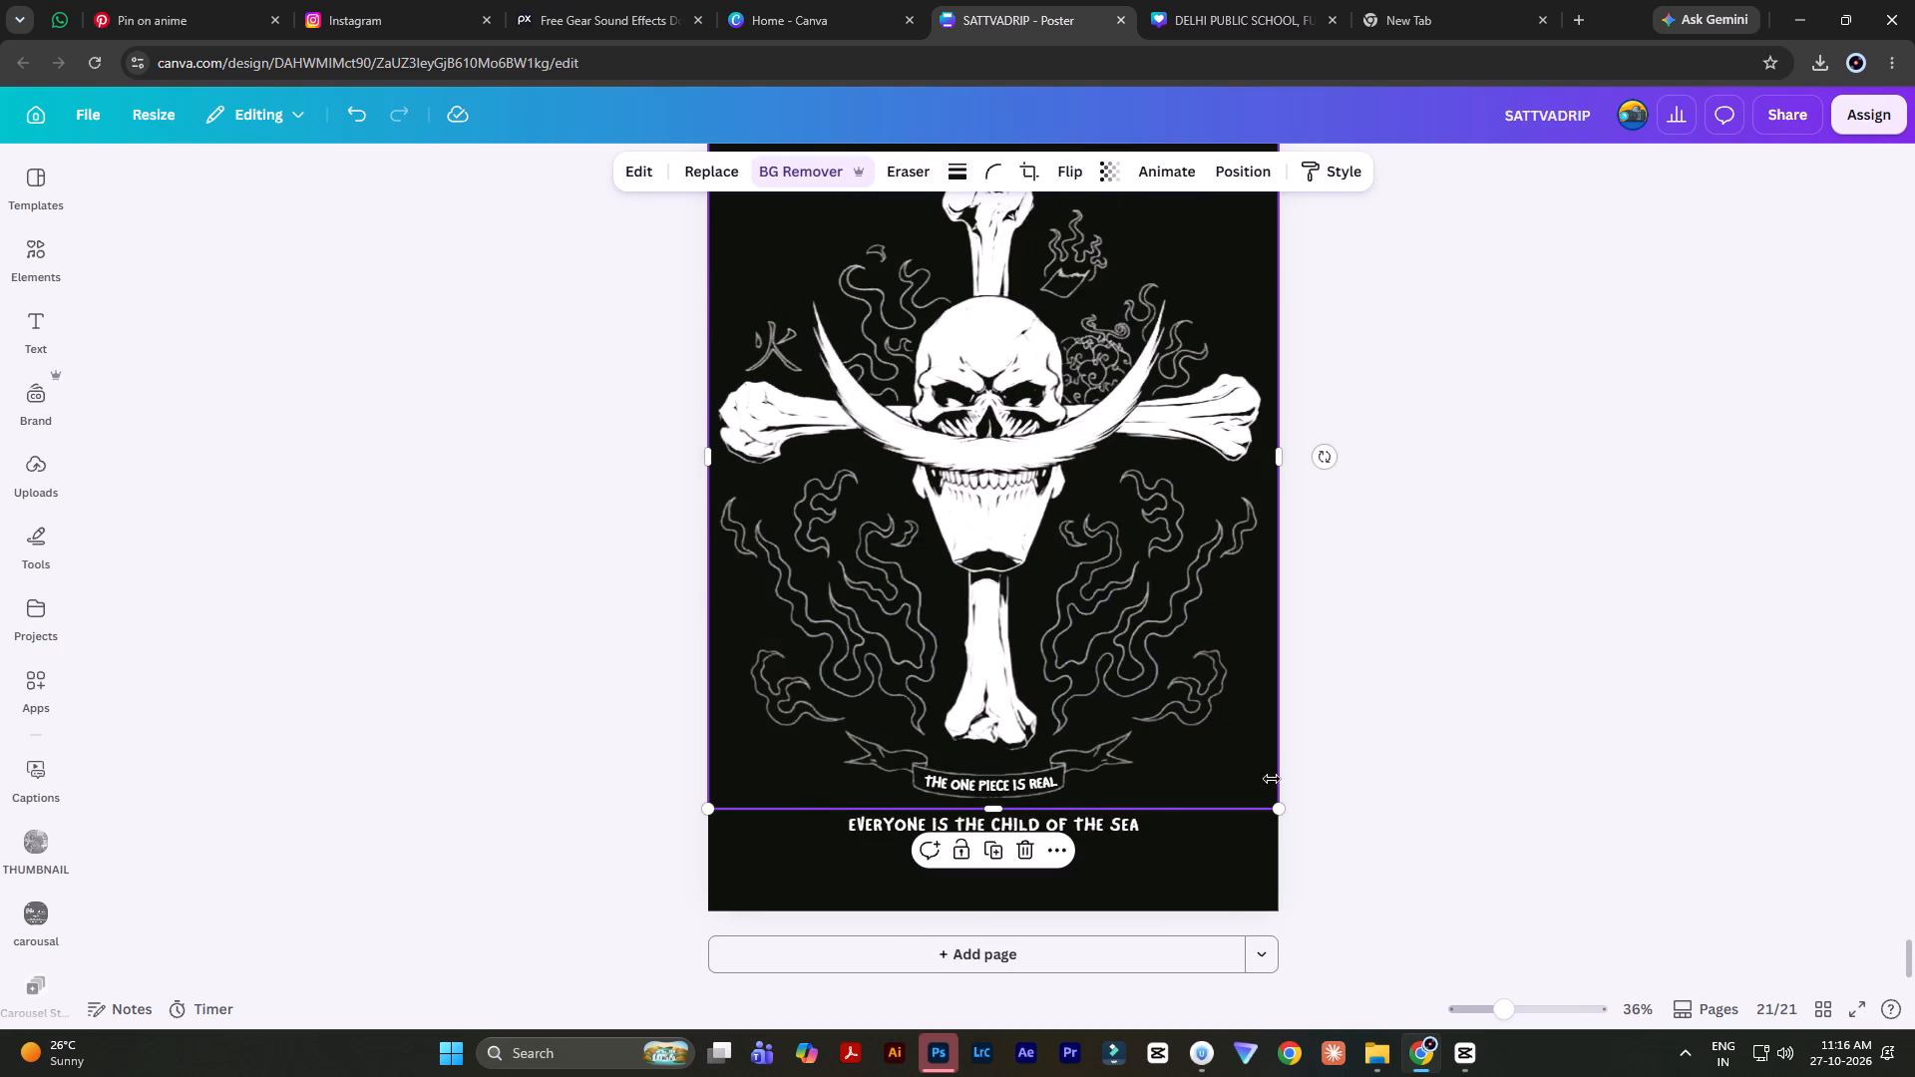
left_click_drag(1274, 810, 1286, 827)
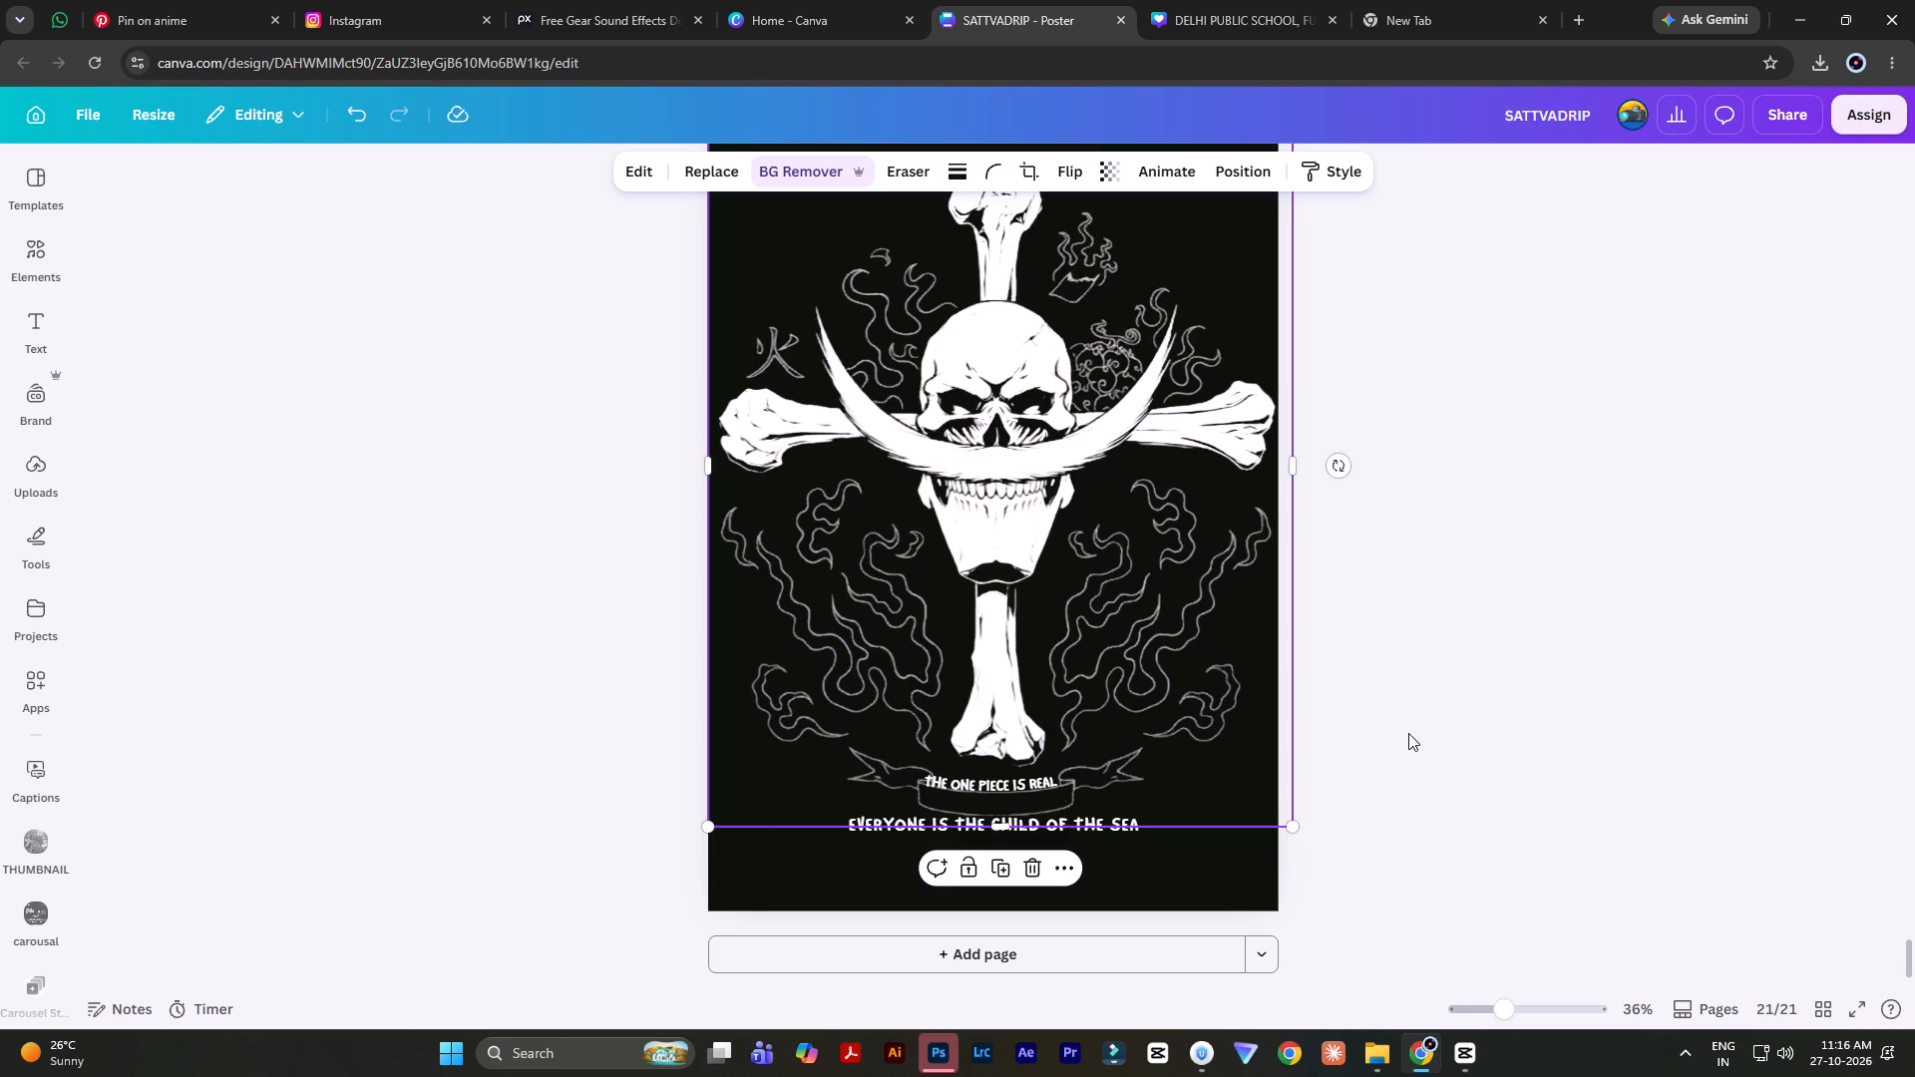
scroll(1408, 733, "up", 2)
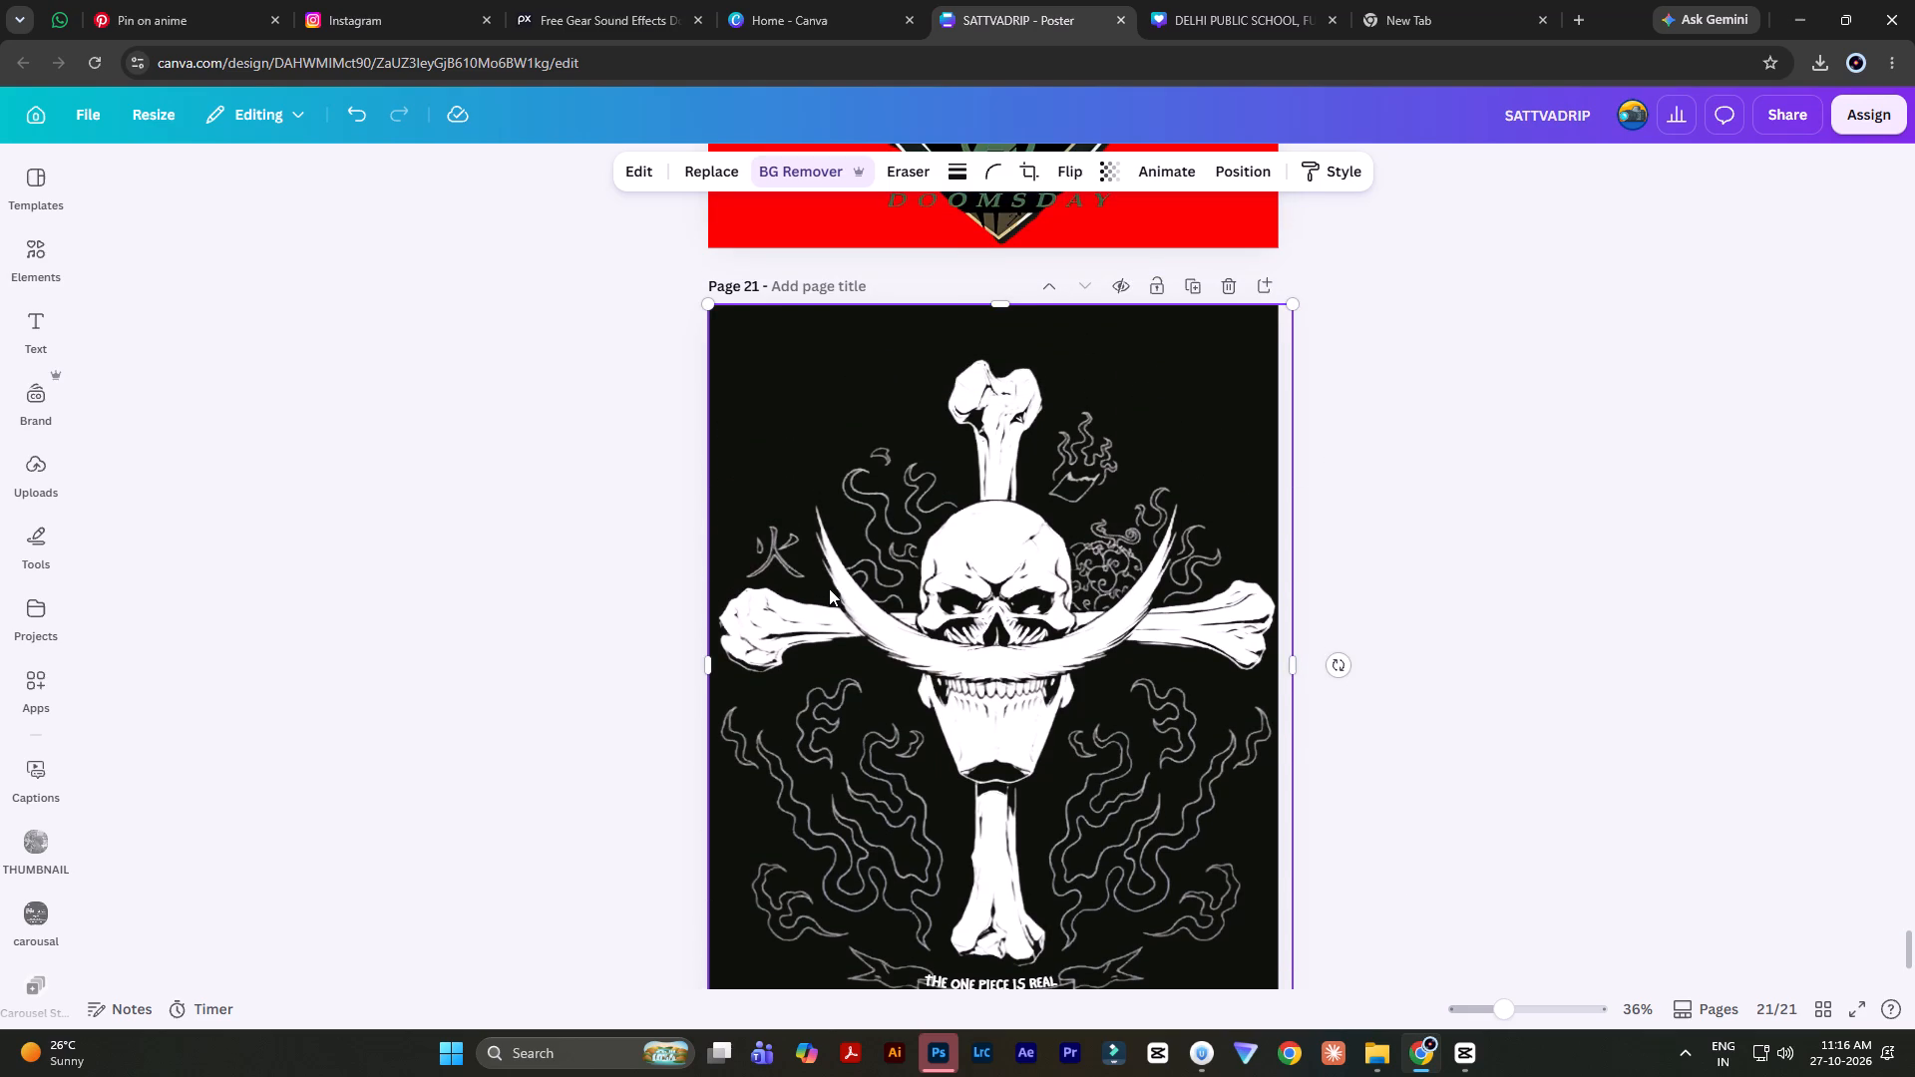
left_click(708, 304)
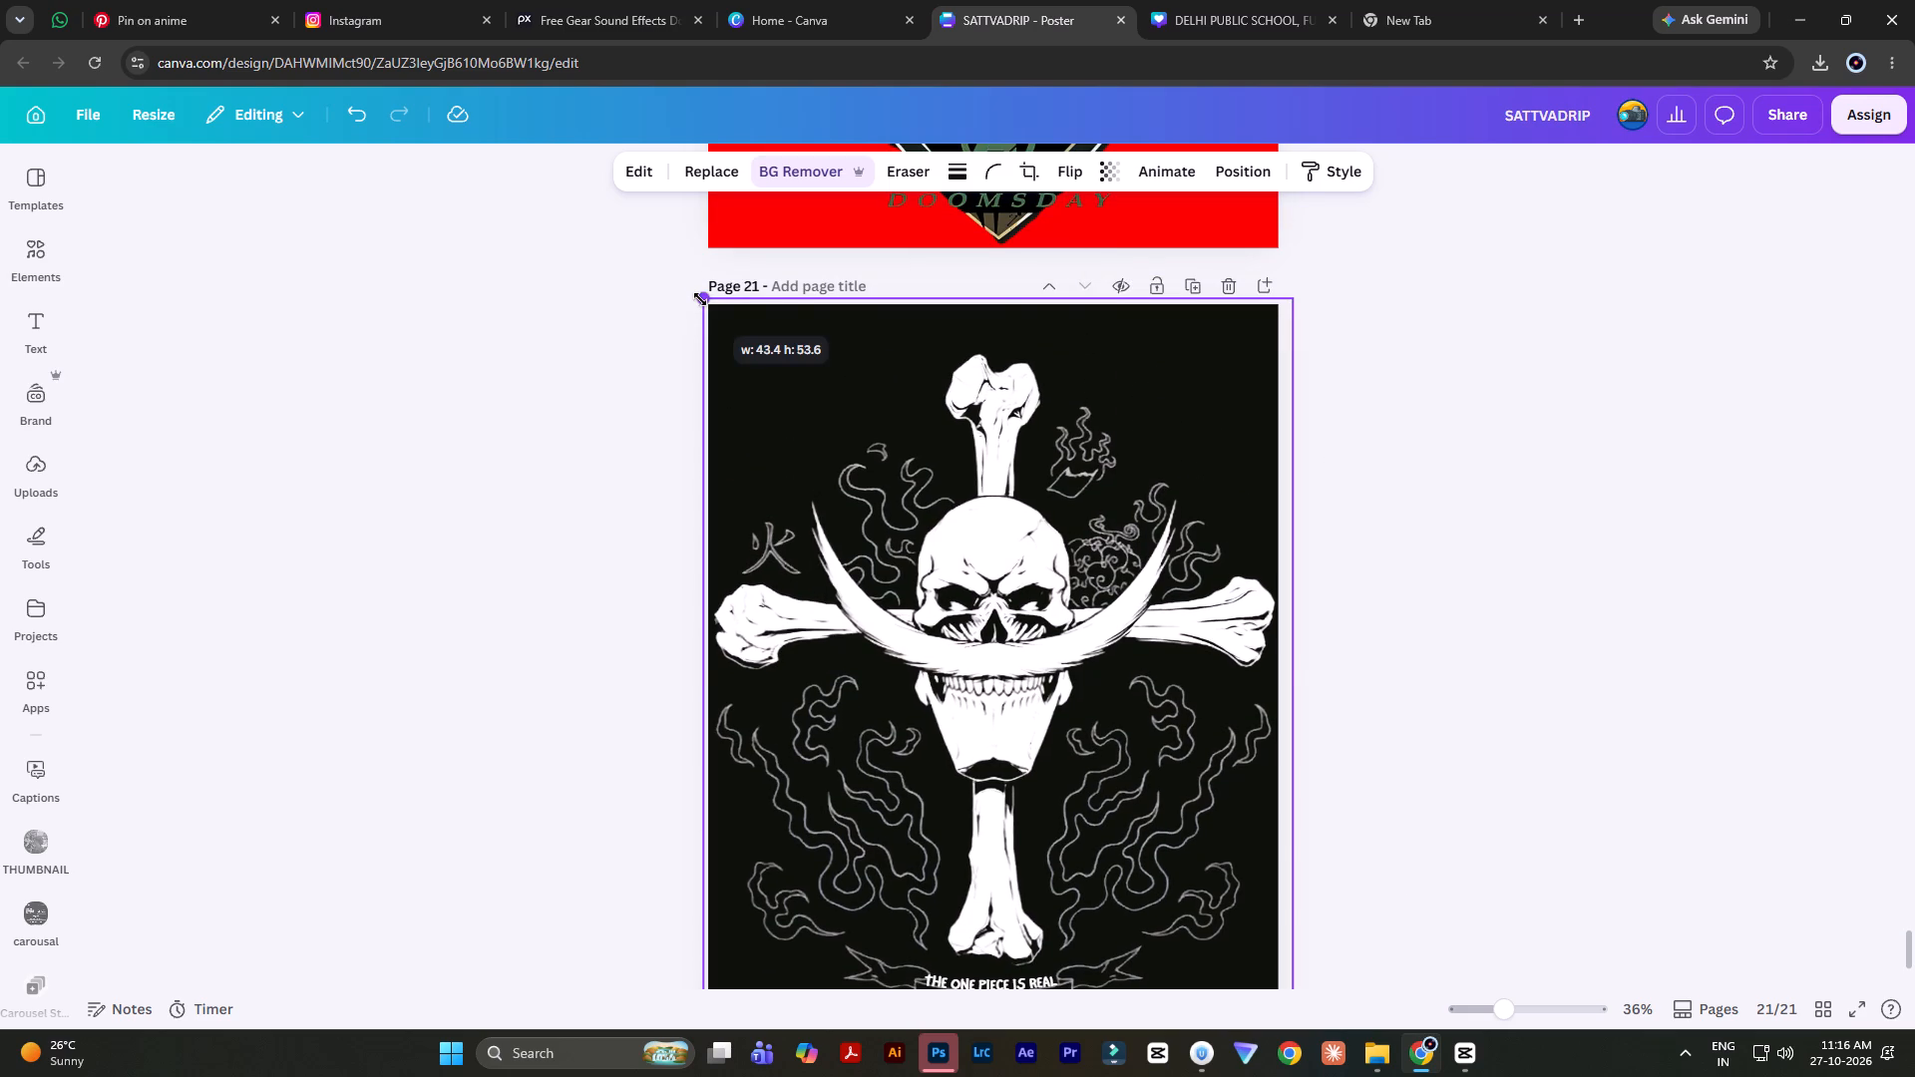
scroll(514, 478, "down", 2)
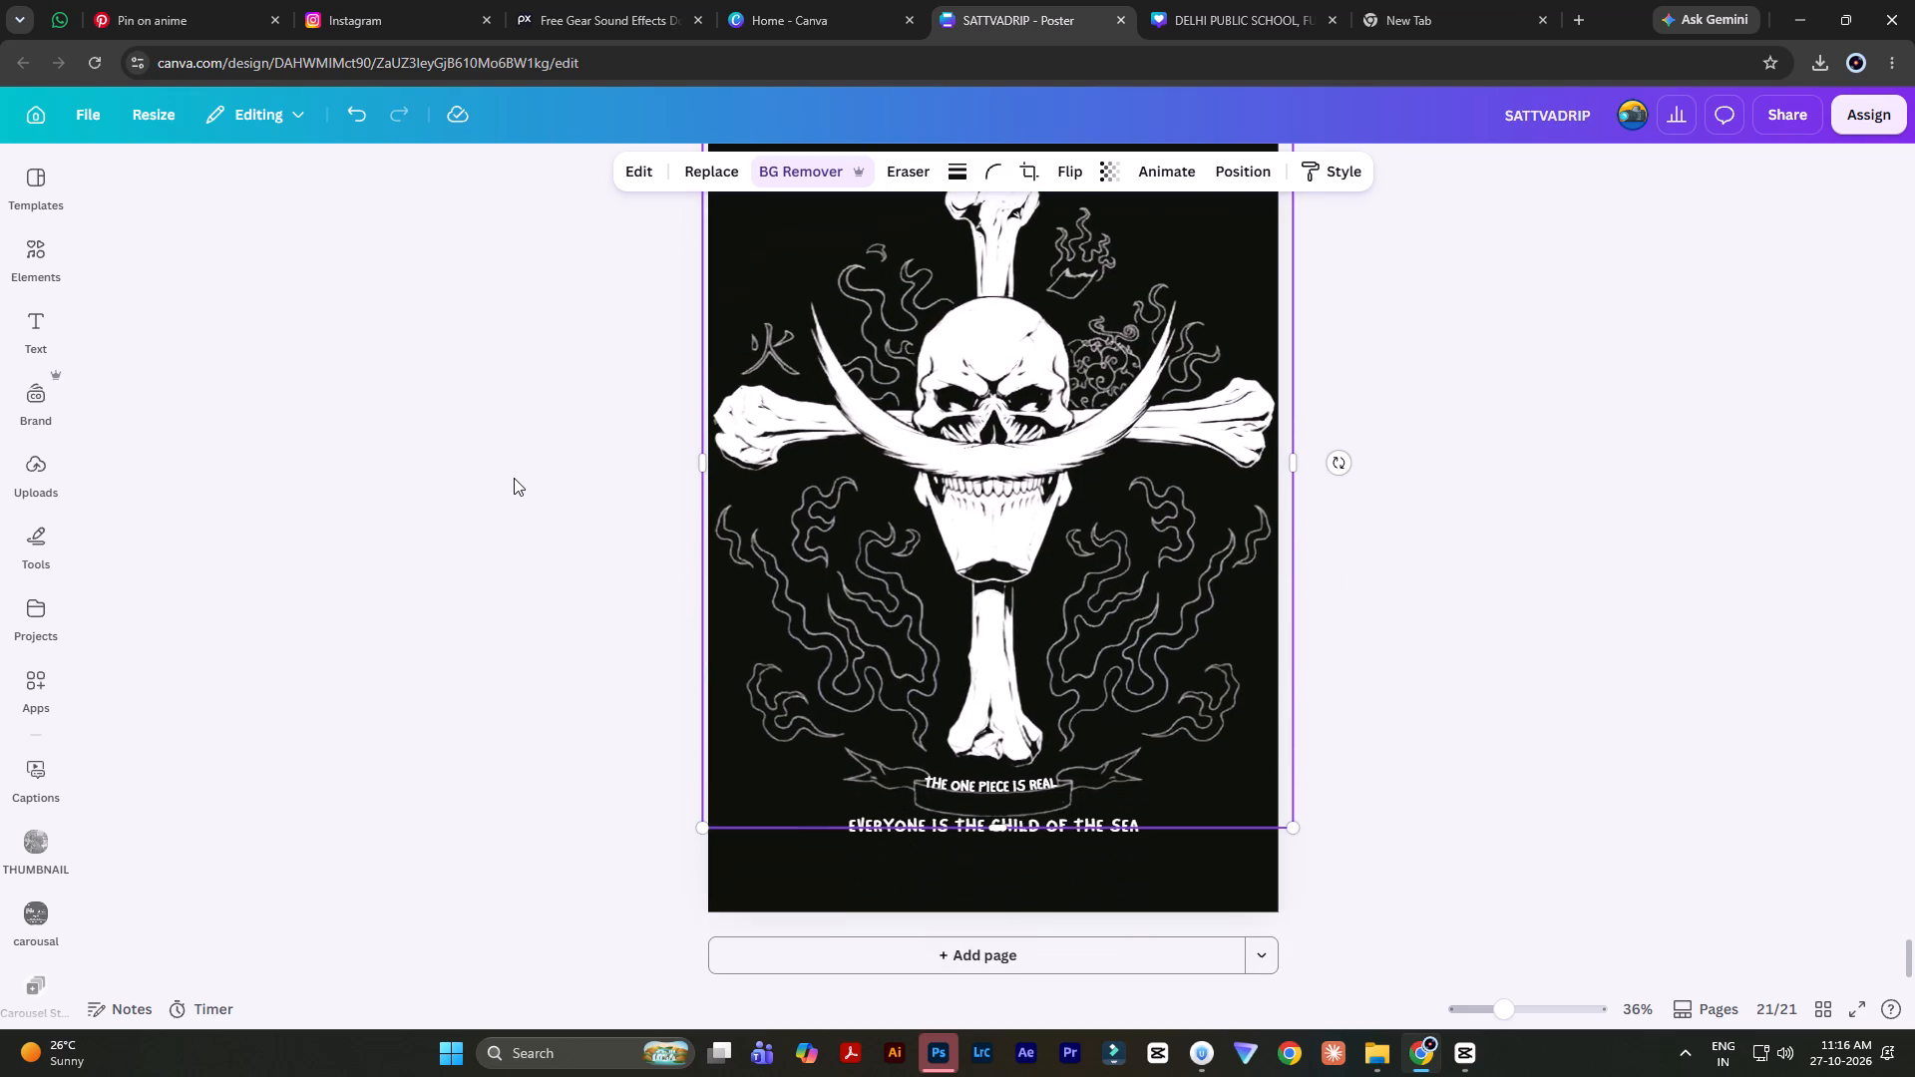
left_click(574, 637)
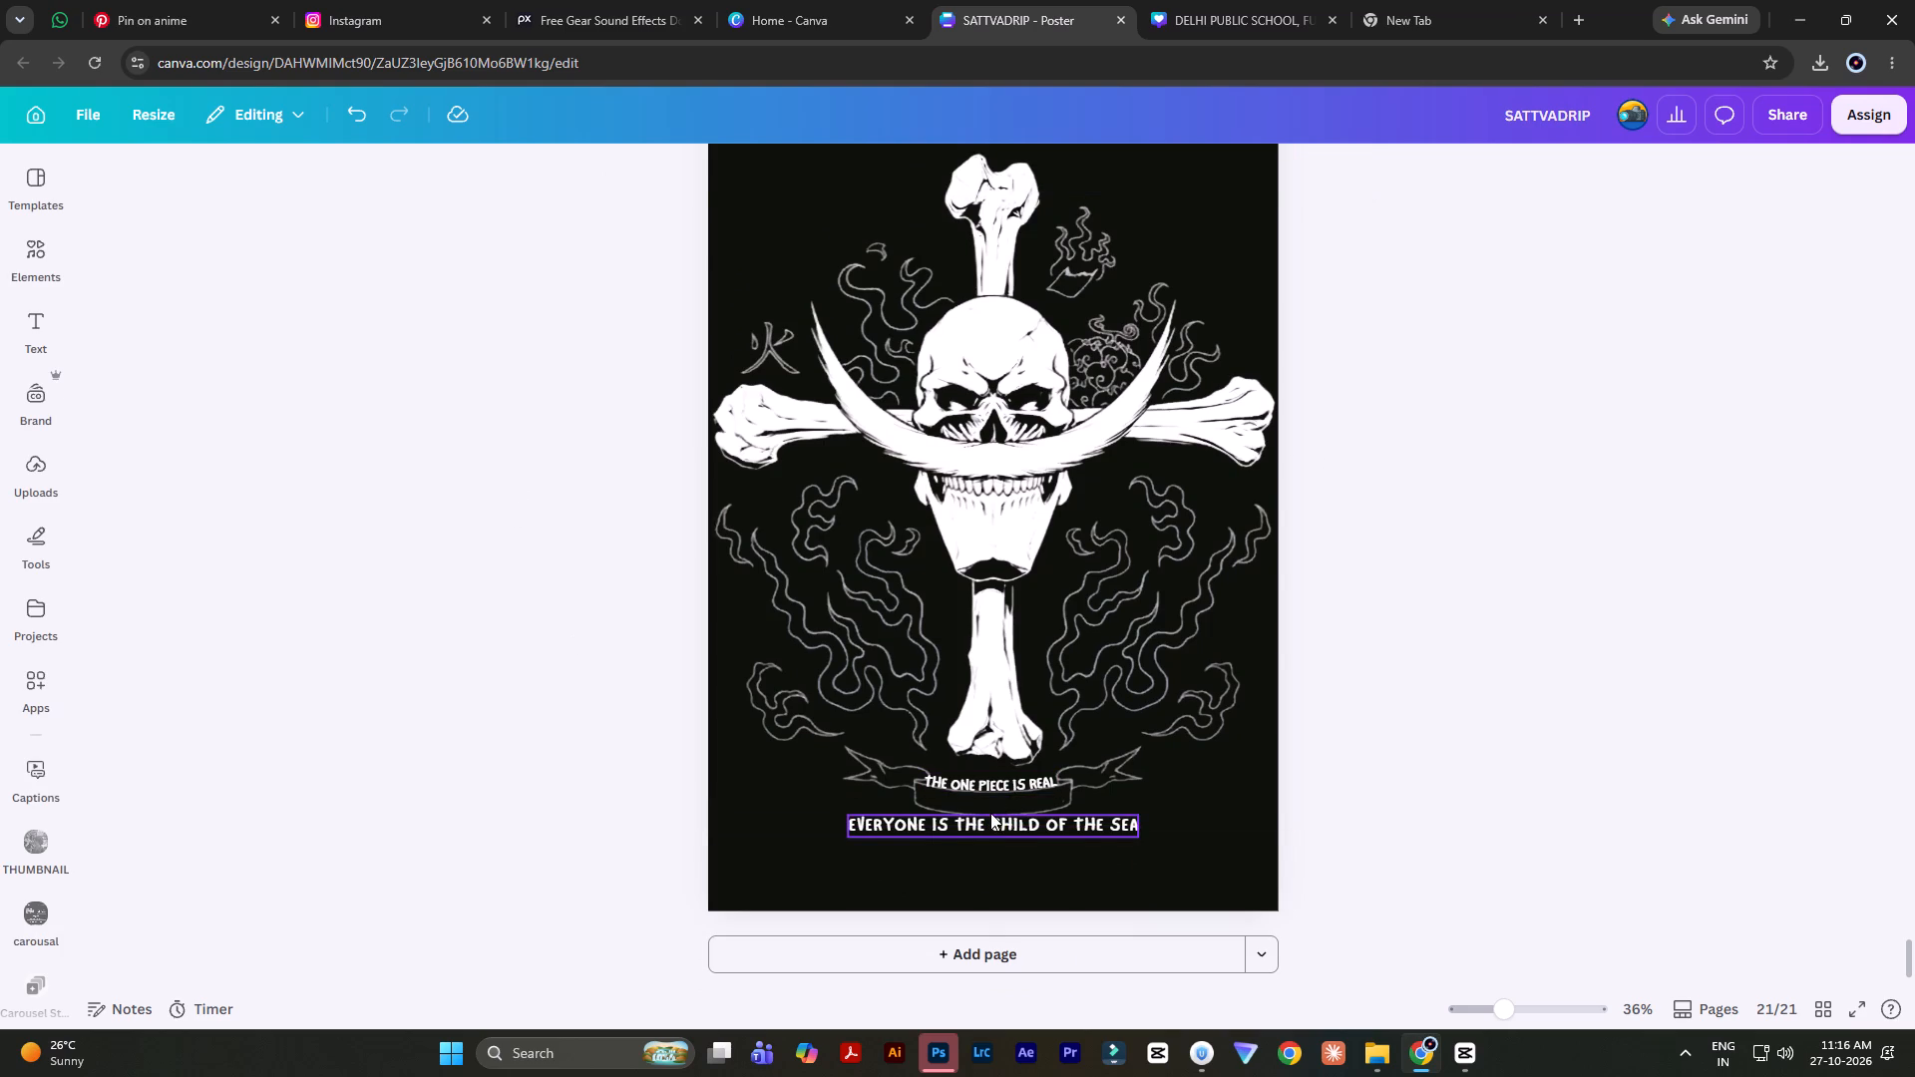
Nudge the "EVERYONE IS THE CHILD OF THE SEA" line down to leave clear space below the enlarged banner.
left_click(989, 824)
key("Down")
key("Down")
key("Down")
key("Down")
key("Down")
key("Down")
key("Down")
key("Down")
key("Down")
key("Down")
key("Down")
key("Down")
key("Down")
key("Down")
key("Down")
key("Down")
key("Down")
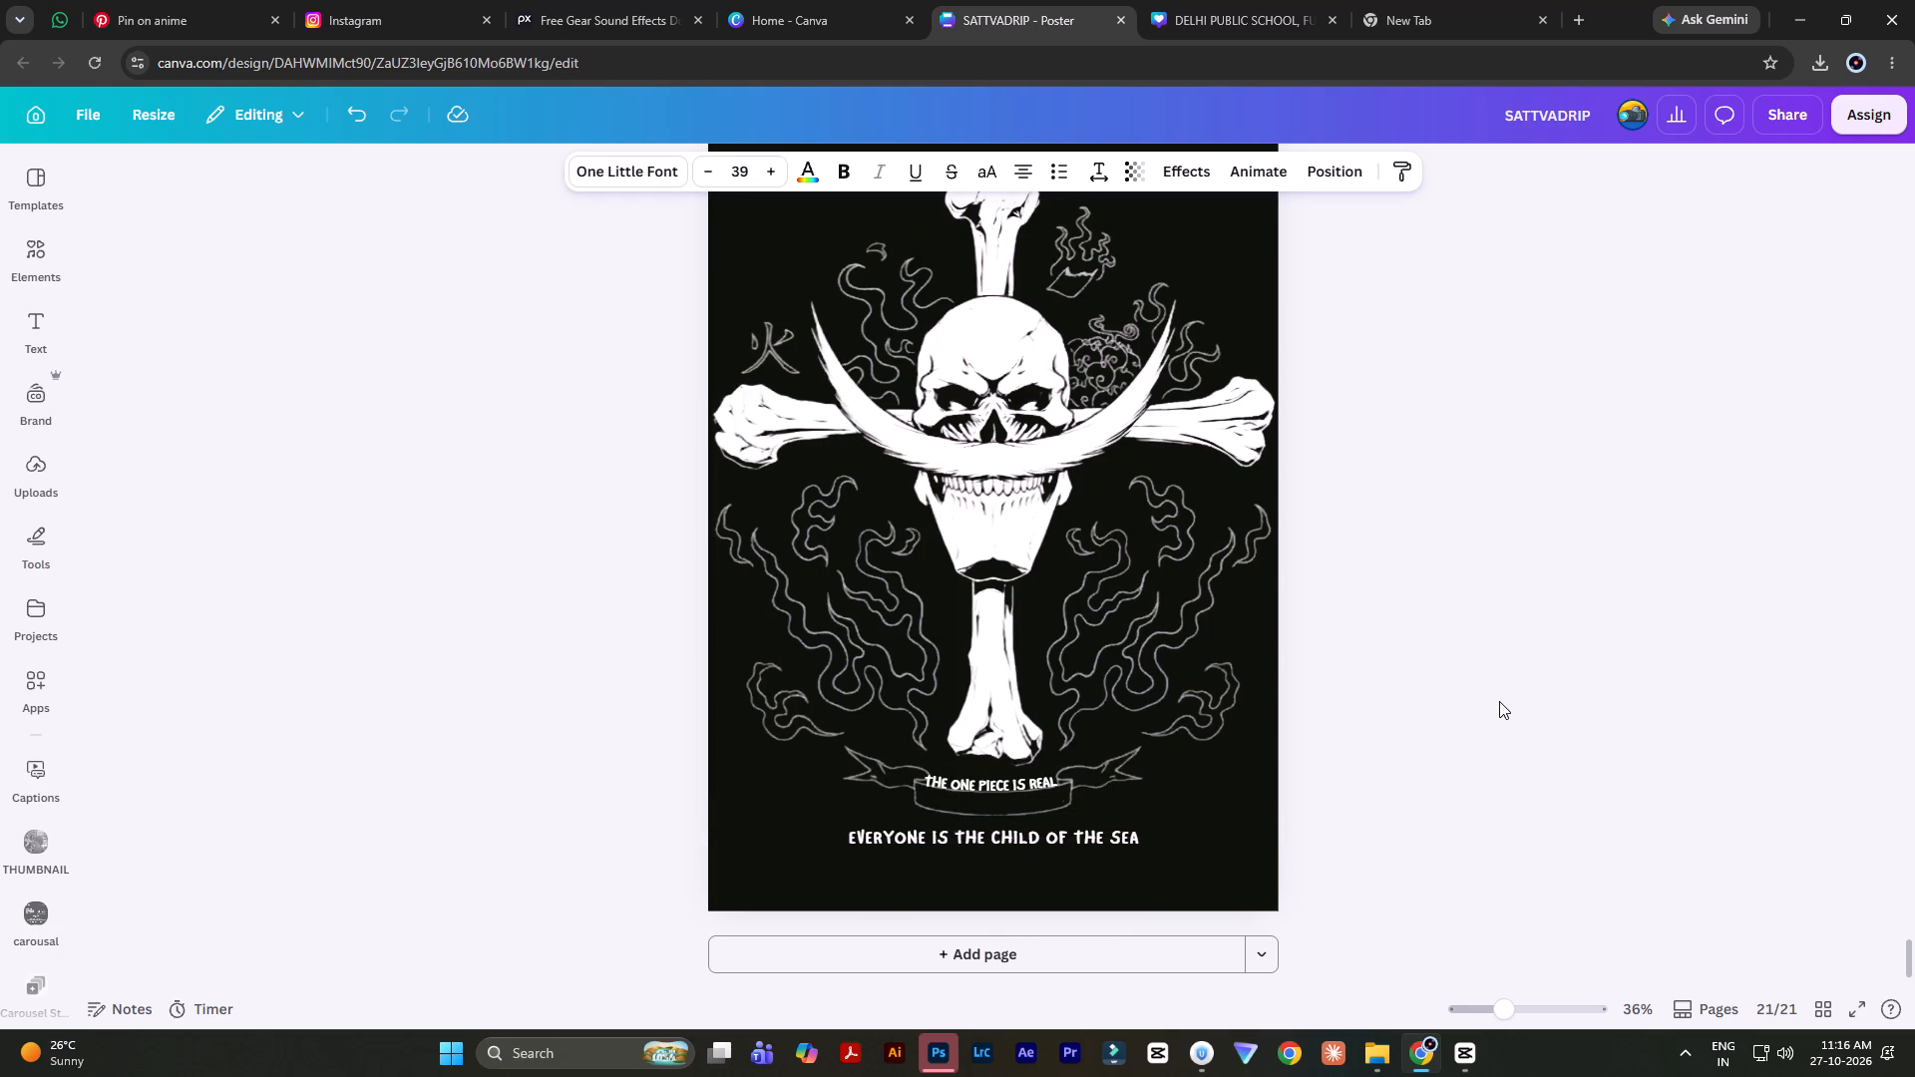
Nudge the "THE ONE PIECE IS REAL" lettering down until it sits centred inside the enlarged banner.
left_click(991, 778)
key("Down")
key("Down")
key("Down")
key("Down")
key("Down")
key("Down")
key("Down")
key("Down")
key("Down")
key("Down")
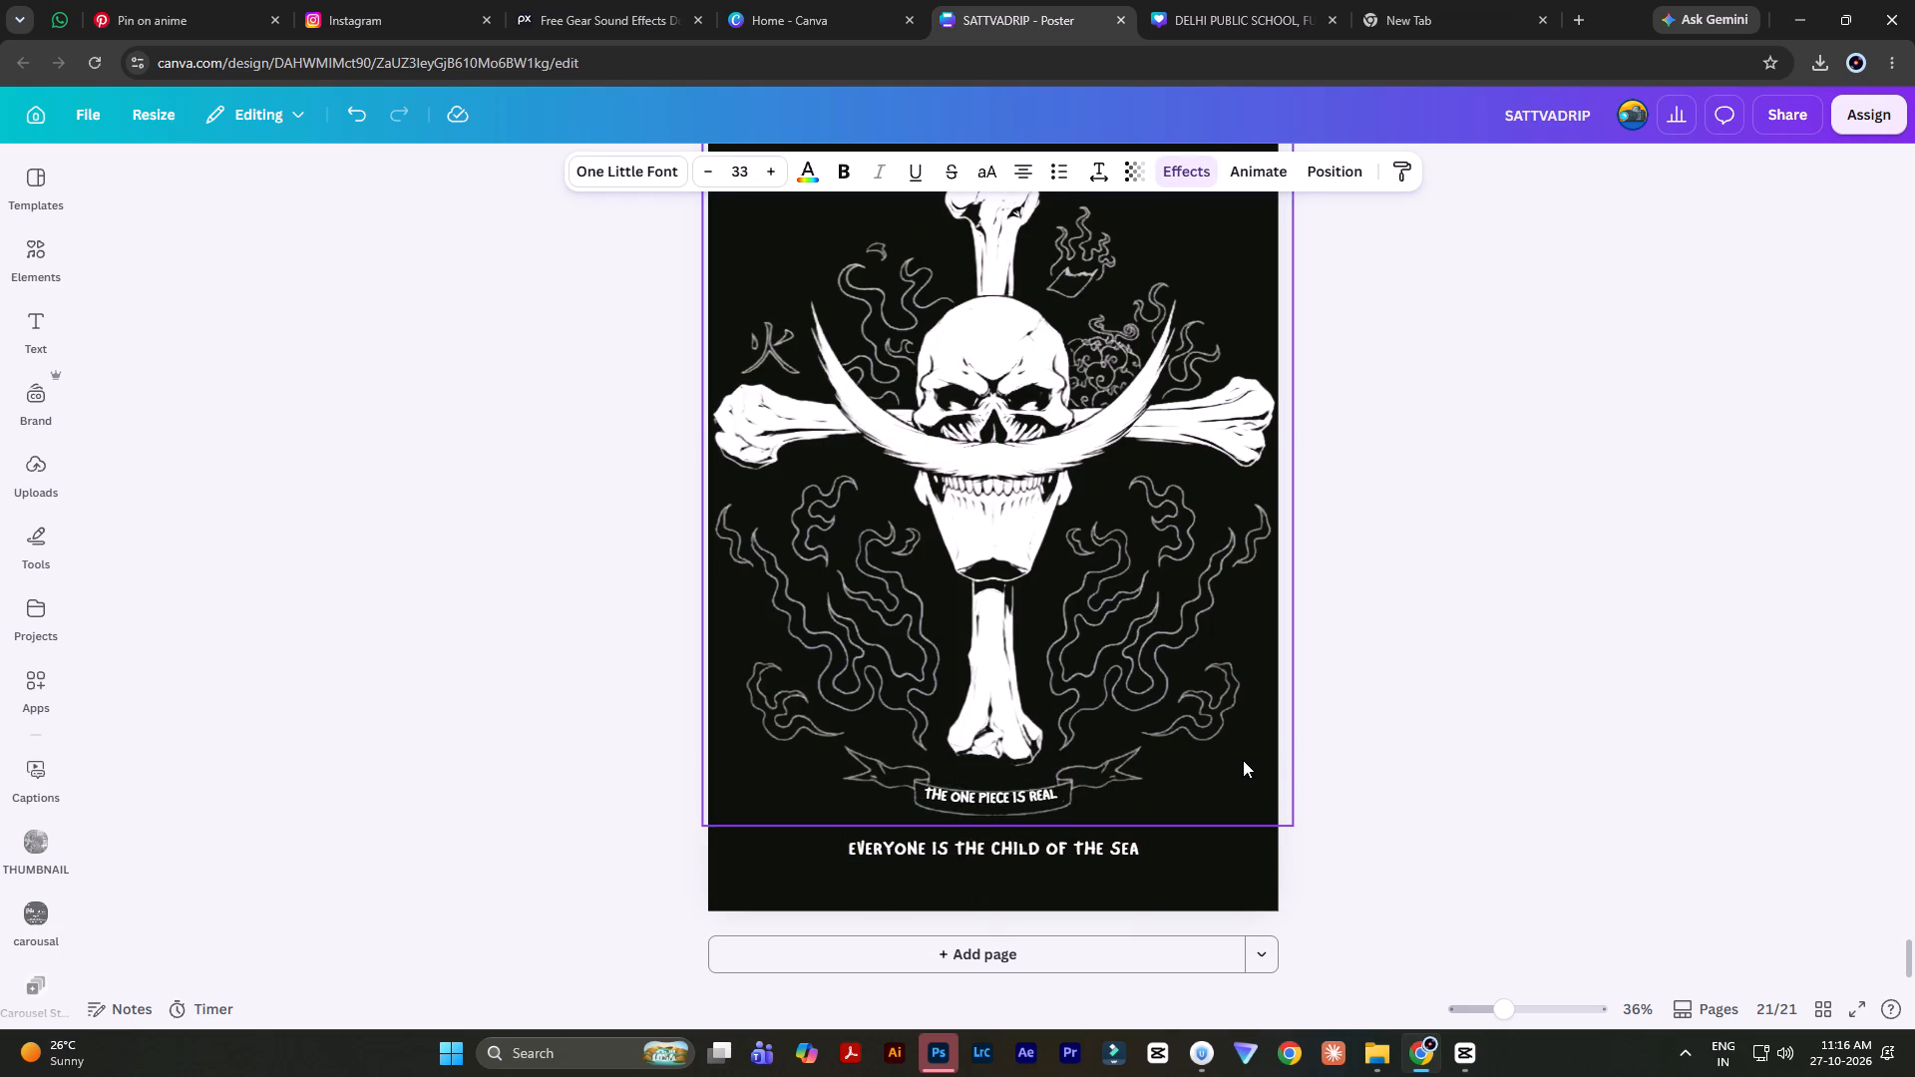
key("Down")
key("Down")
key("Down")
key("Down")
key("Up")
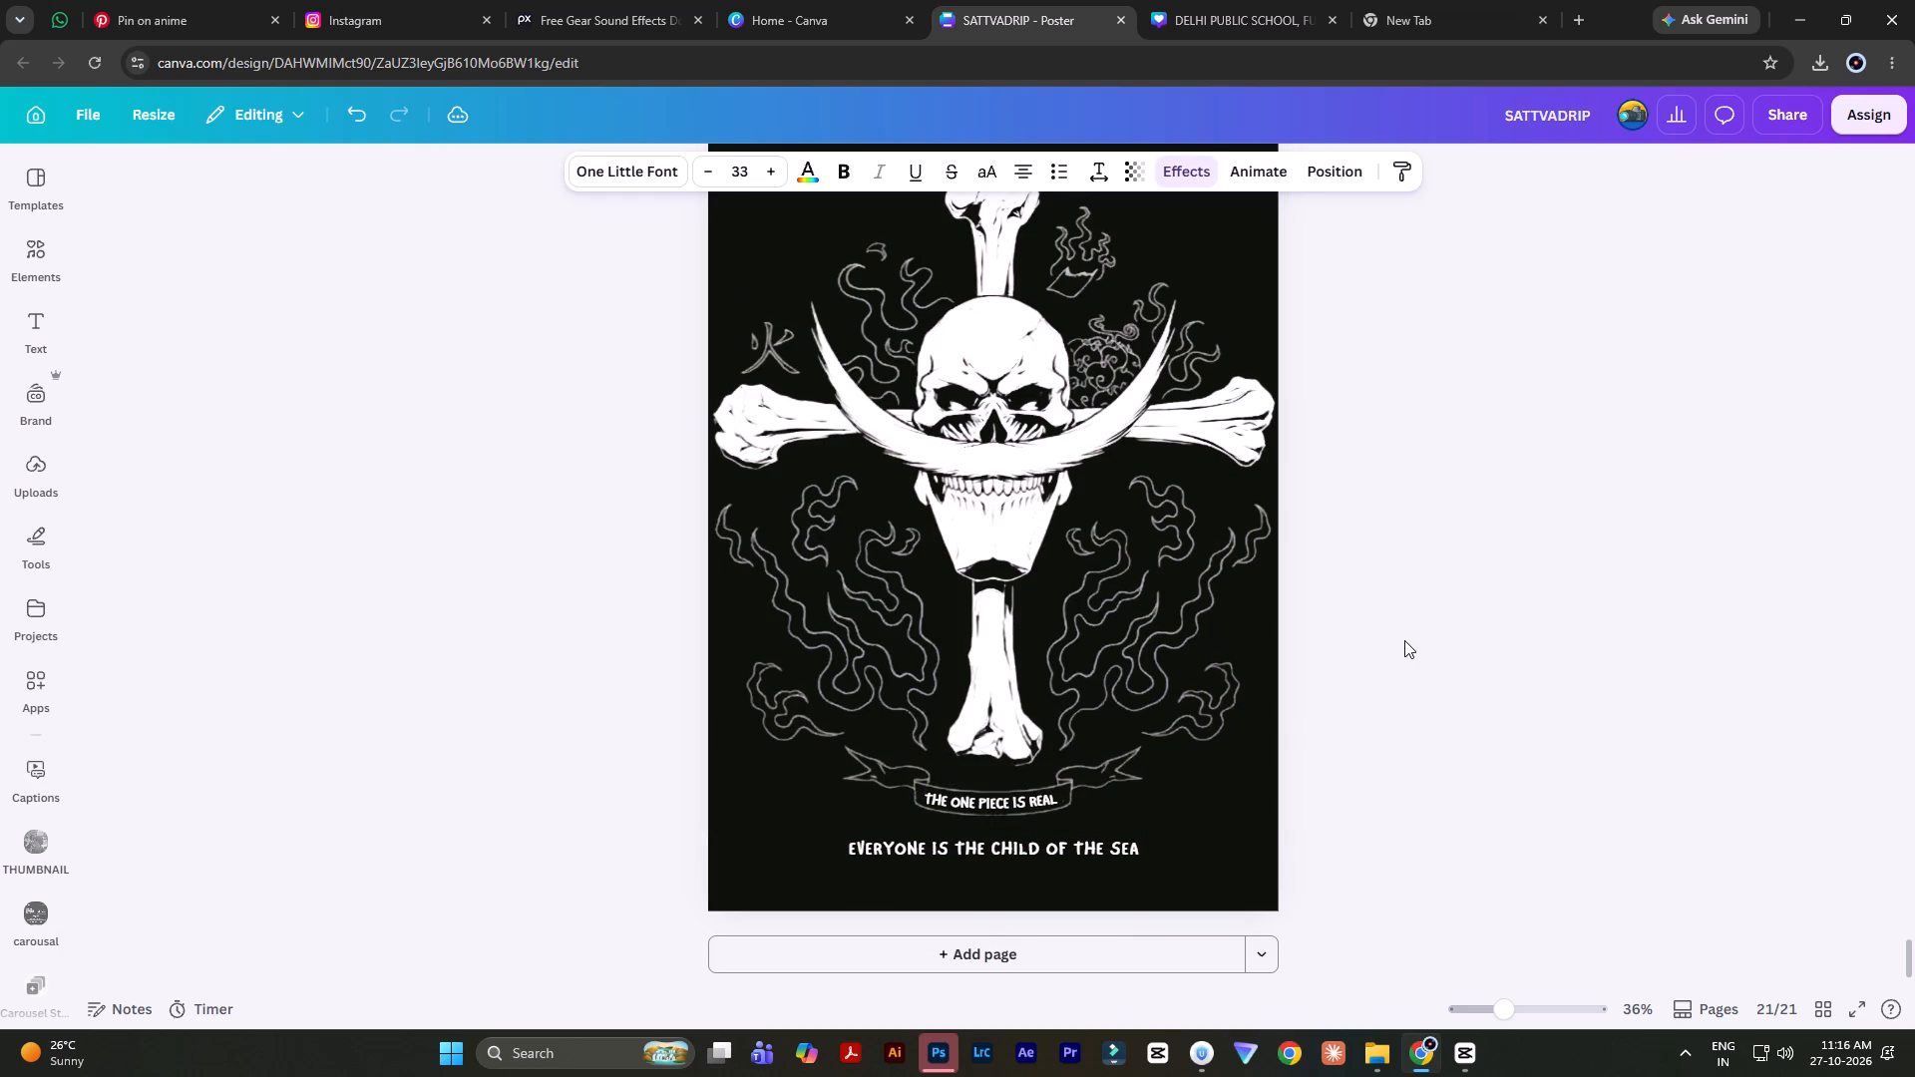
double_click(1404, 640)
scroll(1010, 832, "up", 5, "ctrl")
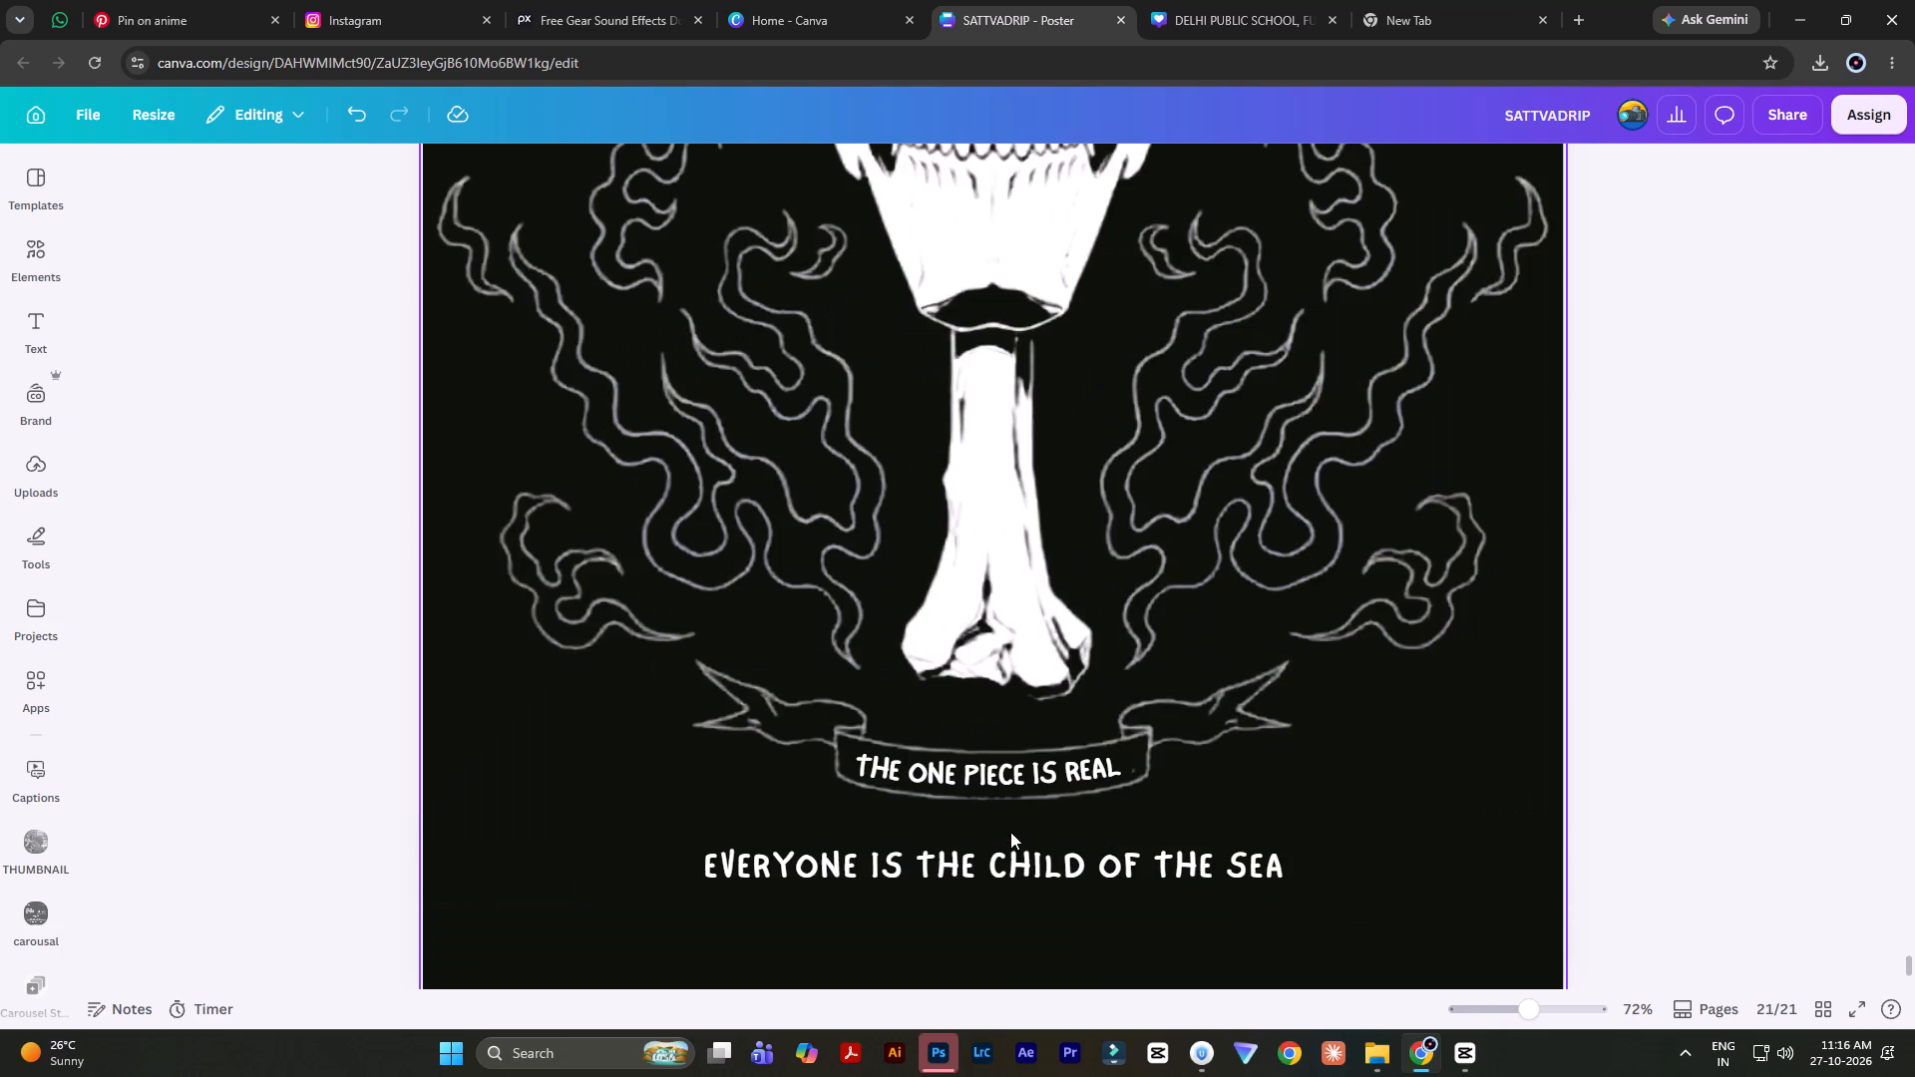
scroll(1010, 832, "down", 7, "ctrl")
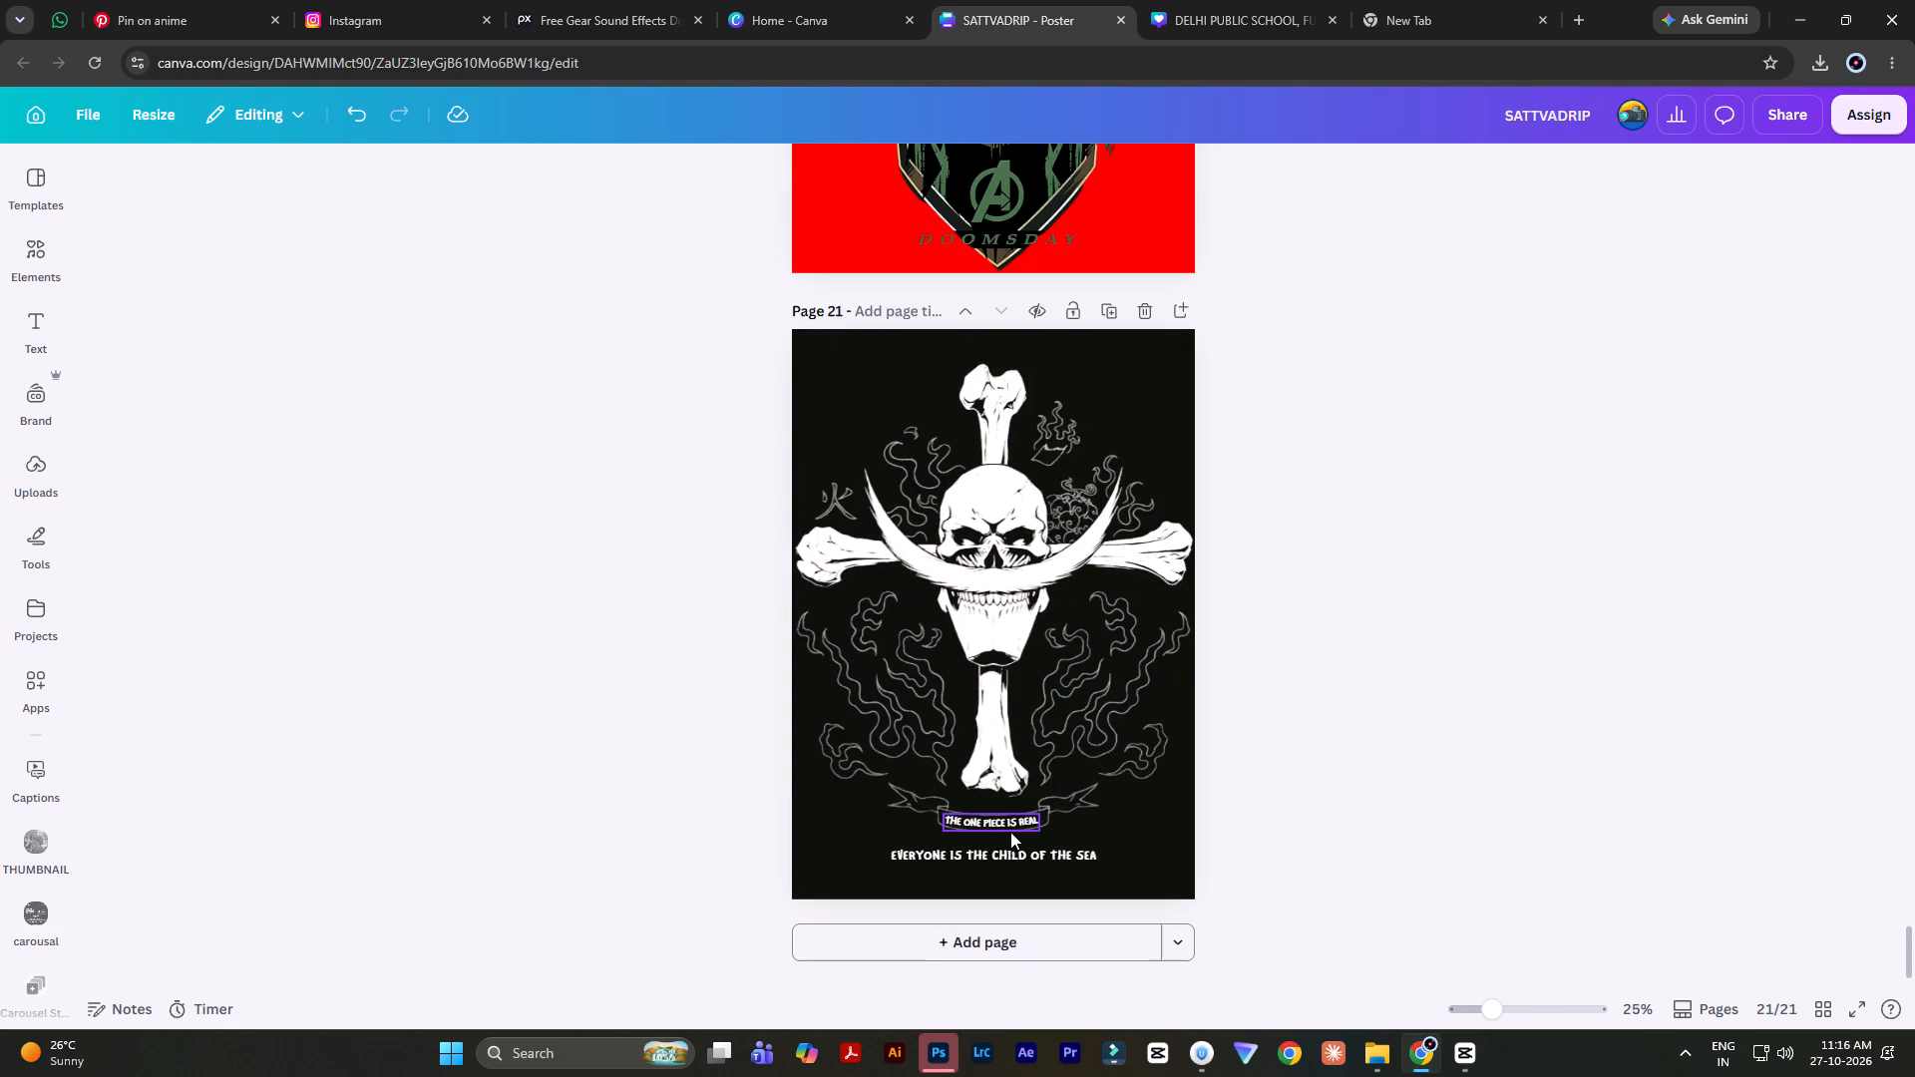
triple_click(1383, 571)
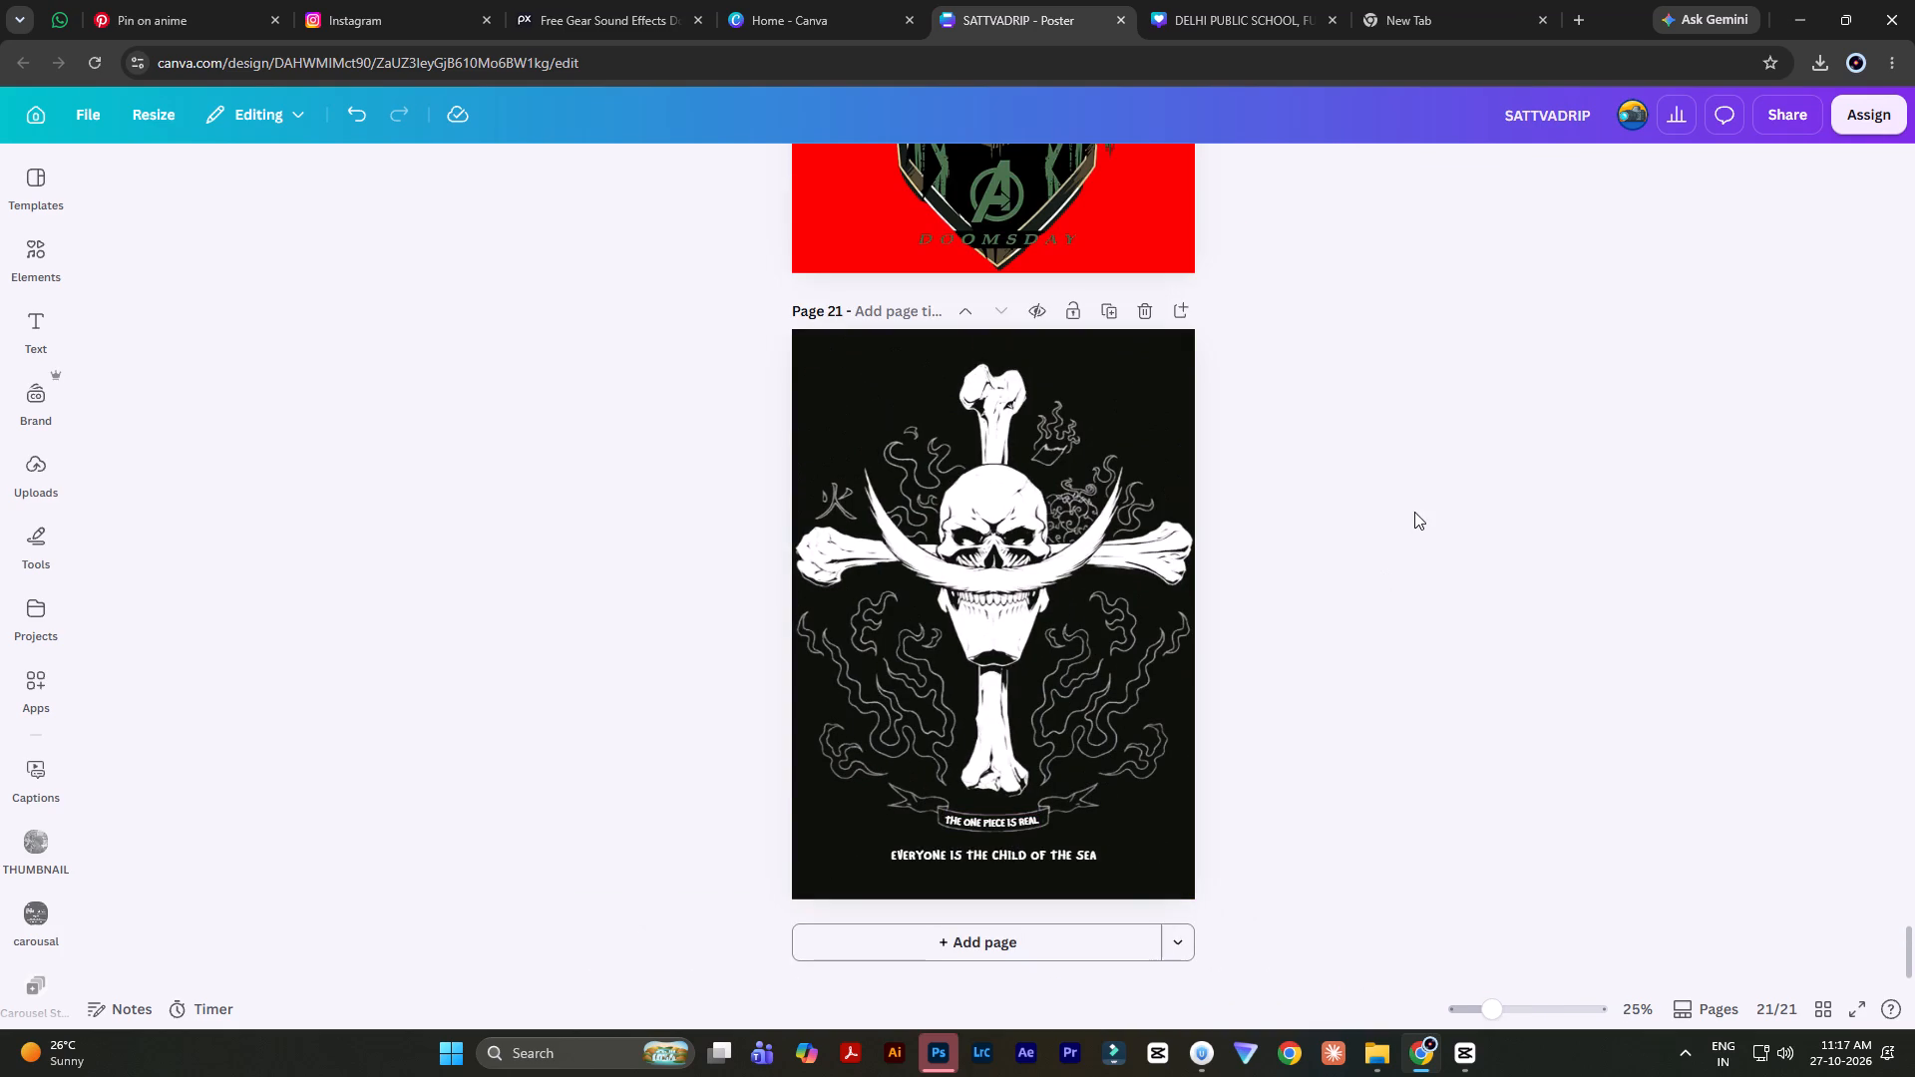
Download only page 21 as a PNG with a transparent background.
left_click(1789, 112)
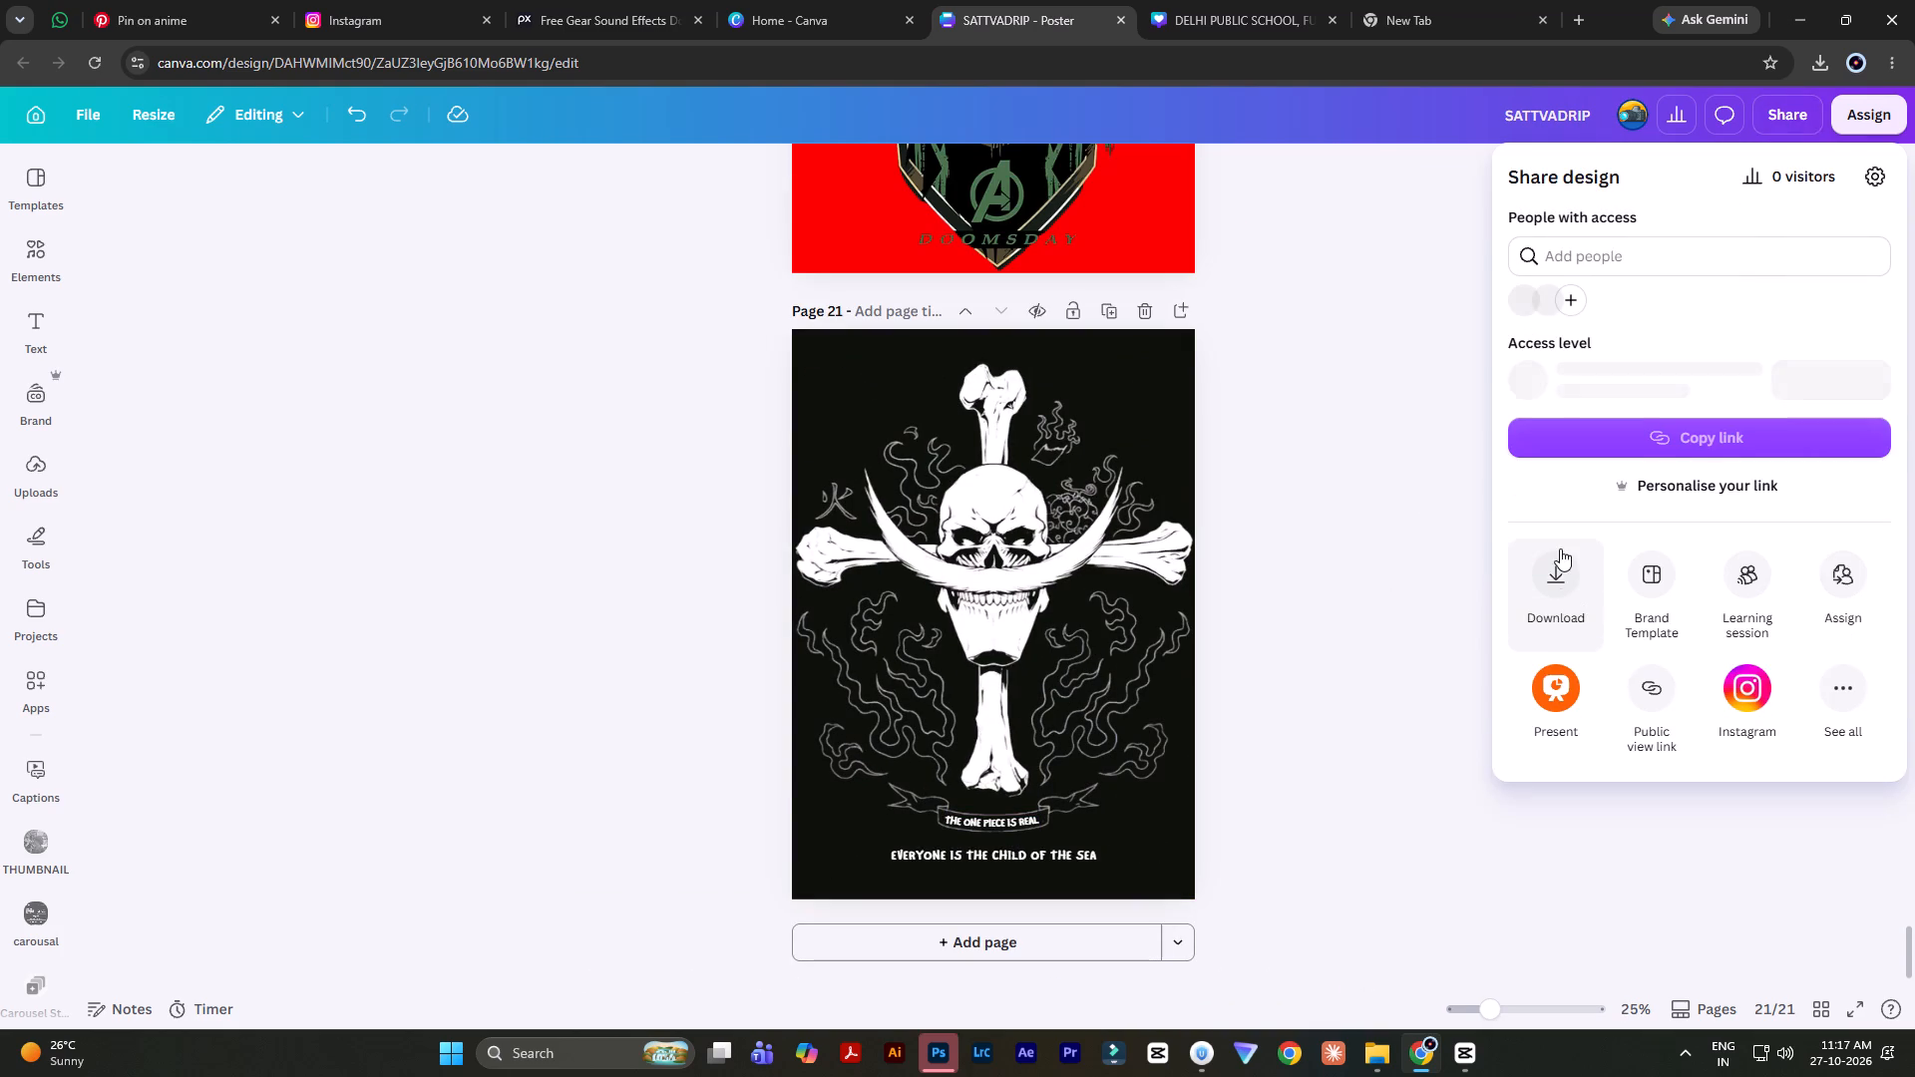
left_click(1556, 576)
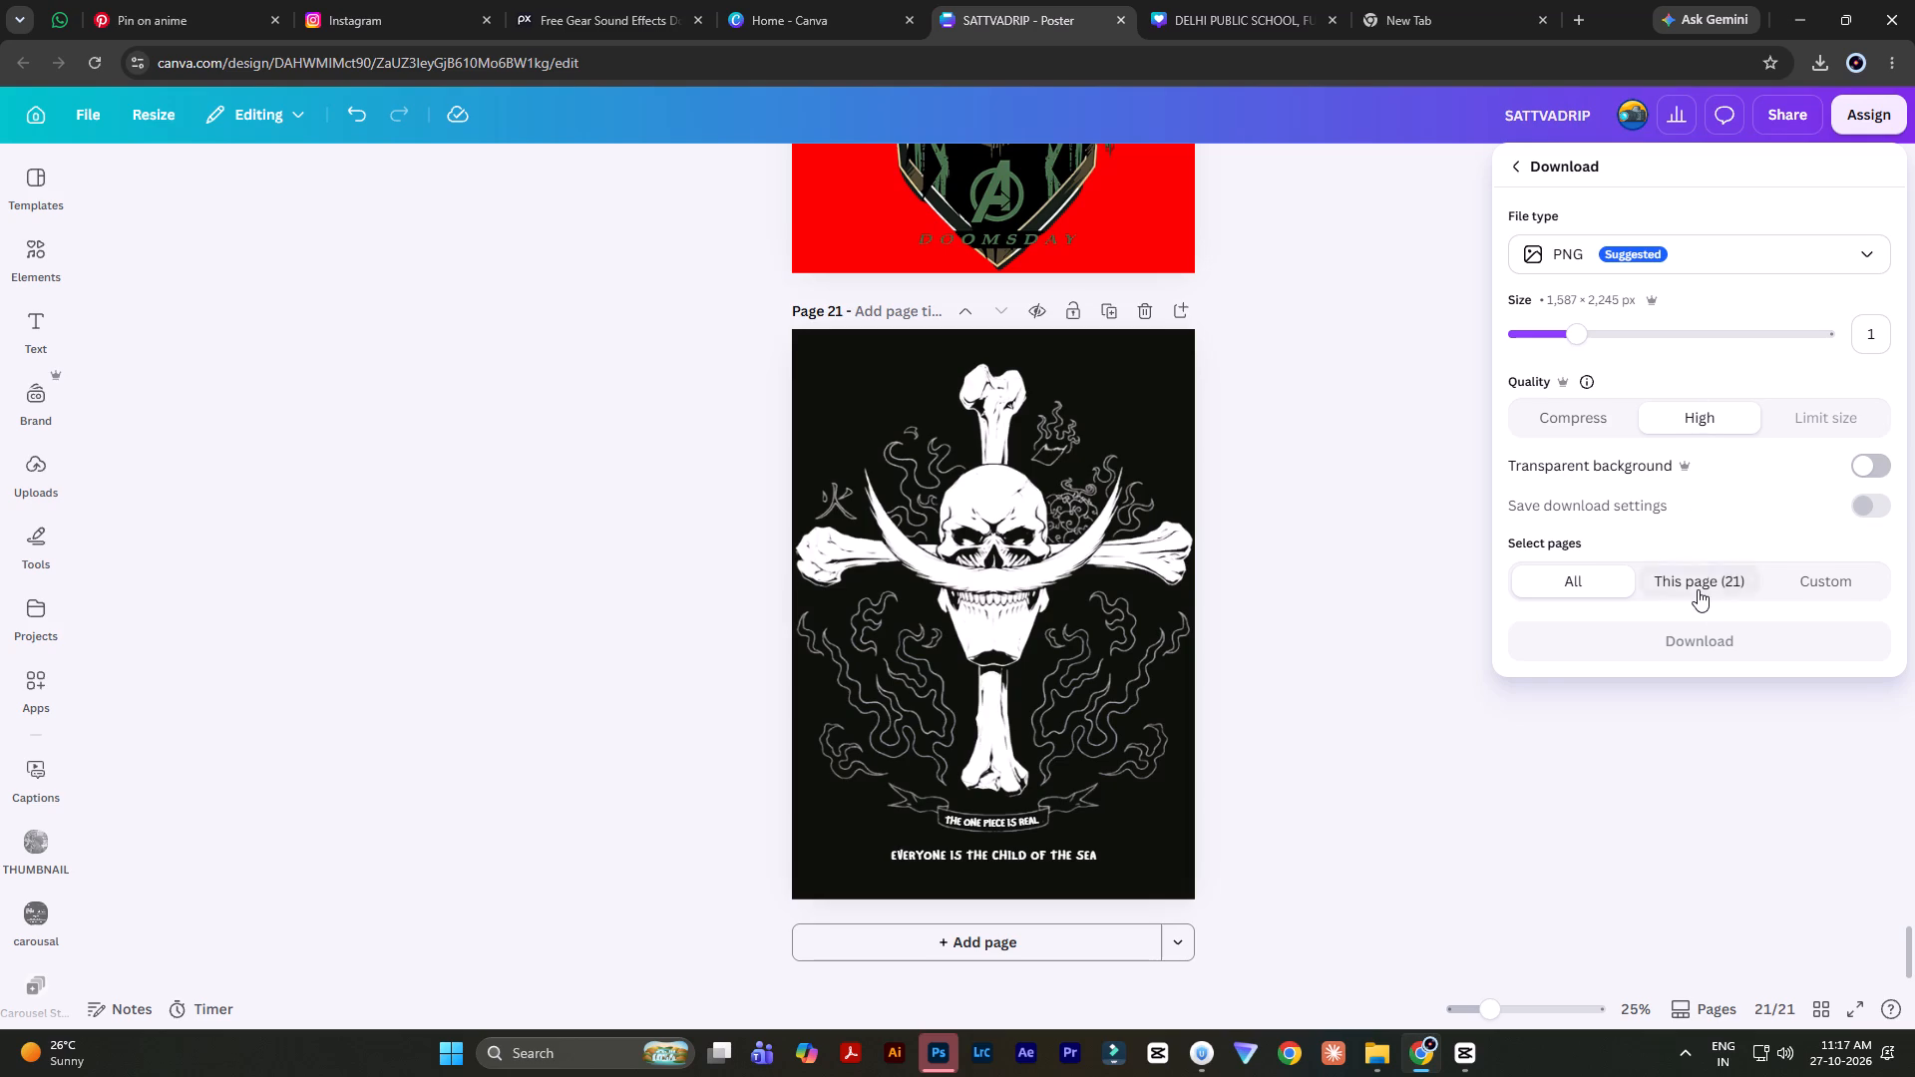
left_click(1698, 589)
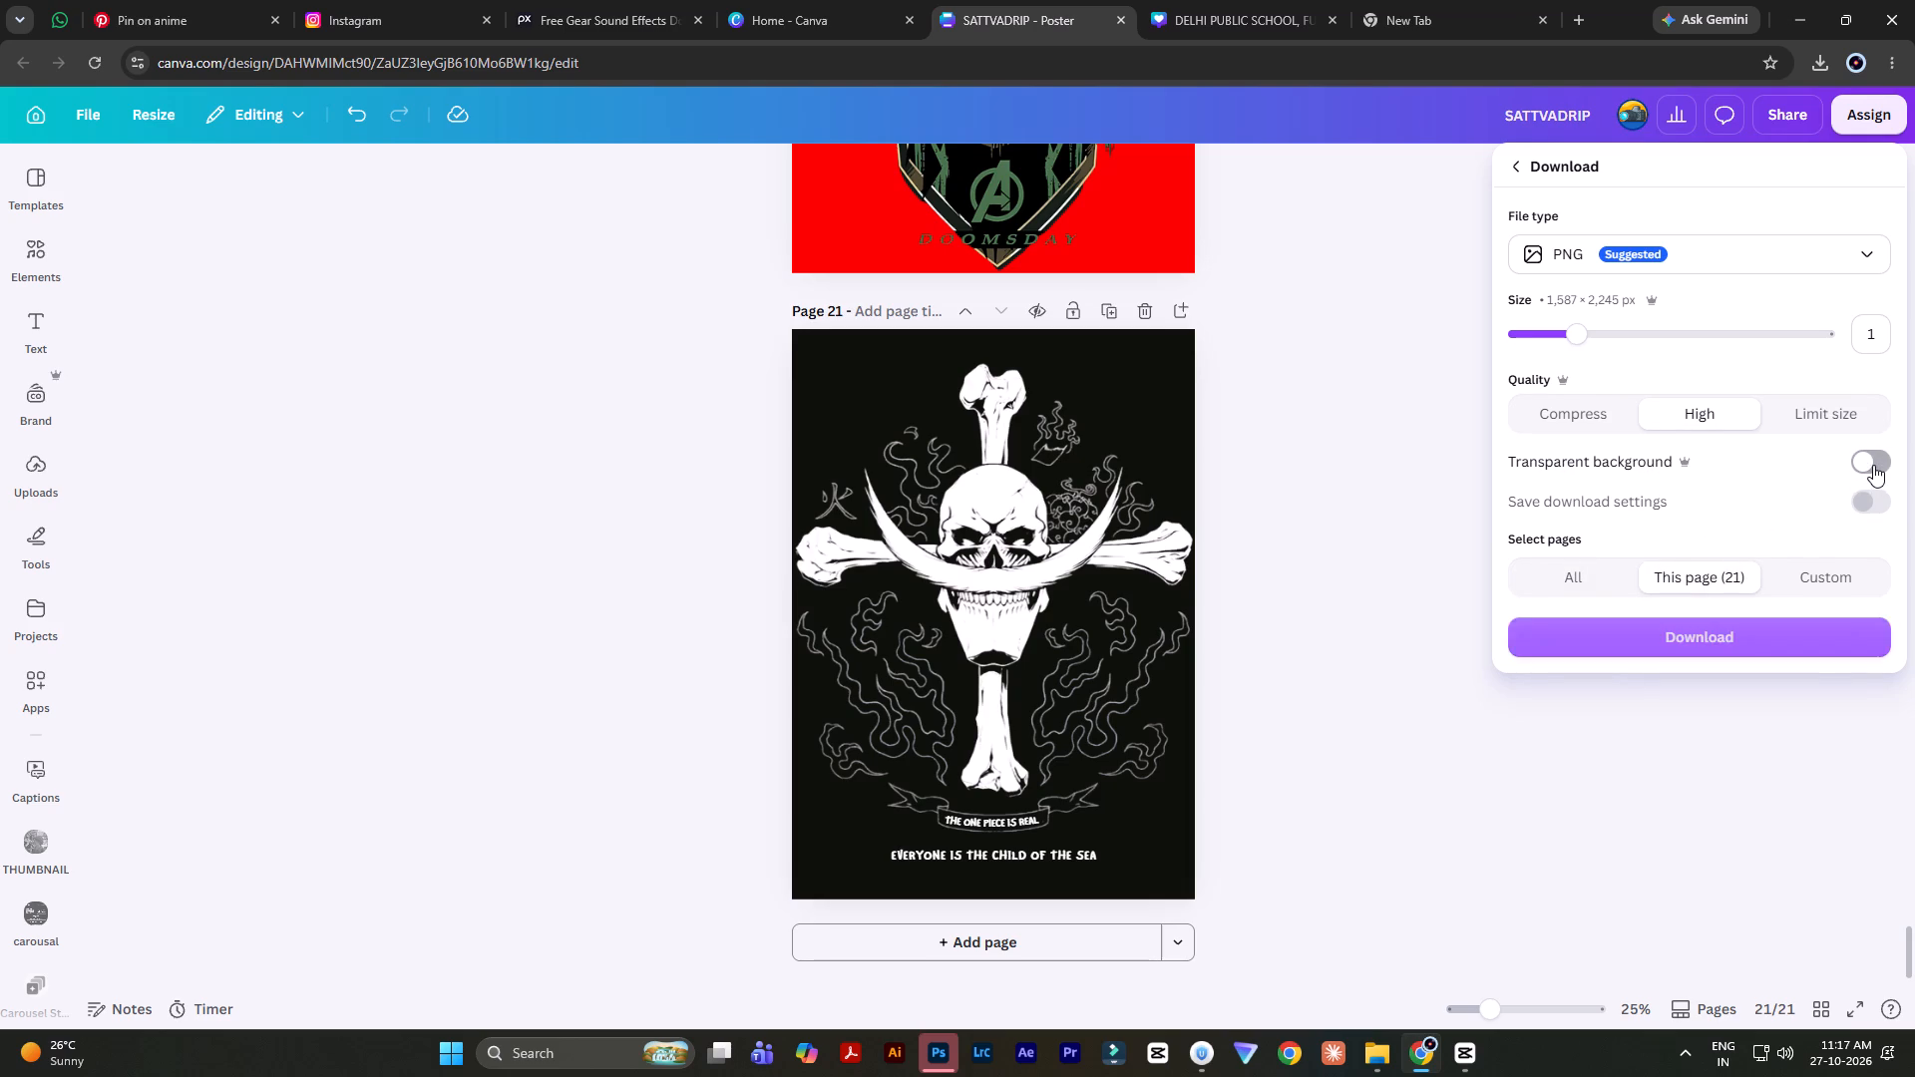
left_click(1873, 465)
scroll(1660, 609, "down", 6)
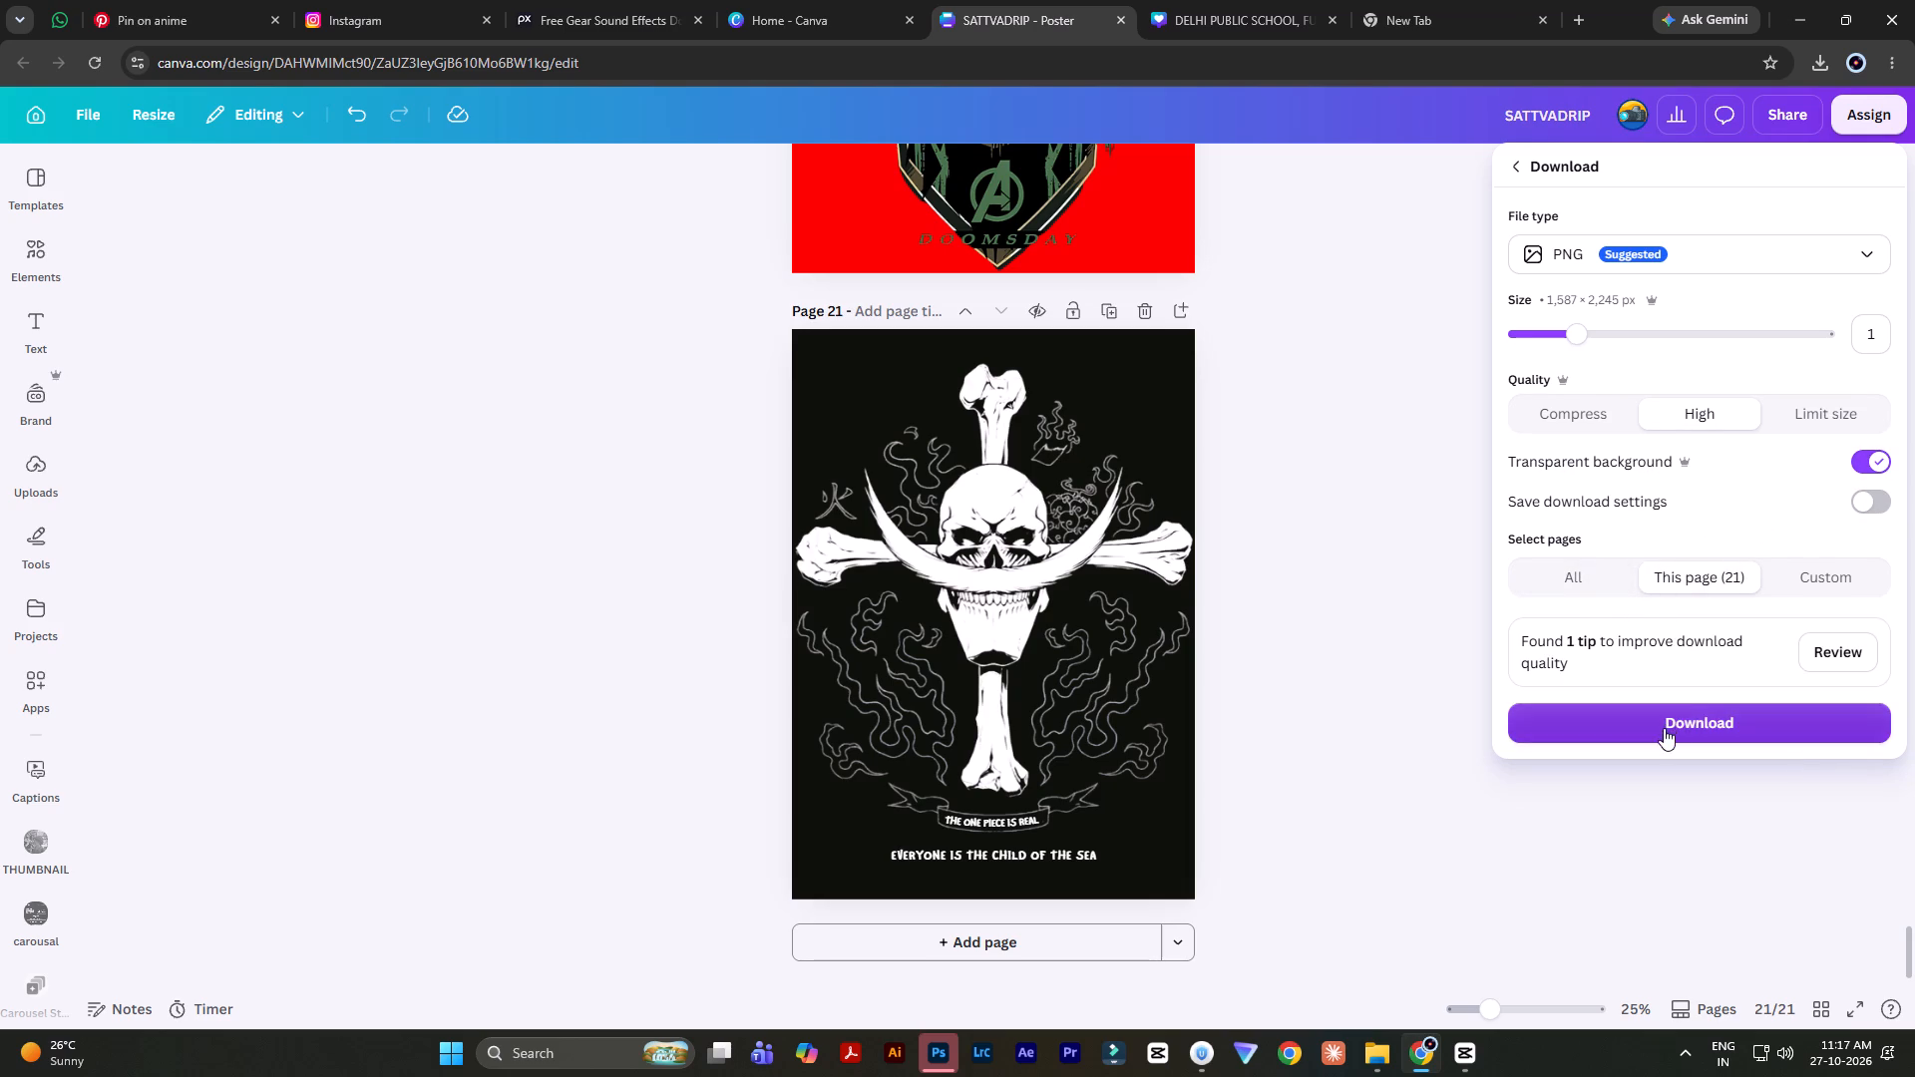
left_click(1664, 728)
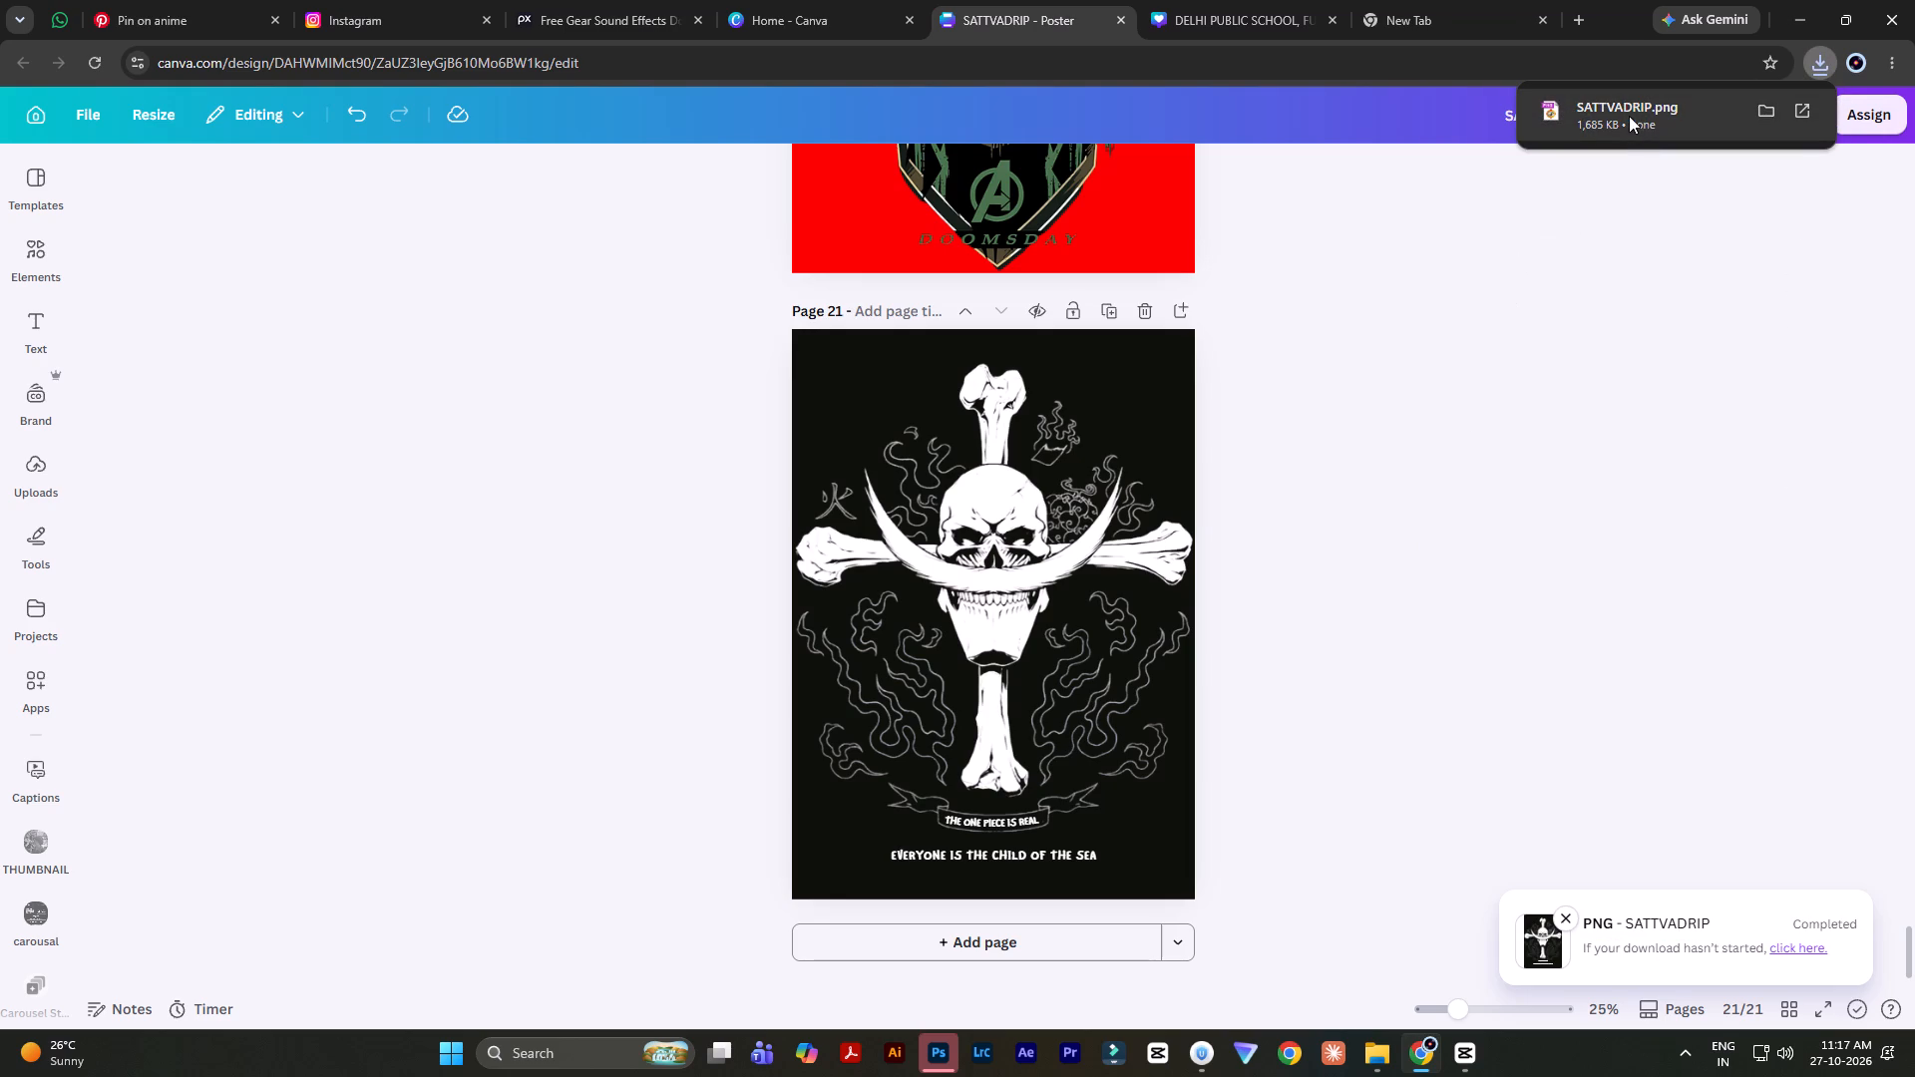
Open the downloaded SATTVADRIP.png in Photoshop as its own document, separate from the t-shirt mockup.
left_click_drag(1629, 116, 553, 484)
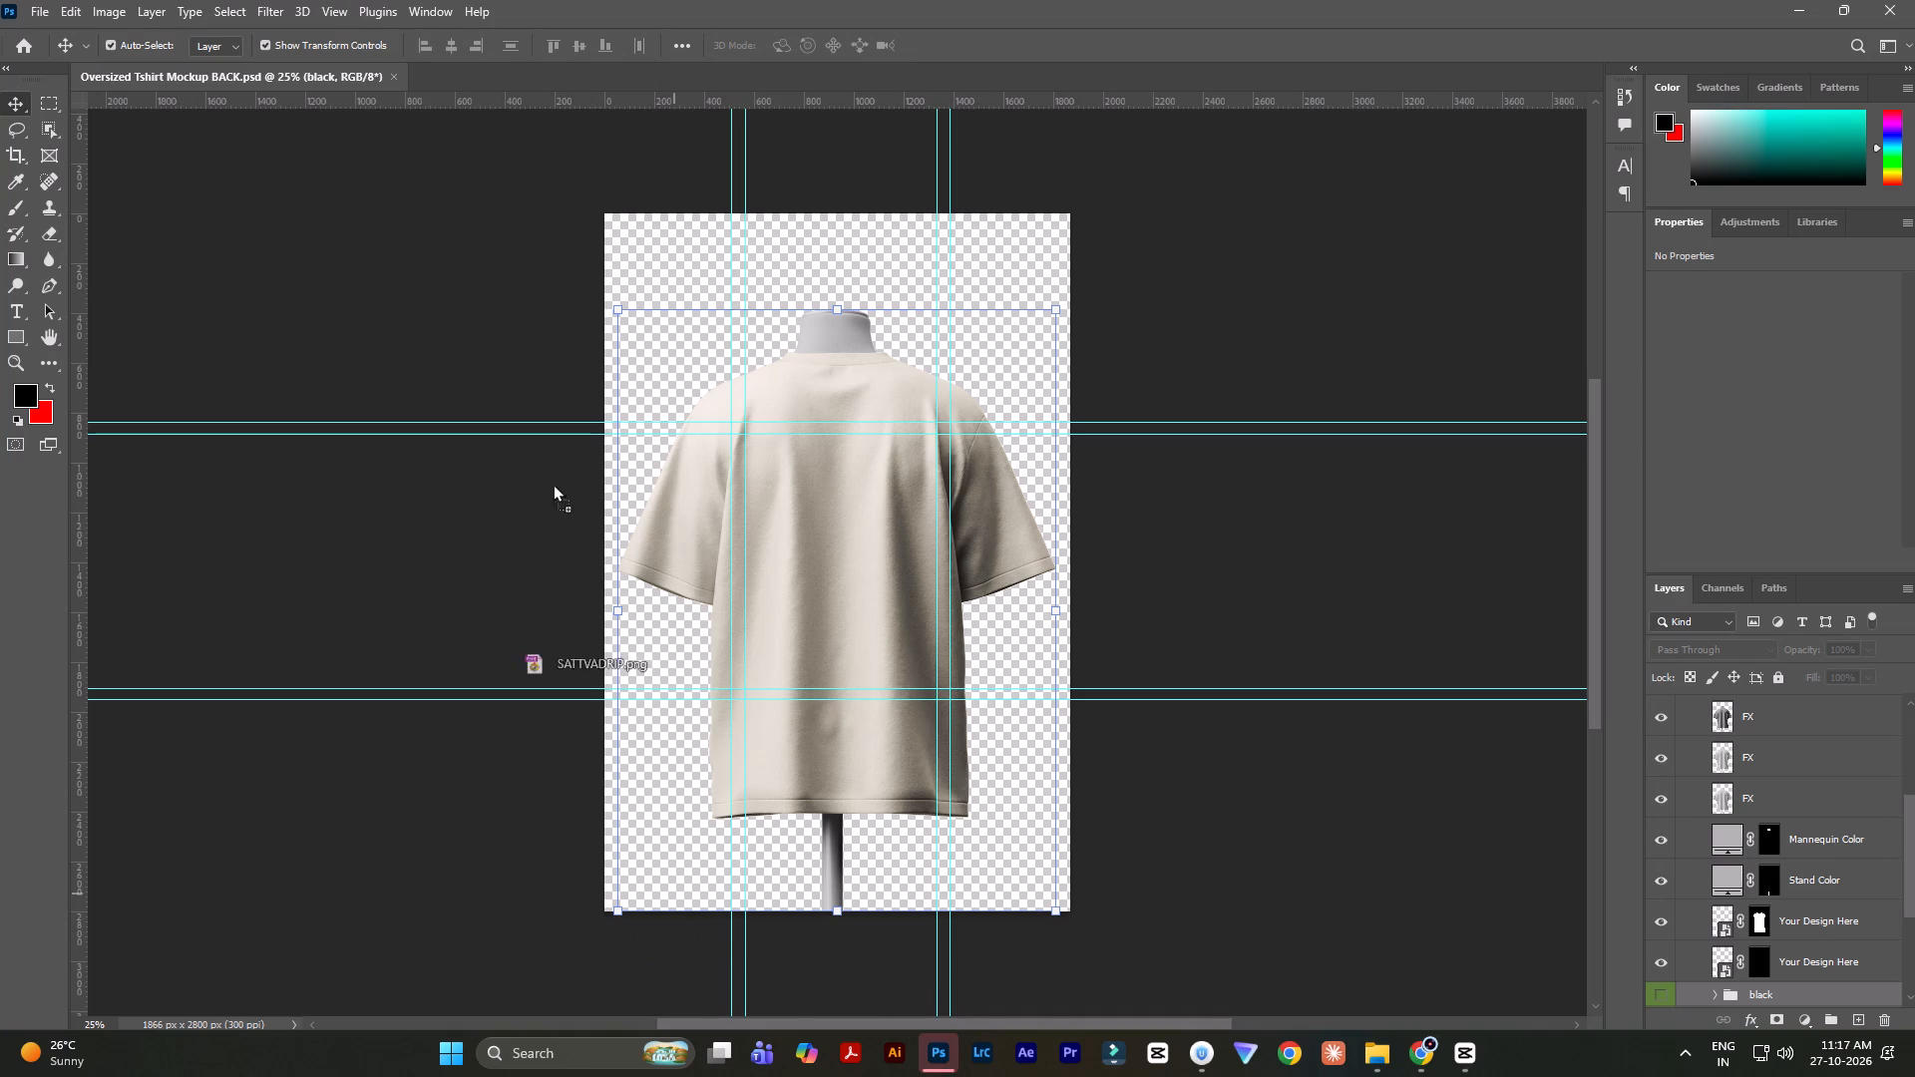
left_click_drag(553, 484, 623, 70)
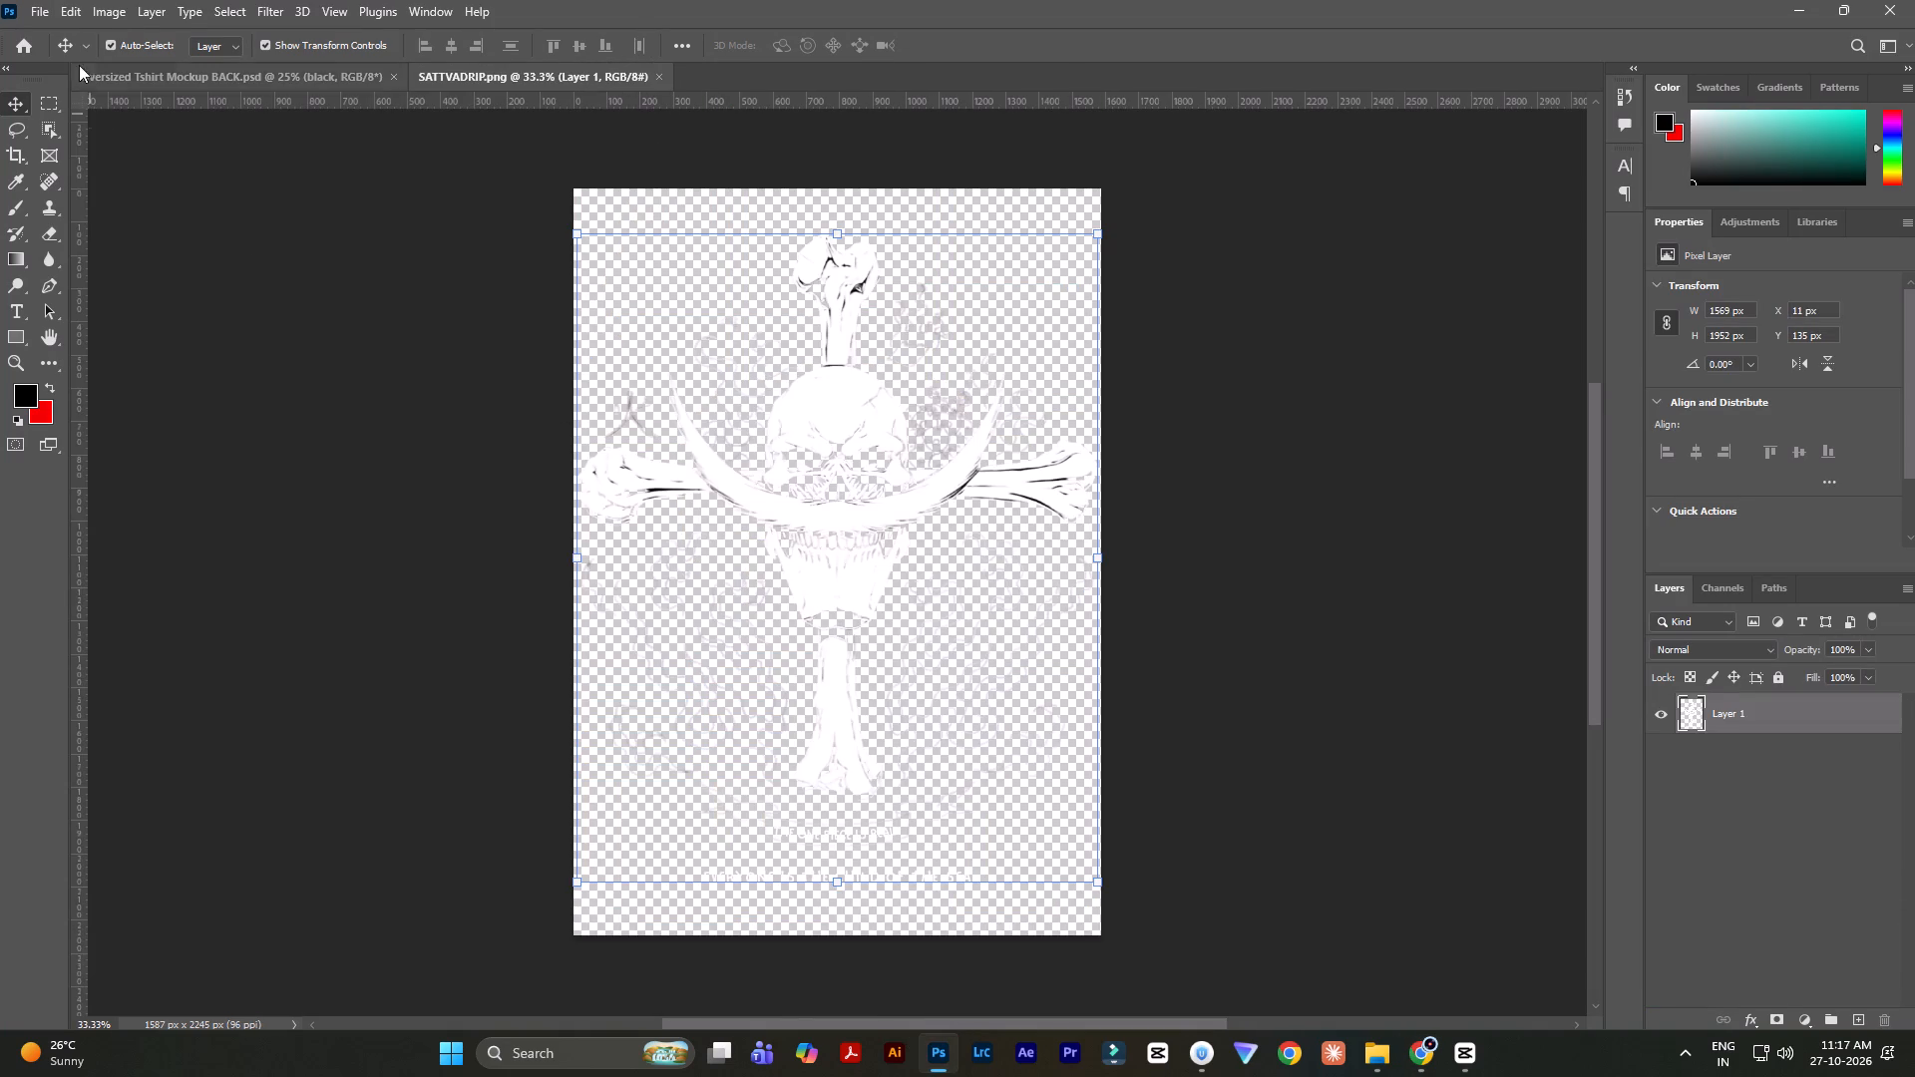
Resample the SATTVADRIP.png image to a resolution of 150 pixels/inch.
left_click(112, 9)
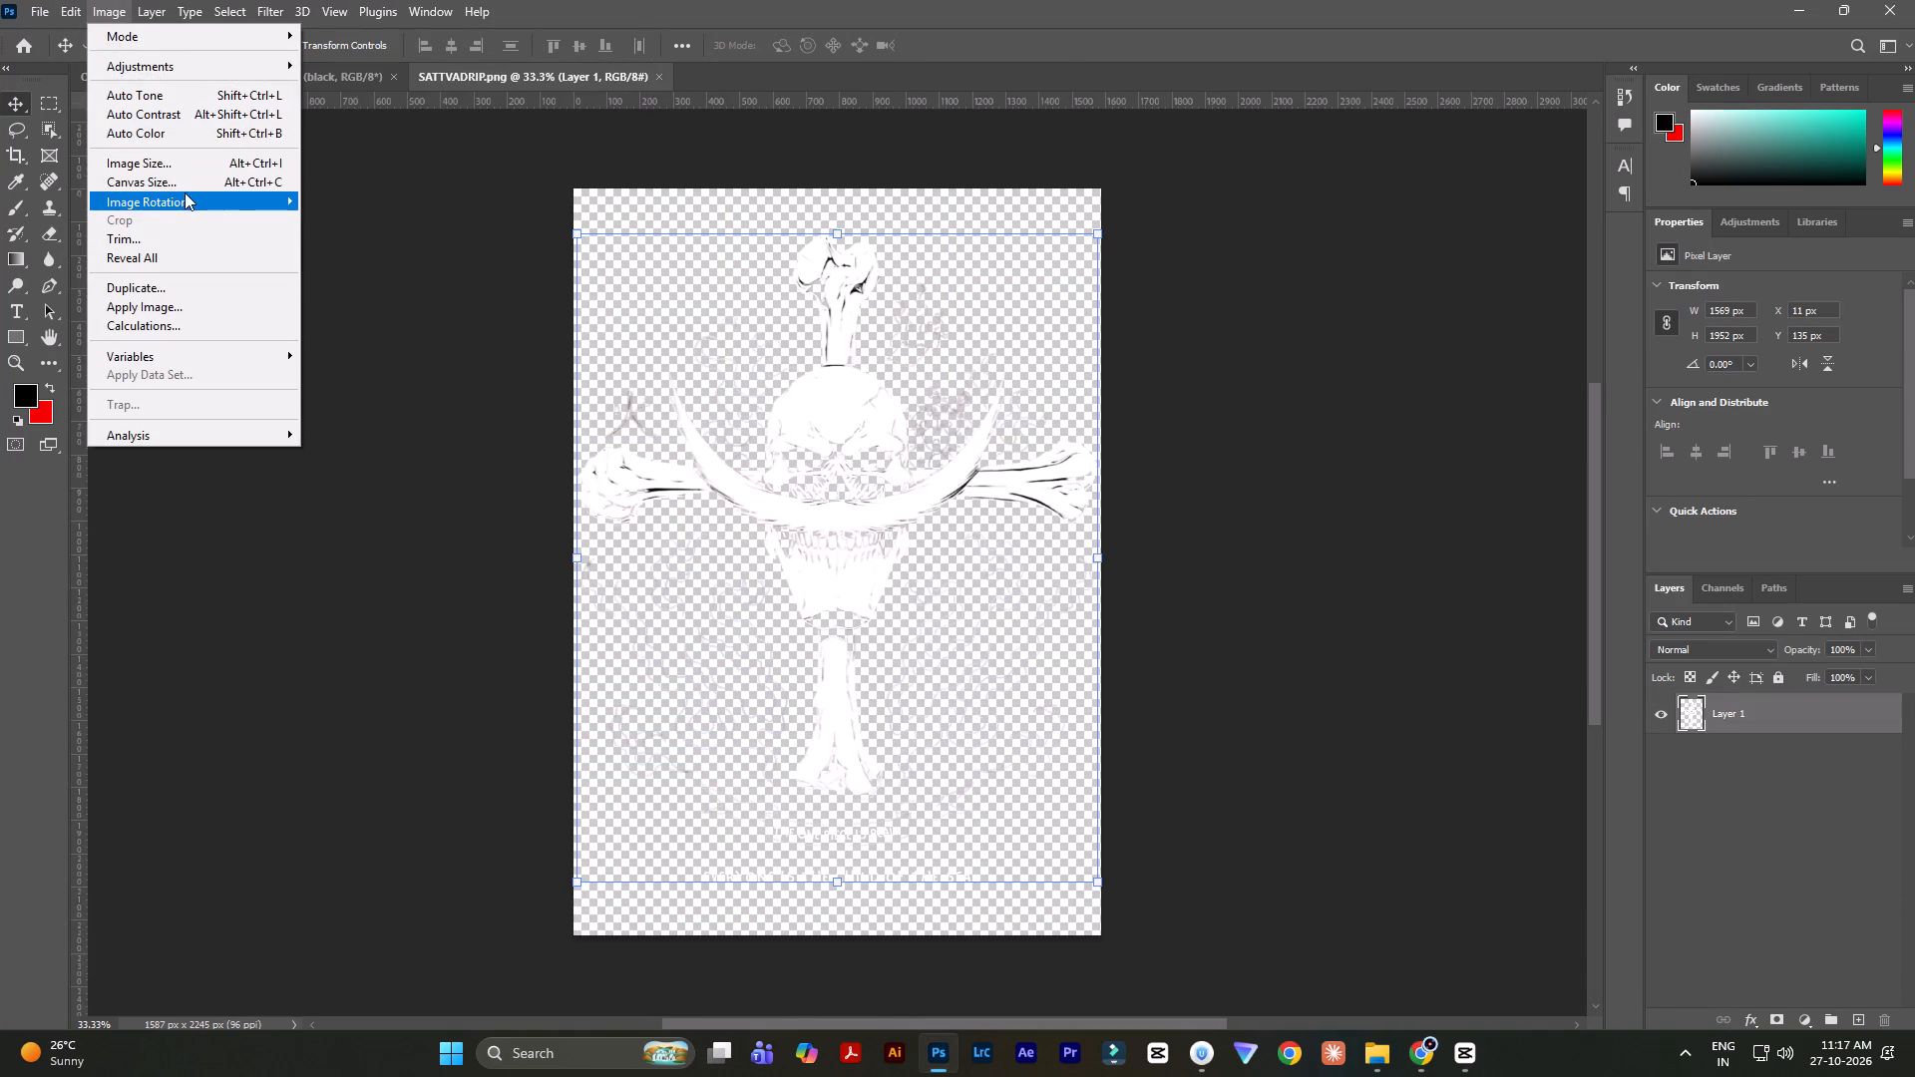
left_click(174, 165)
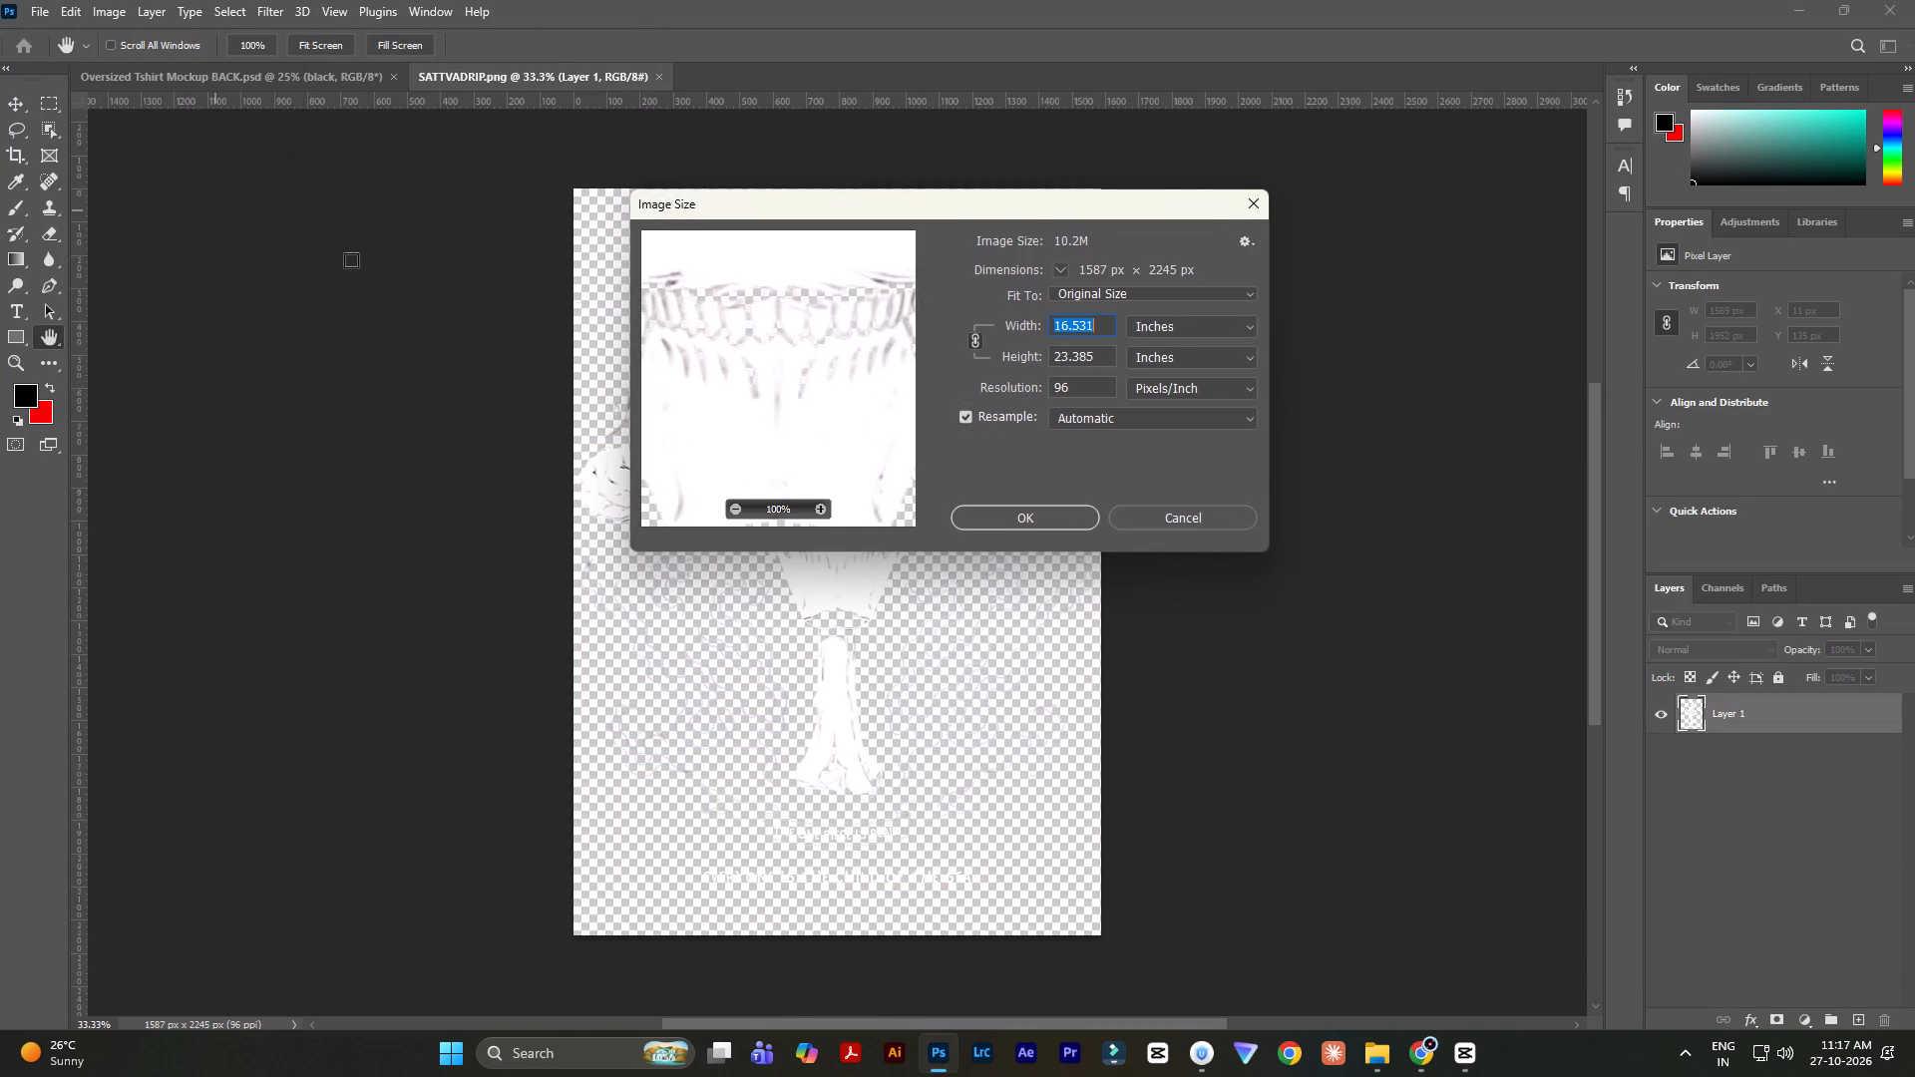
left_click_drag(1073, 385, 1051, 381)
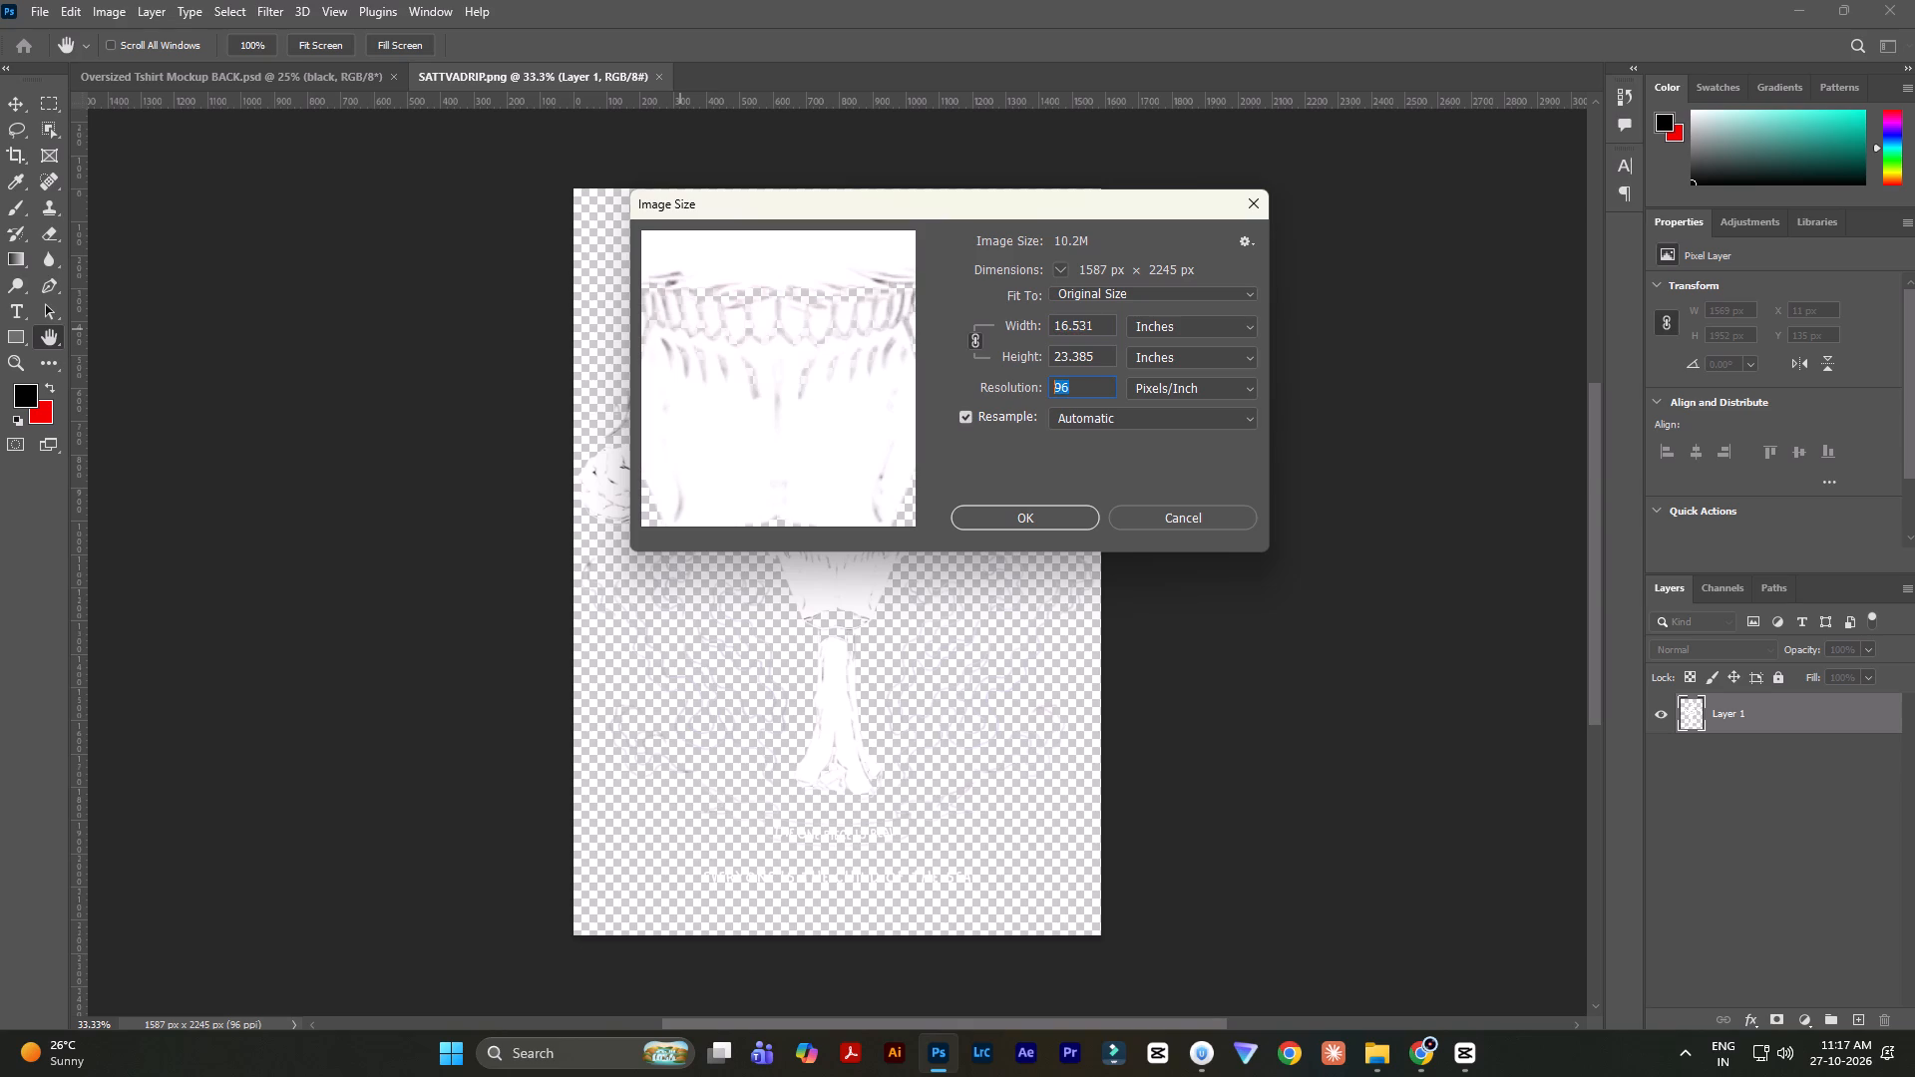
left_click_drag(1051, 381, 1050, 381)
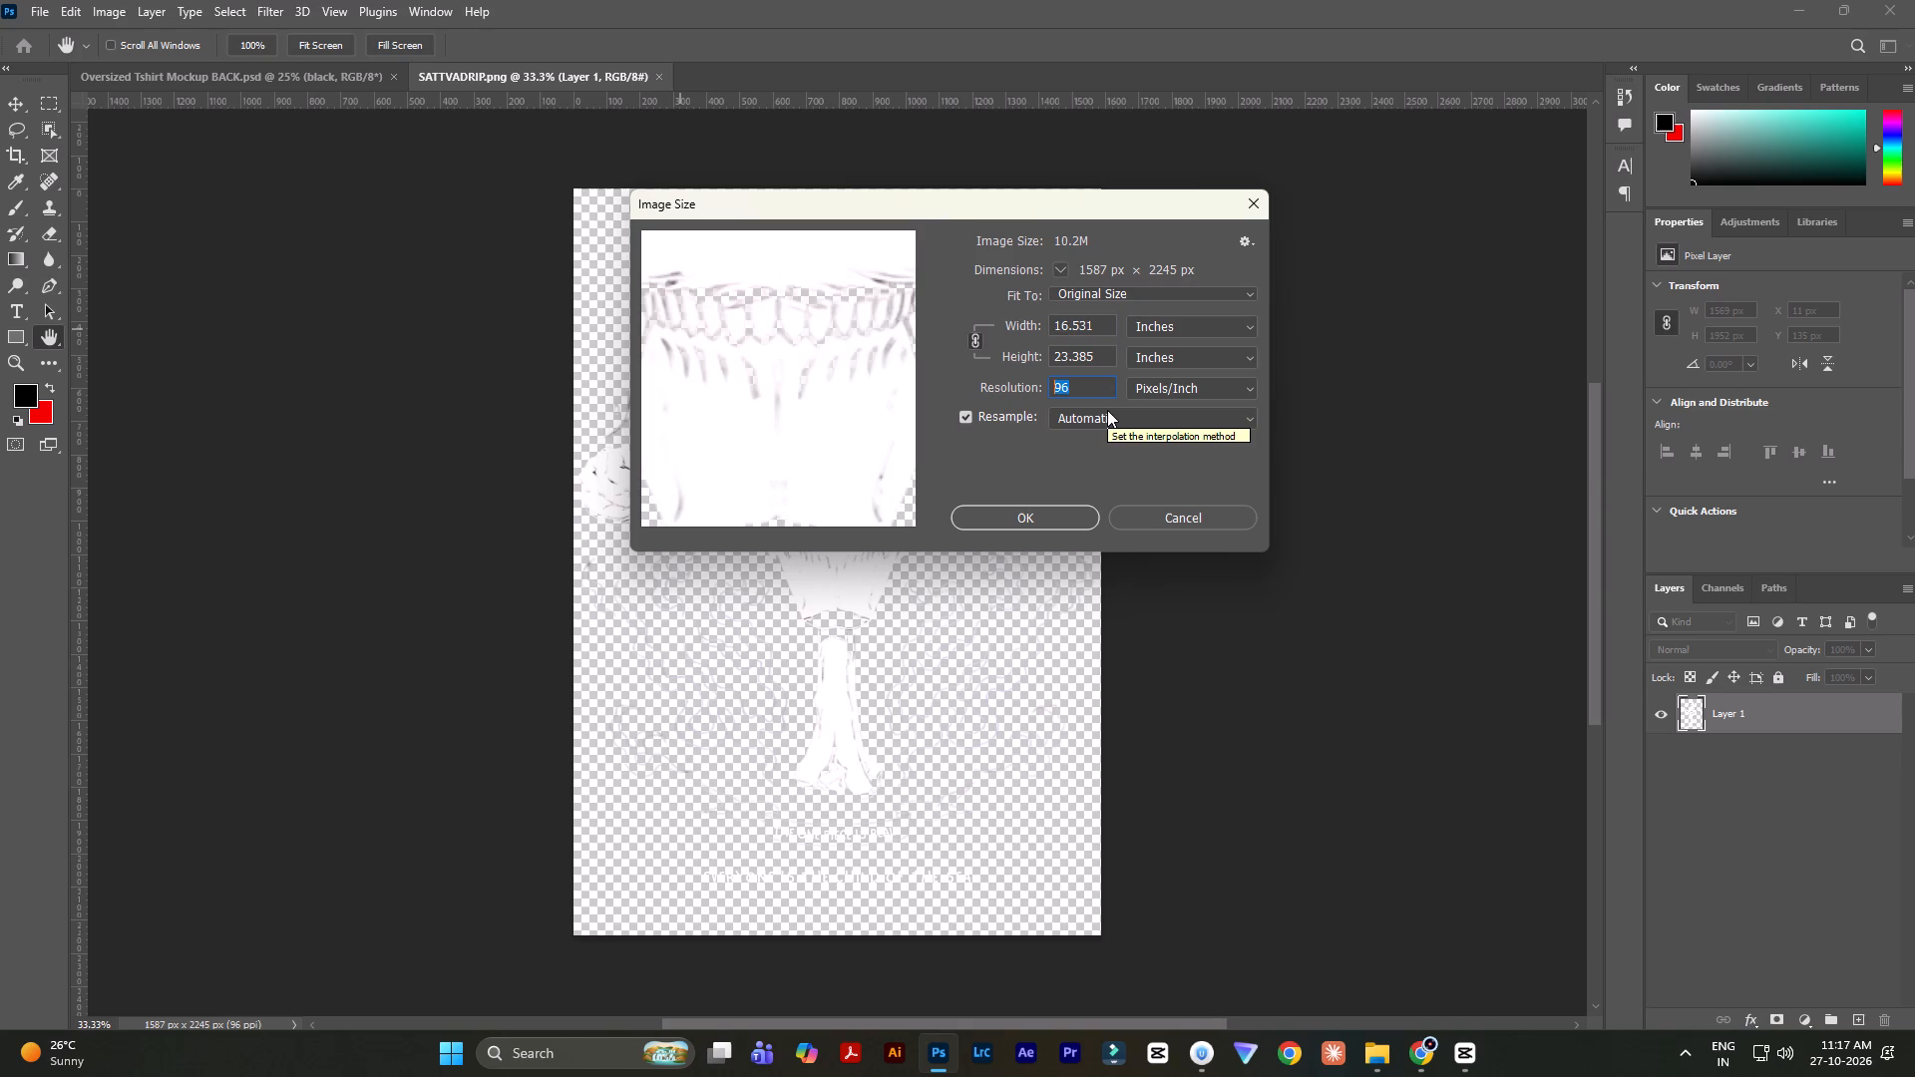
type("150")
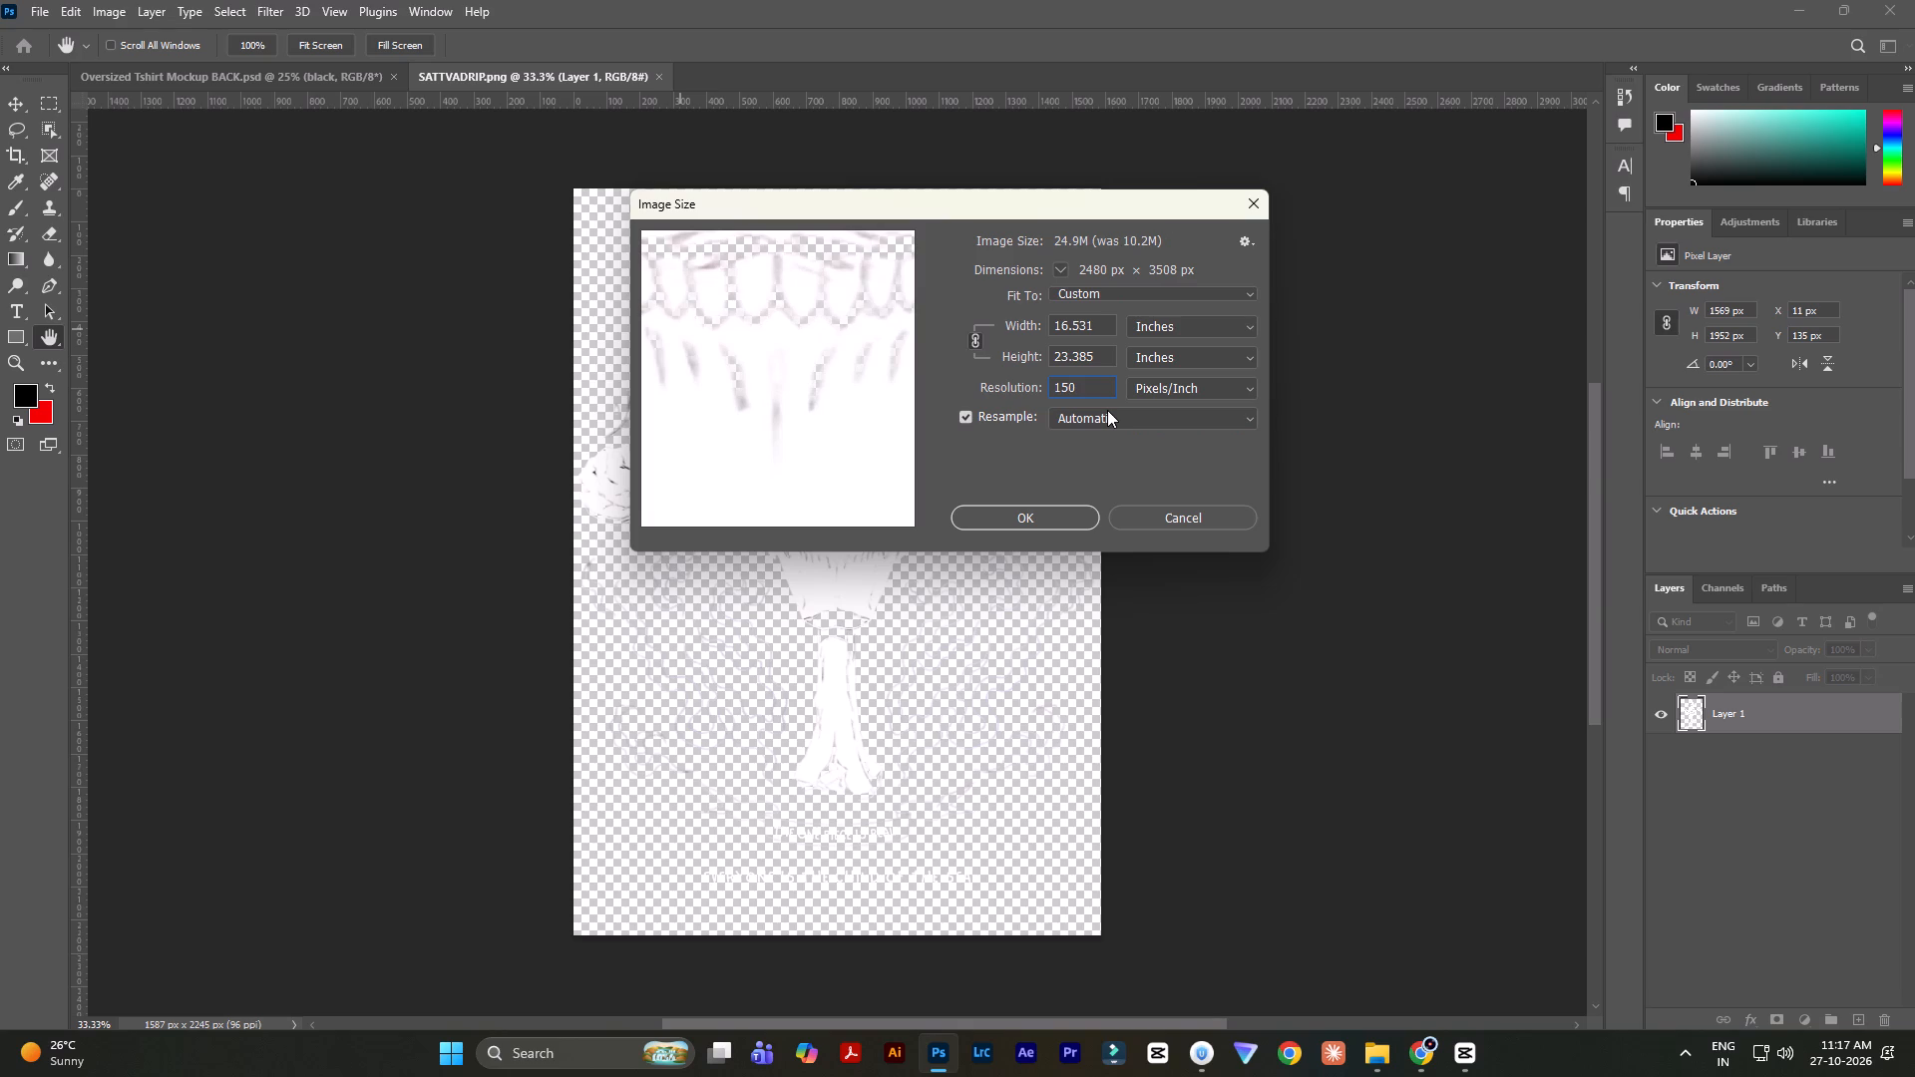
left_click(1023, 517)
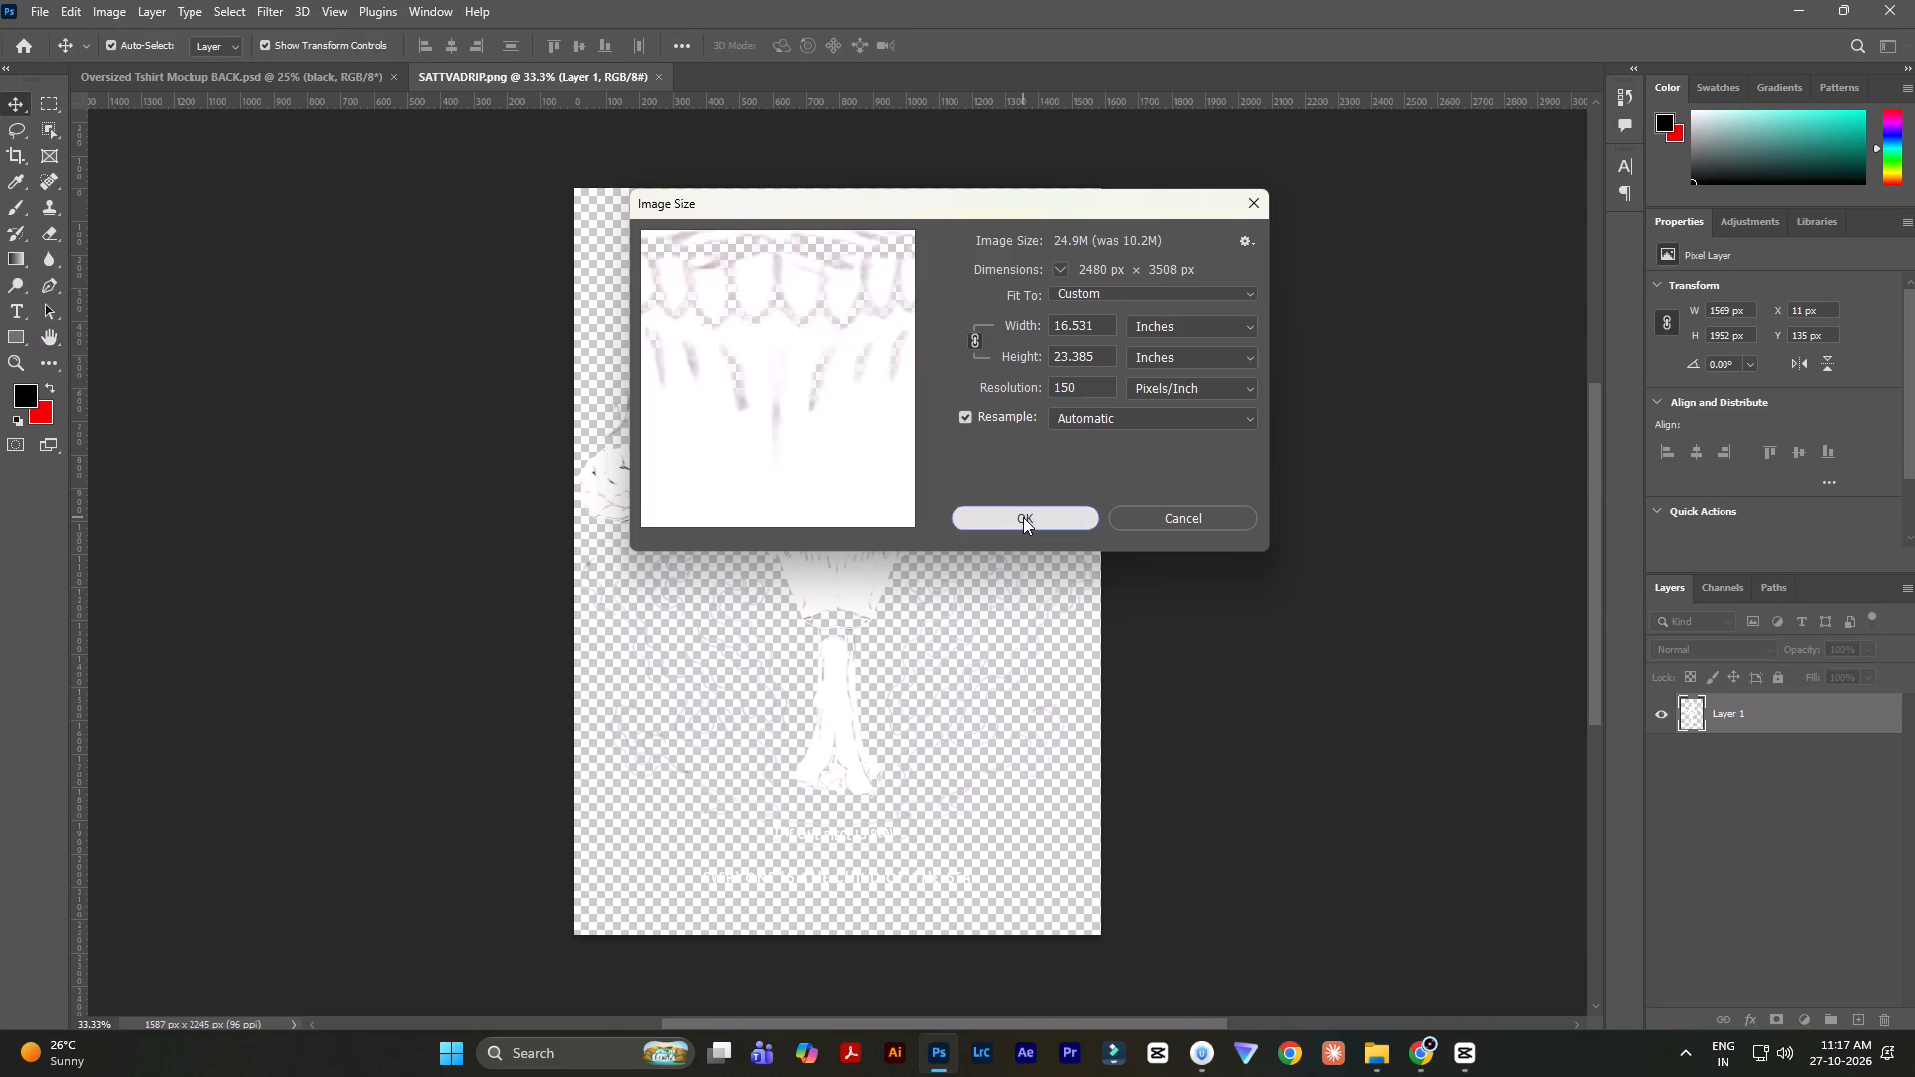
Trim the empty transparent margins around the skull artwork and fit the trimmed canvas in view.
left_click(115, 12)
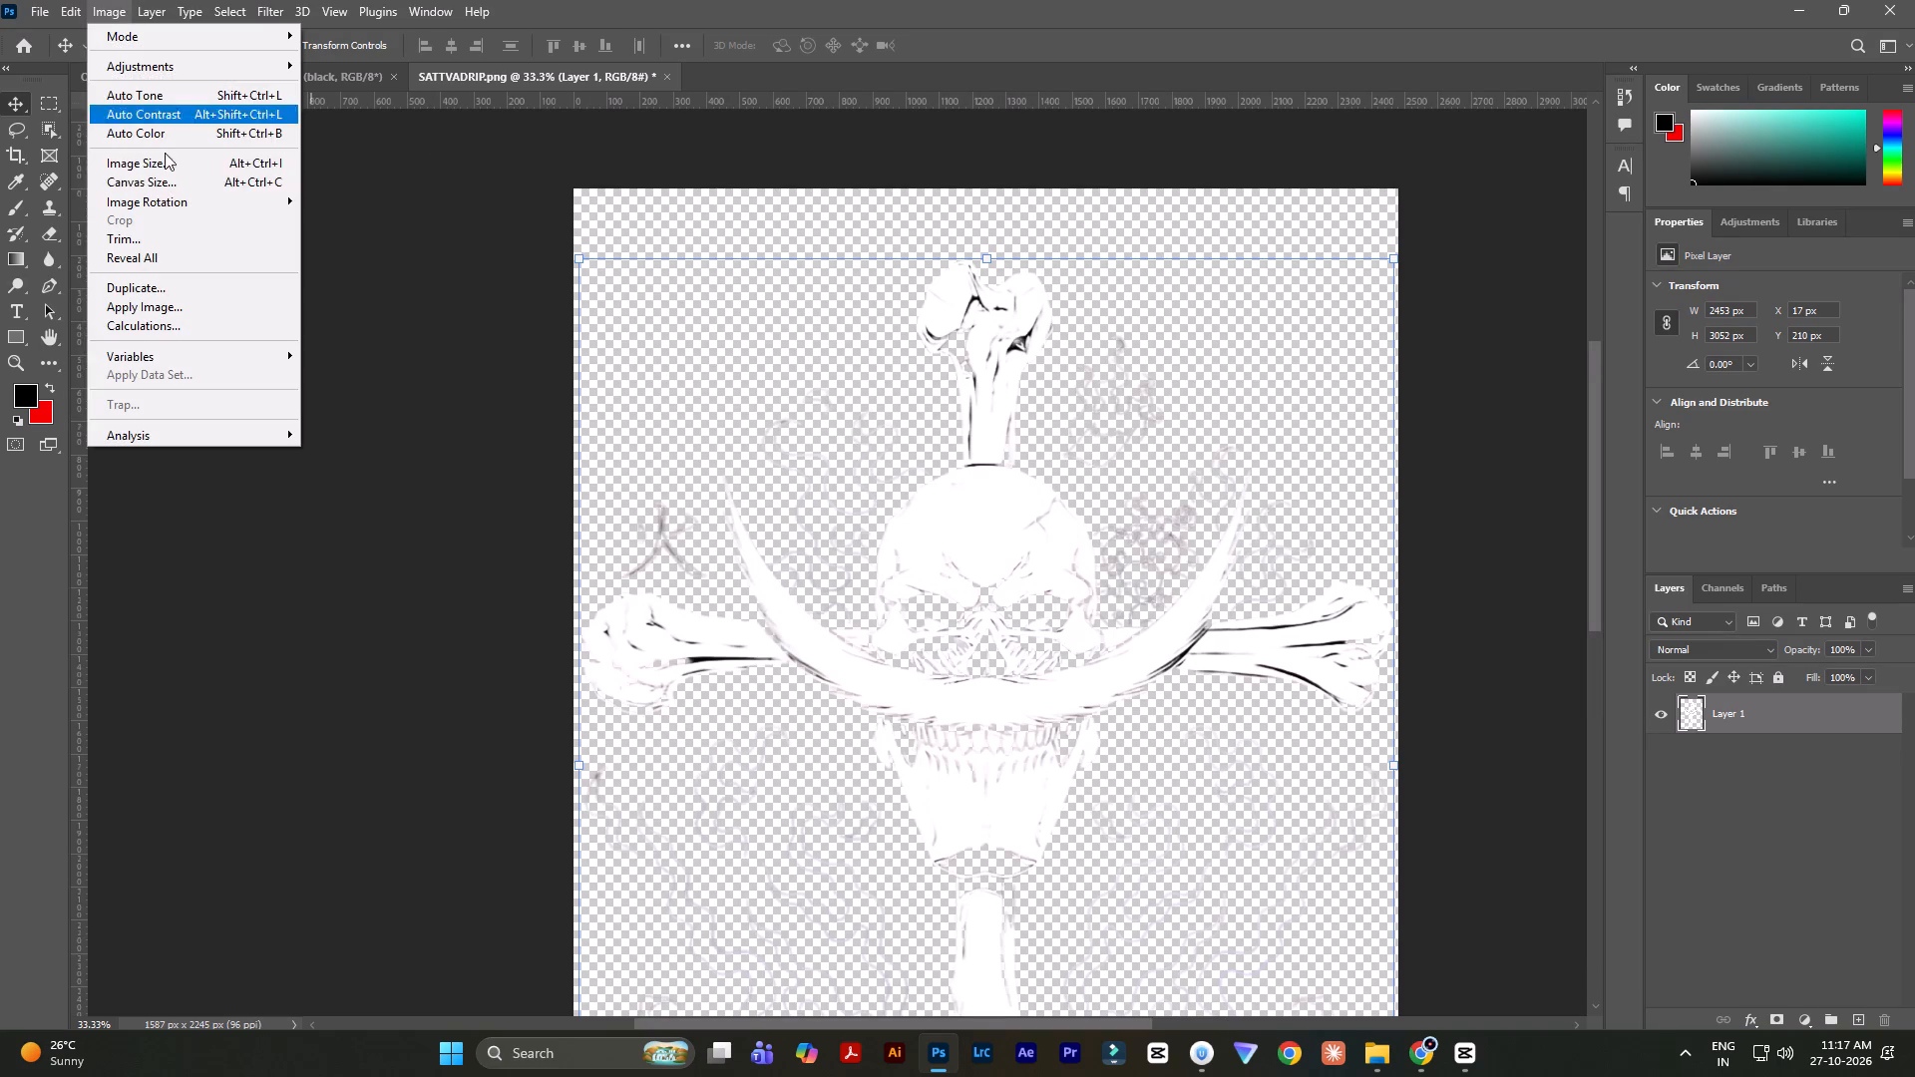
left_click(156, 233)
left_click(1060, 284)
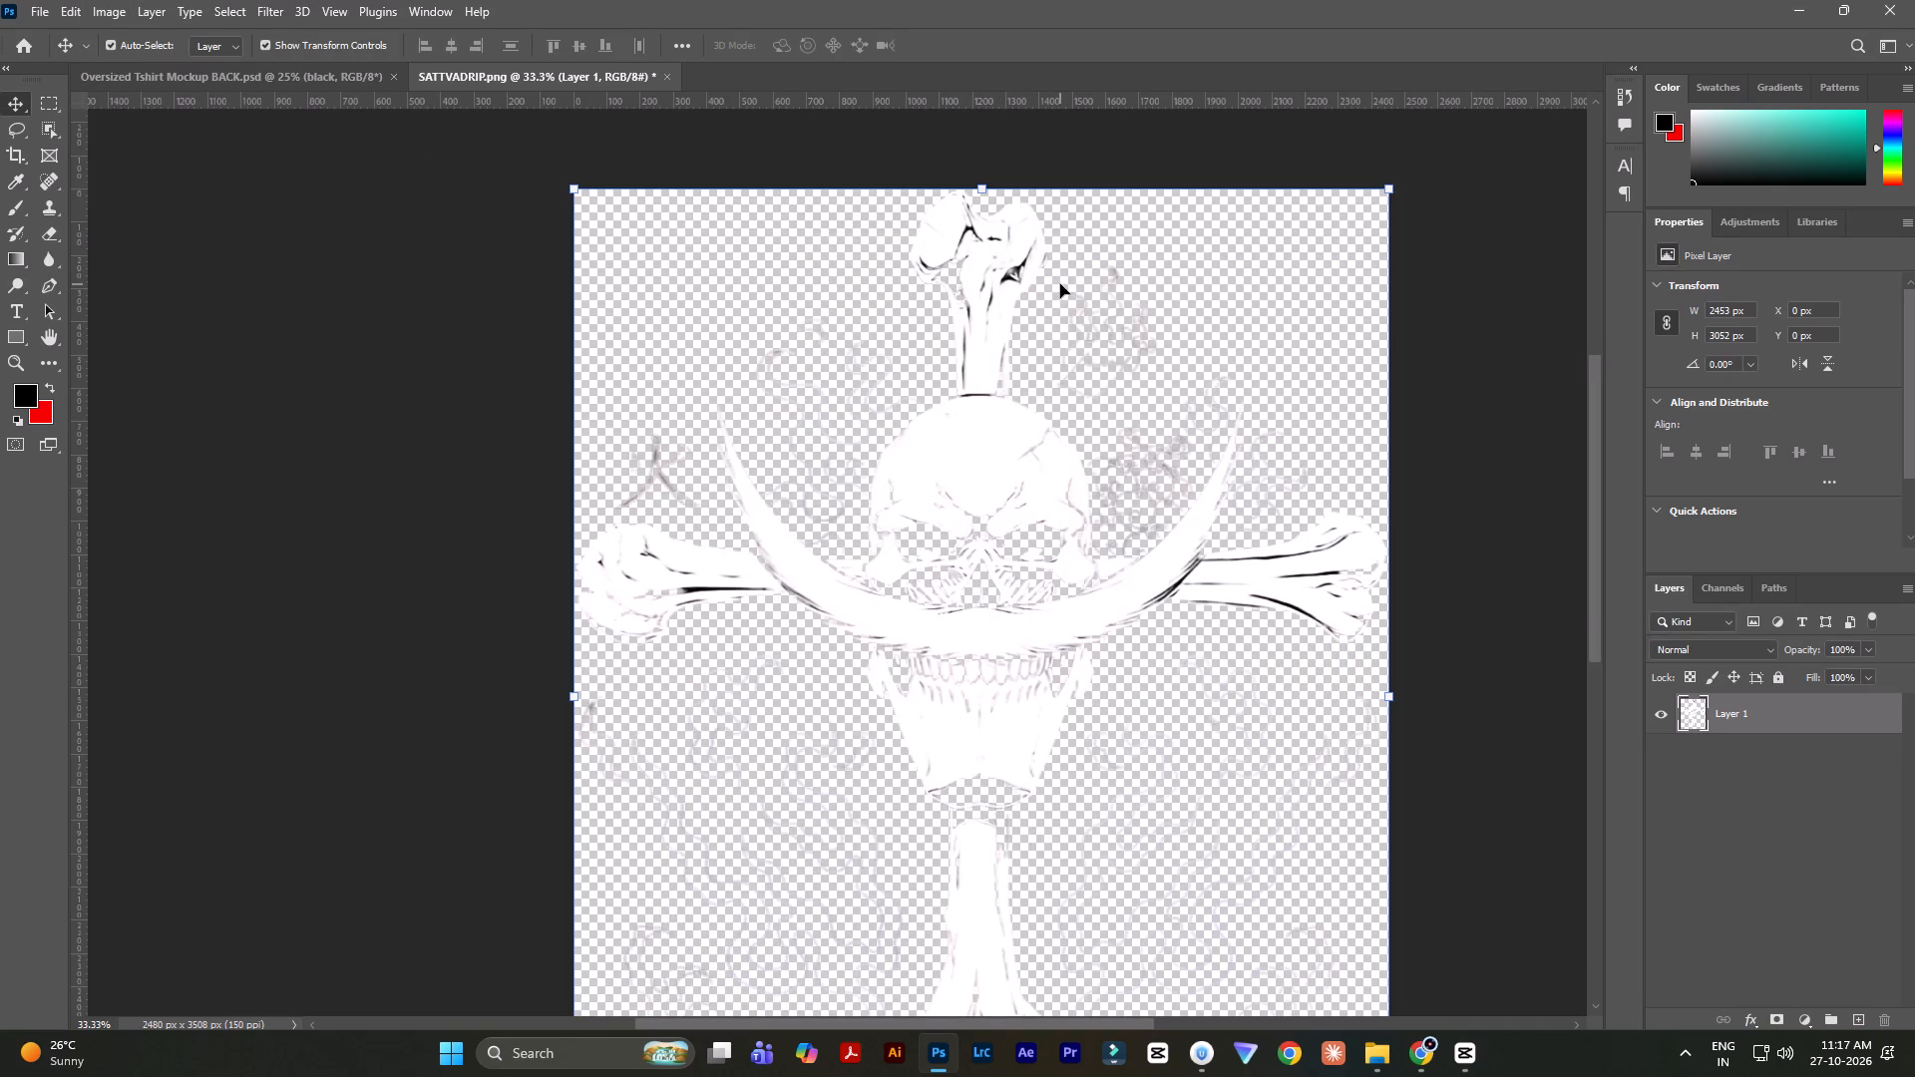
key("ctrl+0")
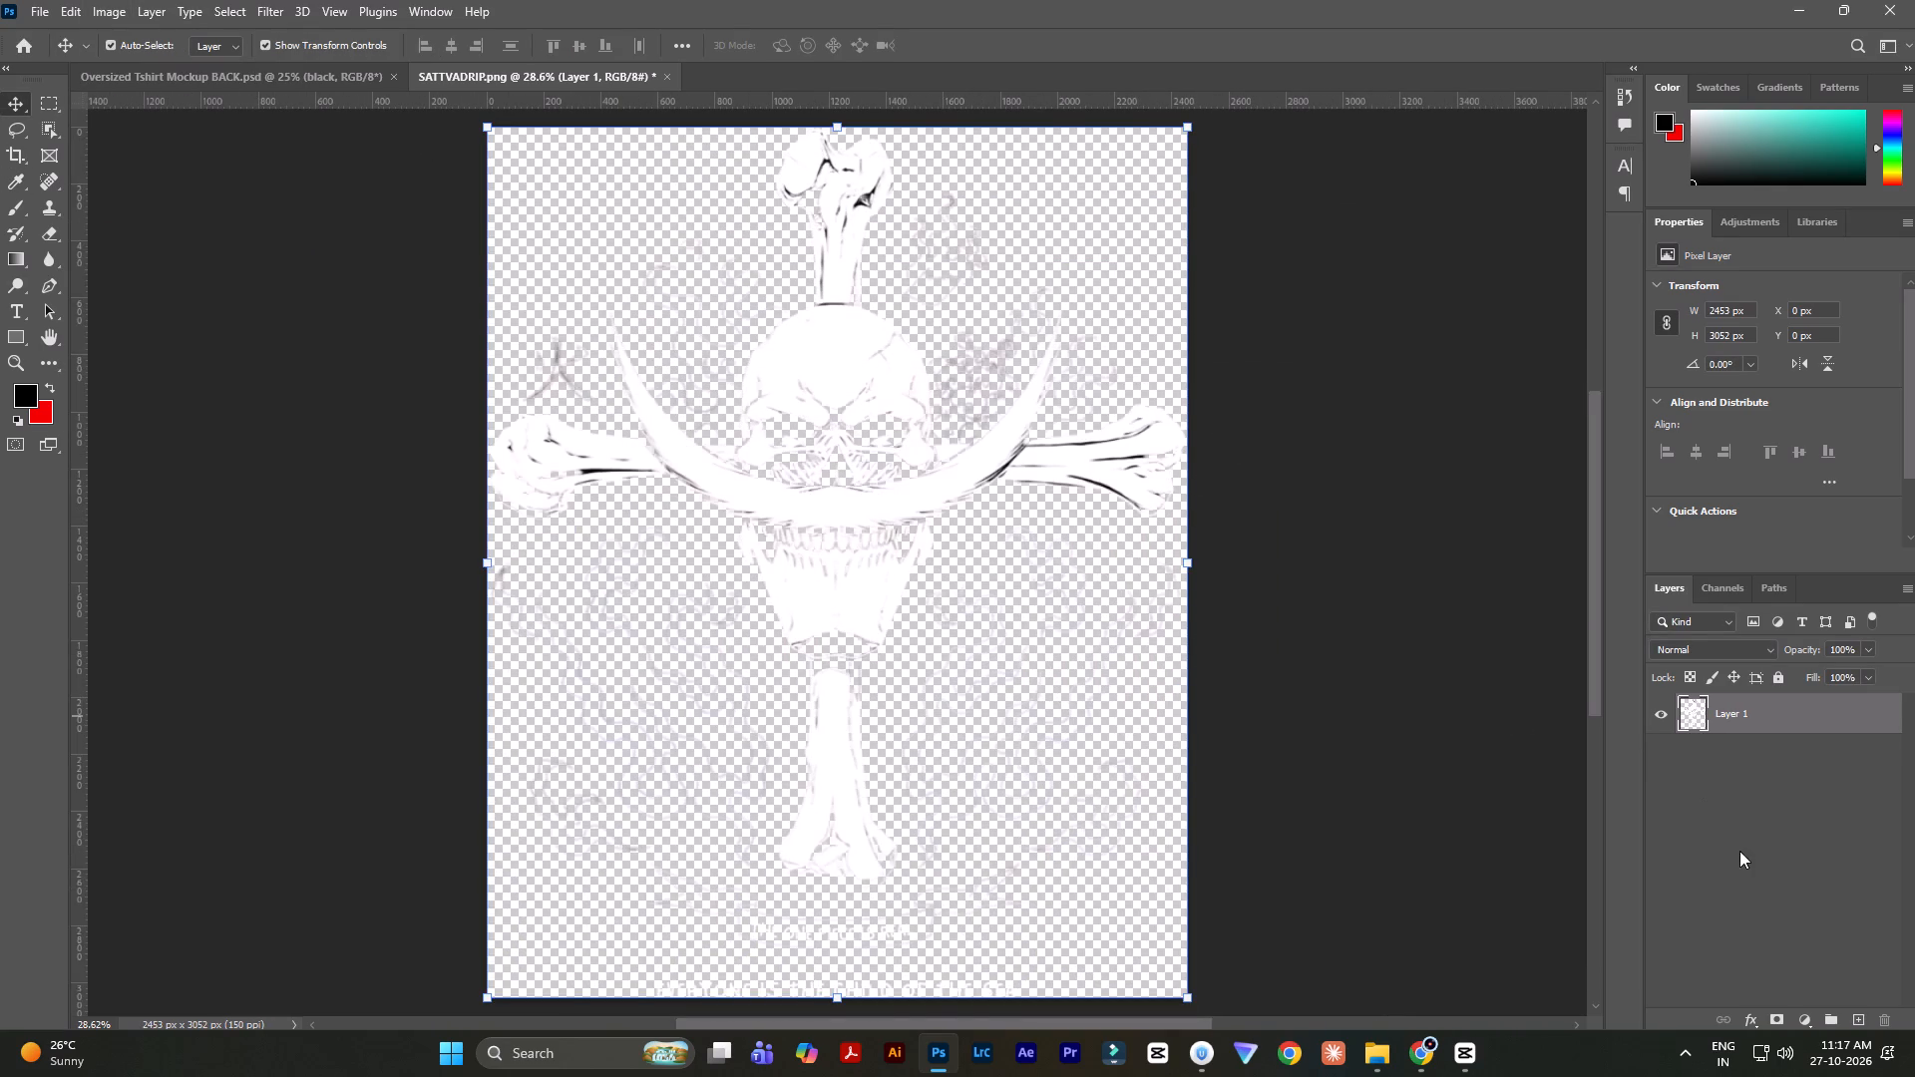
Add a new layer beneath the skull artwork and fill it with the red background colour.
left_click(1860, 1017)
left_click_drag(1749, 709, 1749, 774)
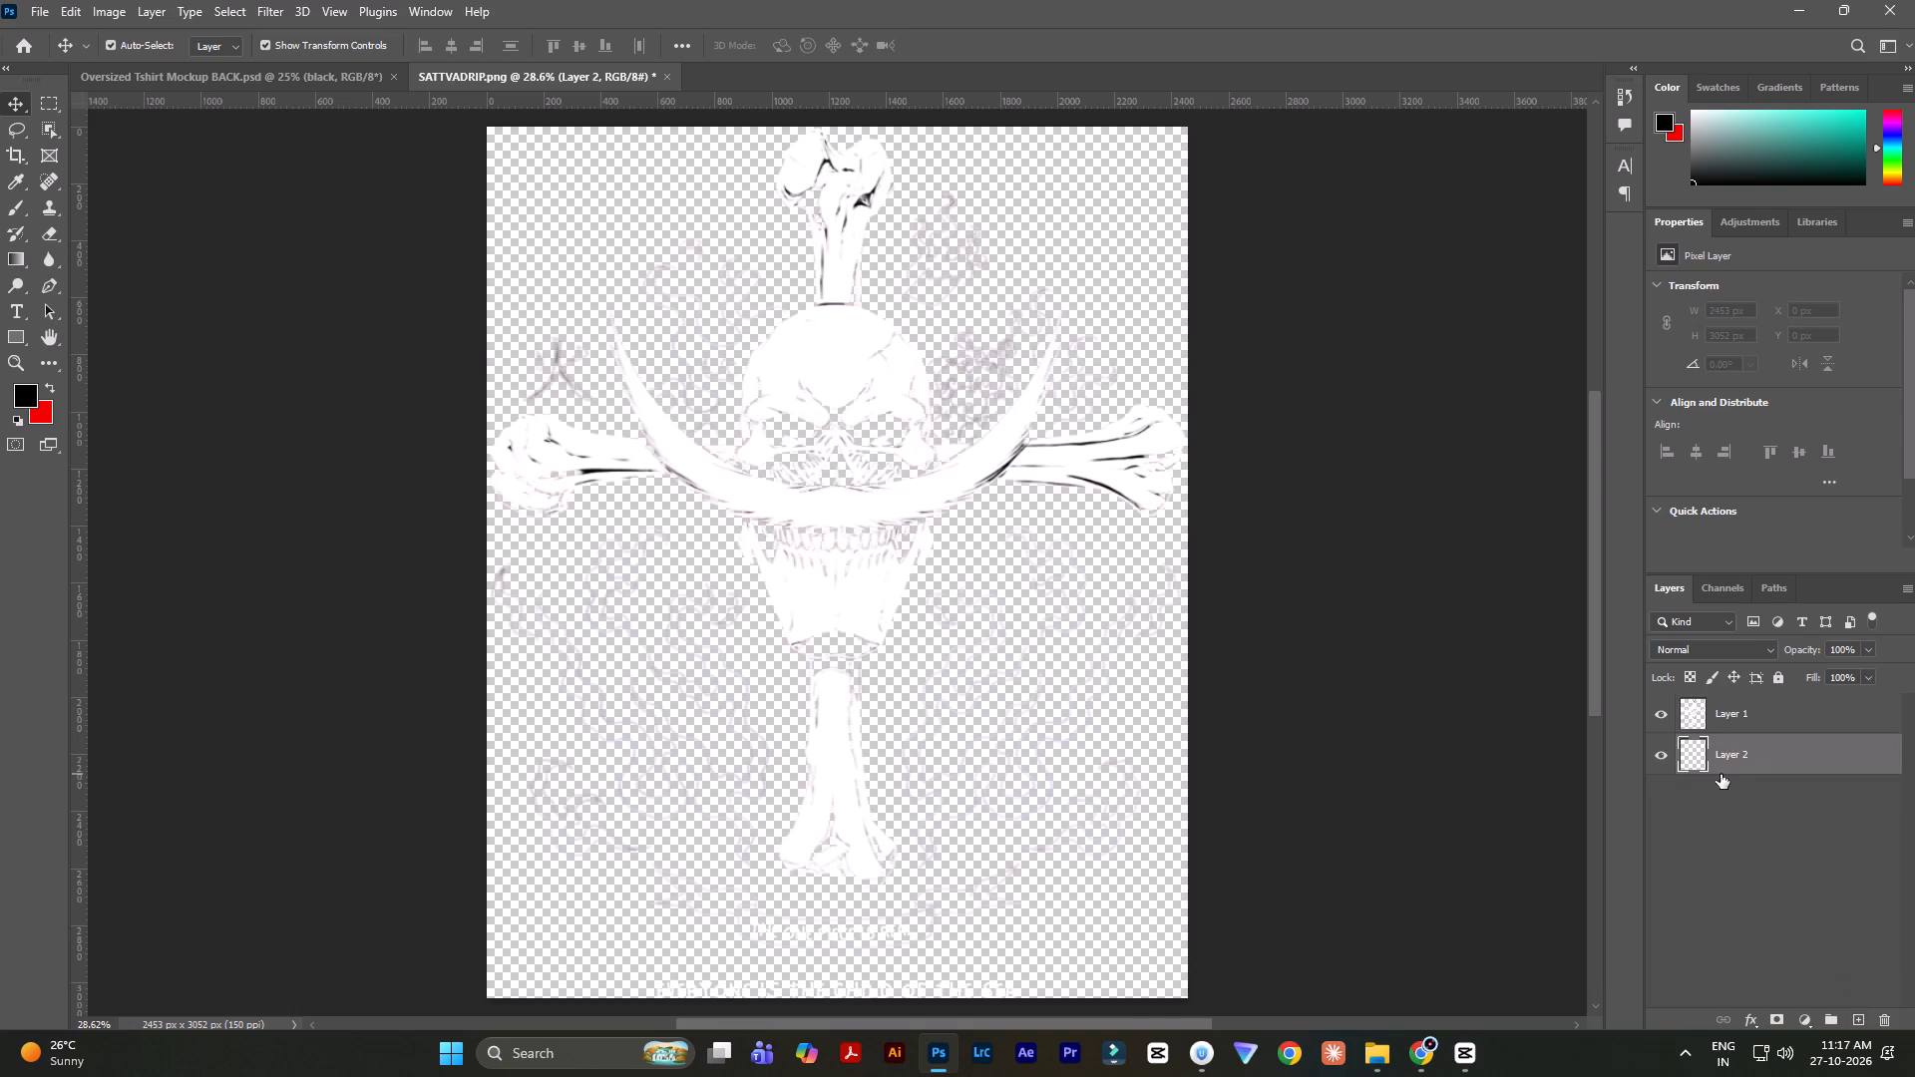
key("ctrl+BackSpace")
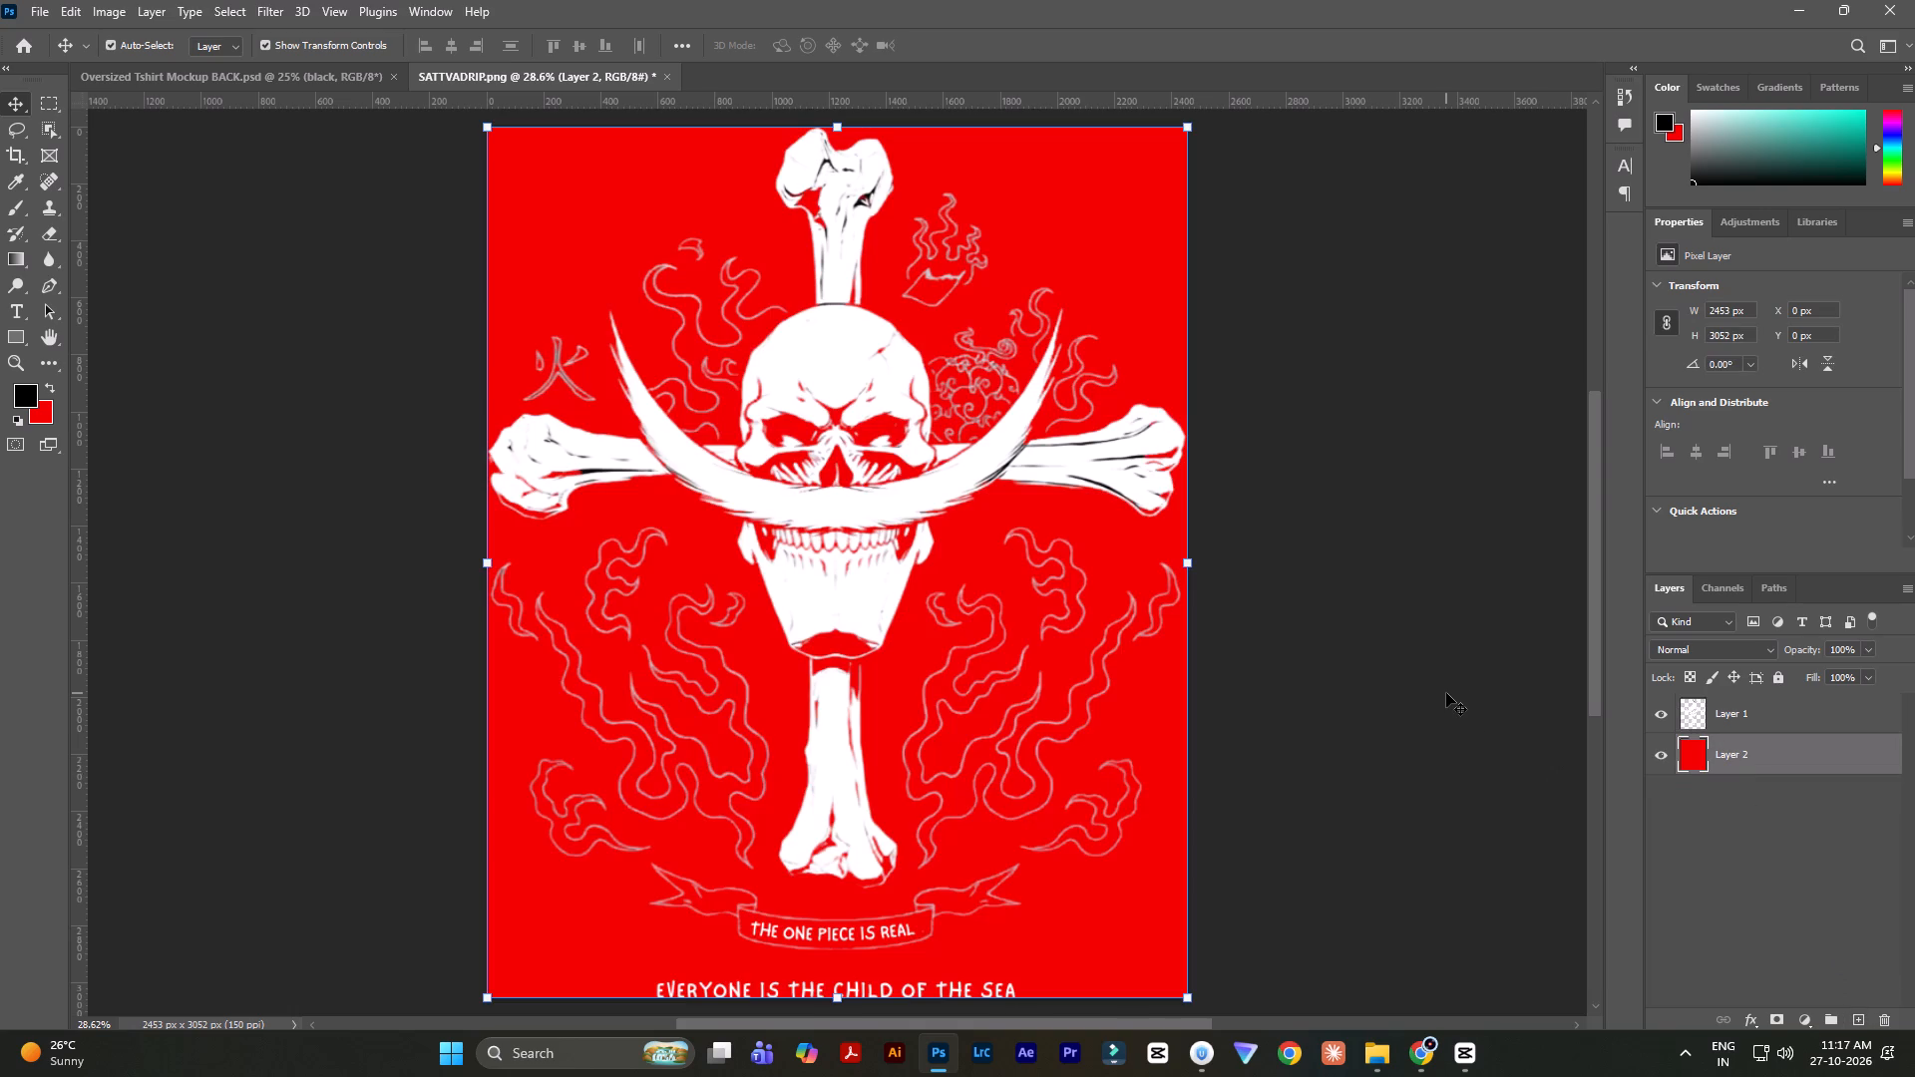
Examine the artwork against the red backing, checking the banner lettering and the slogan along the bottom edge up close.
scroll(1295, 634, "down", 5)
scroll(1294, 633, "up", 2)
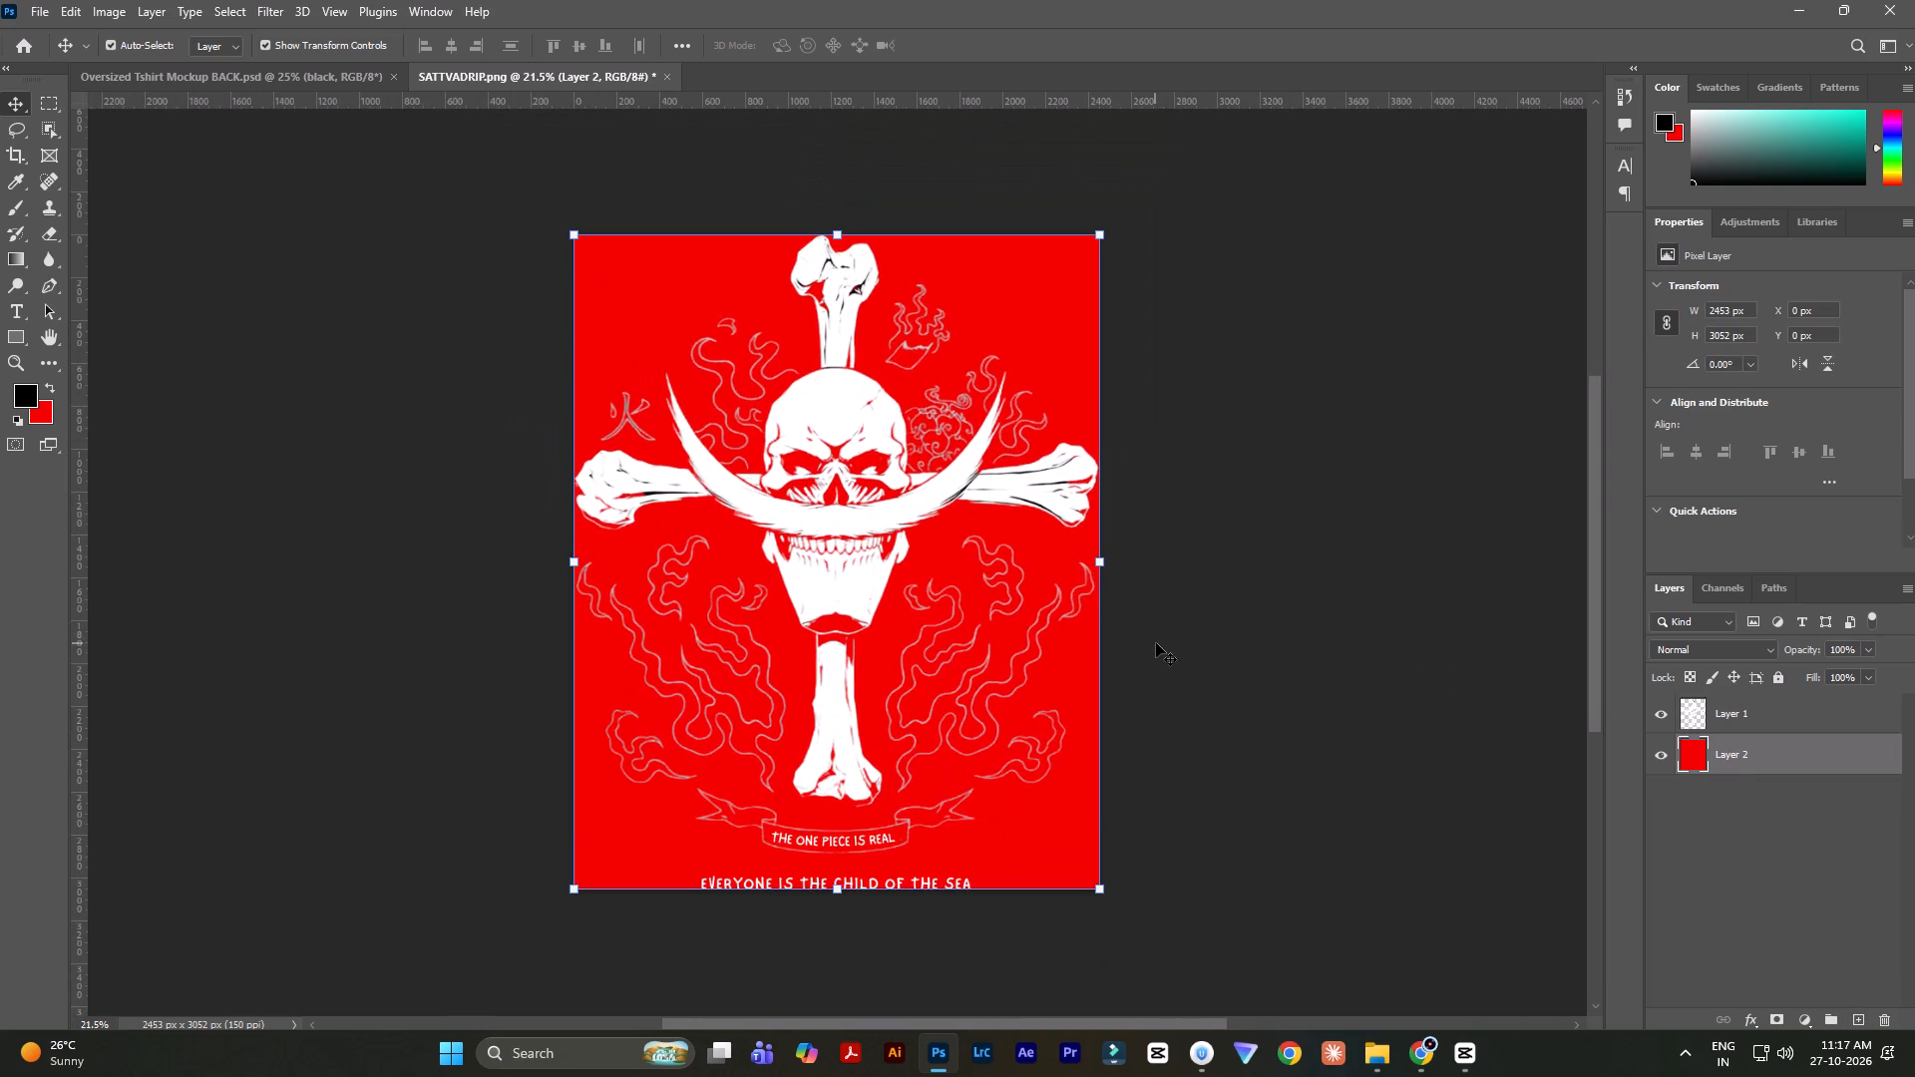
left_click(1209, 632)
scroll(880, 864, "up", 13)
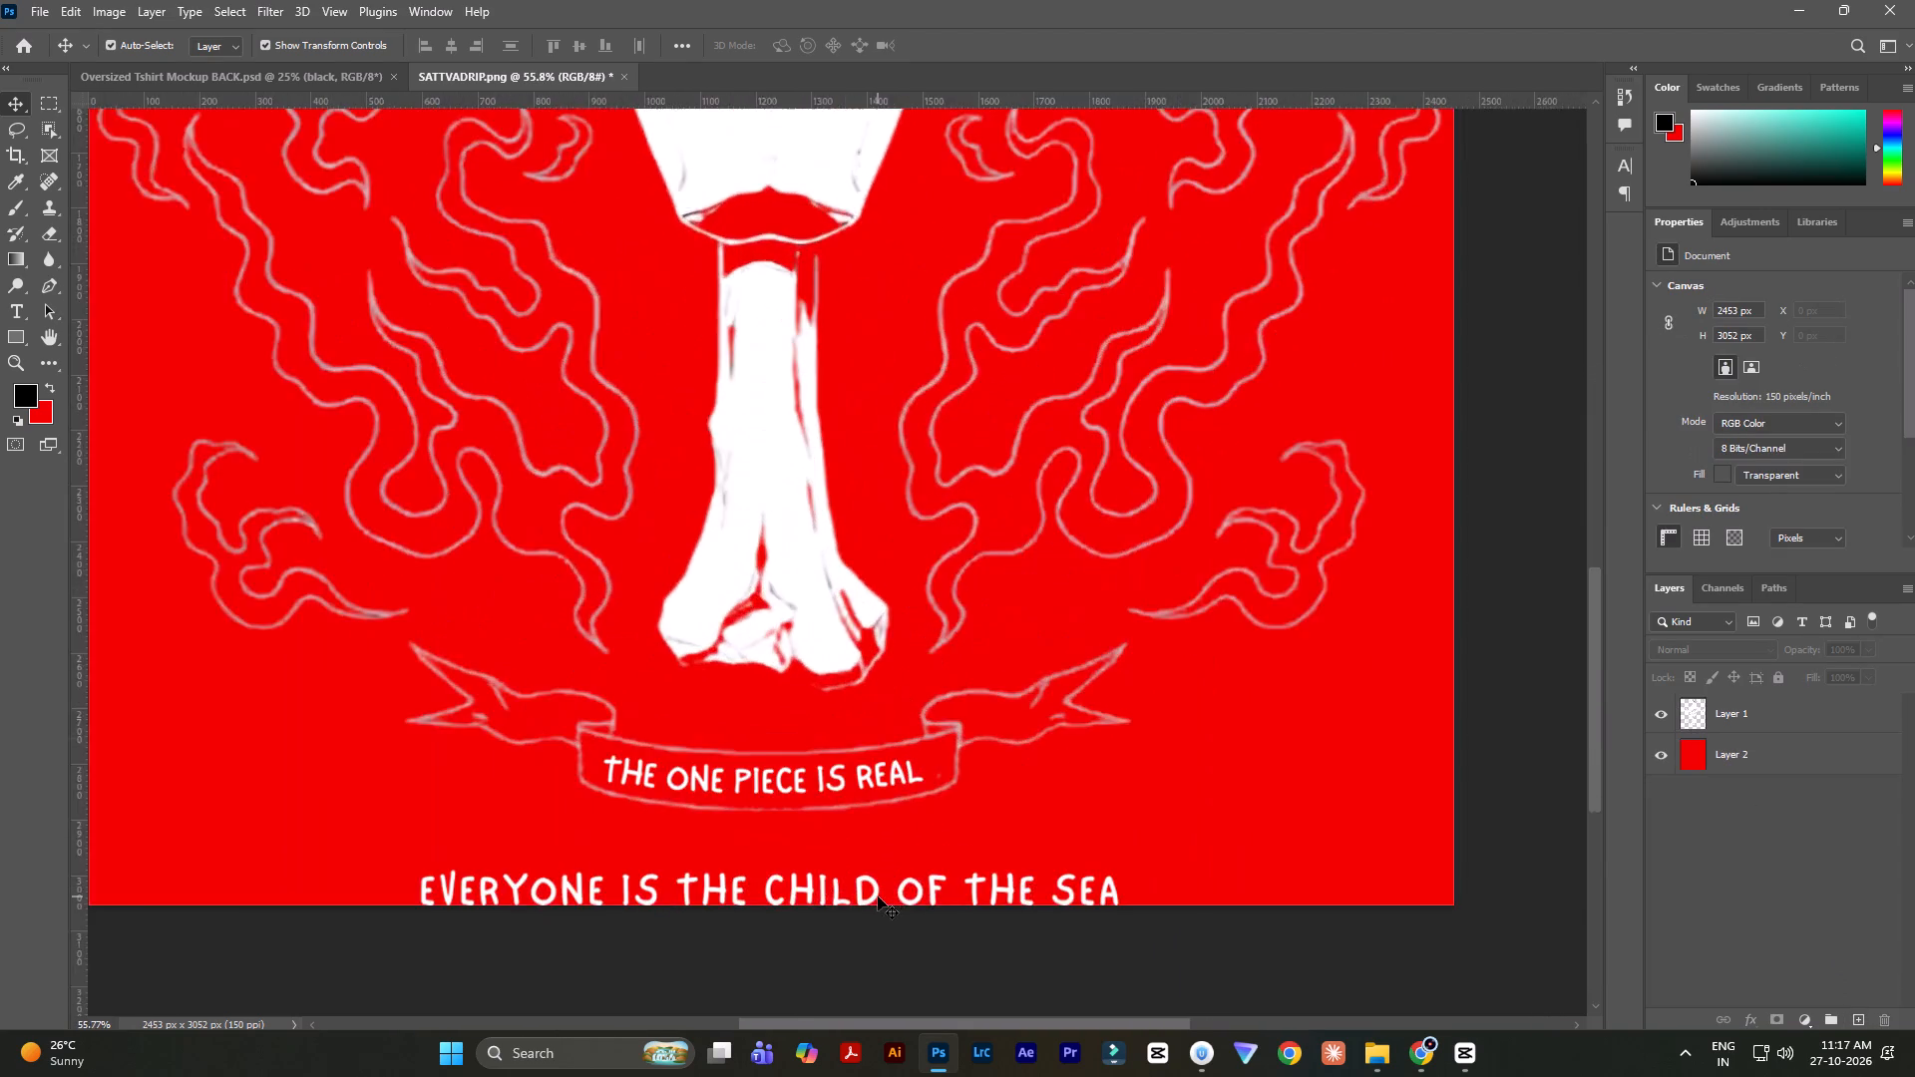
scroll(878, 897, "up", 13)
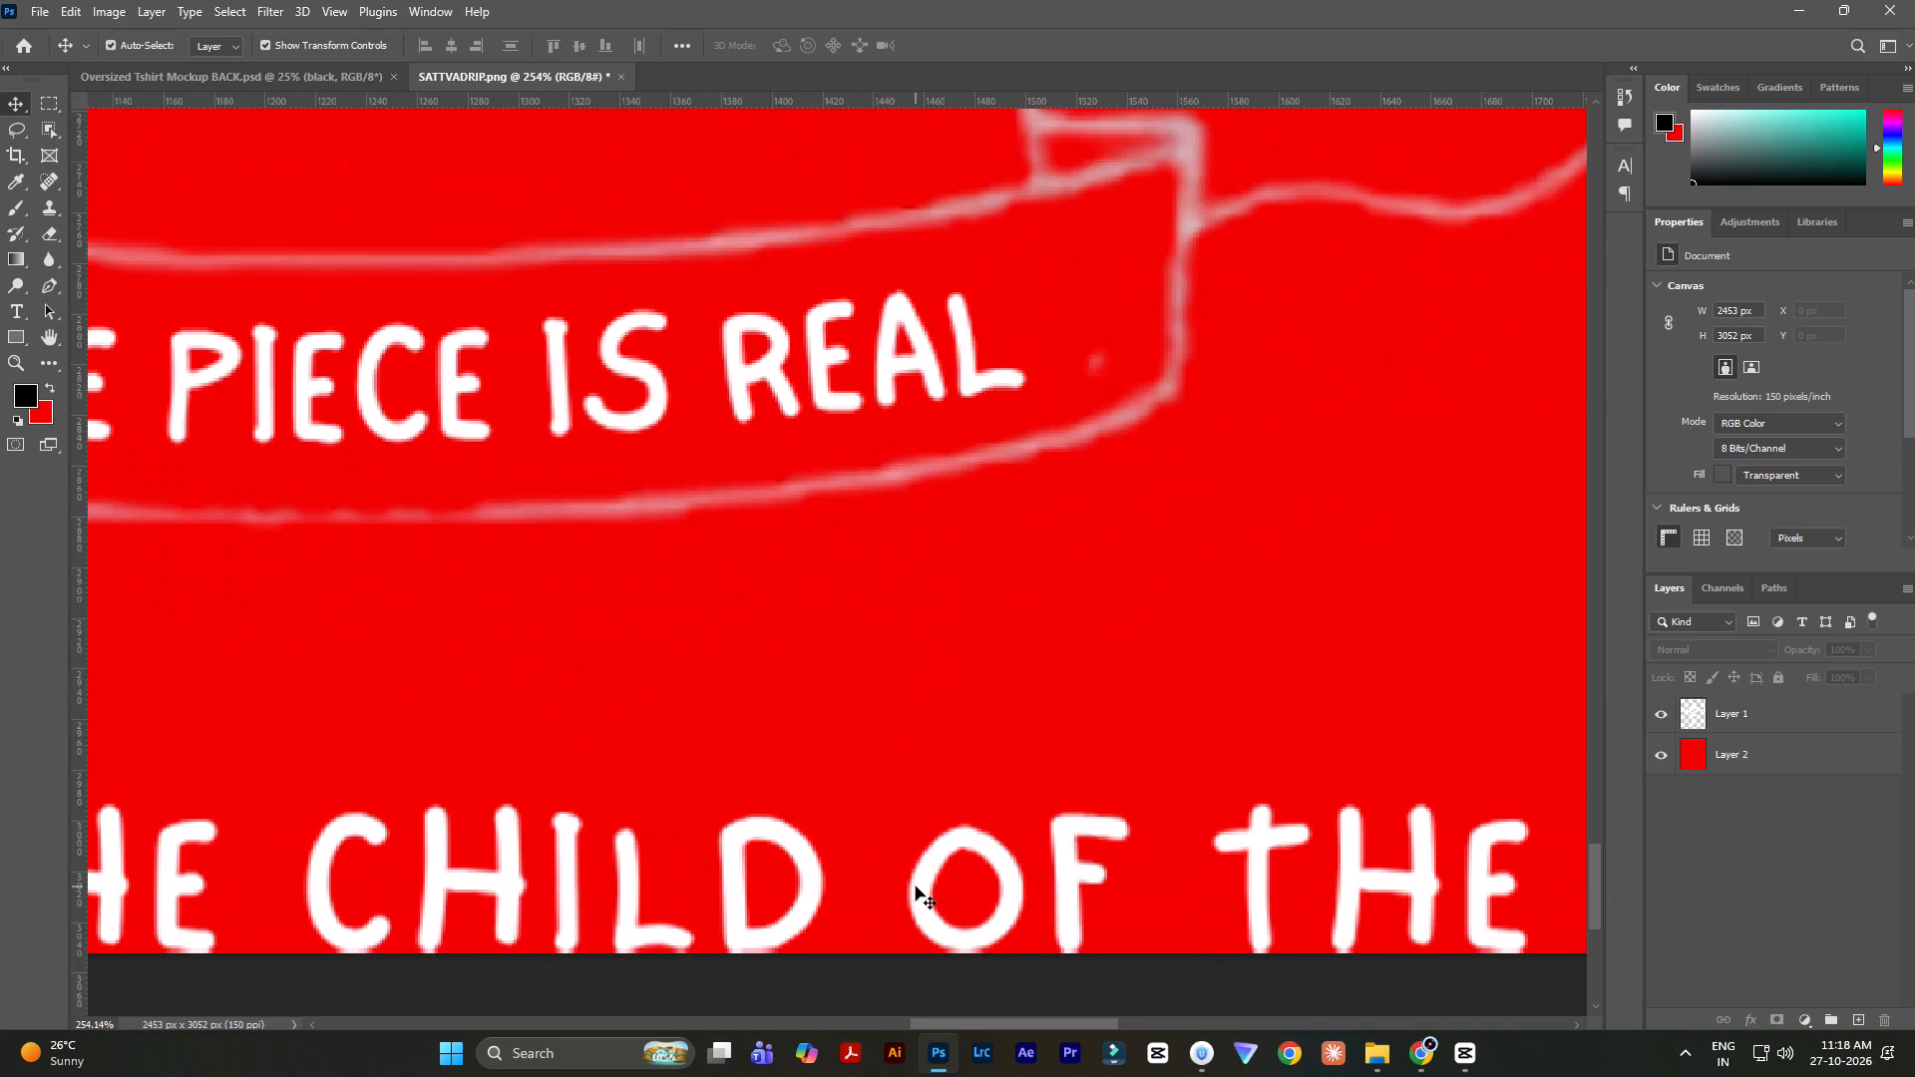
scroll(916, 887, "down", 13)
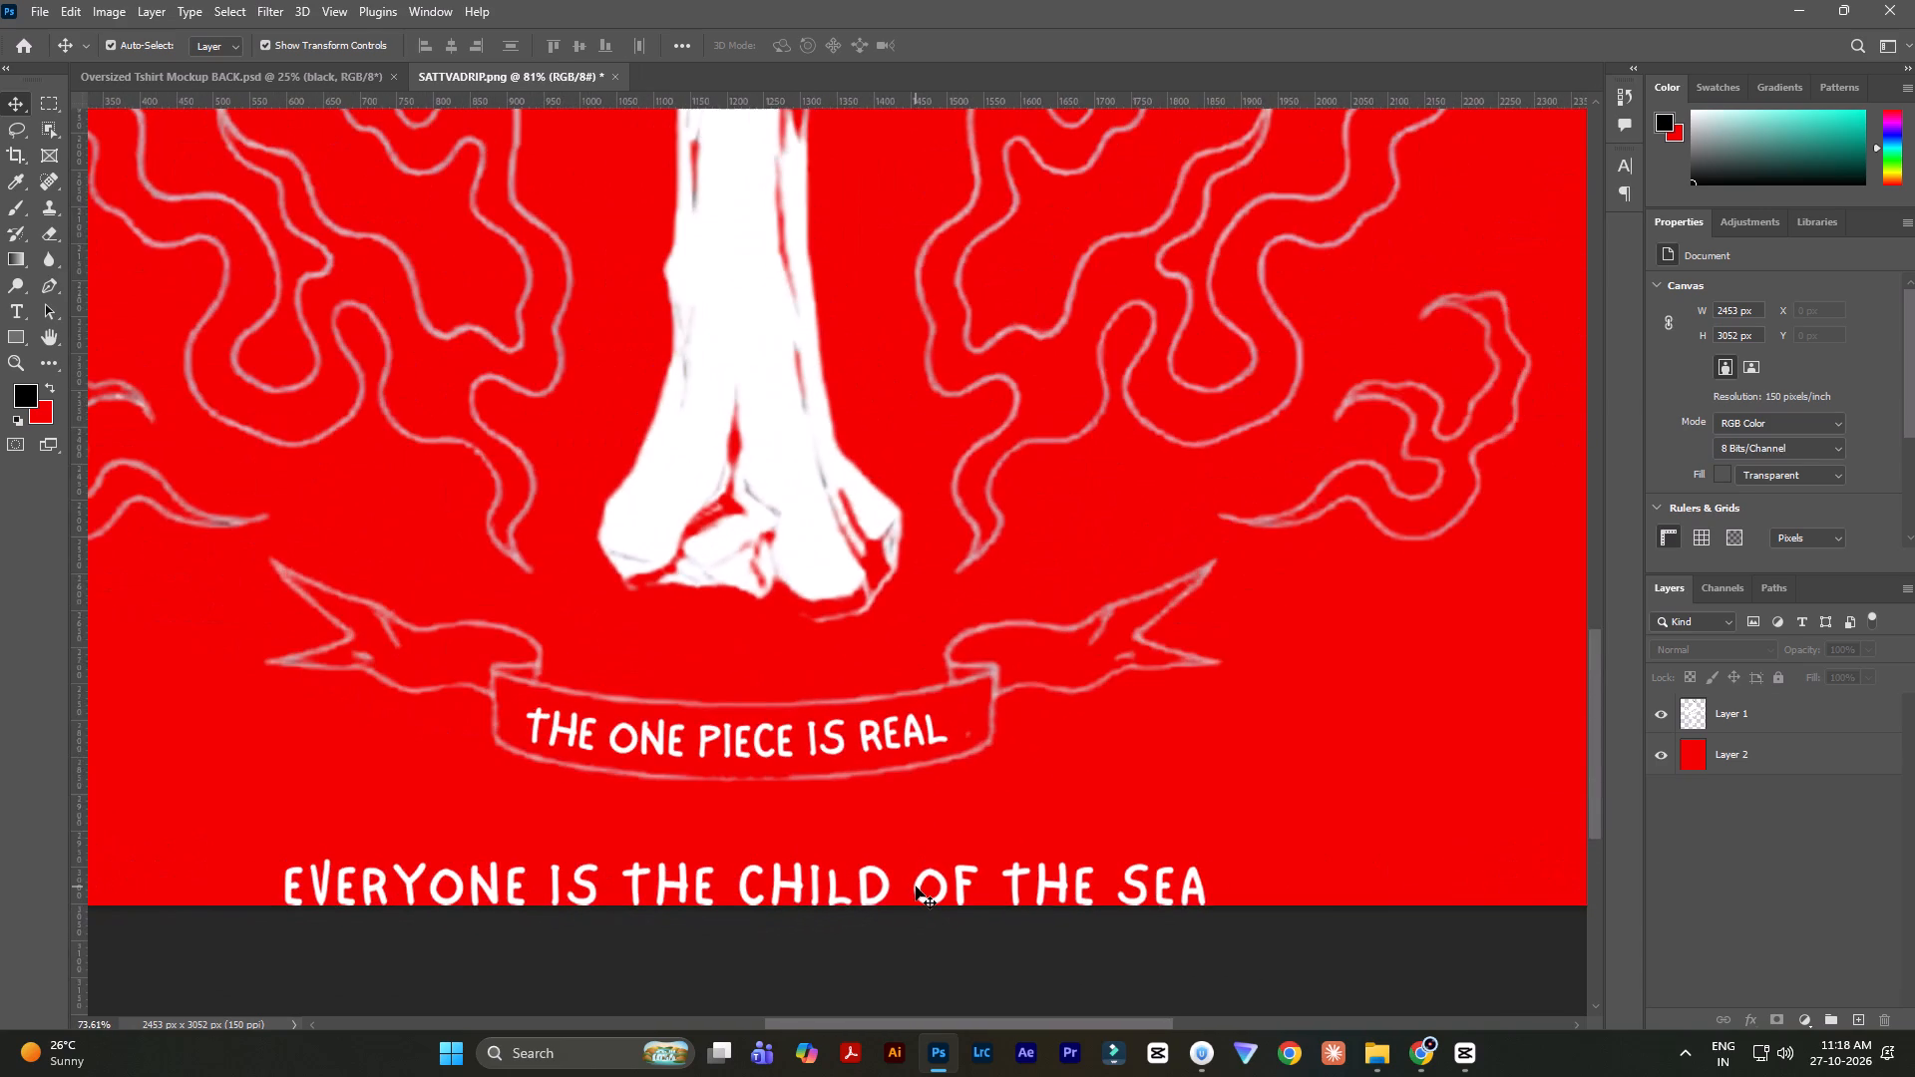
scroll(916, 887, "down", 8)
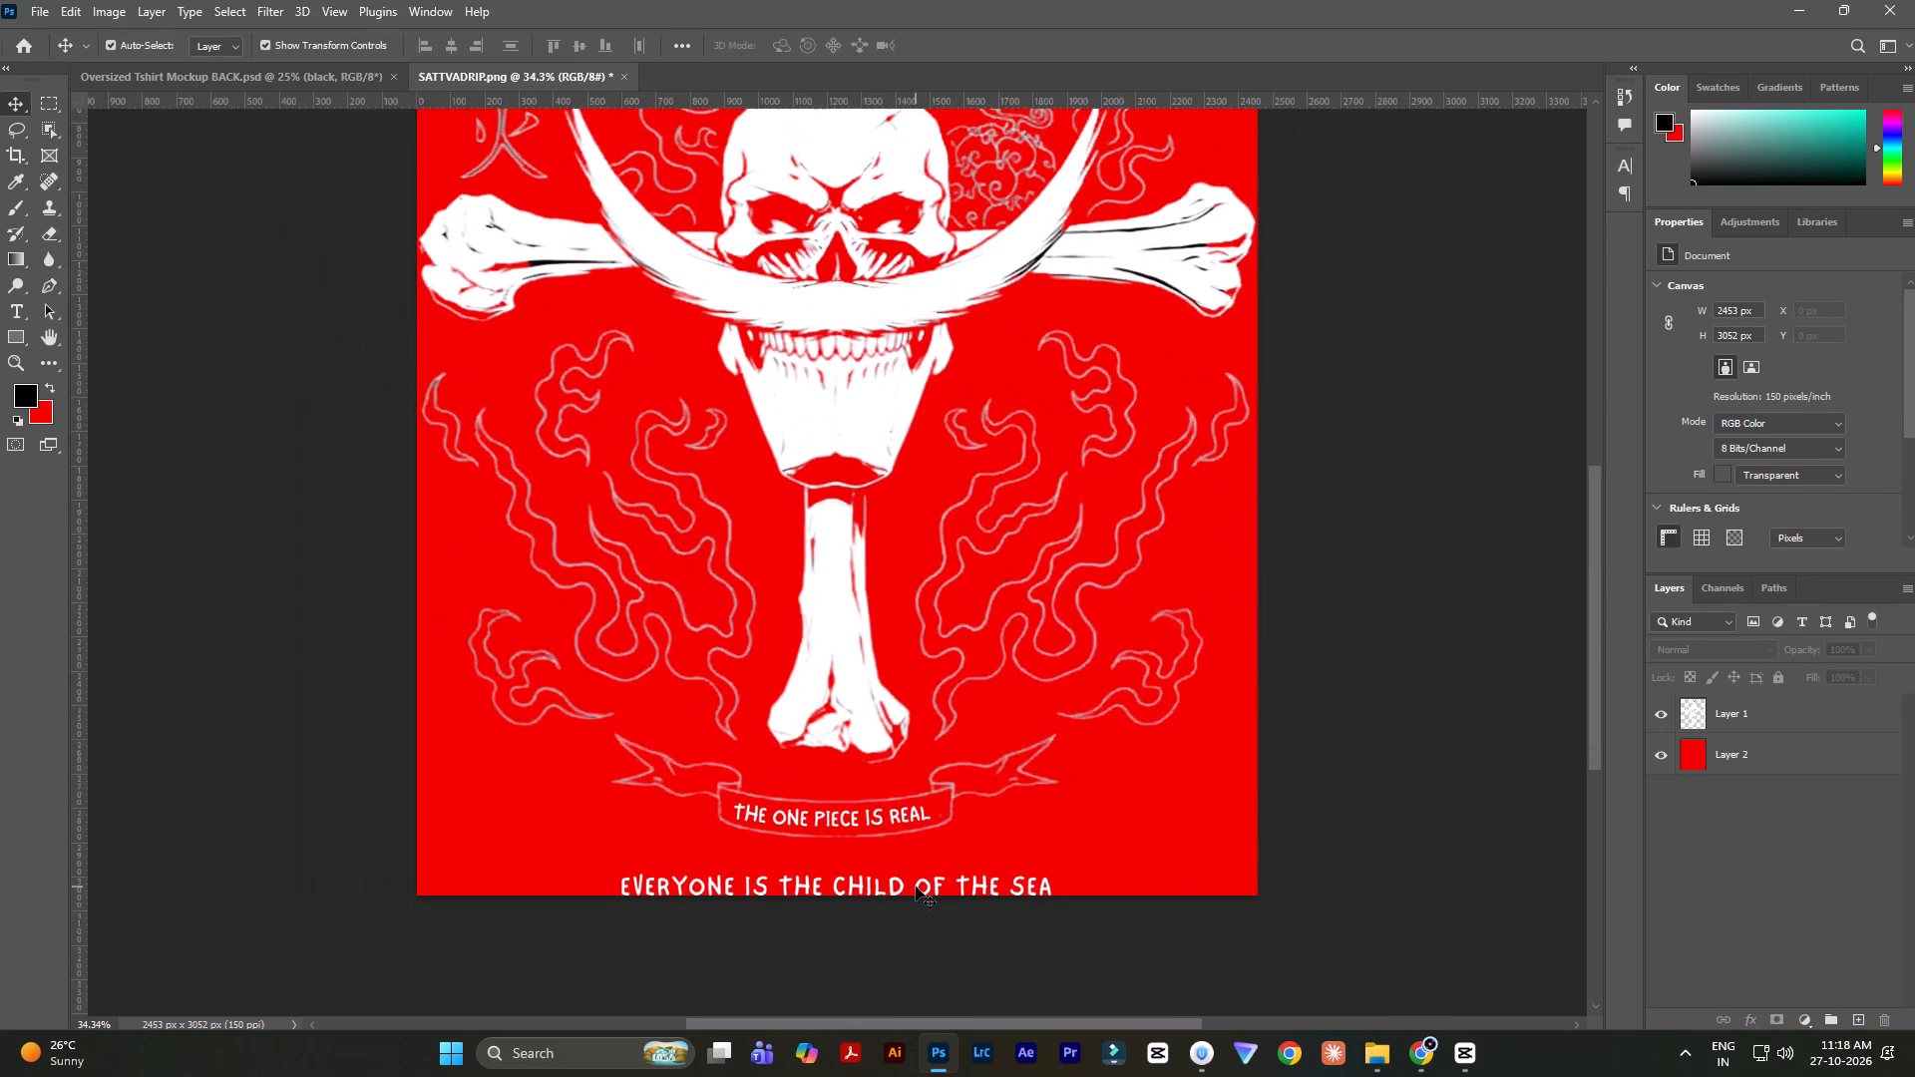
scroll(916, 887, "down", 4)
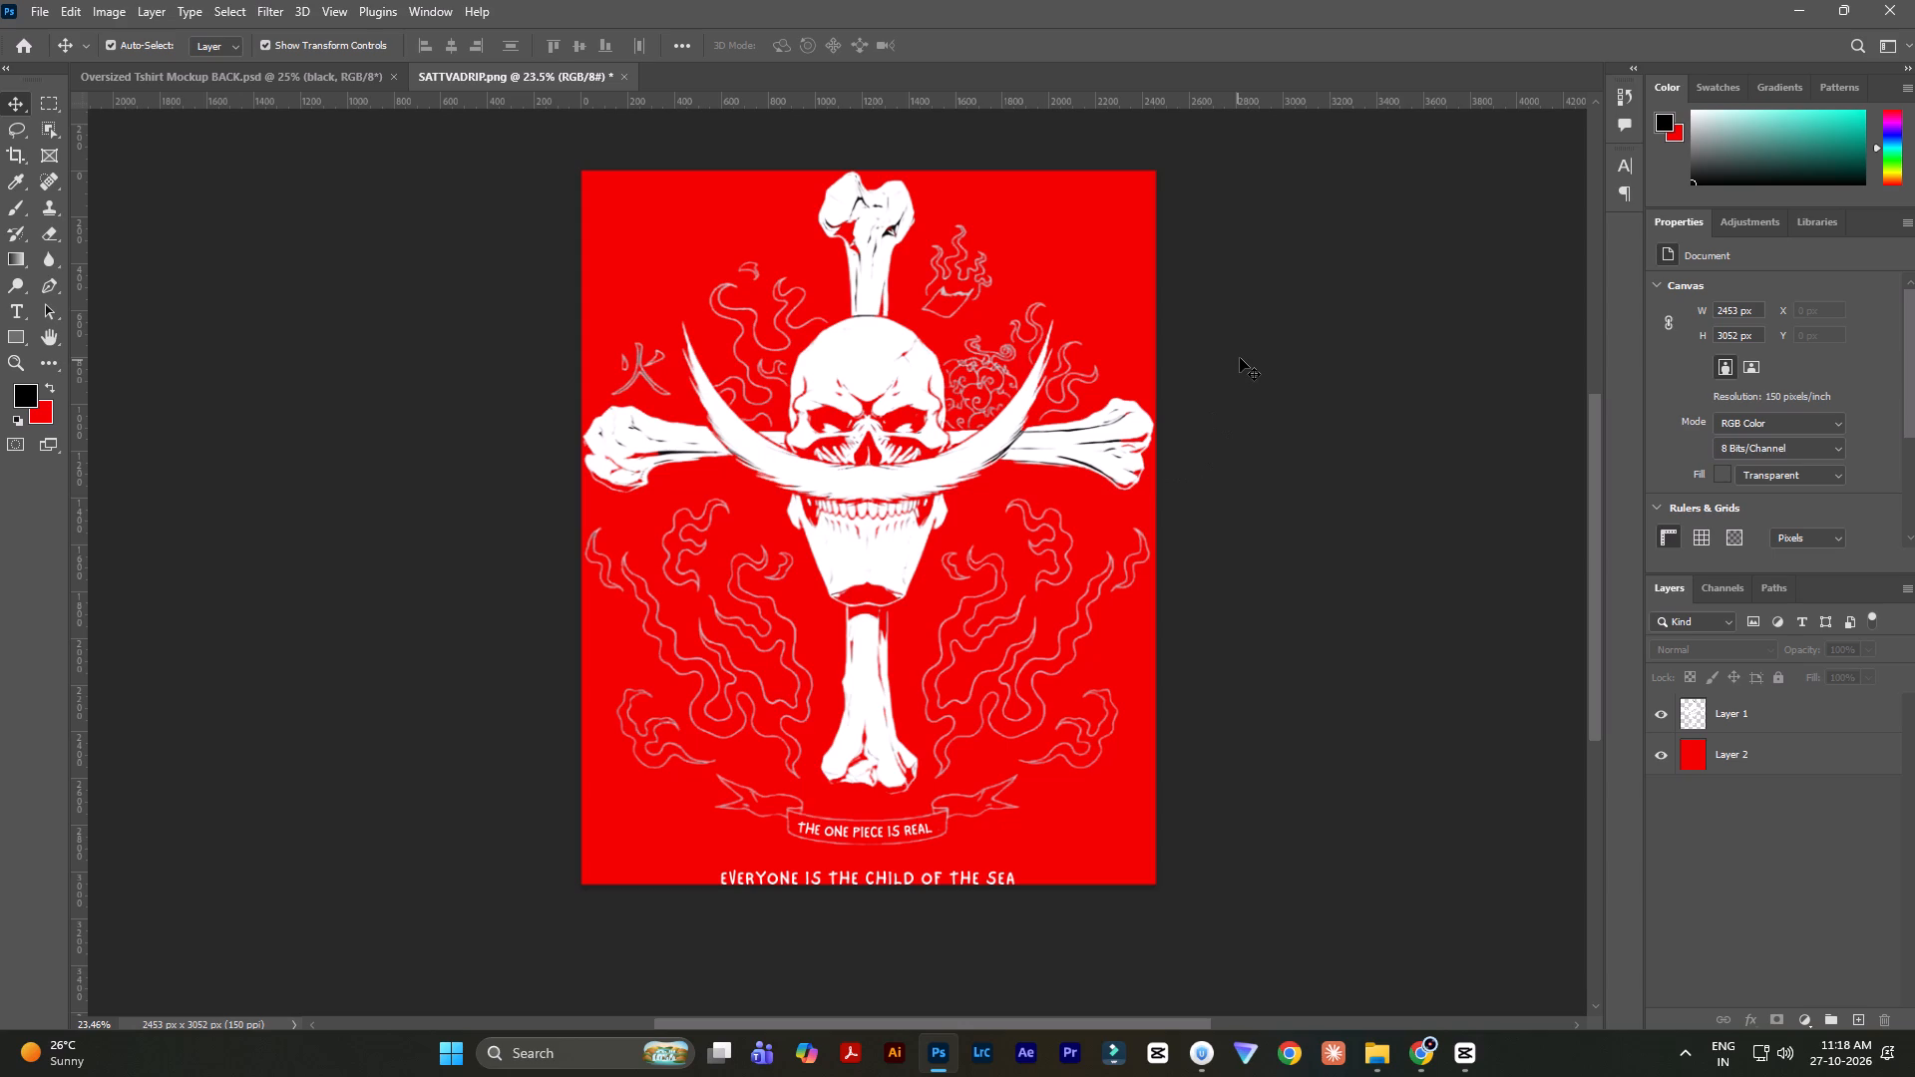
Hide the red backing layer so only the transparent artwork remains.
left_click(1666, 748)
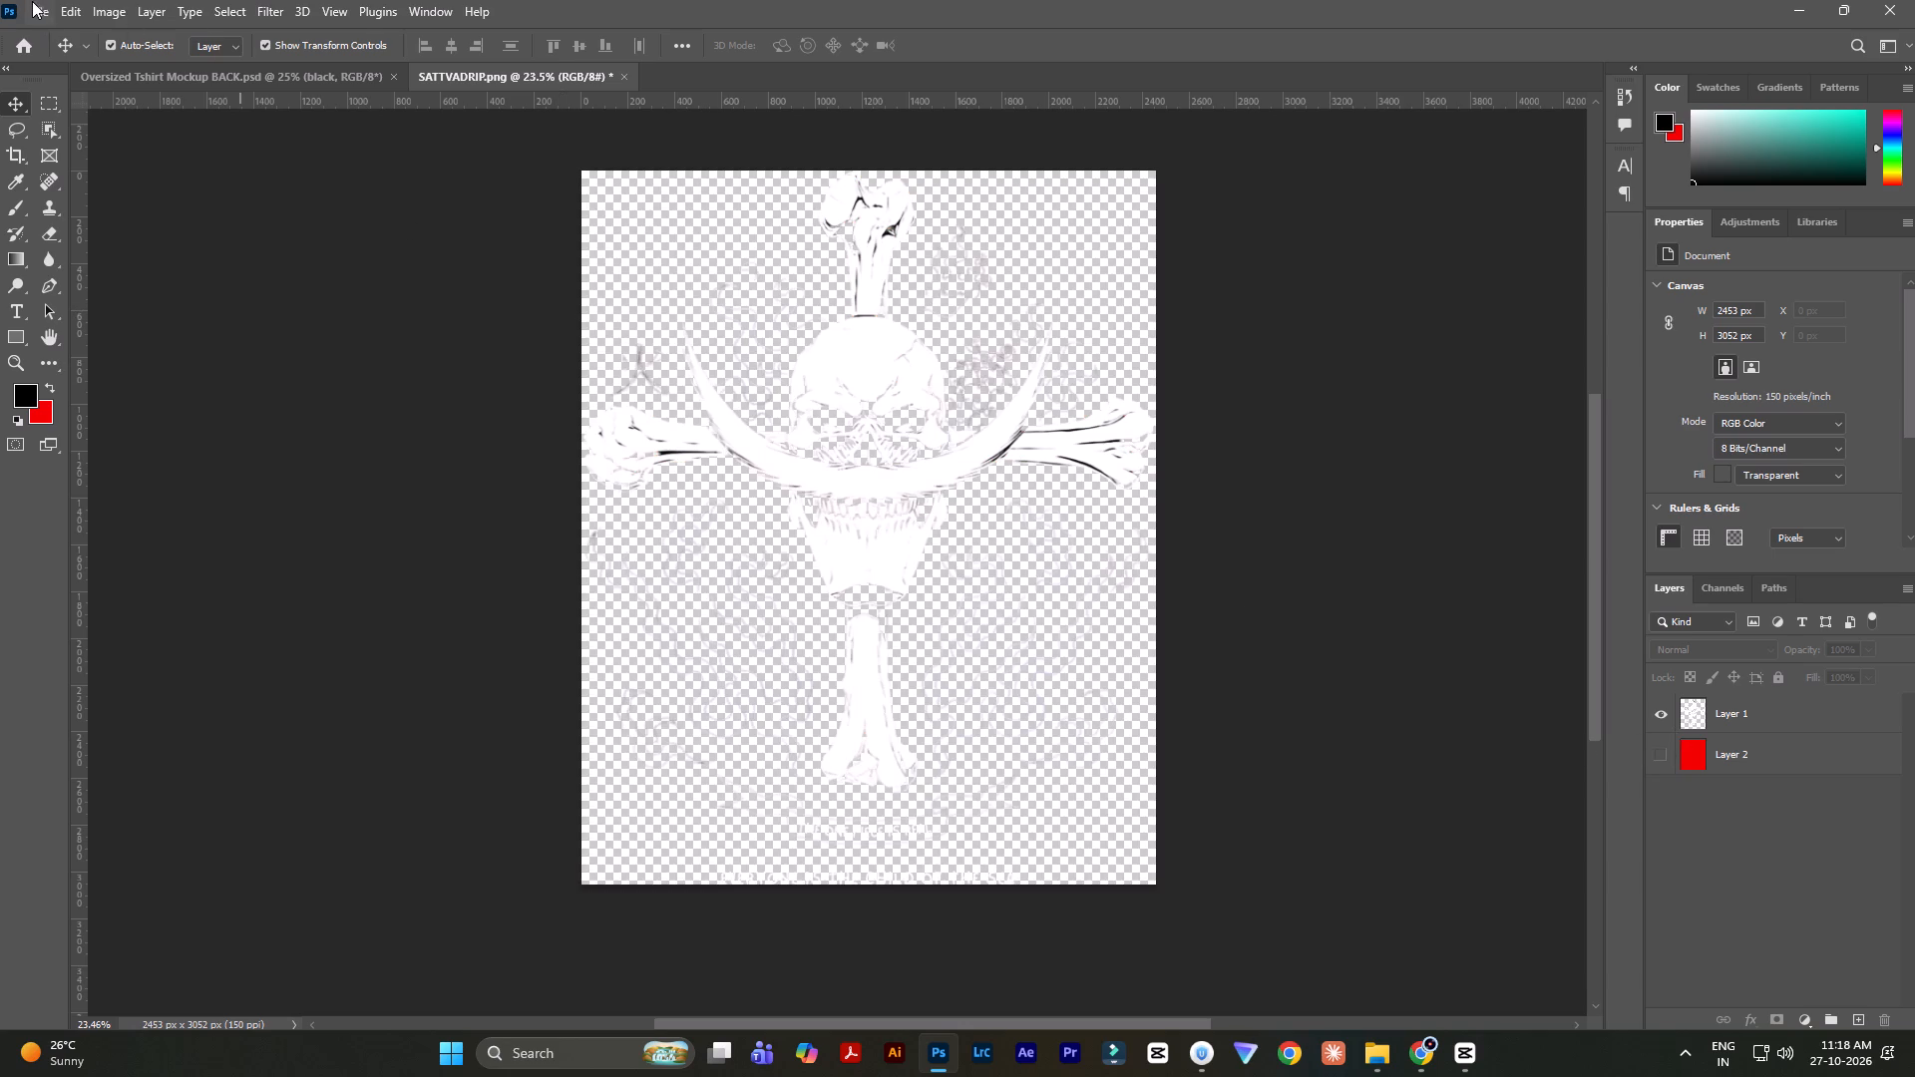
Start a PNG export of the artwork, choosing the SATTVADRIP > DESIGNS > WHITE BEARD folder on drive D as destination.
left_click(34, 1)
left_click(125, 316)
left_click(400, 325)
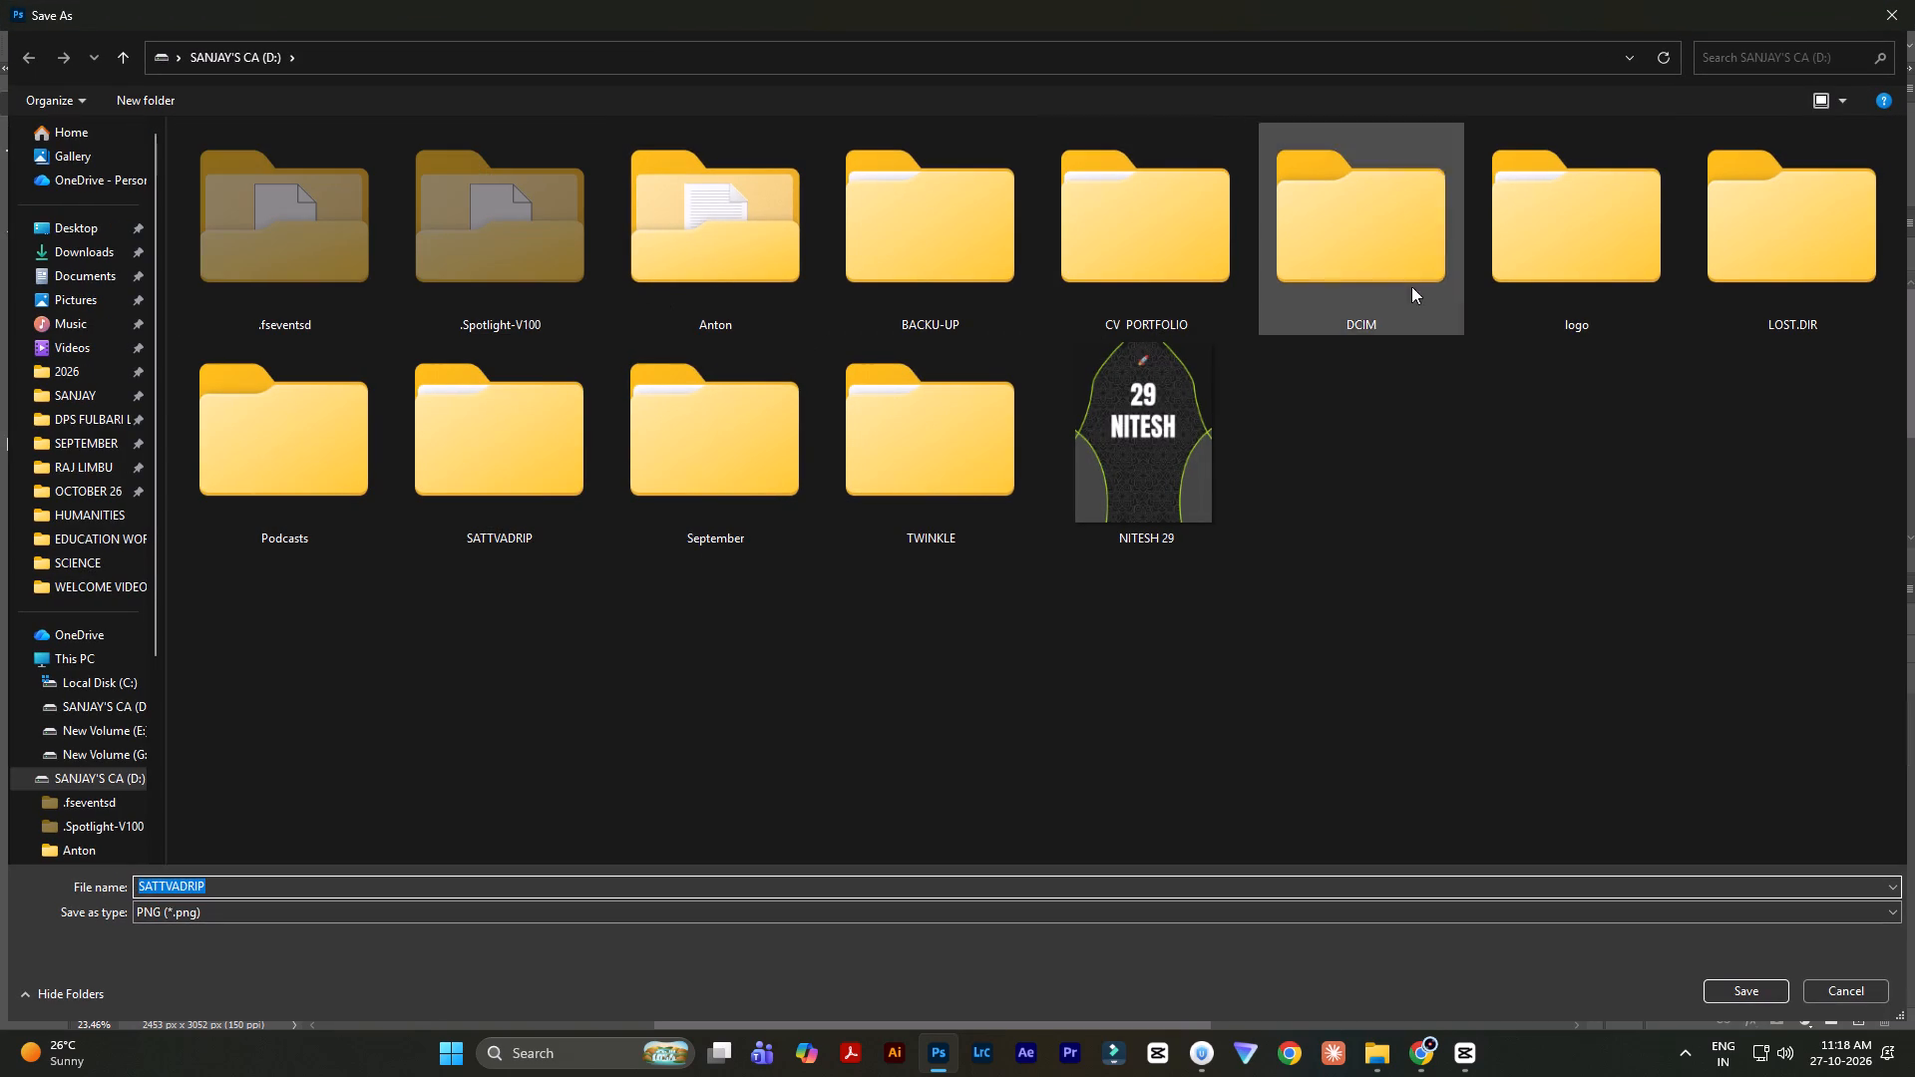
scroll(1538, 266, "up", 4)
double_click(502, 453)
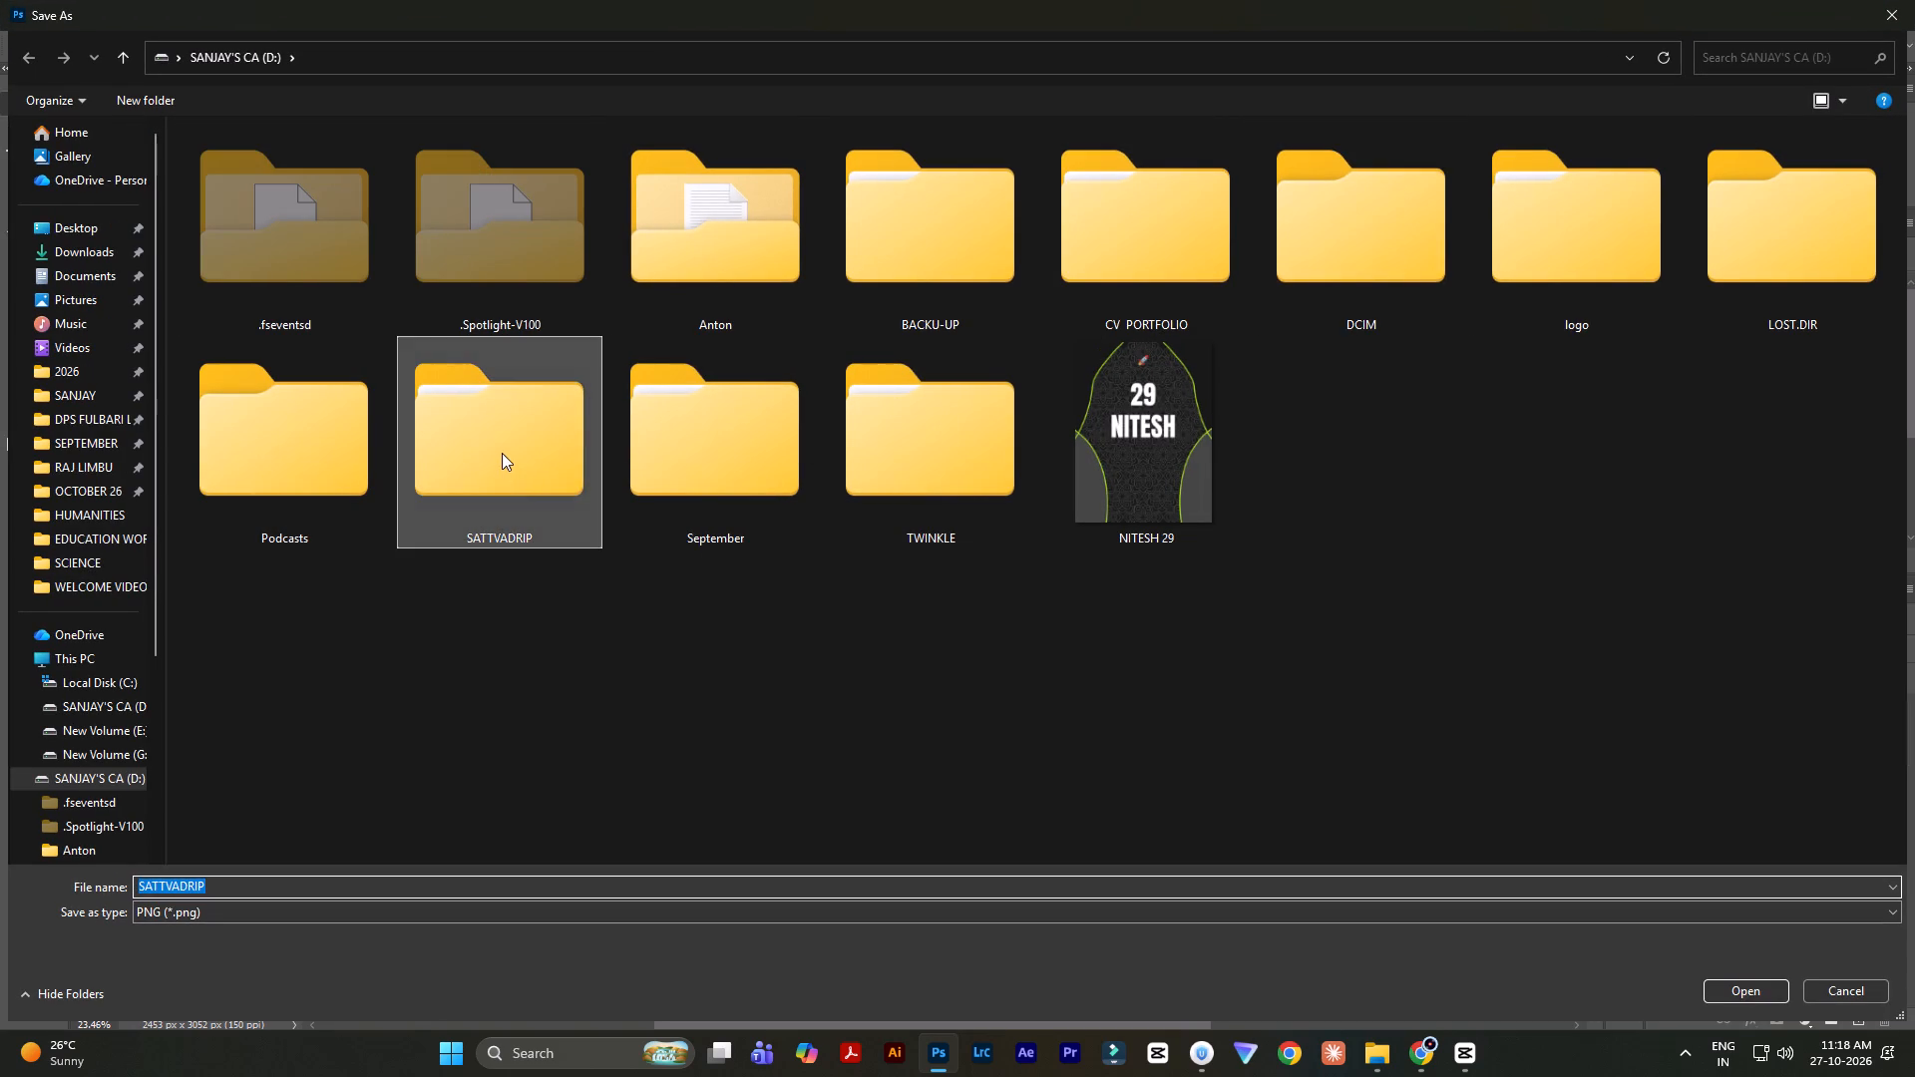
double_click(309, 154)
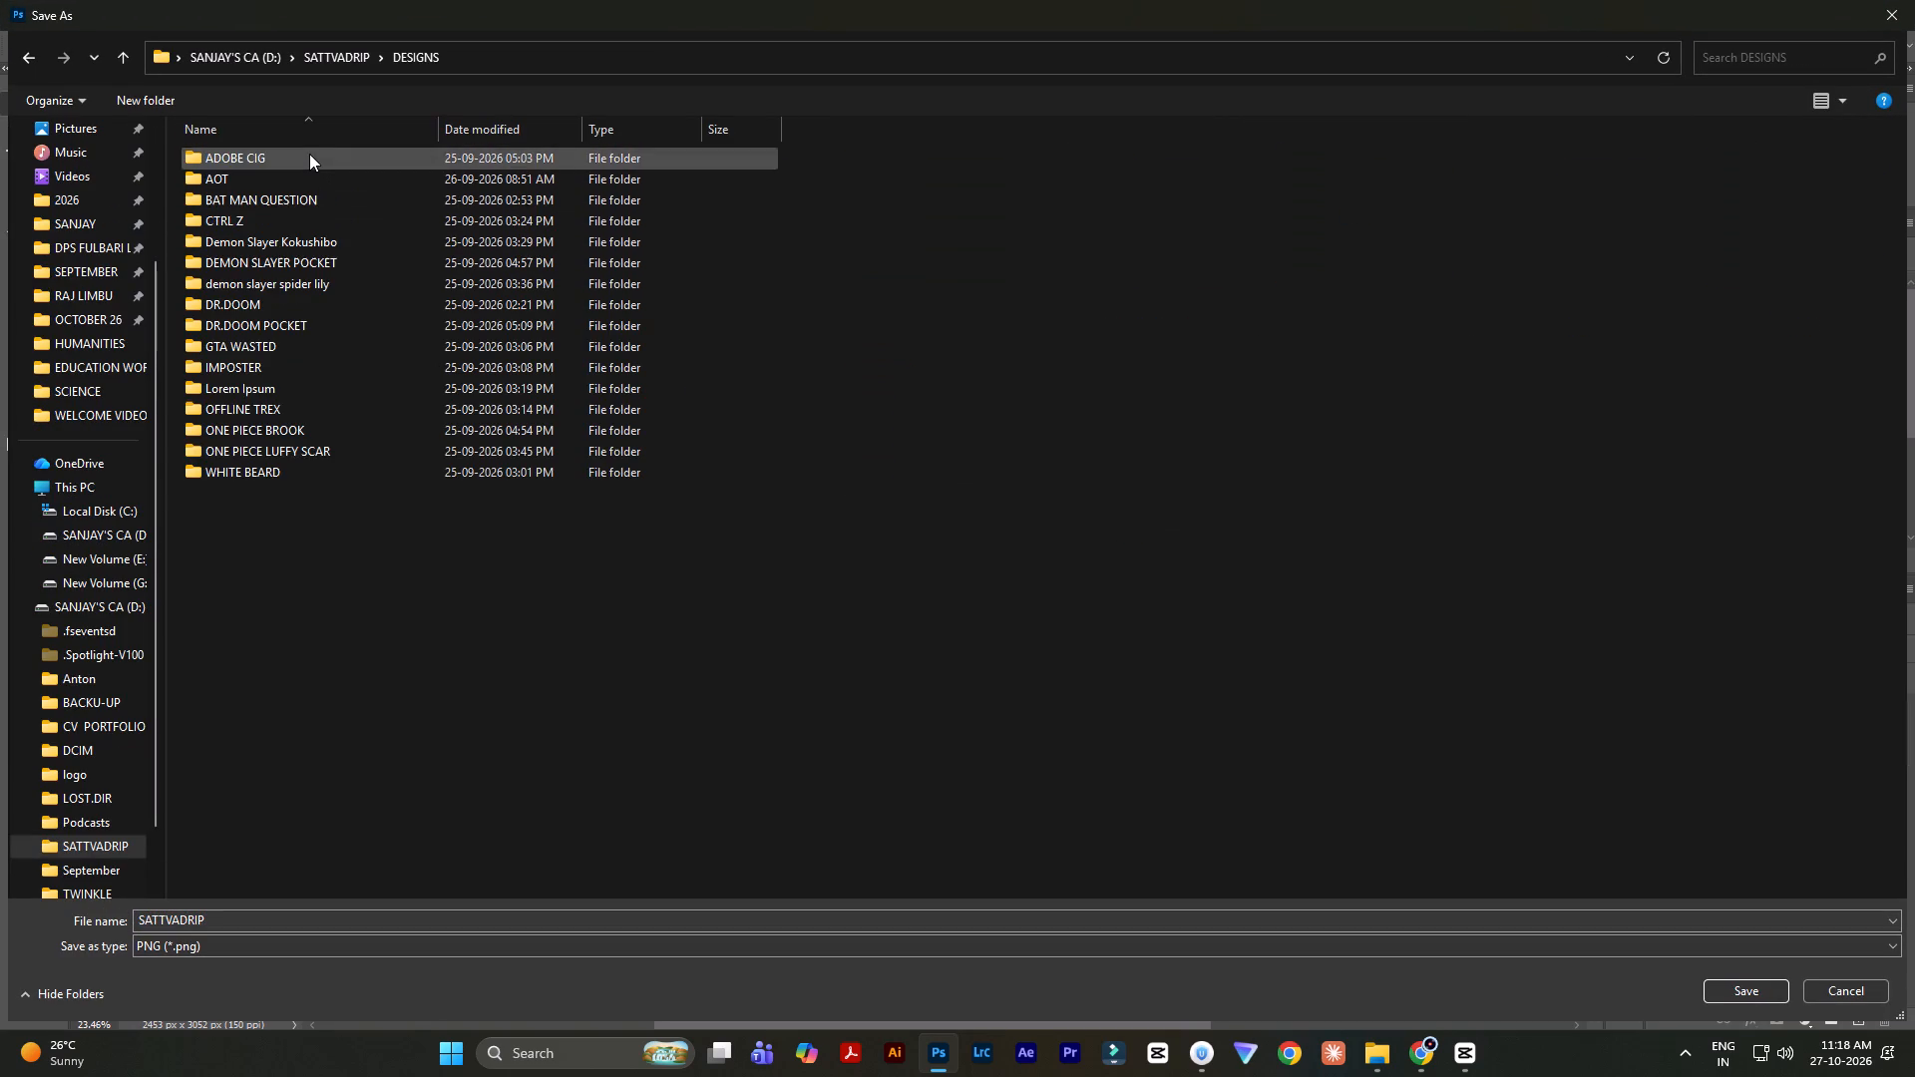
scroll(409, 382, "up", 11, "ctrl")
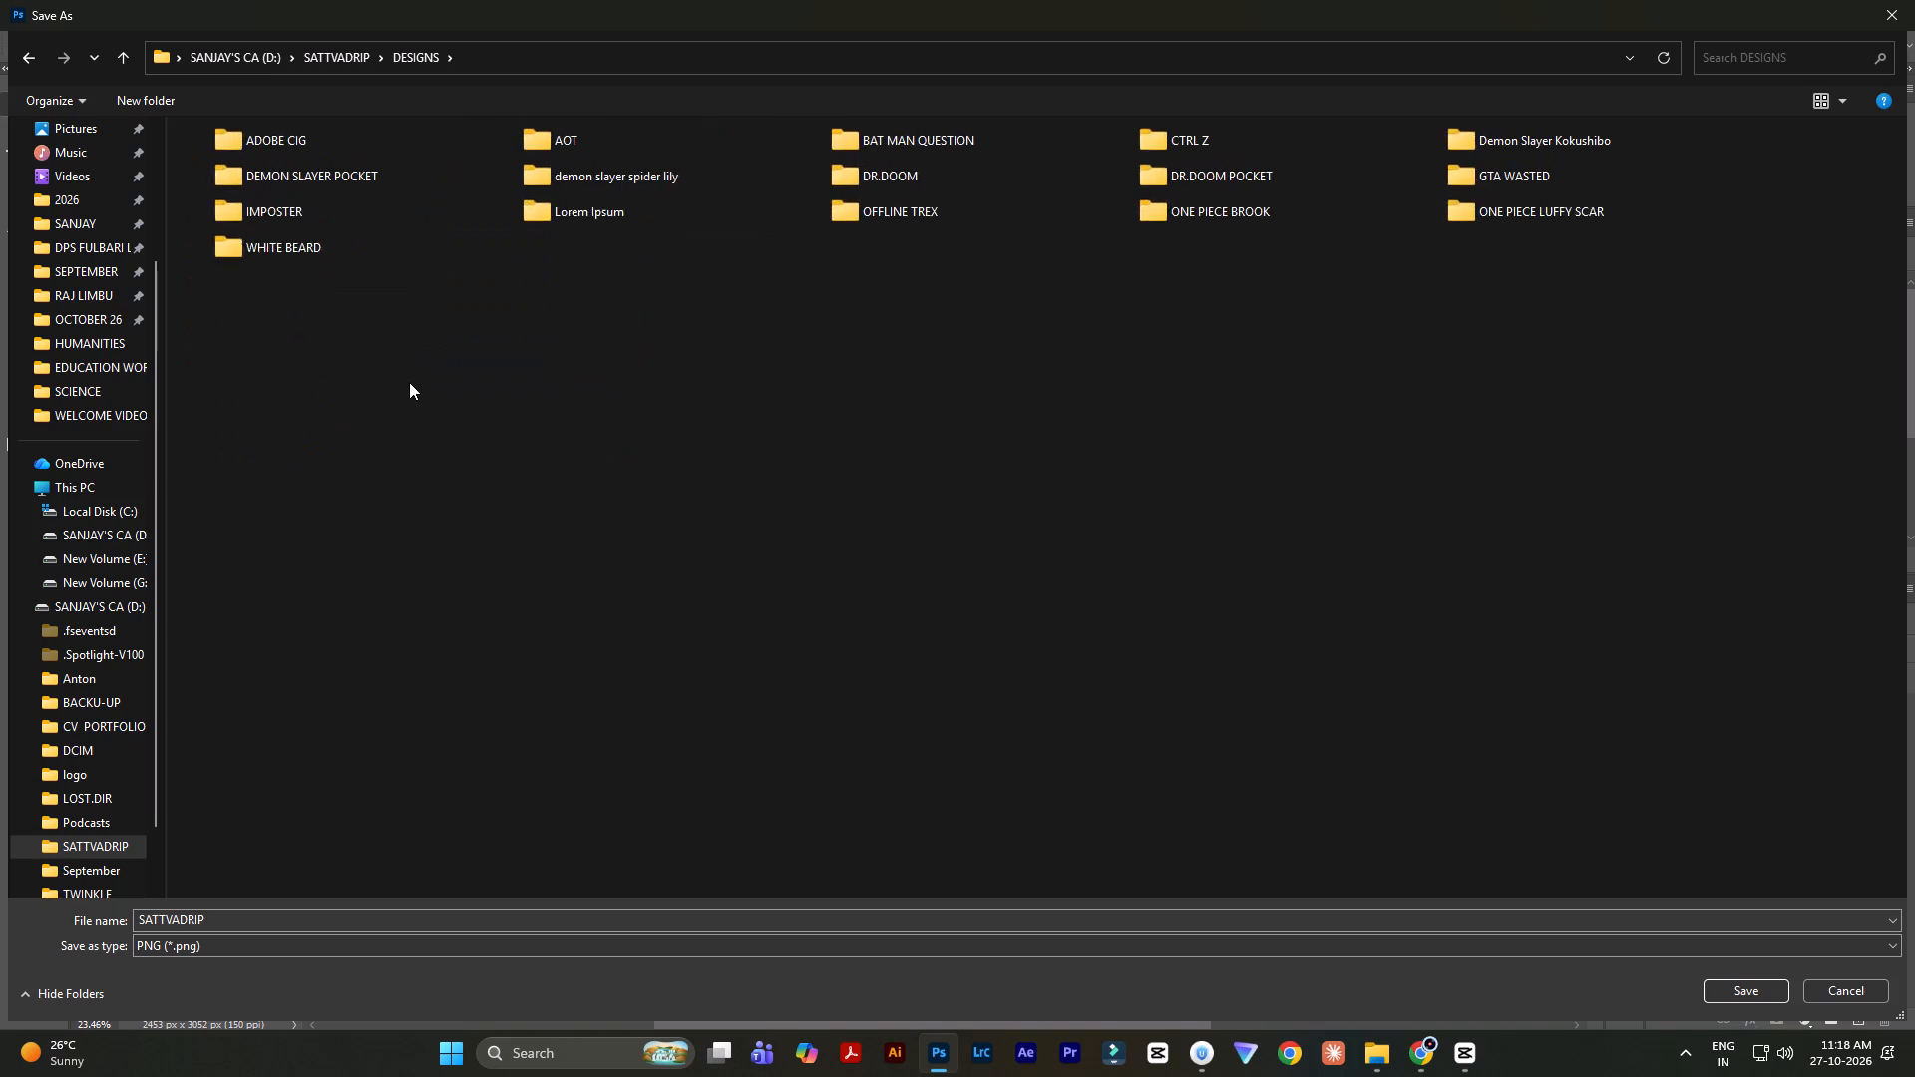
scroll(409, 382, "up", 18, "ctrl")
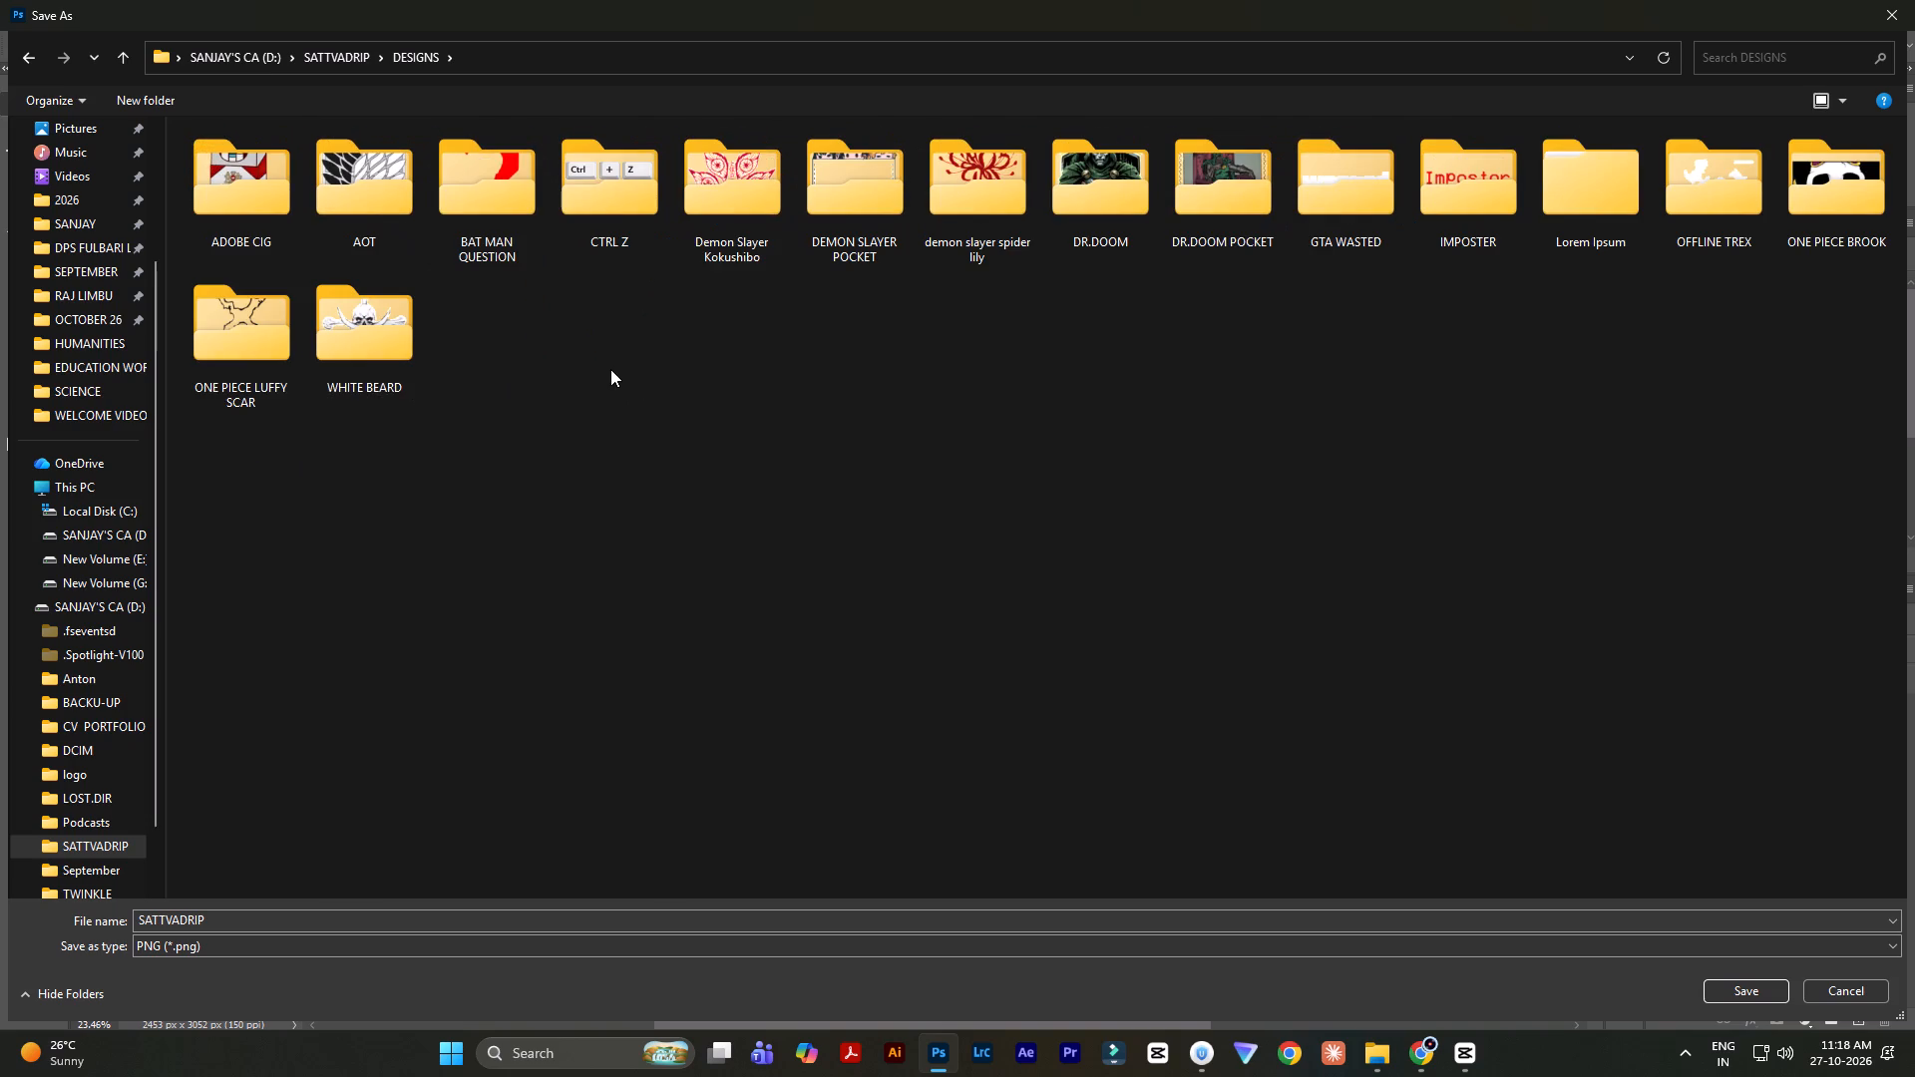
double_click(377, 342)
scroll(297, 308, "up", 10, "ctrl")
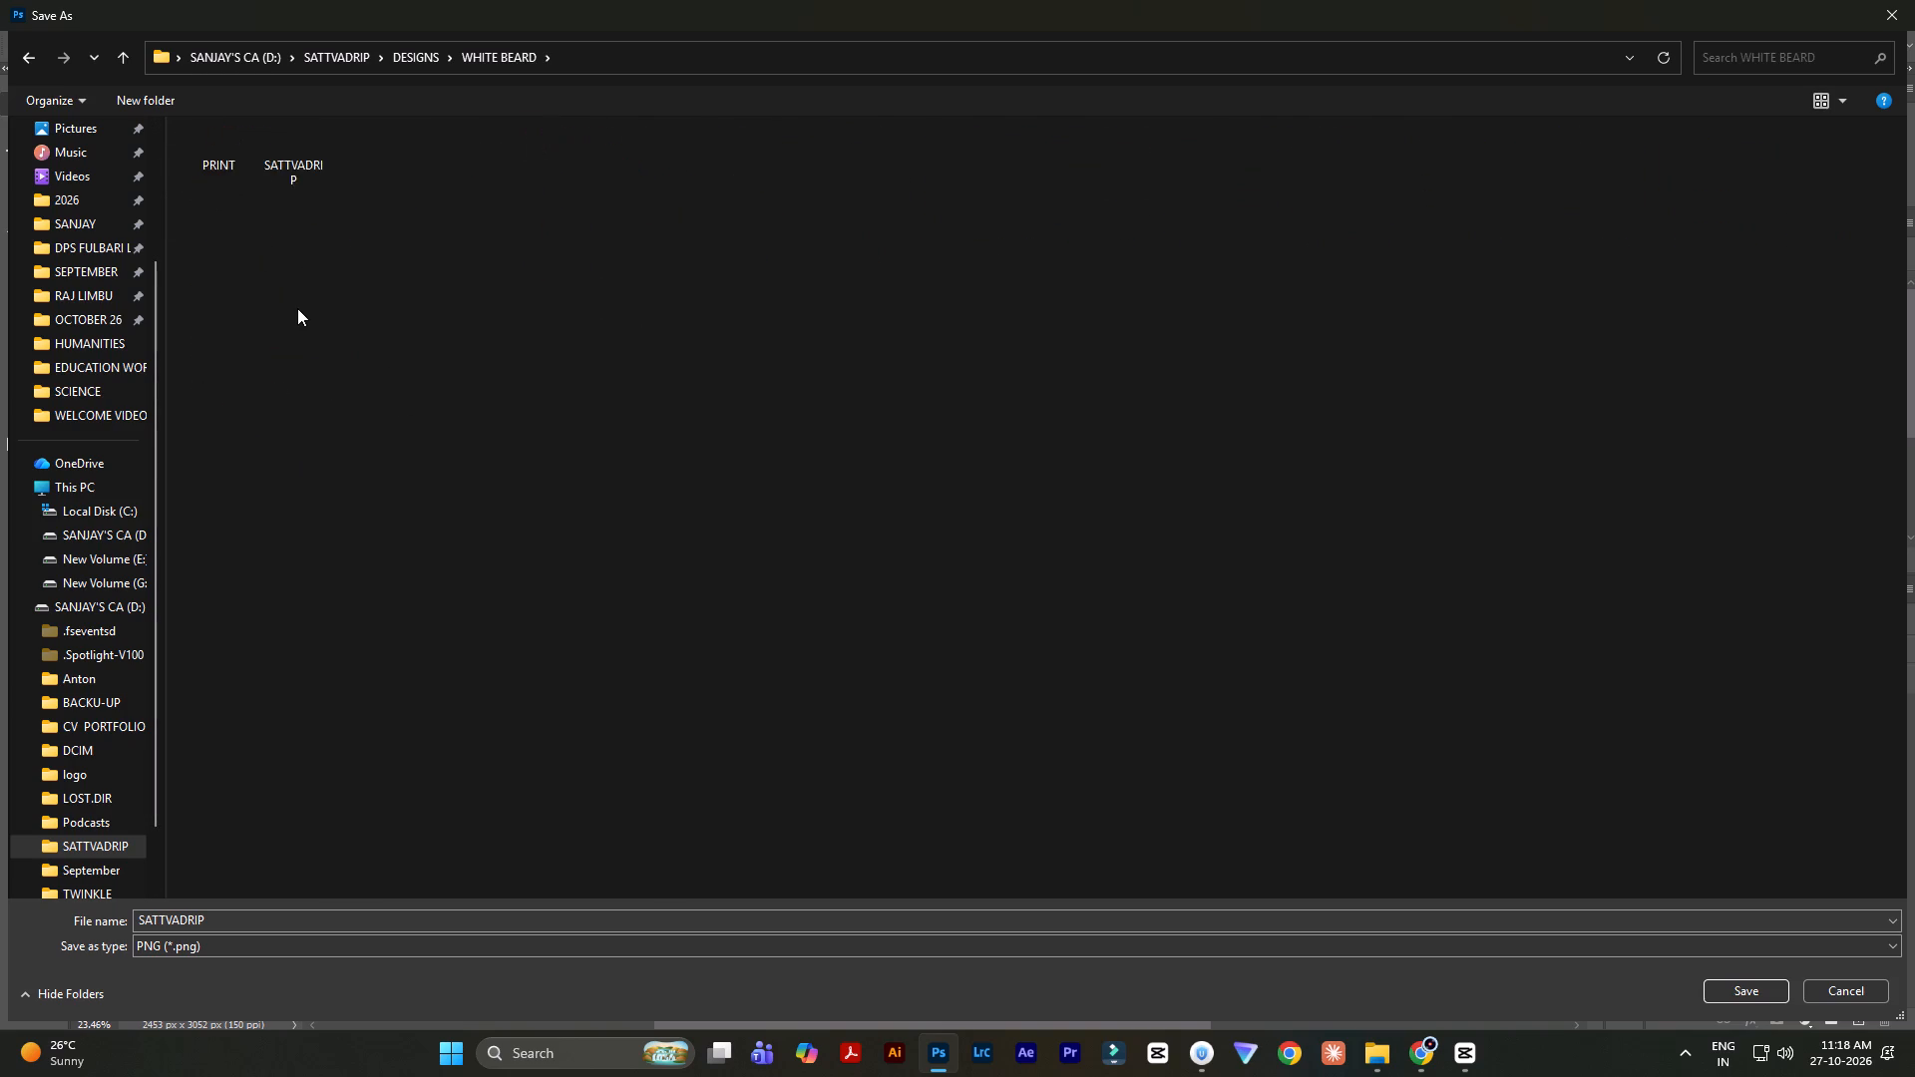
scroll(297, 308, "up", 20, "ctrl")
scroll(297, 308, "up", 8, "ctrl")
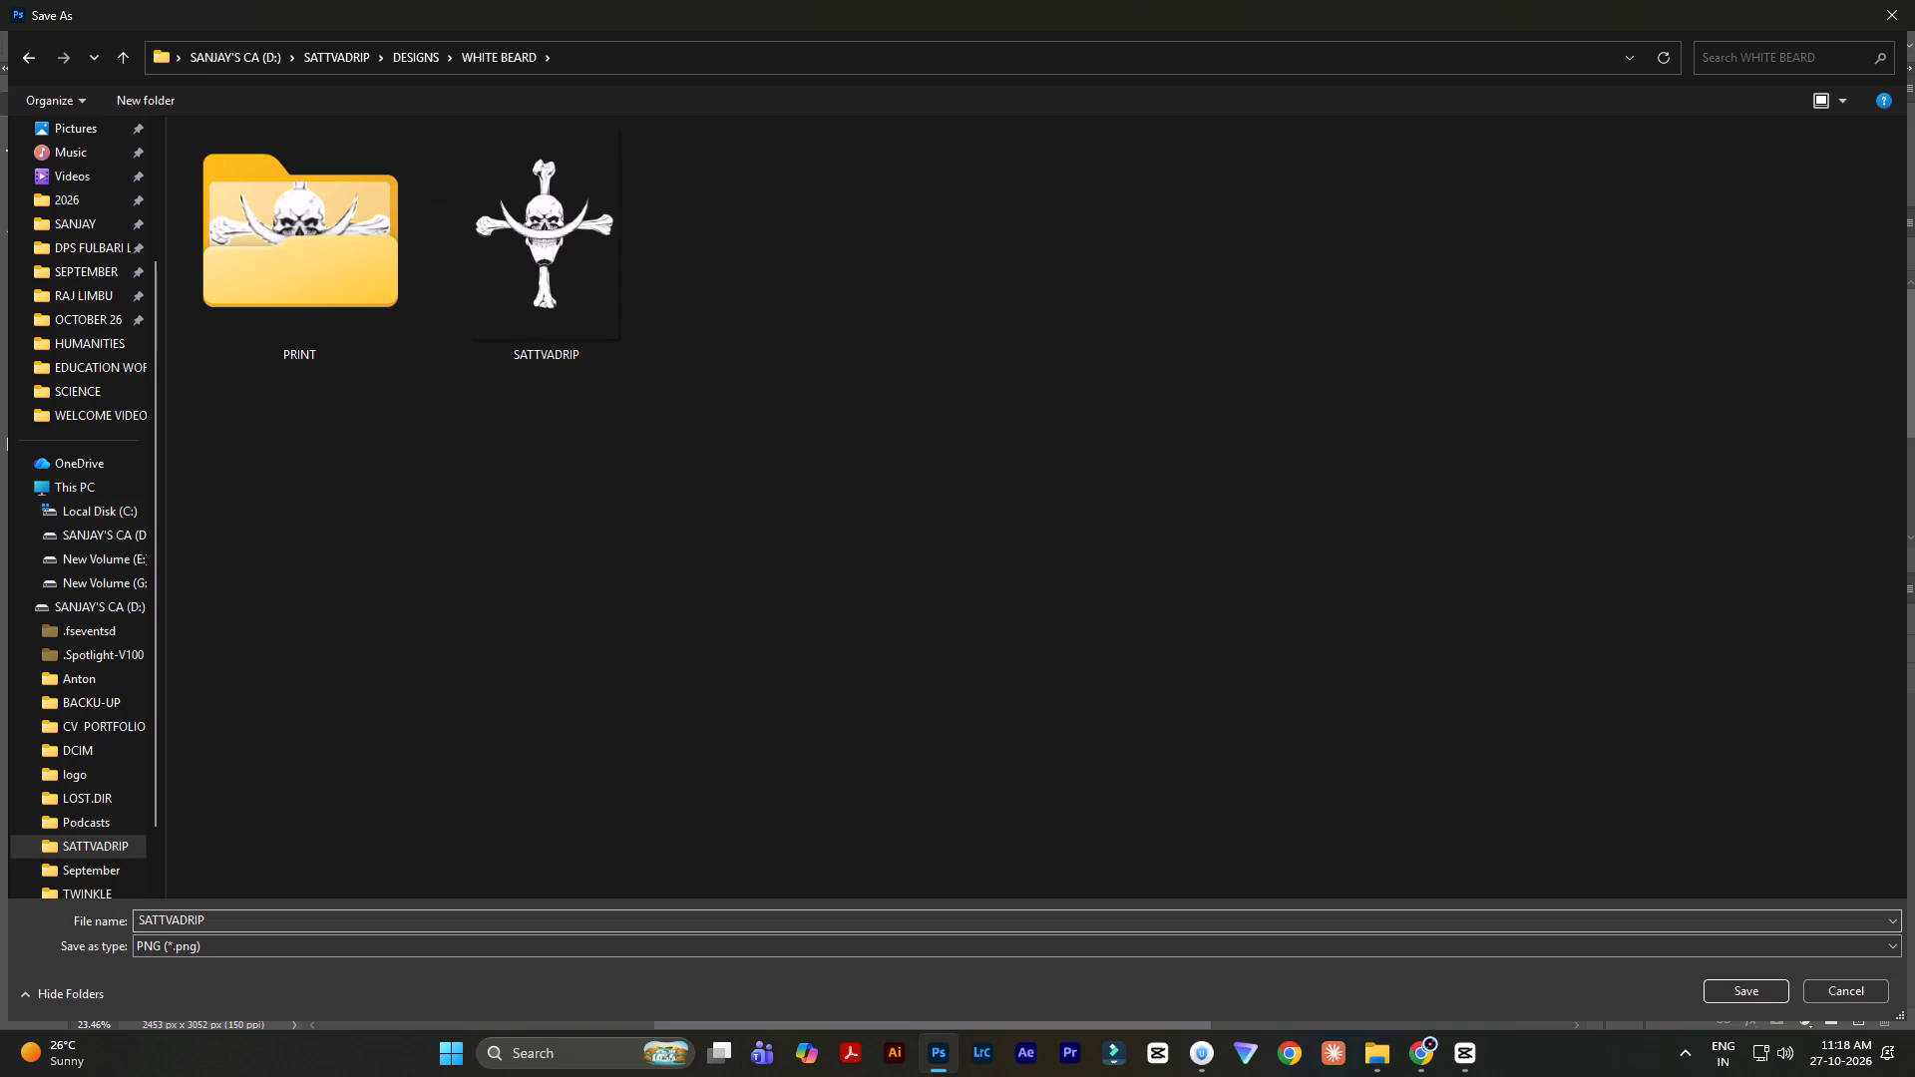
Name the PNG file WHITEB EVERYONE and save it in the WHITE BEARD folder.
left_click(228, 923)
type("WHITE")
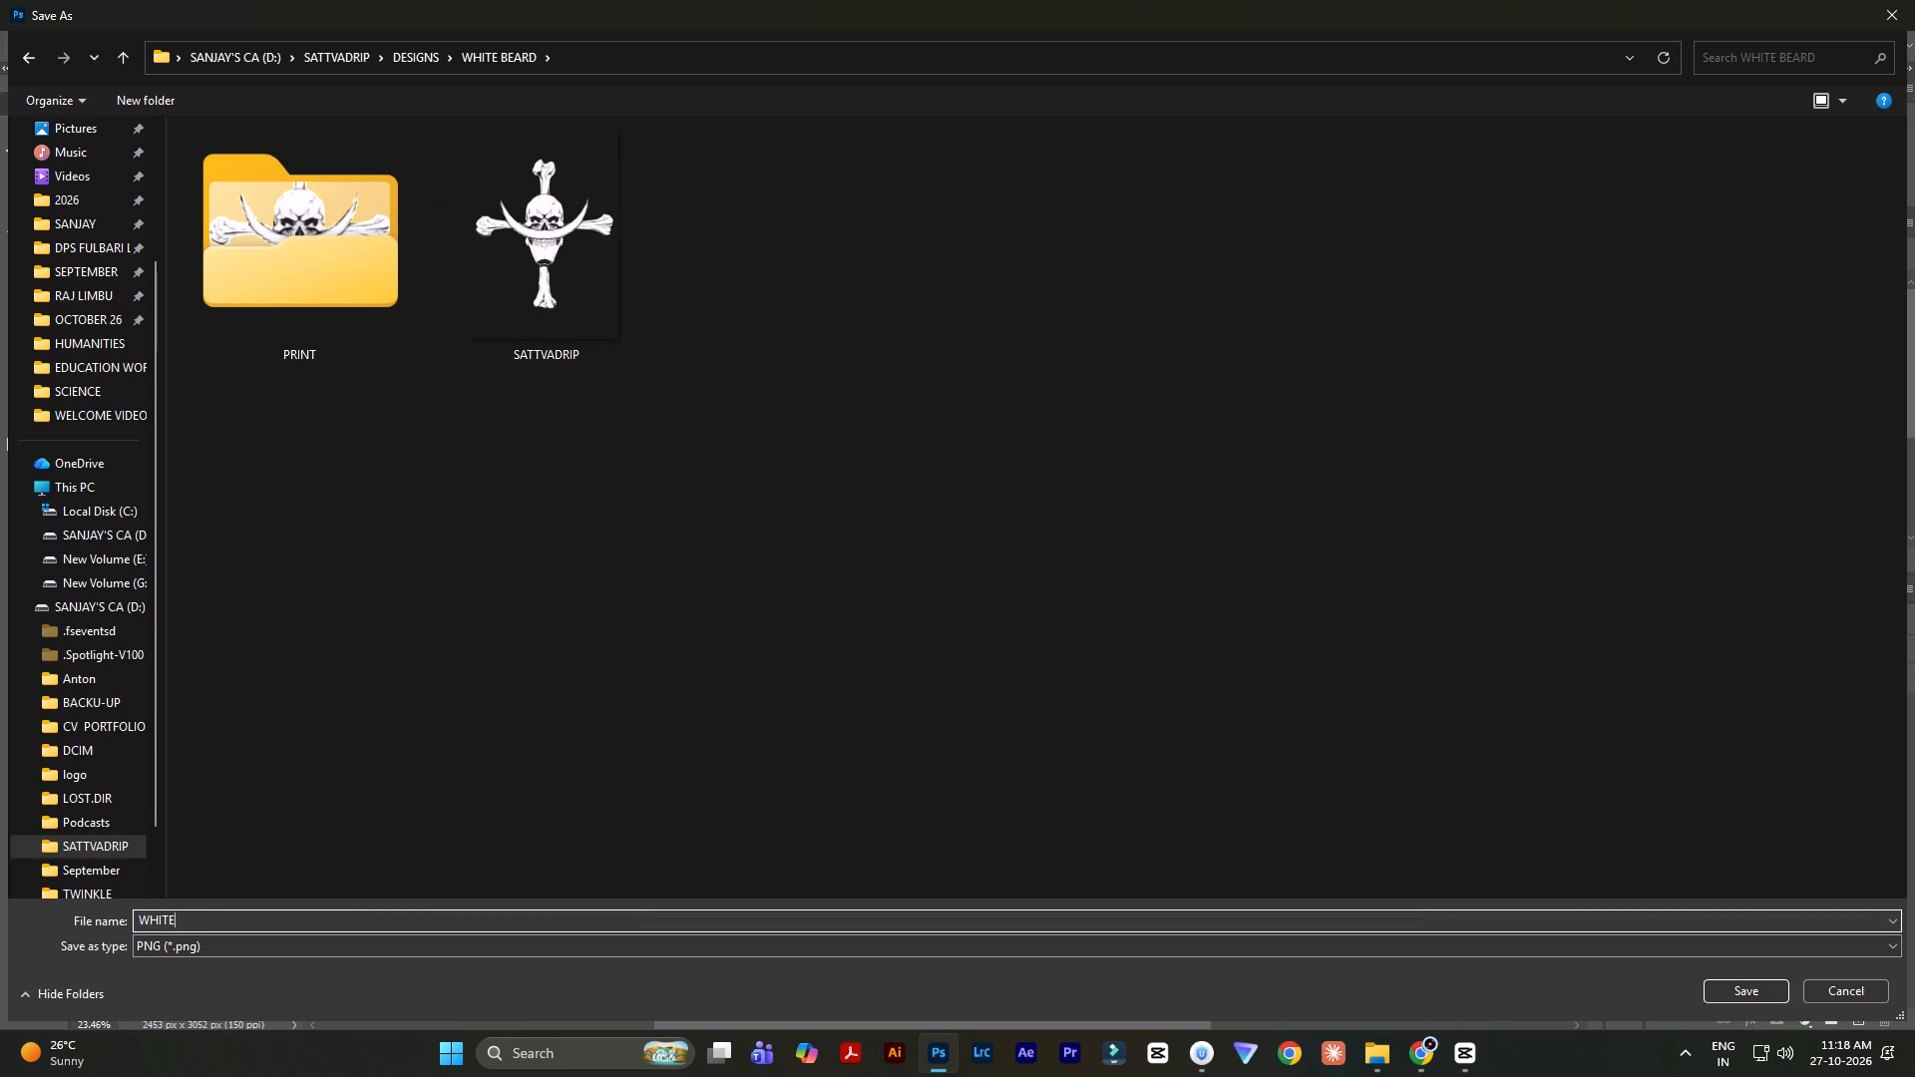
key("b")
key("space")
type("EVERYONR")
key("BackSpace")
key("e")
key("space")
key("BackSpace")
key("Return")
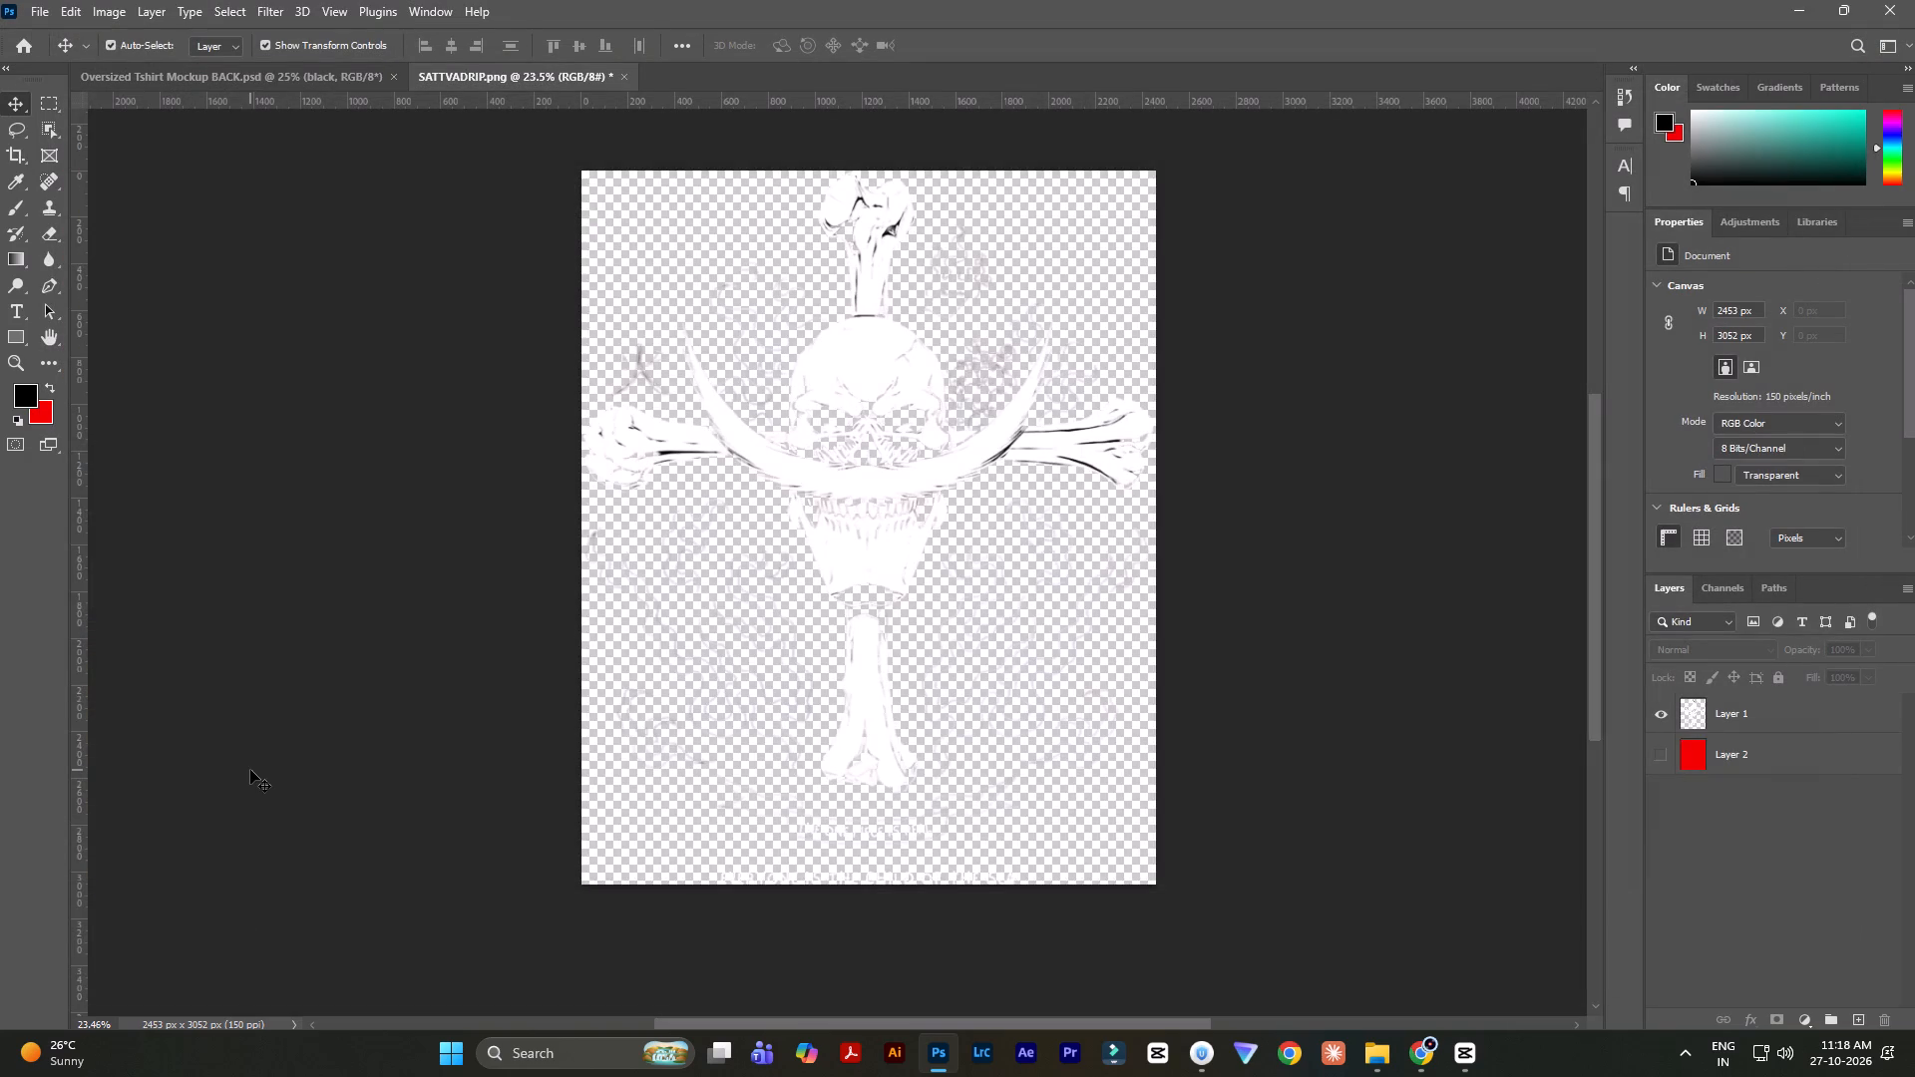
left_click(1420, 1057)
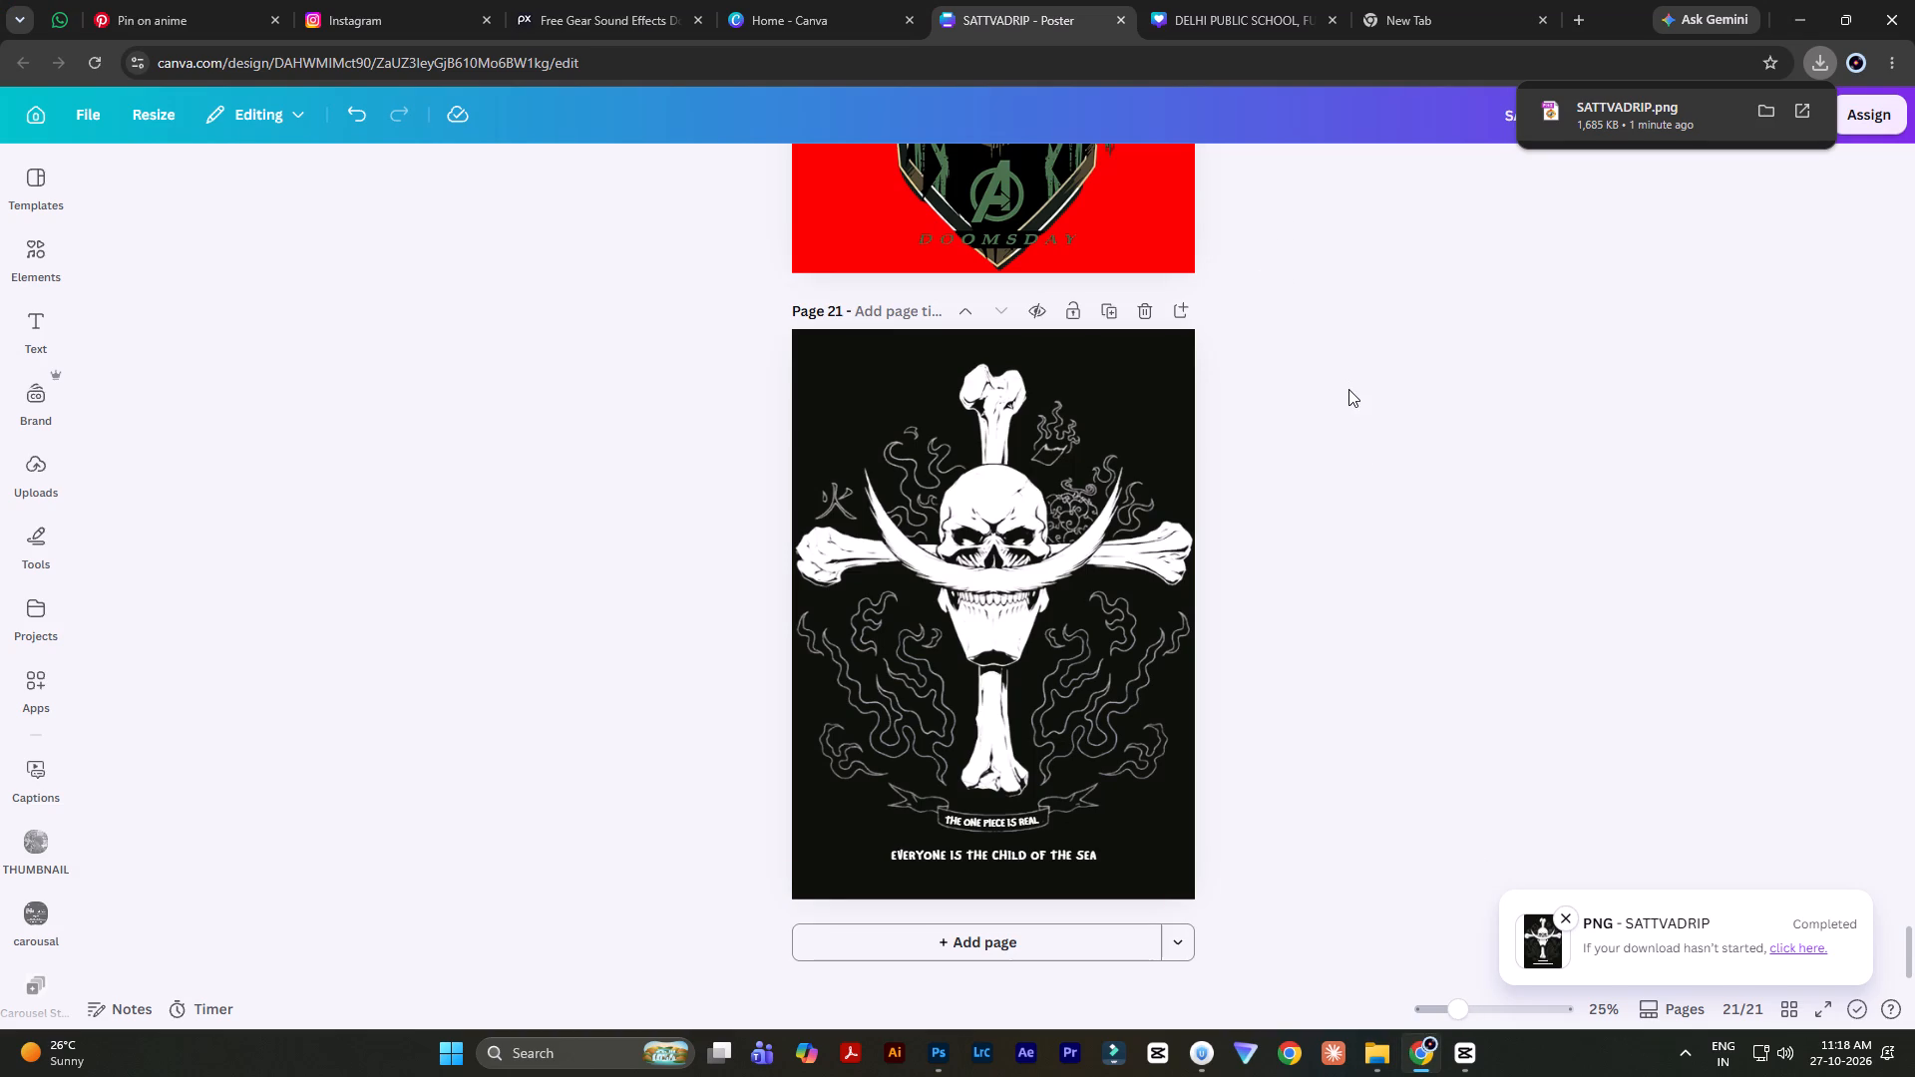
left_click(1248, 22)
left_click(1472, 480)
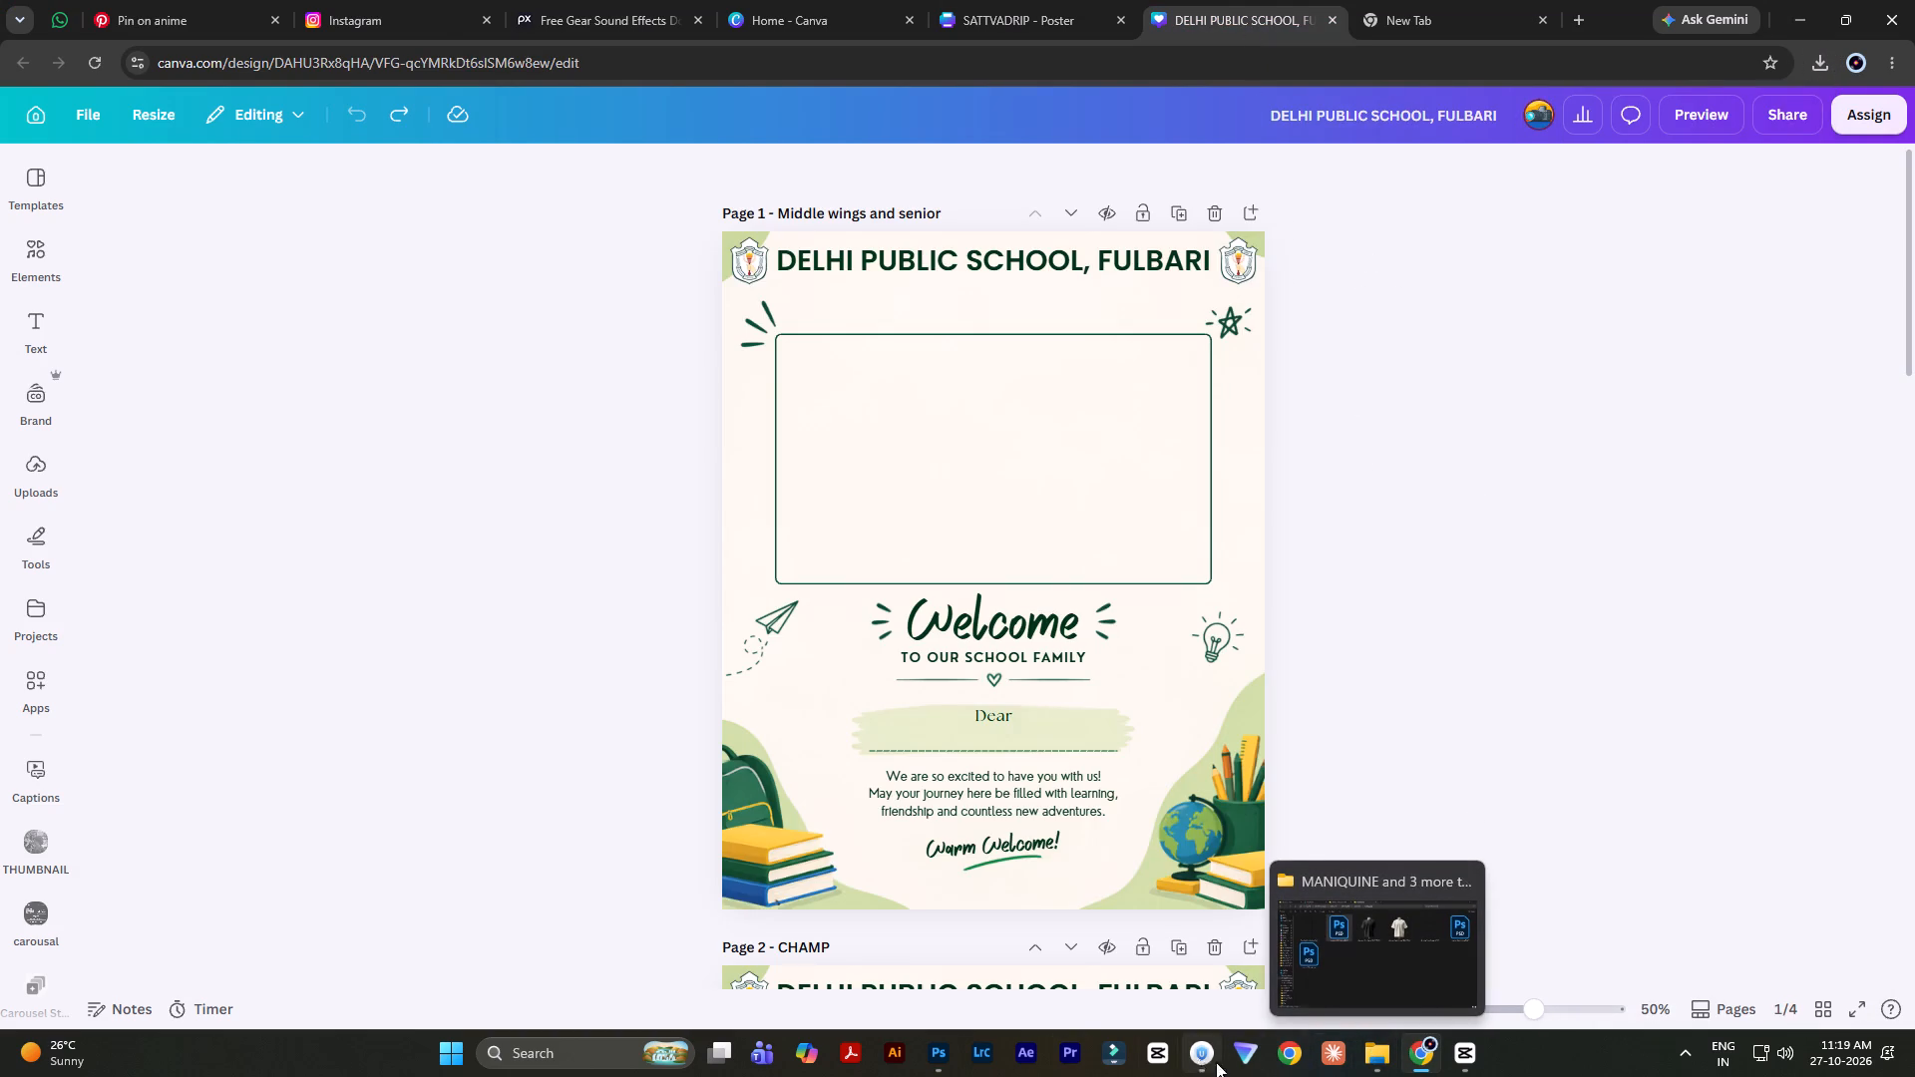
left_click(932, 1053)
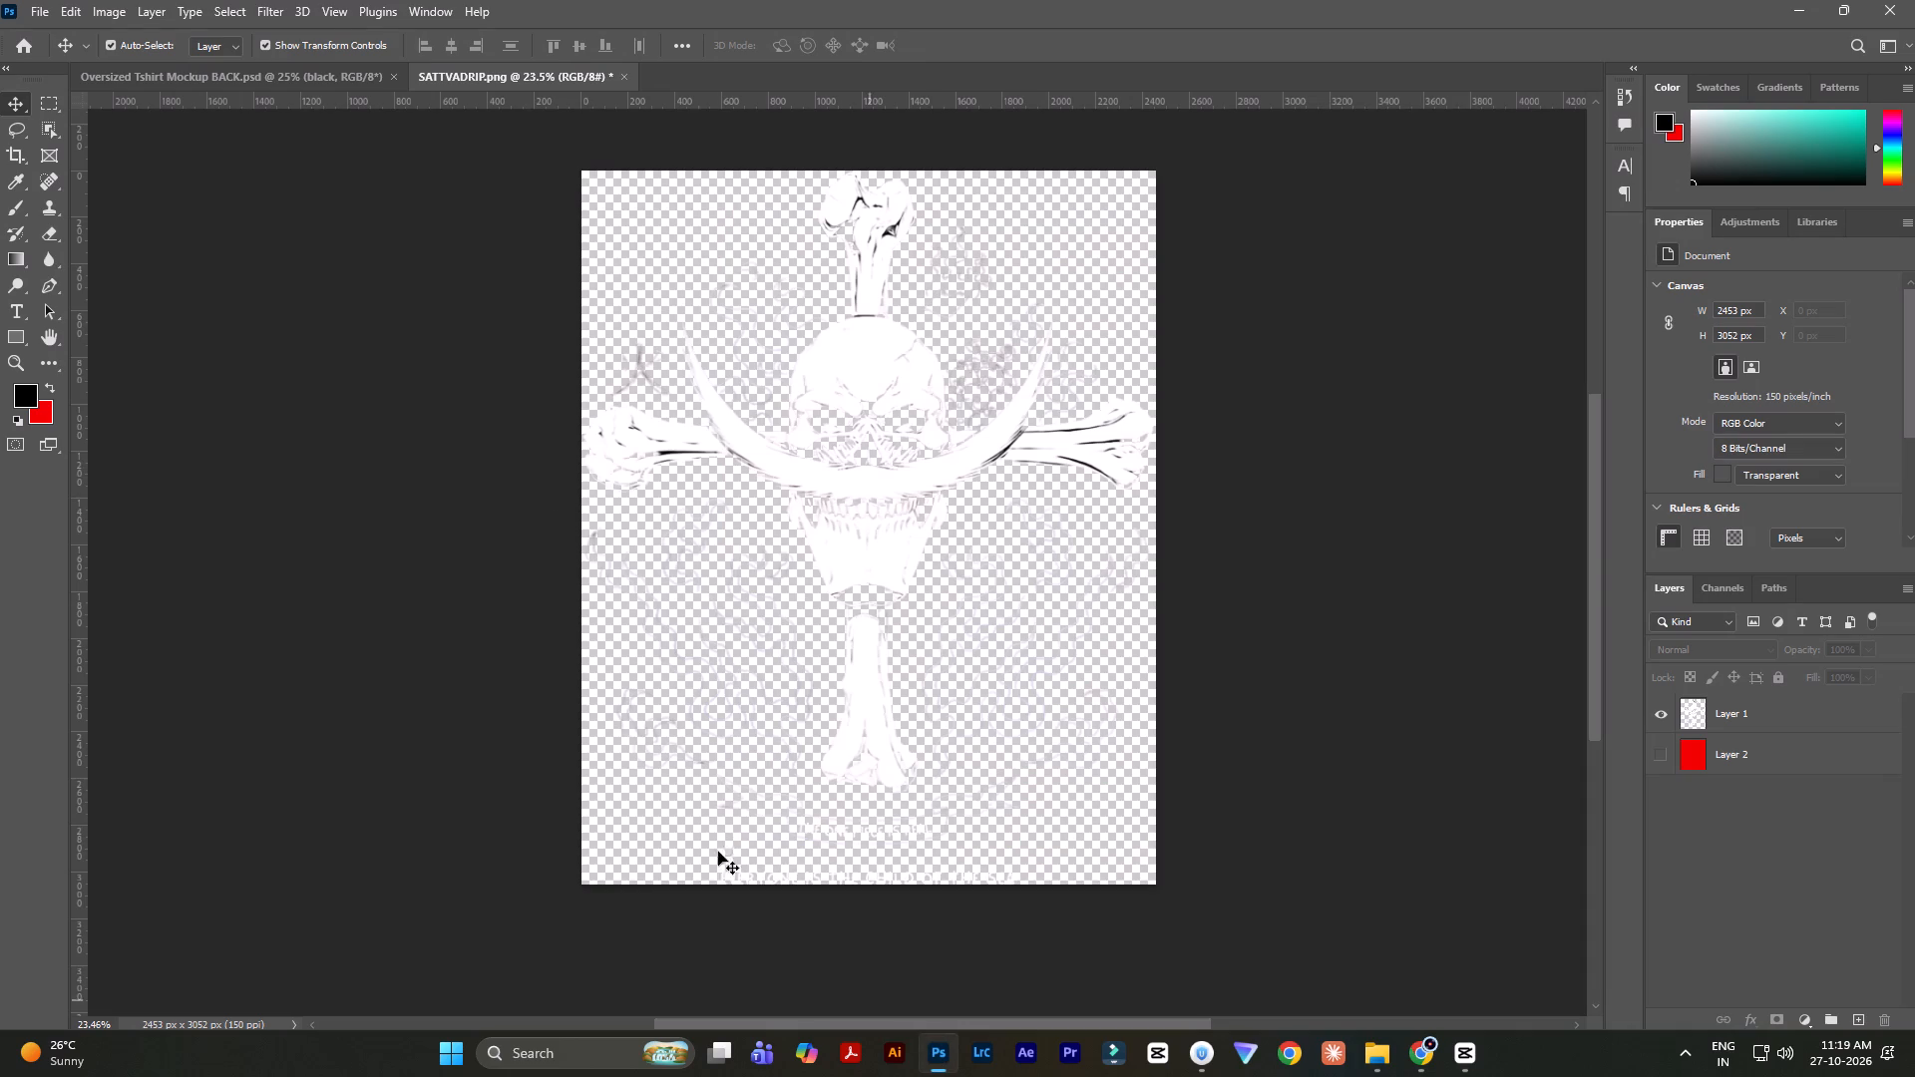
In the Oversized Tshirt Mockup BACK document, show the black shirt colour group and hide the OFF WHITE group.
left_click(279, 74)
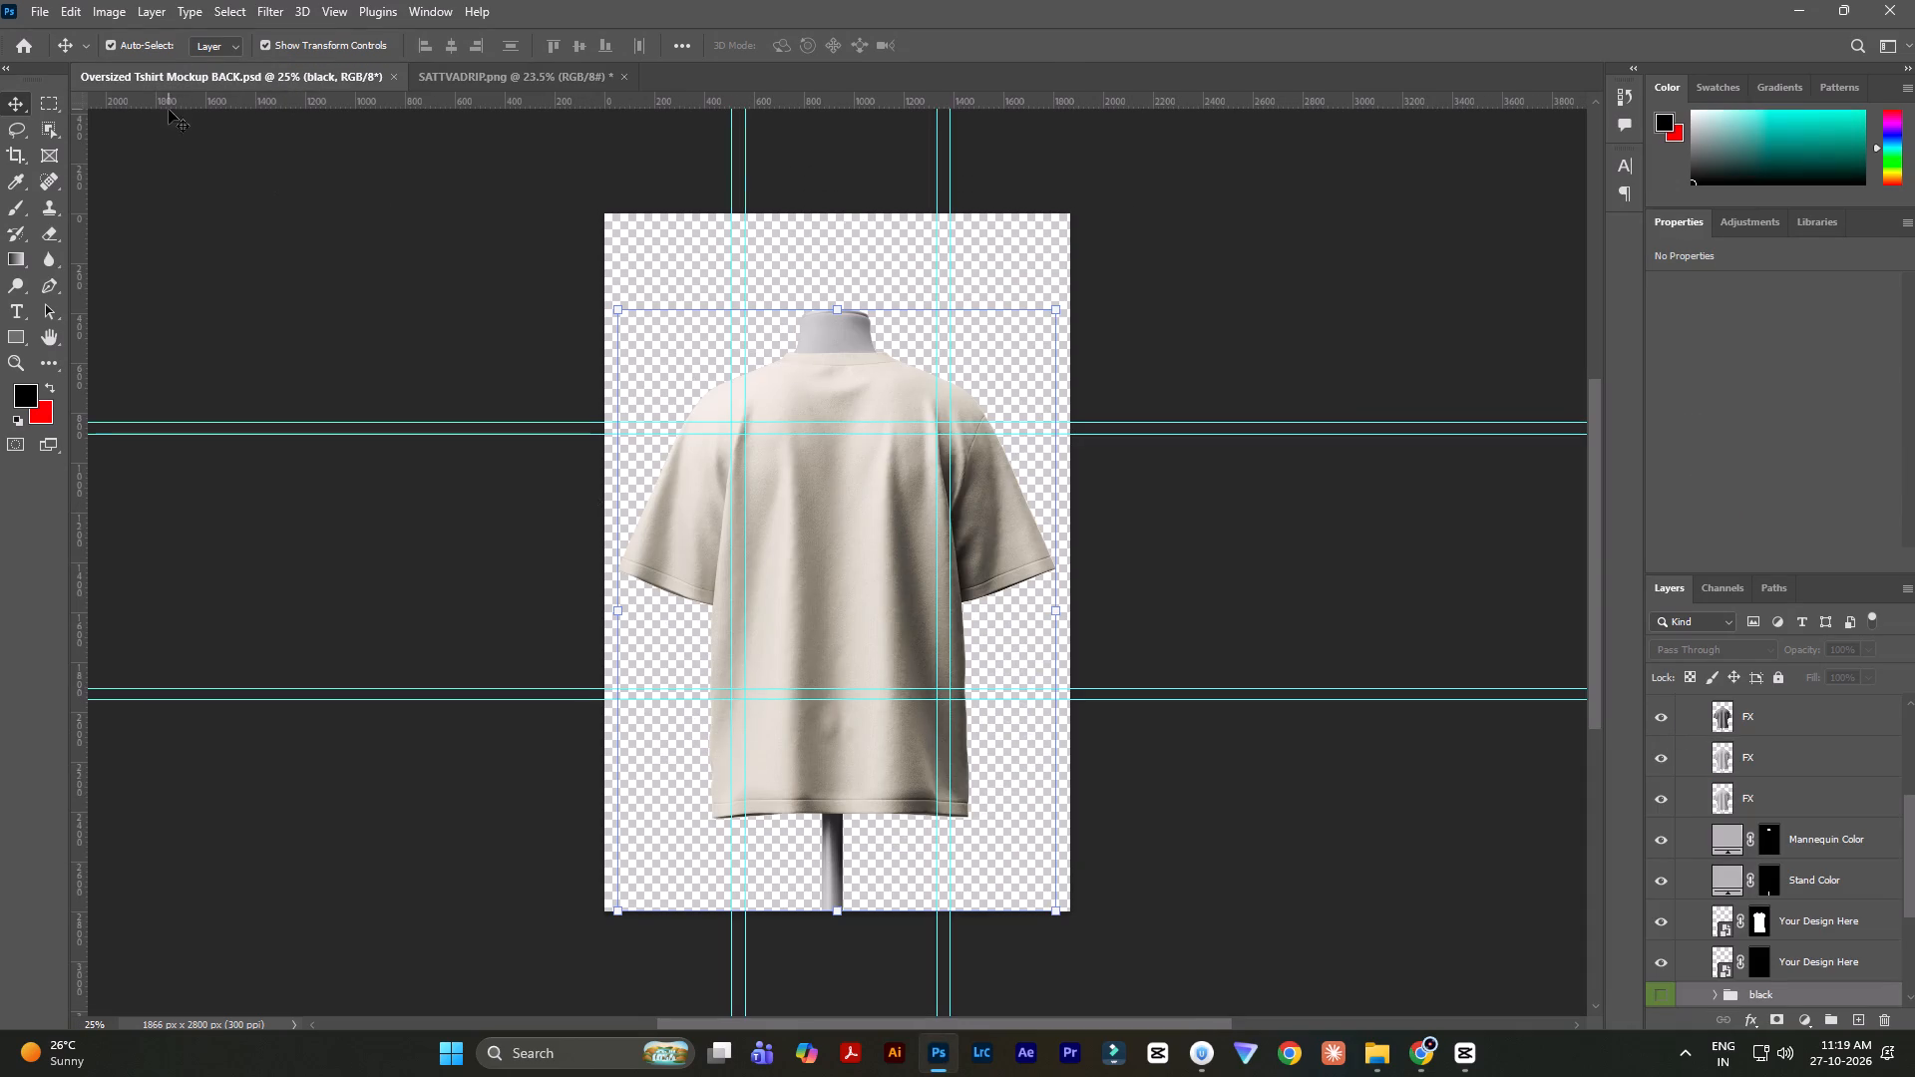
scroll(1836, 857, "down", 14)
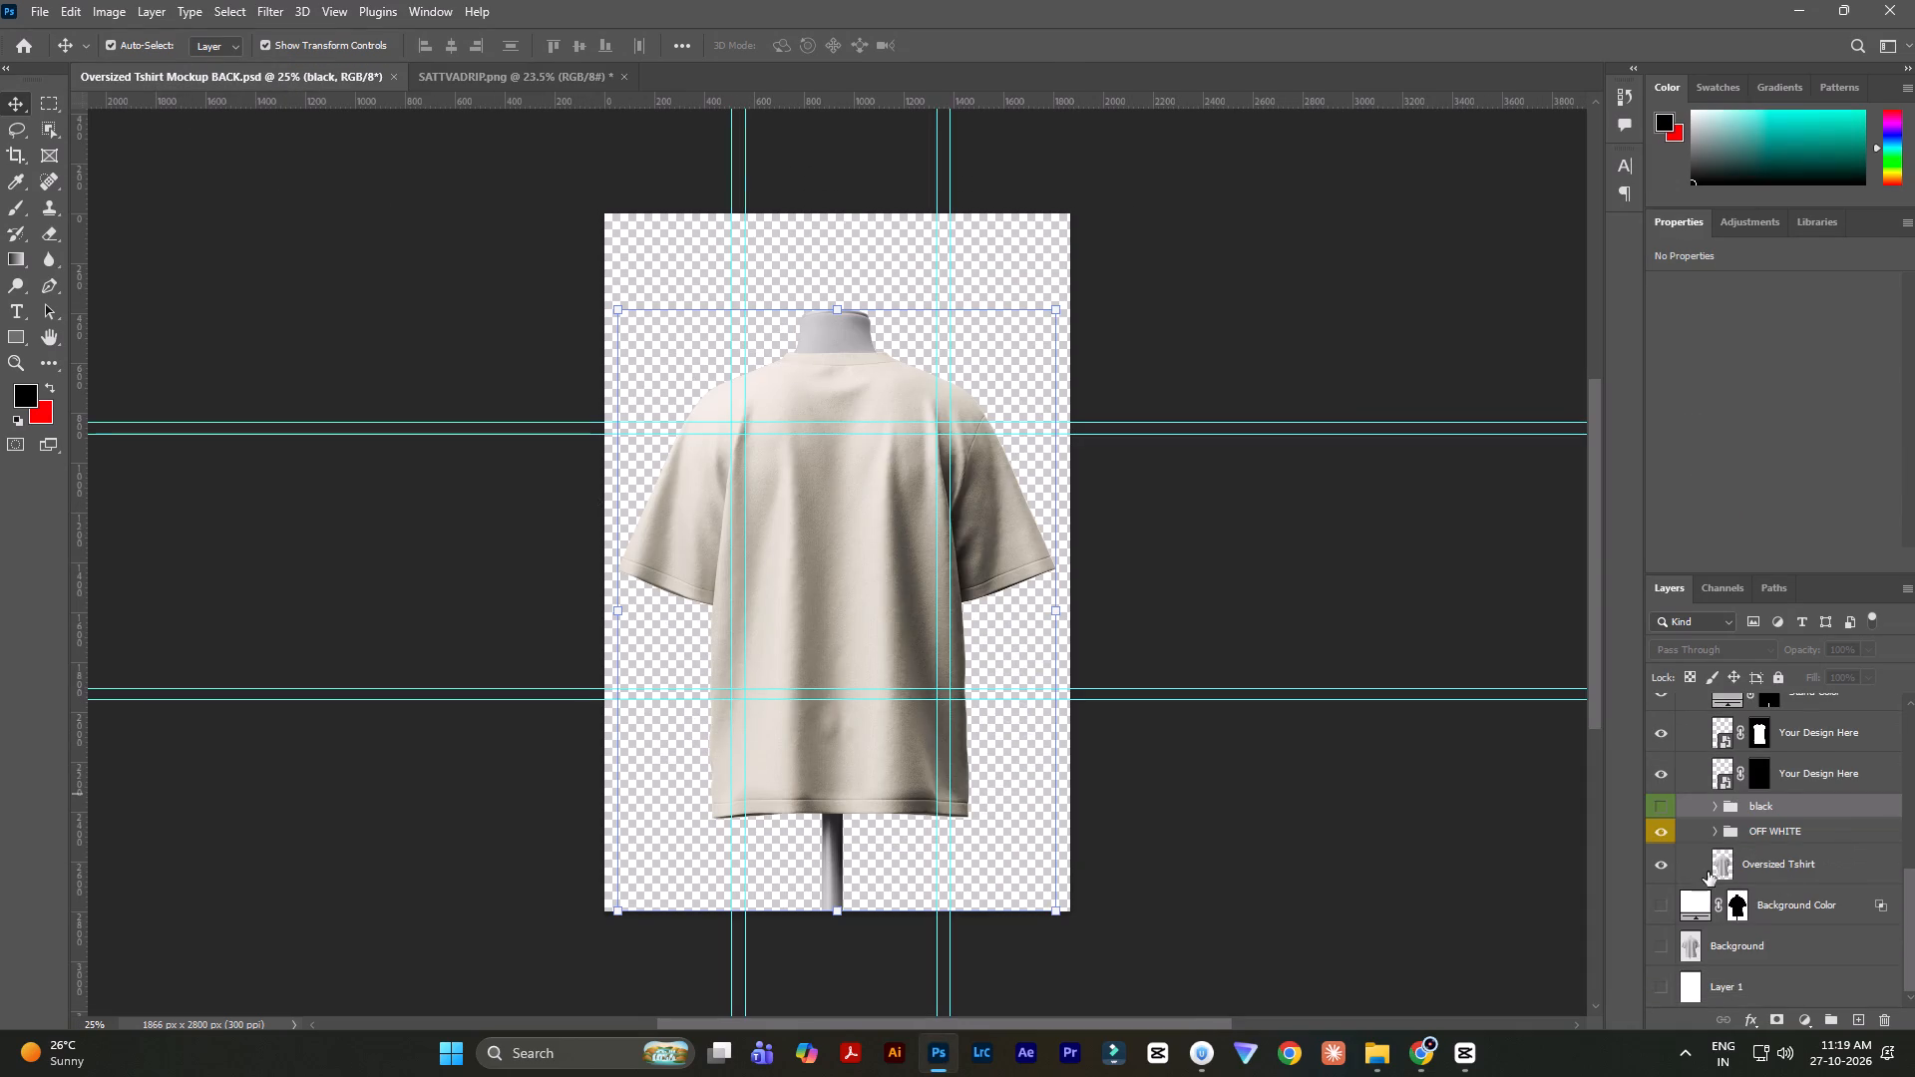
left_click(1661, 807)
left_click(1660, 840)
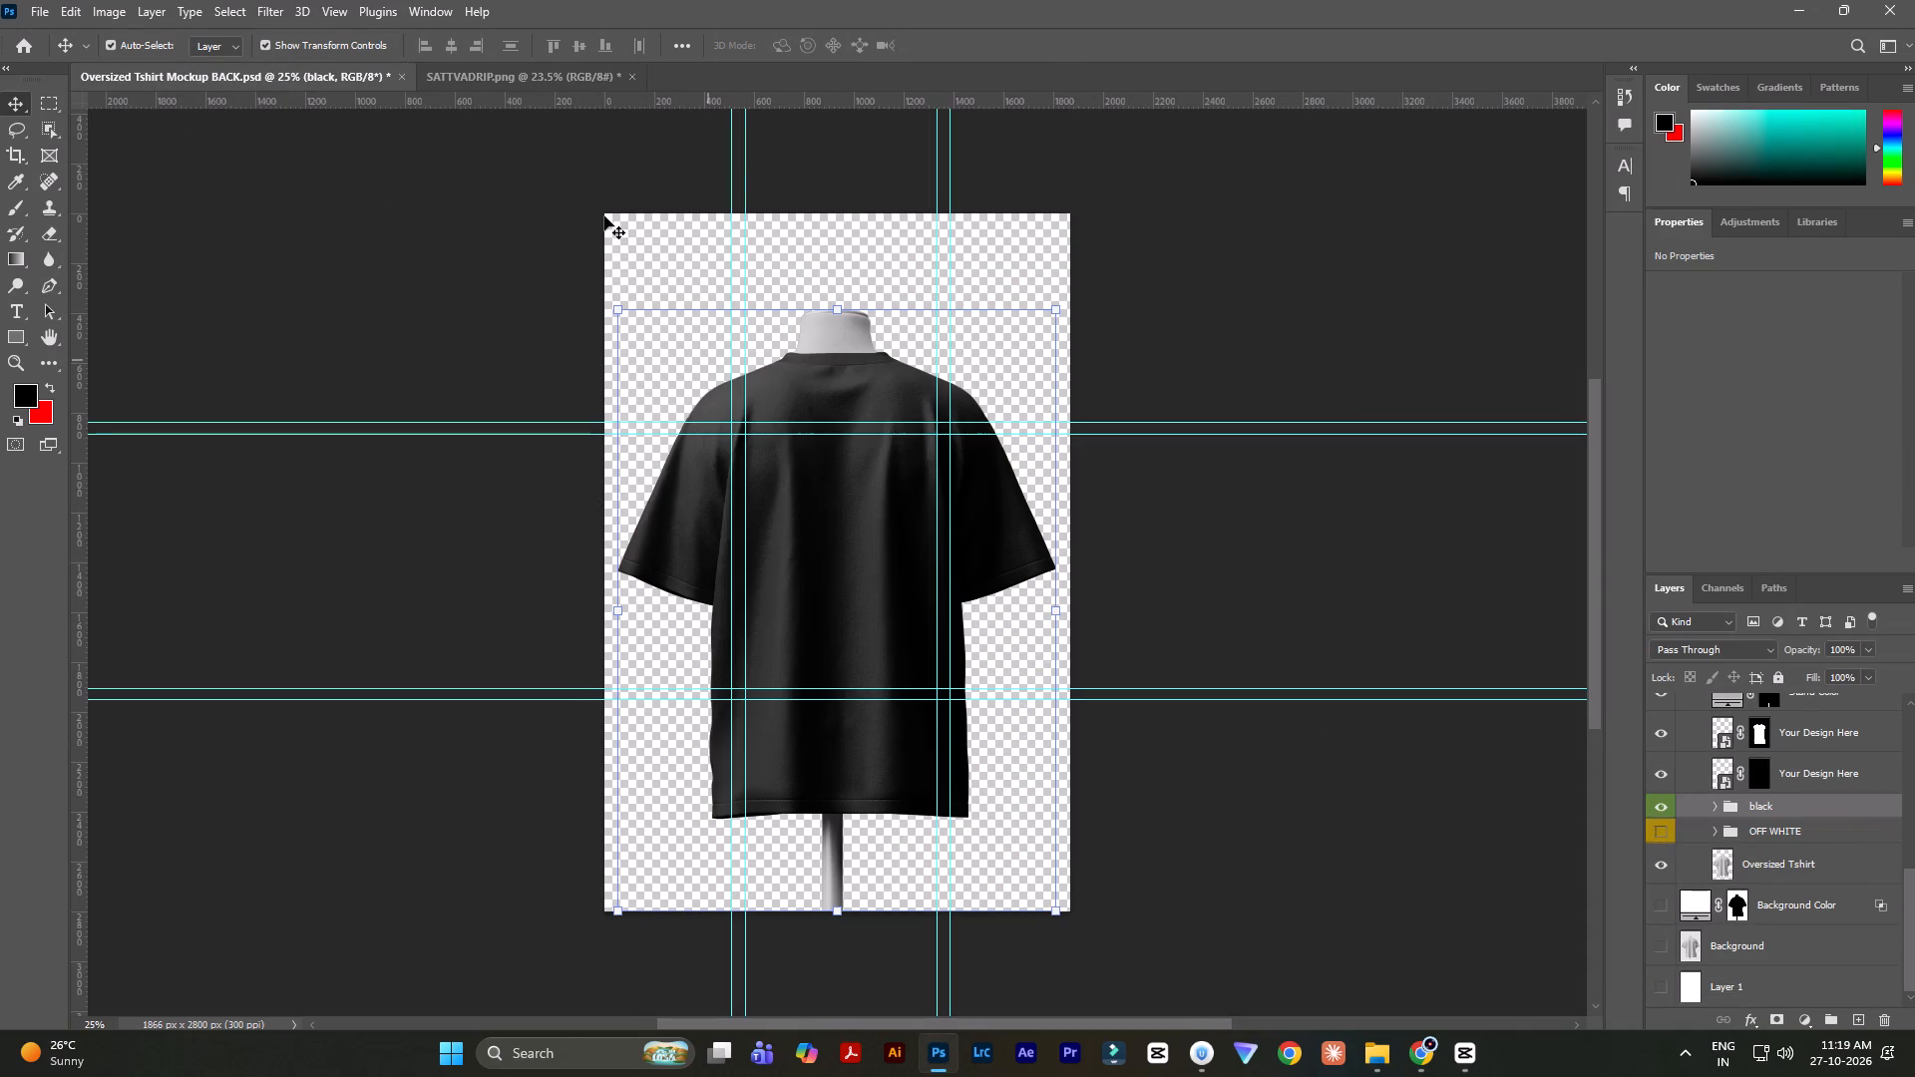
left_click(42, 3)
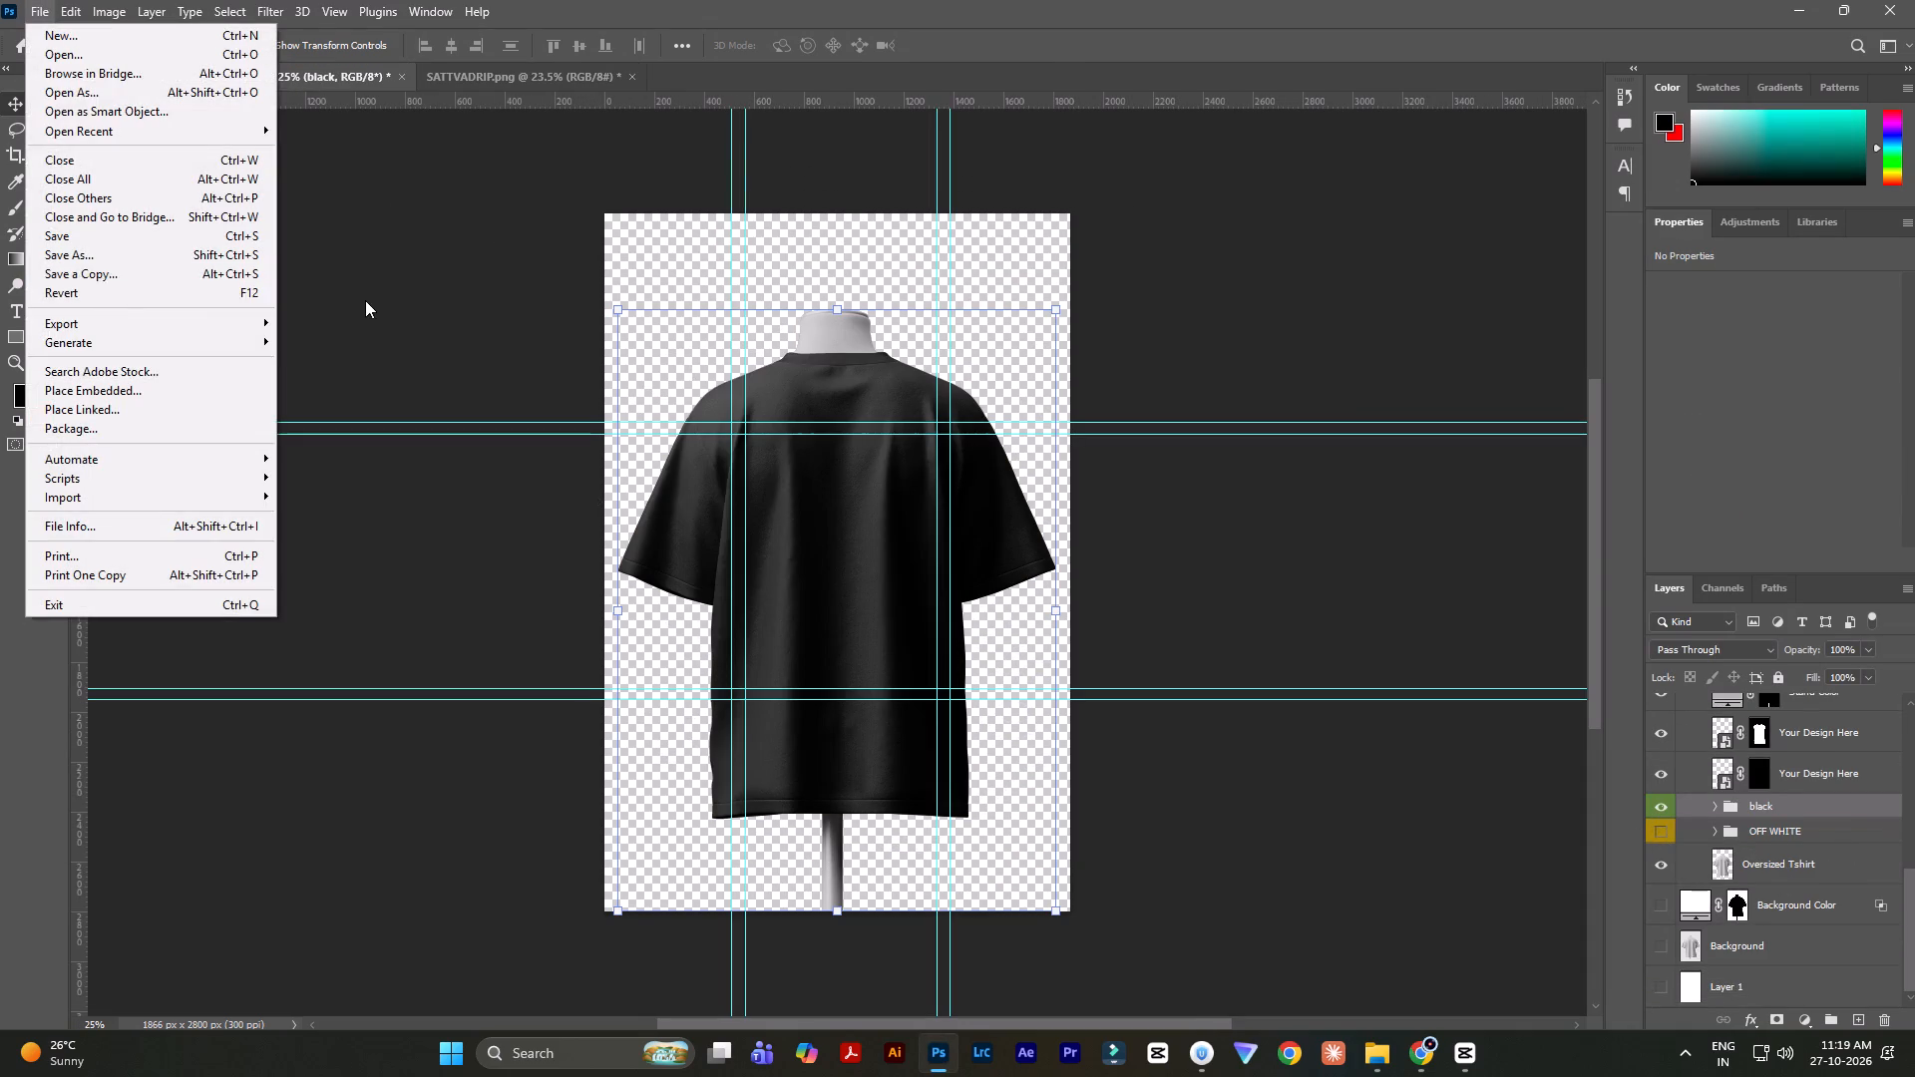
left_click(383, 299)
Open the contents of the mockup's back smart object for editing.
scroll(1777, 821, "up", 4)
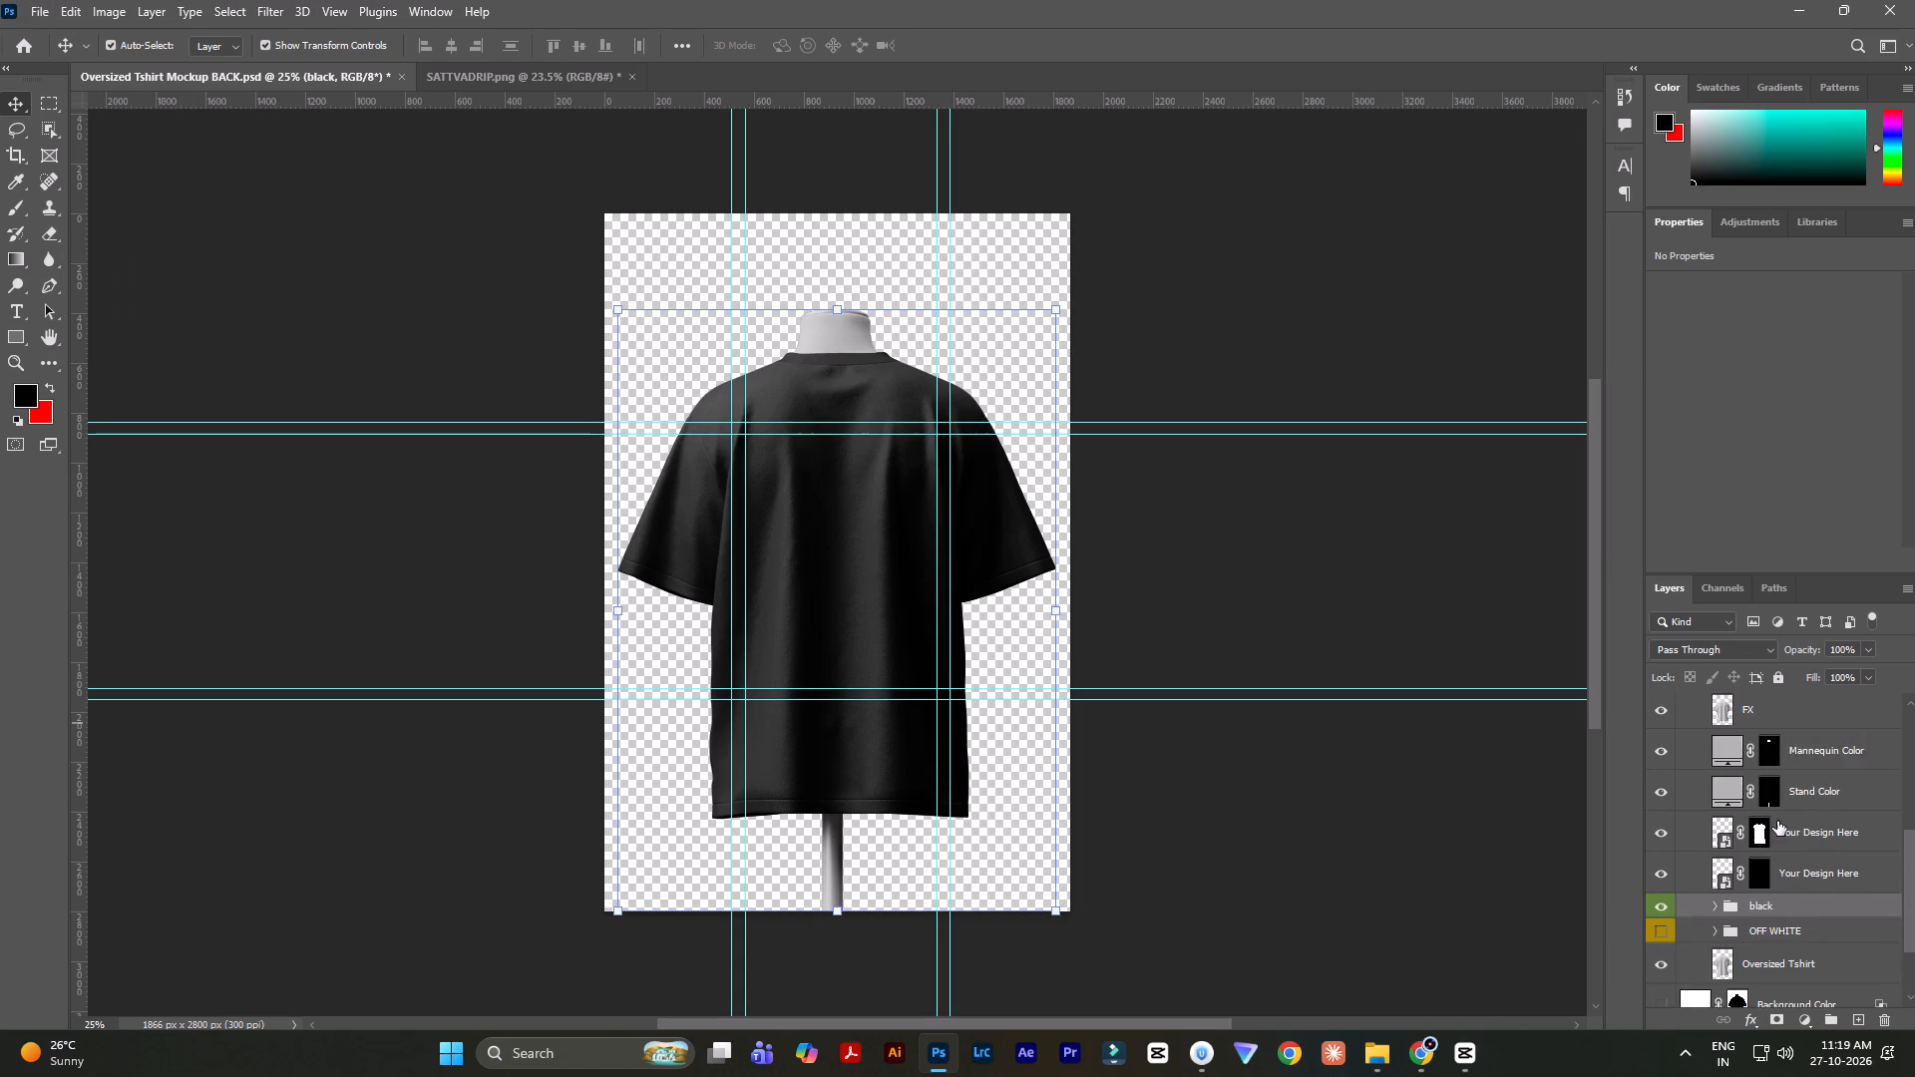
scroll(1777, 821, "up", 20)
scroll(1777, 821, "up", 1)
double_click(1705, 784)
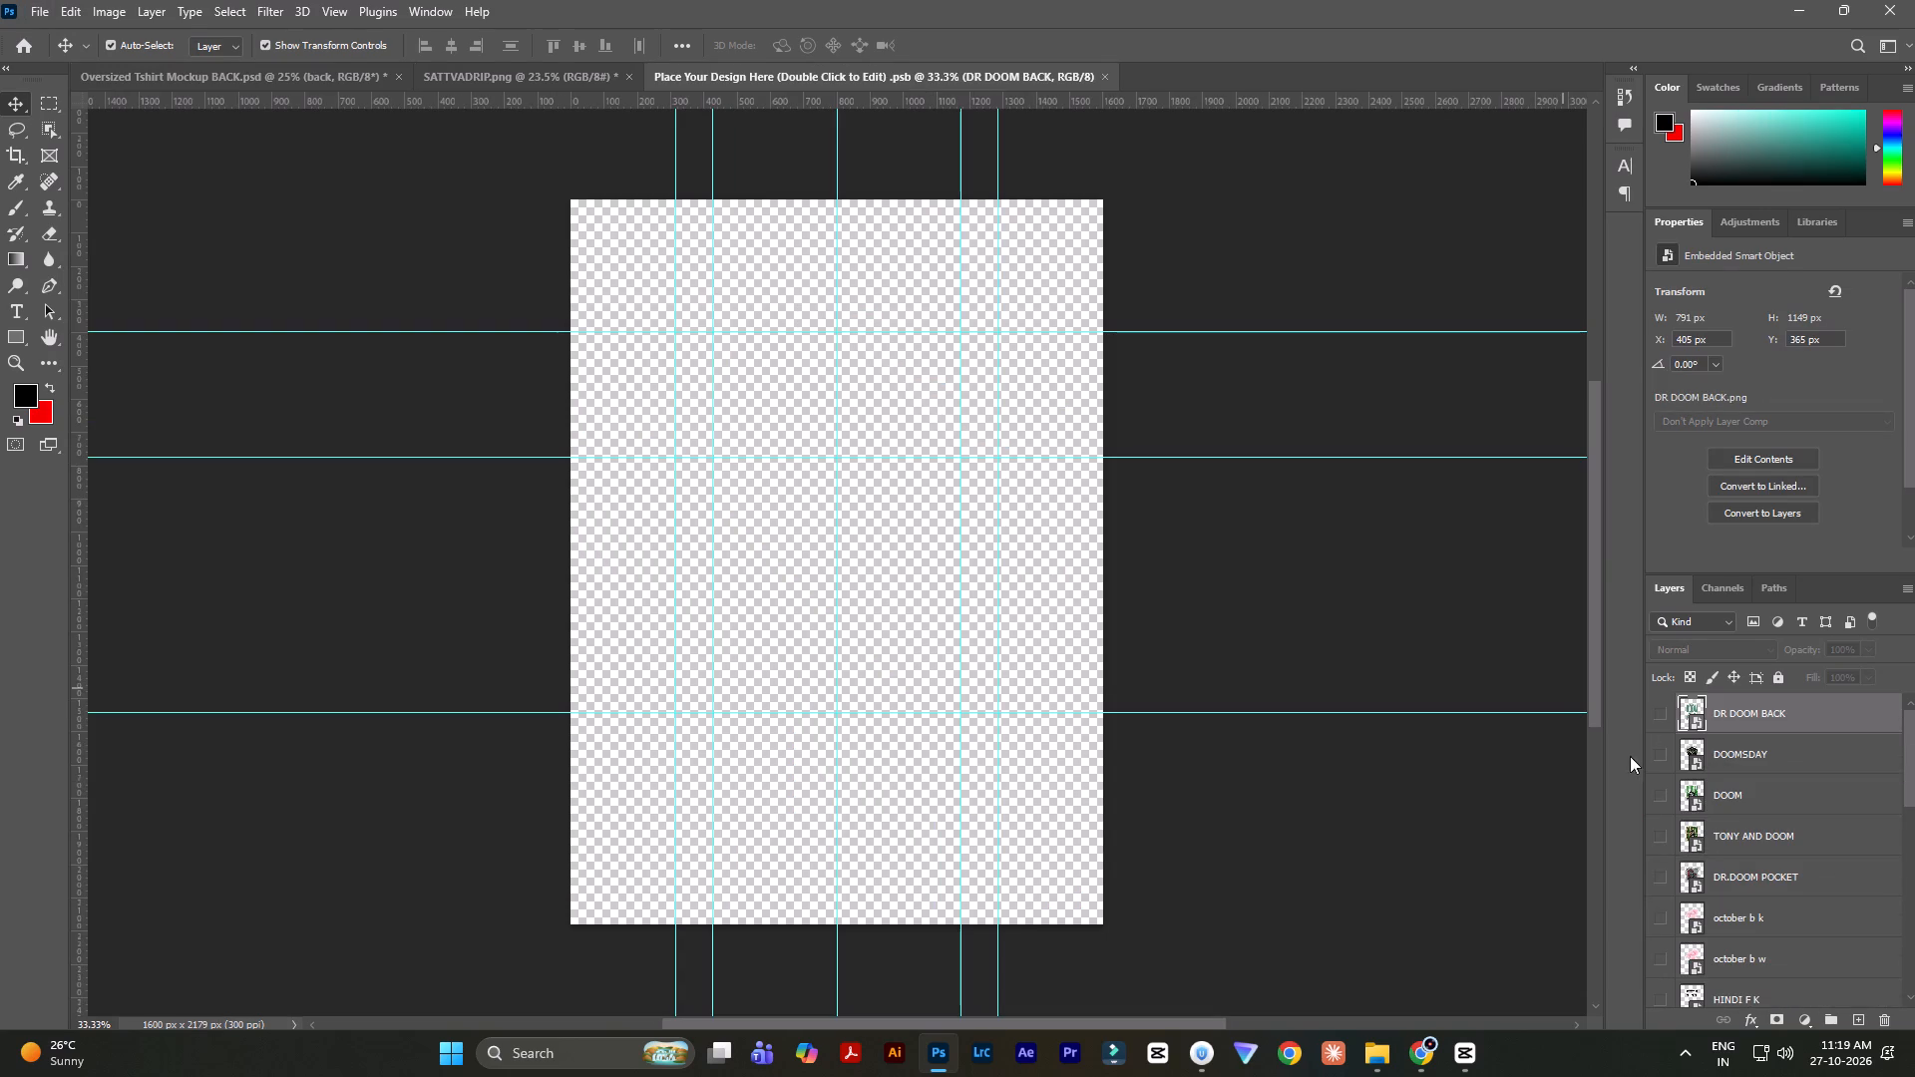
scroll(1713, 800, "down", 16)
scroll(1718, 792, "up", 20)
scroll(1718, 792, "up", 4)
Switch to File Explorer and open the SATTVADRIP > DESIGNS > WHITE BEARD folder on drive D.
left_click(1385, 1063)
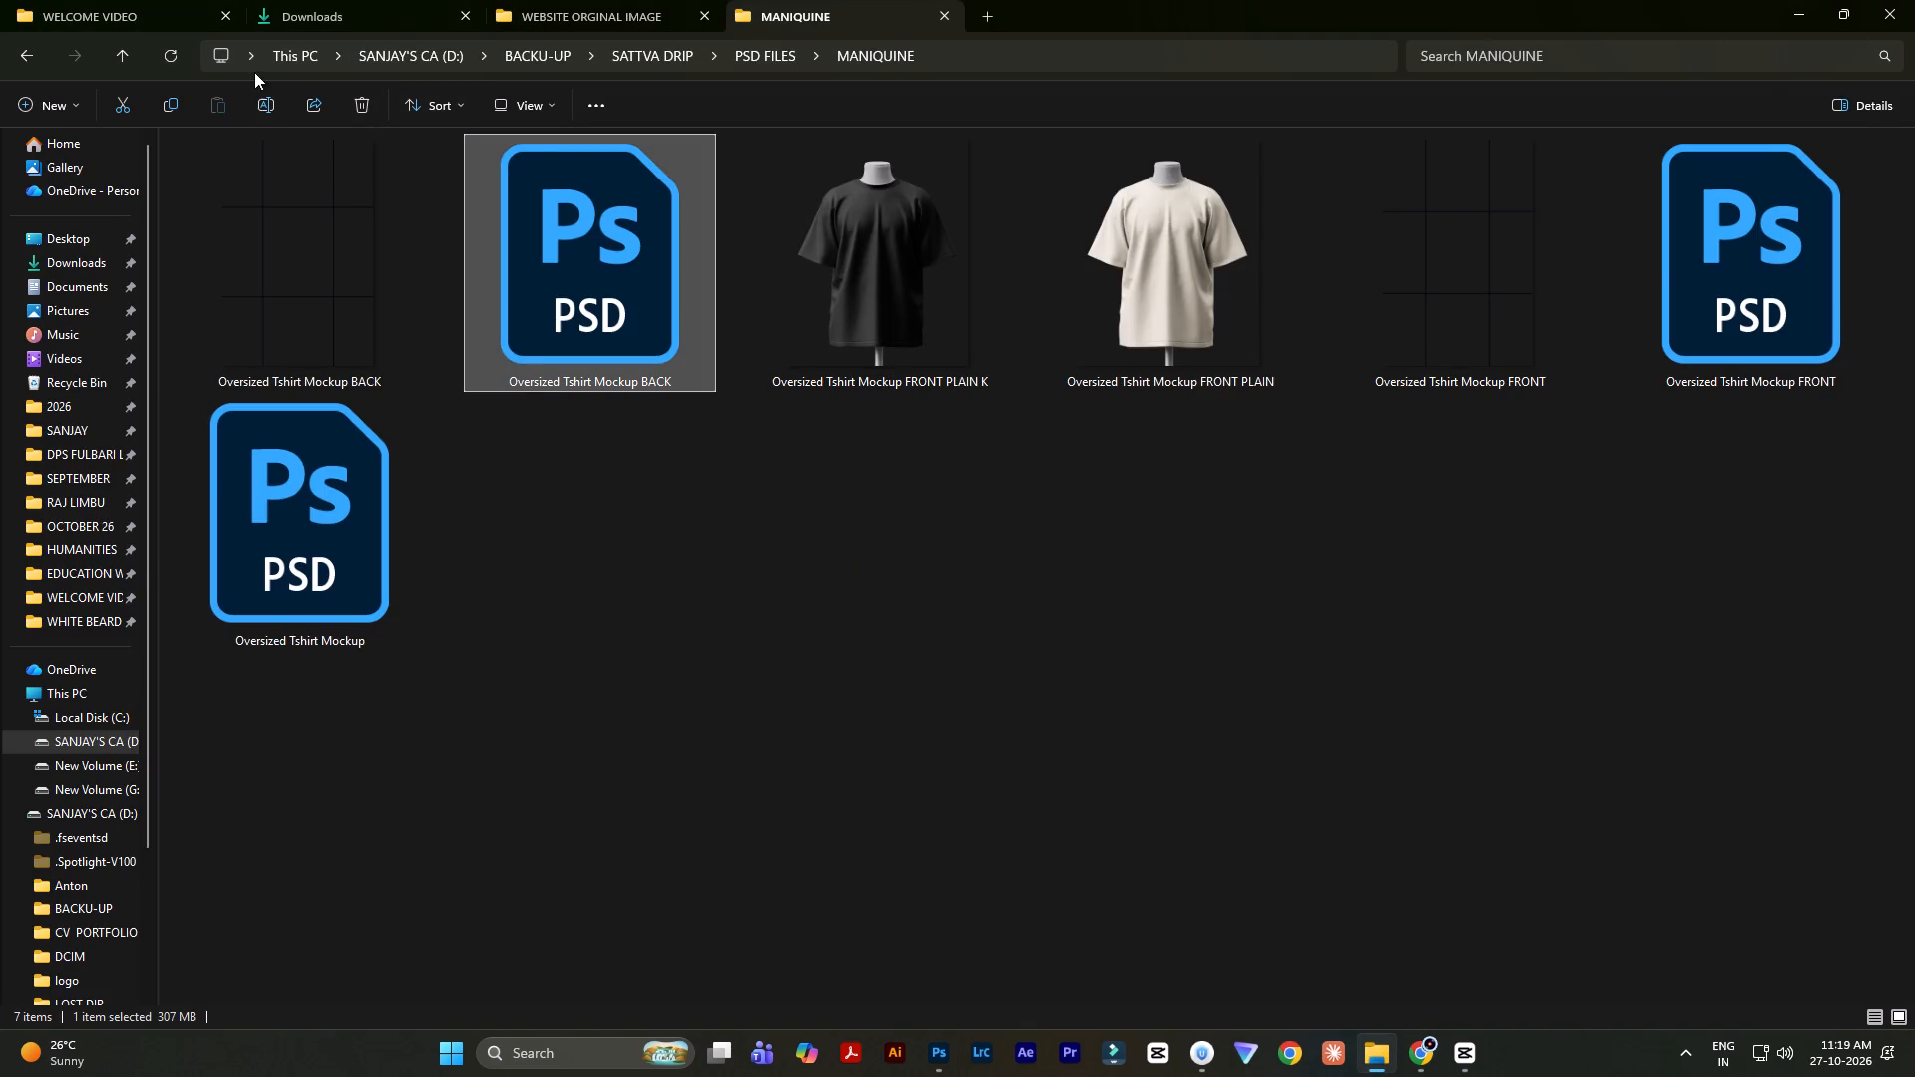
left_click(592, 14)
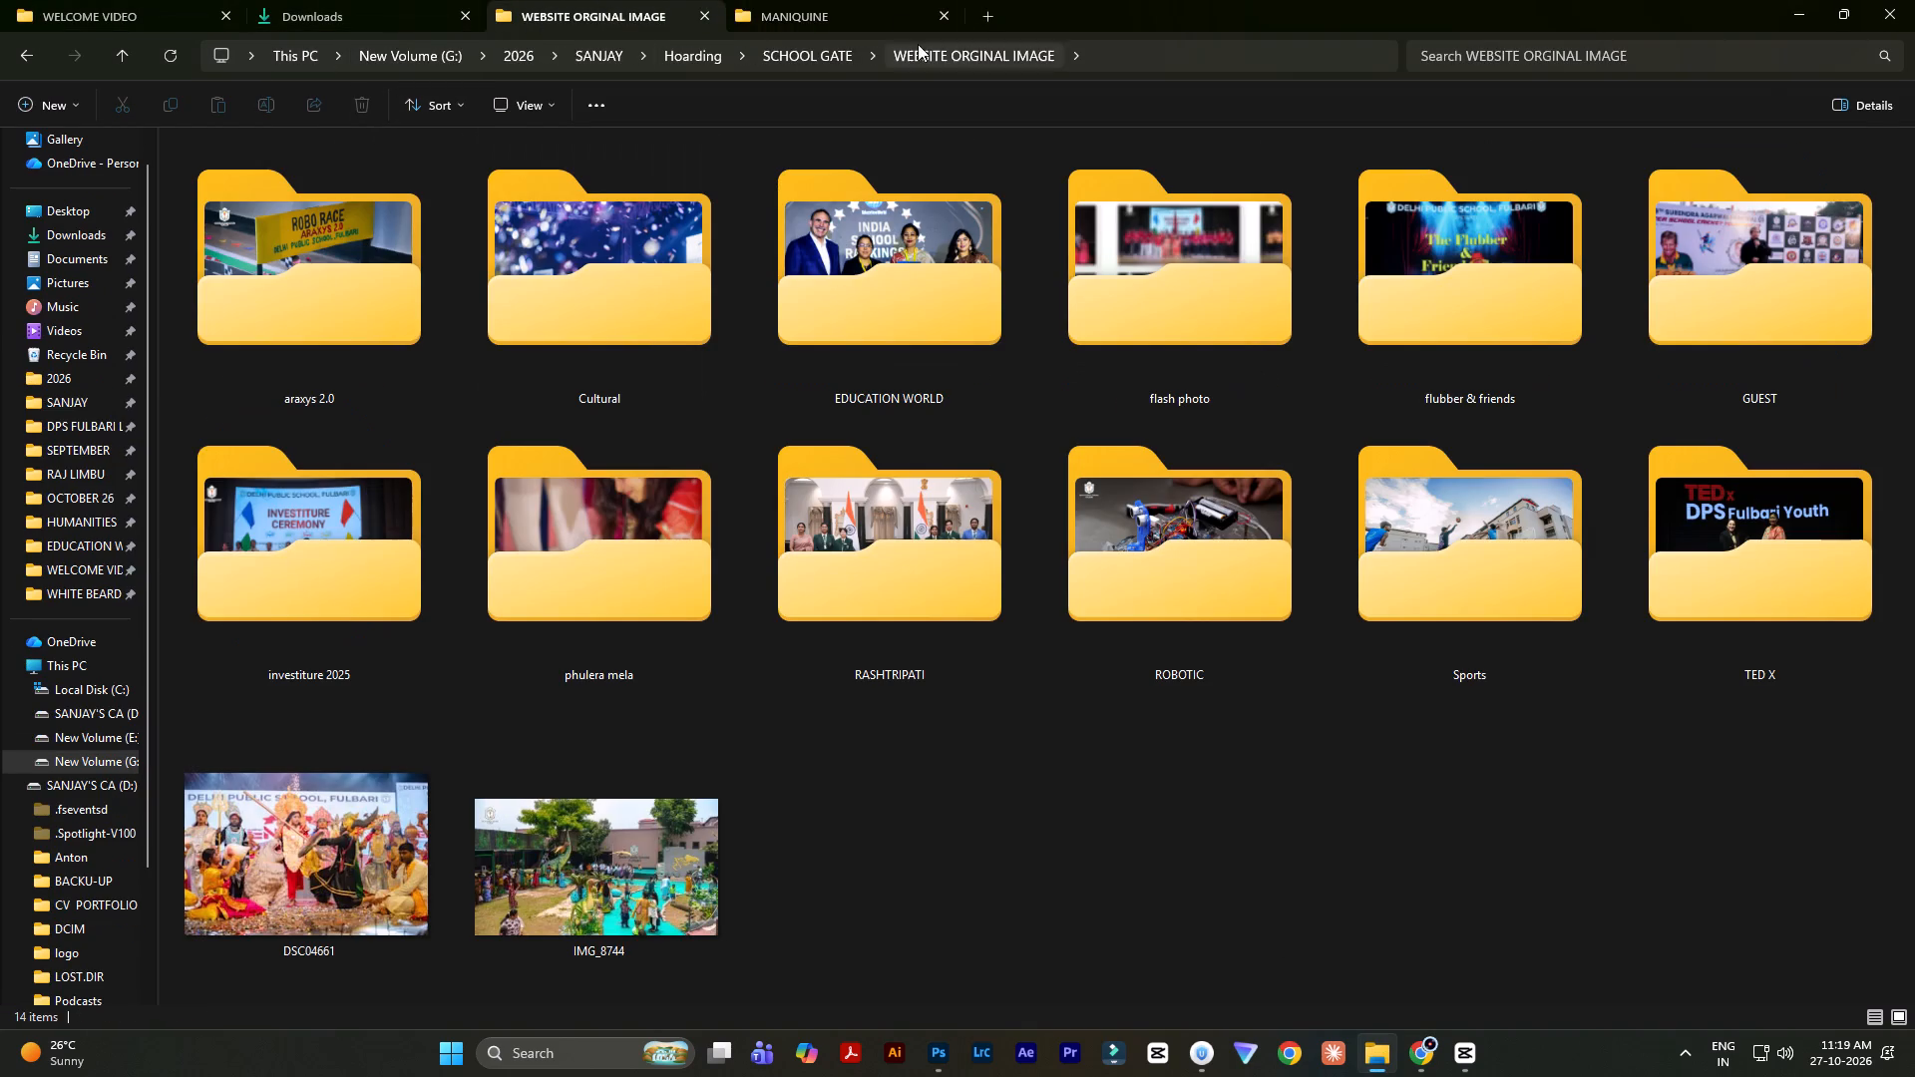
left_click(890, 15)
left_click(128, 60)
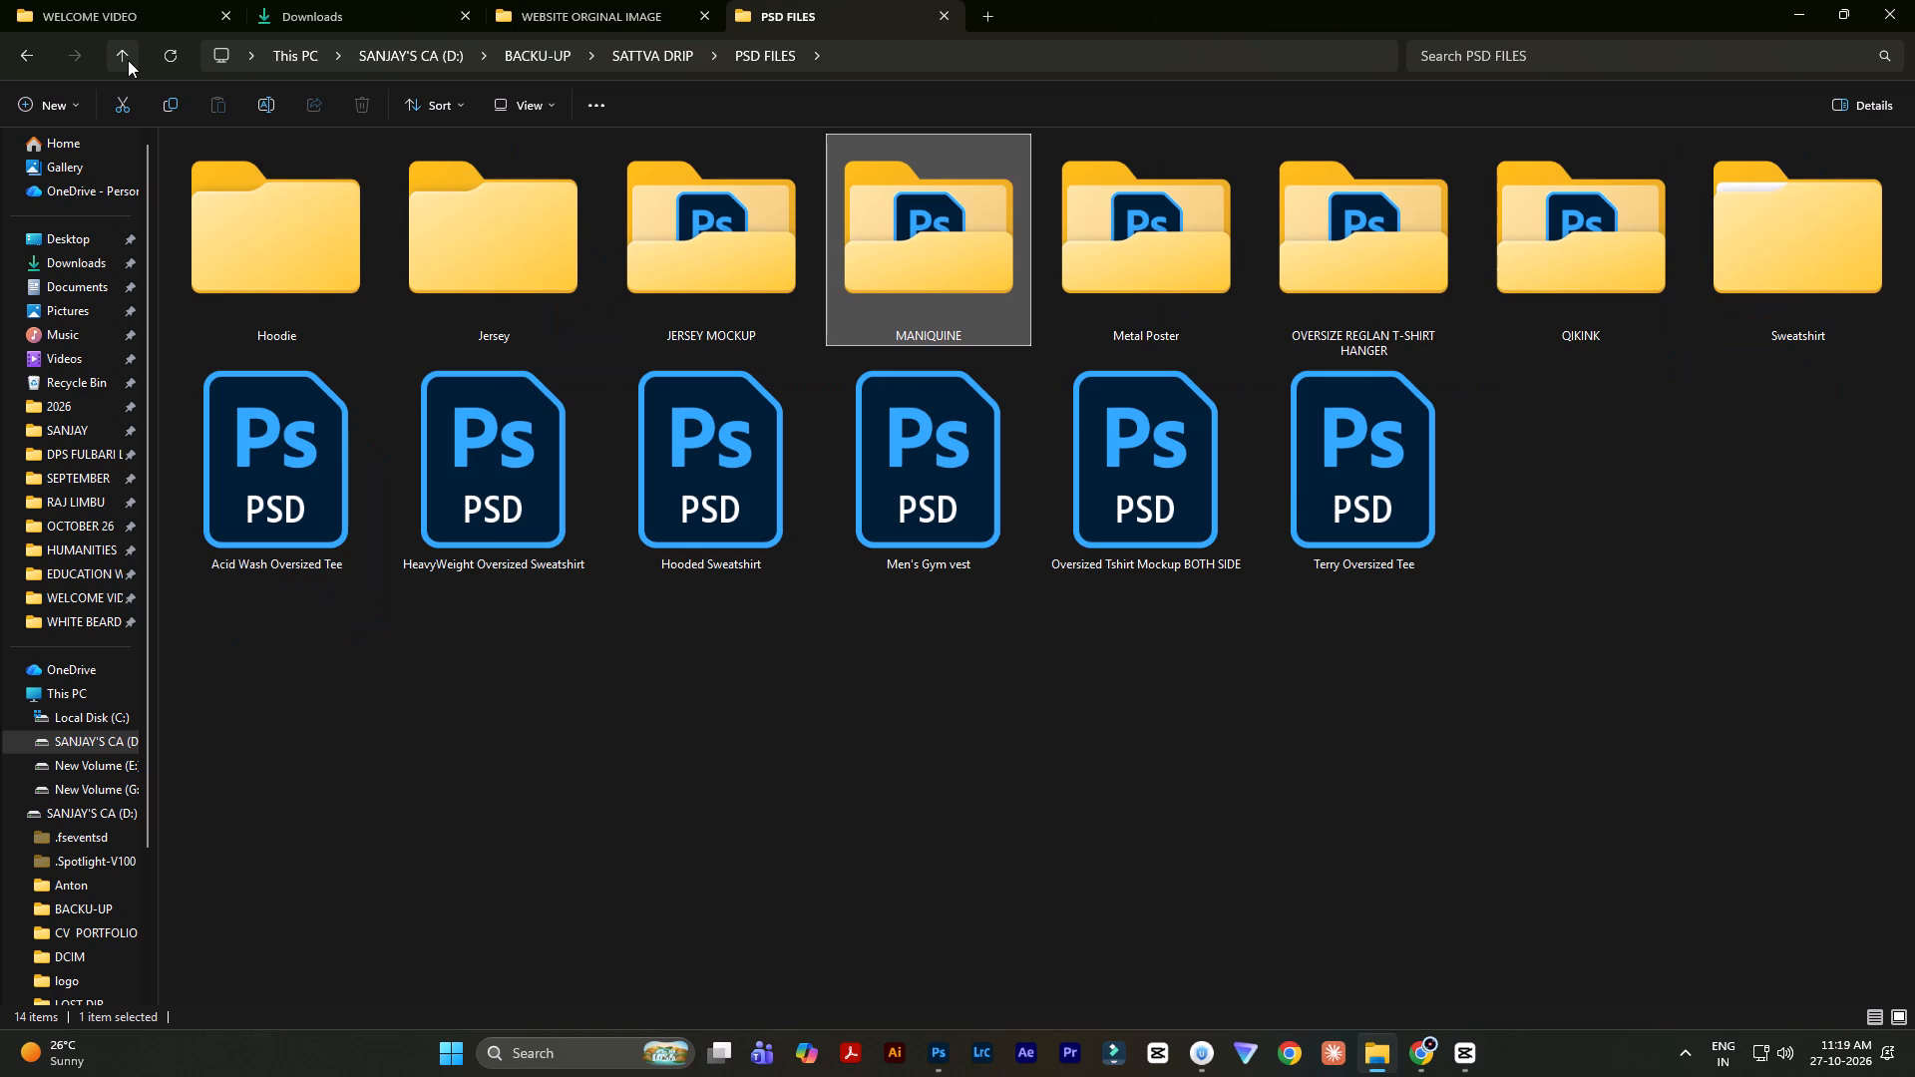
left_click(128, 60)
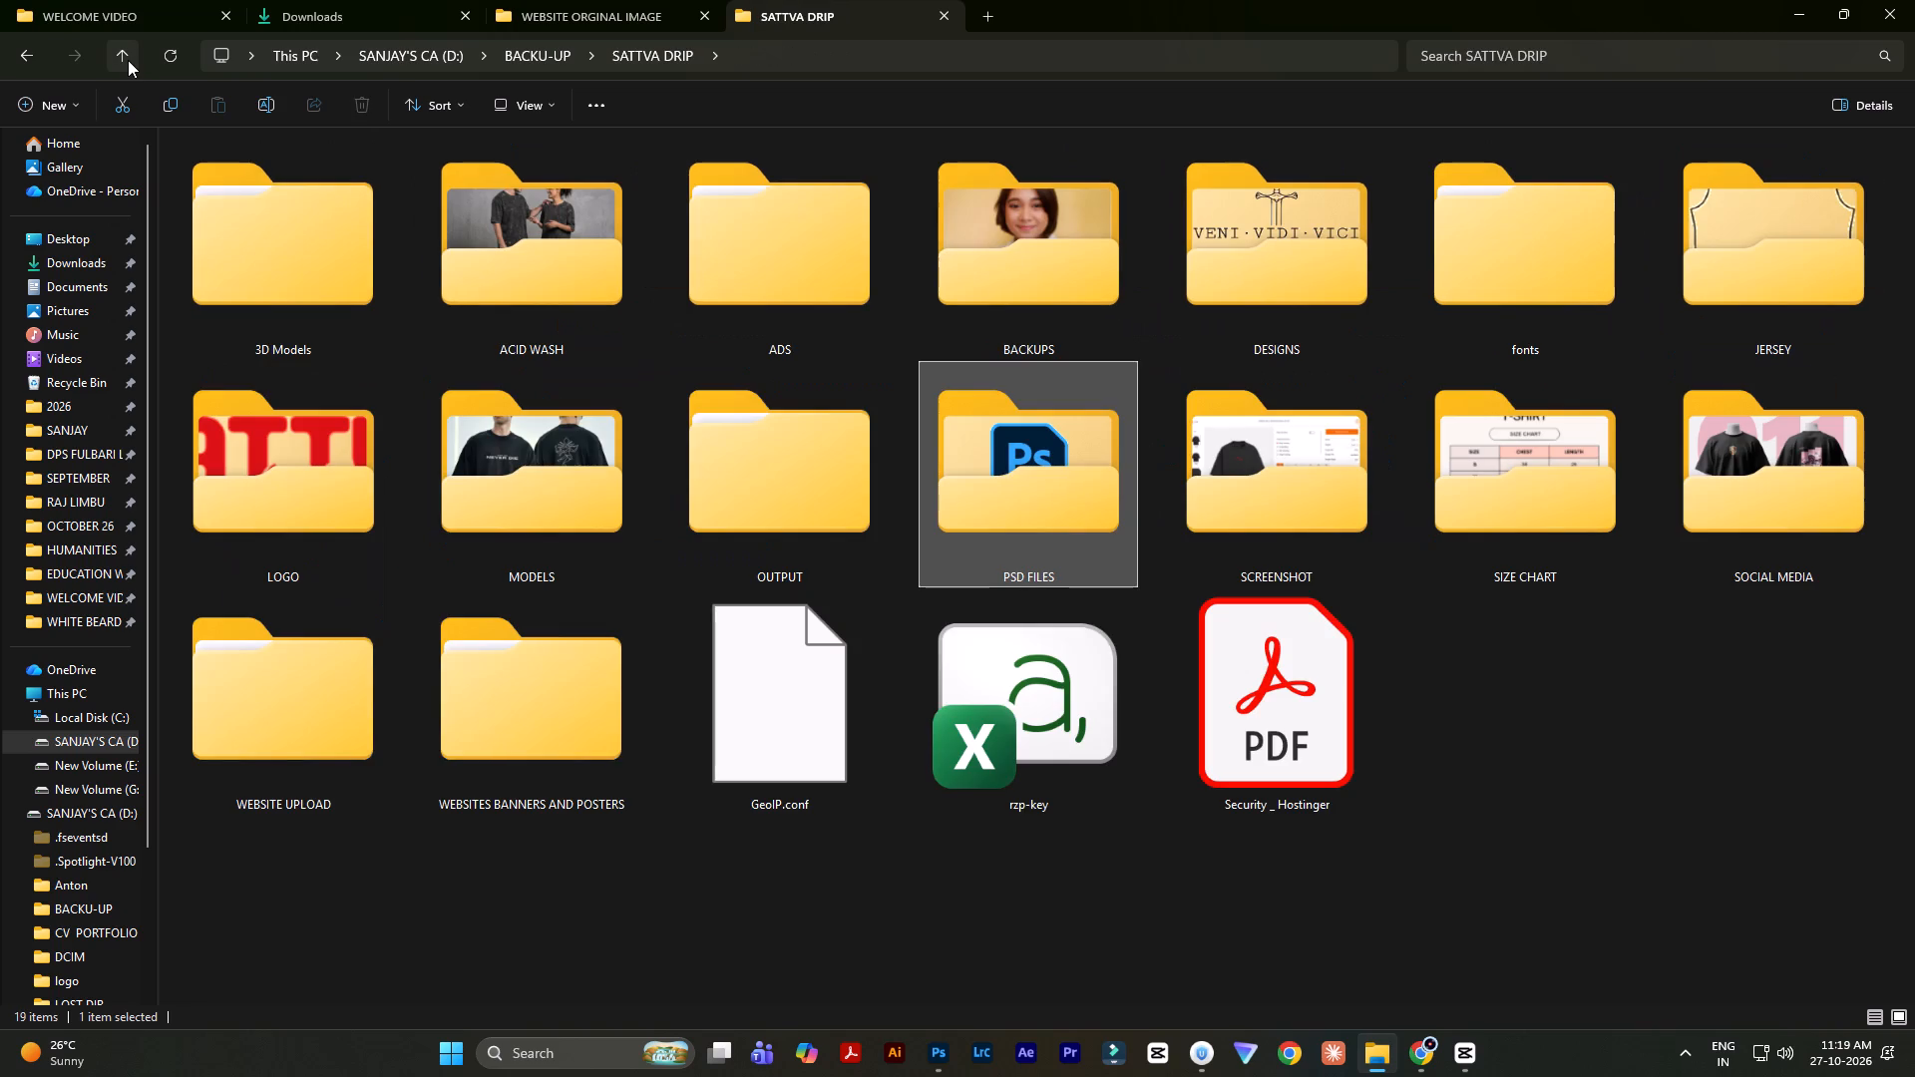
left_click(128, 60)
left_click(128, 60)
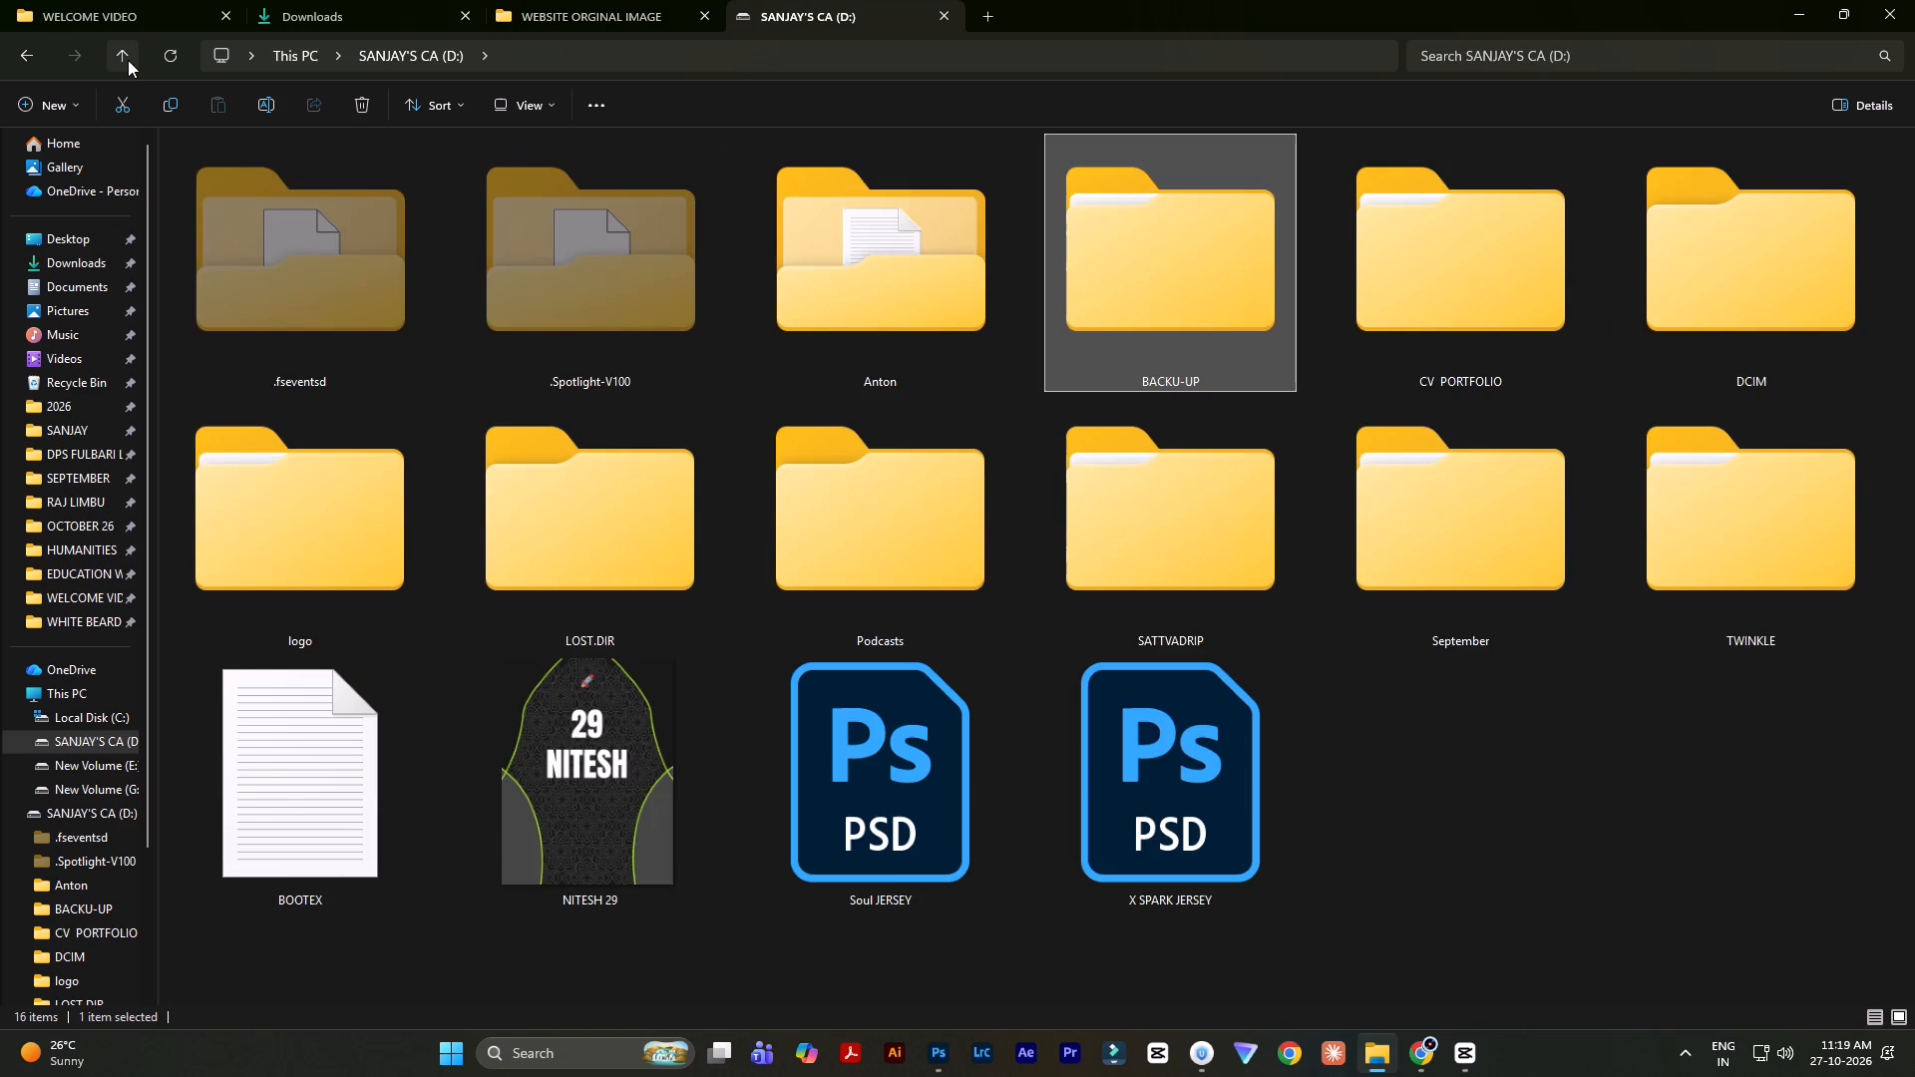
double_click(1113, 563)
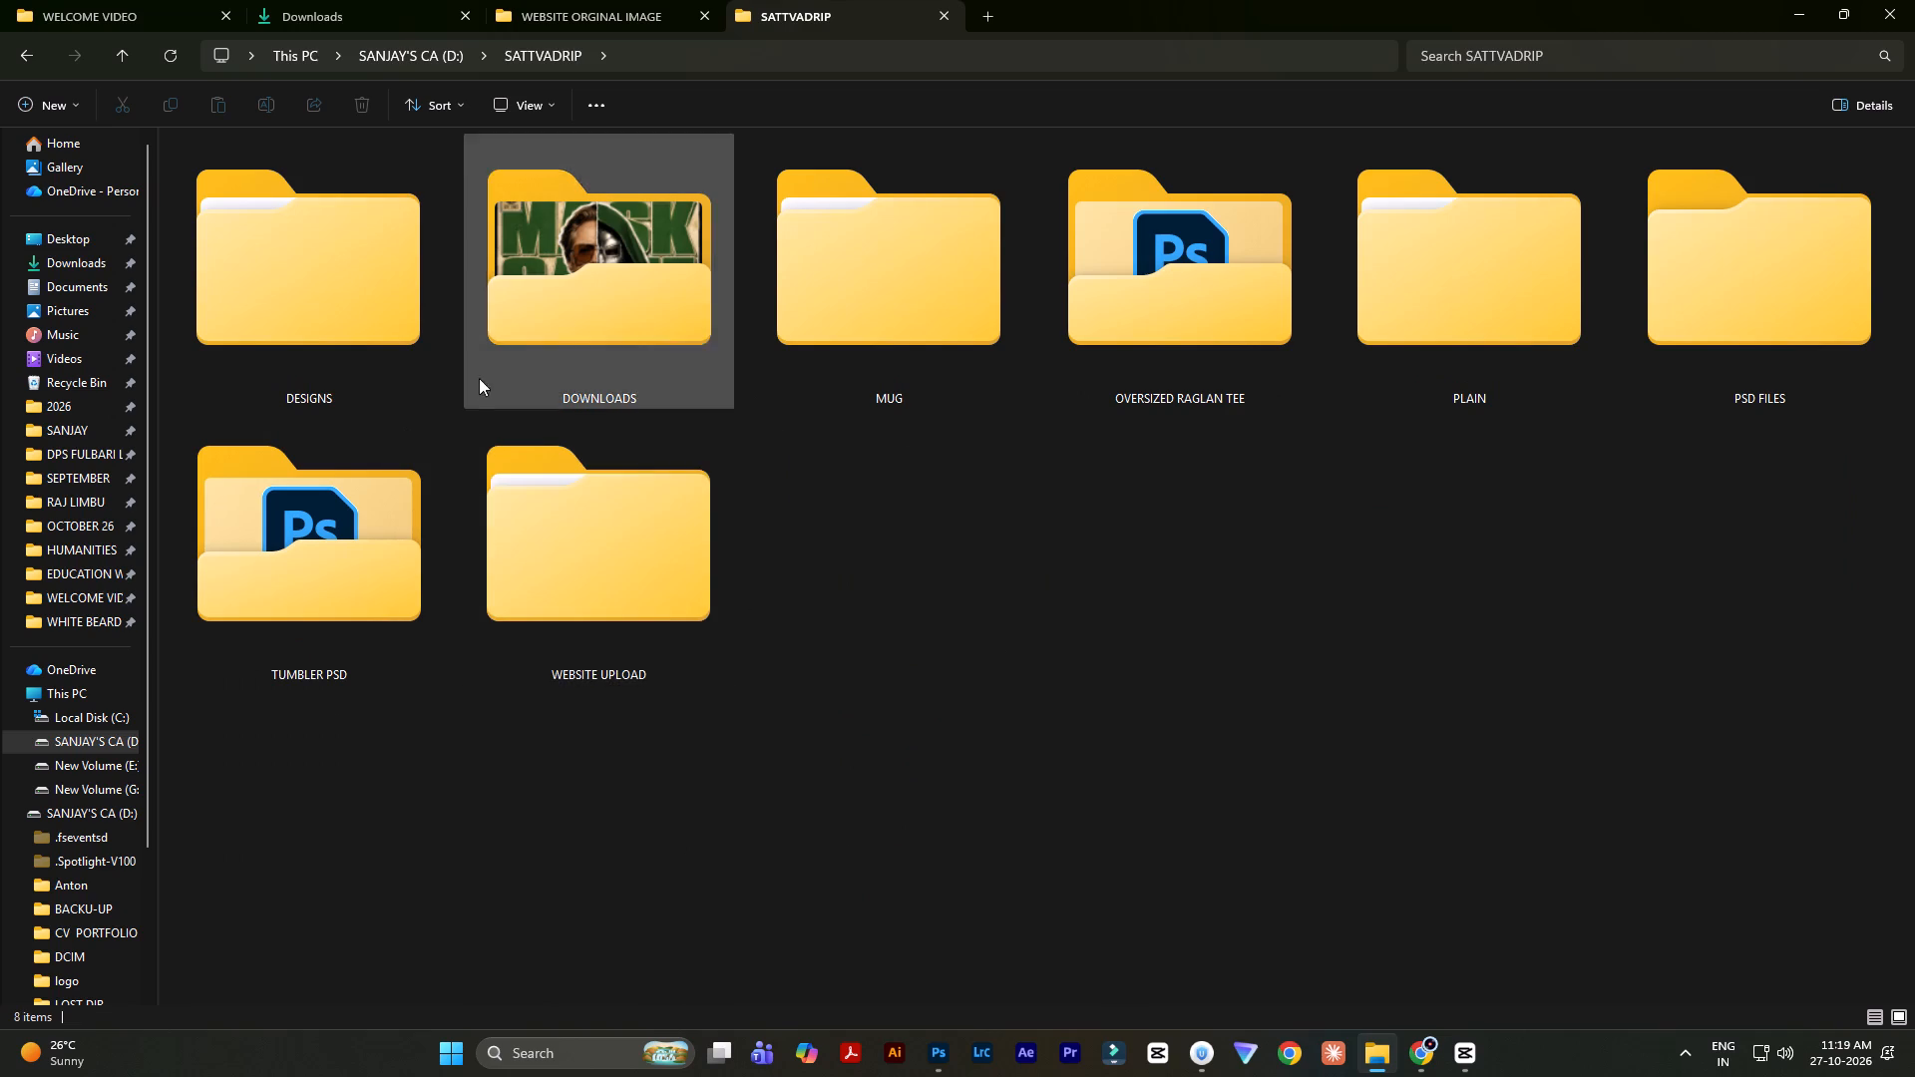
double_click(354, 305)
double_click(848, 746)
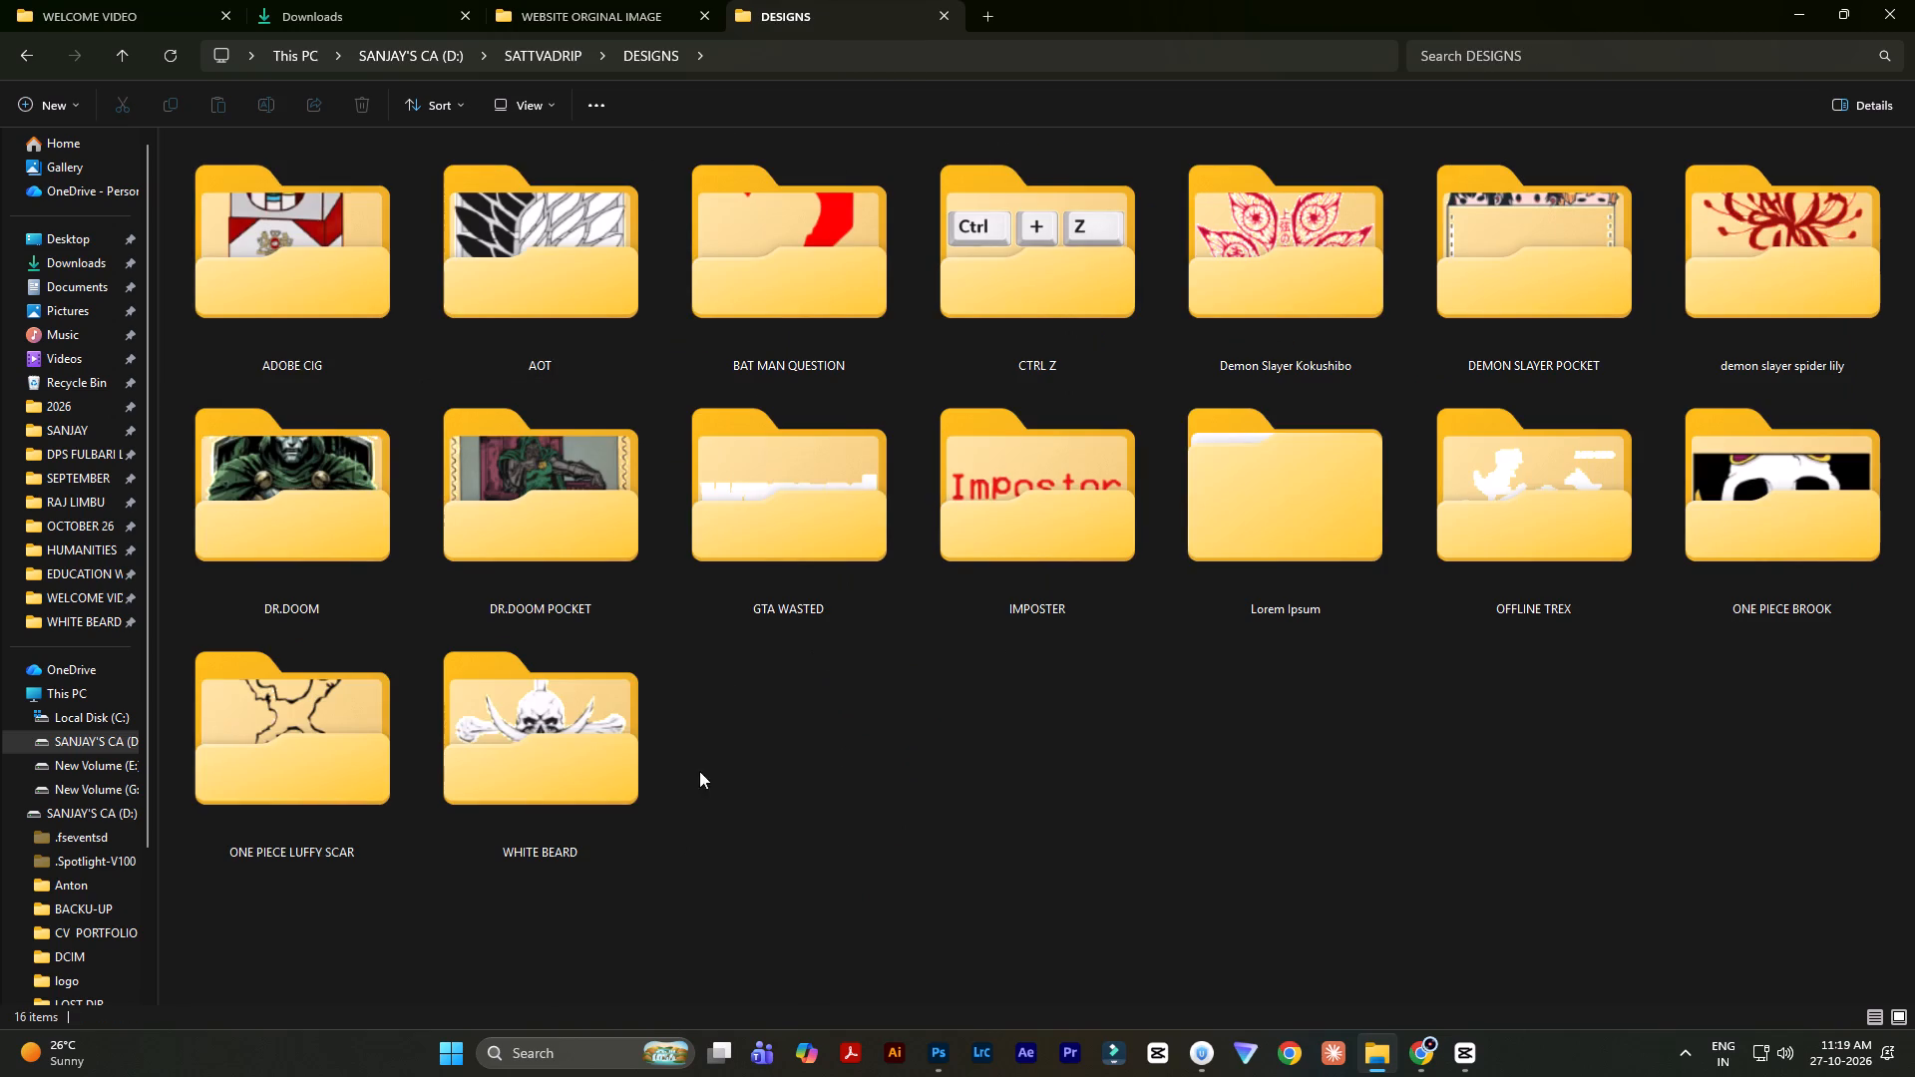
double_click(576, 762)
double_click(829, 520)
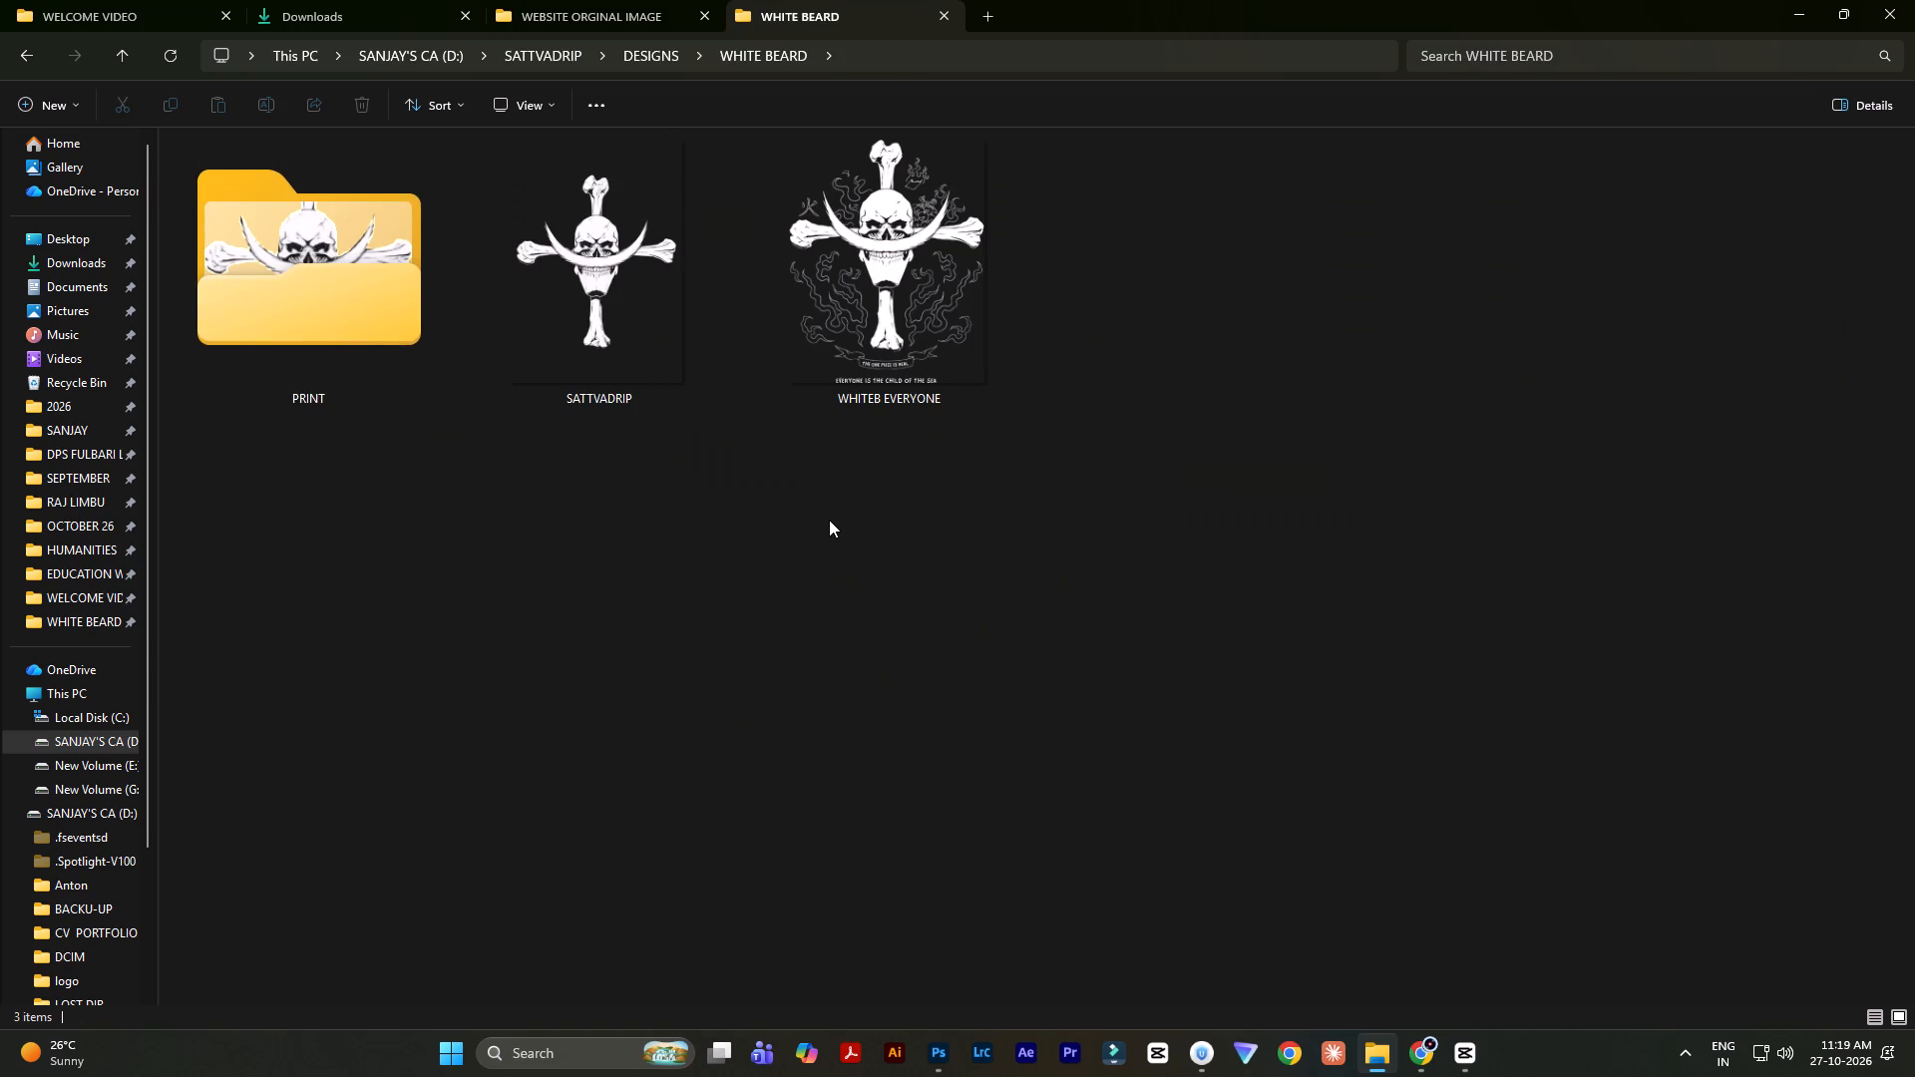
Move the WHITEB EVERYONE image into the PRINT folder.
left_click_drag(891, 246, 820, 284)
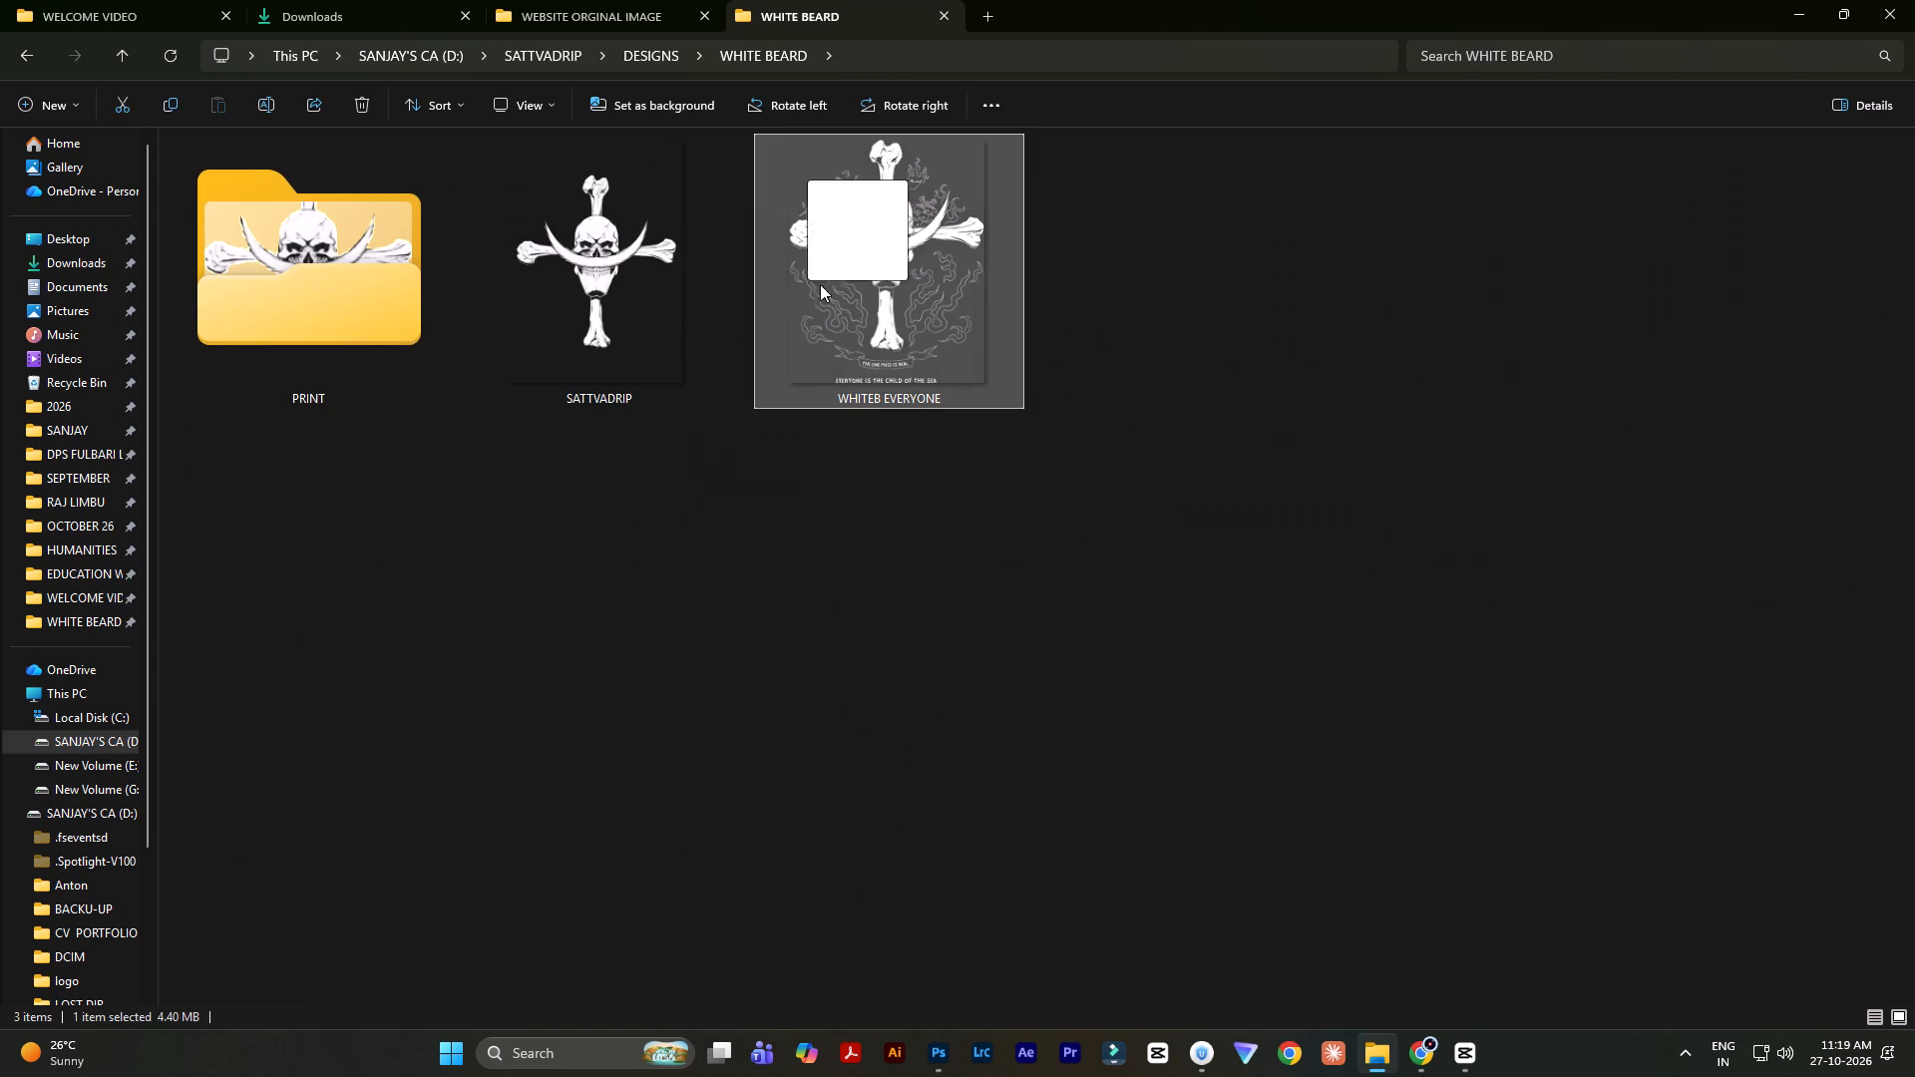
left_click_drag(820, 284, 344, 297)
Place the WHITEB EVERYONE image from the PRINT folder into the open smart object document in Photoshop.
double_click(325, 307)
scroll(524, 425, "up", 5, "ctrl")
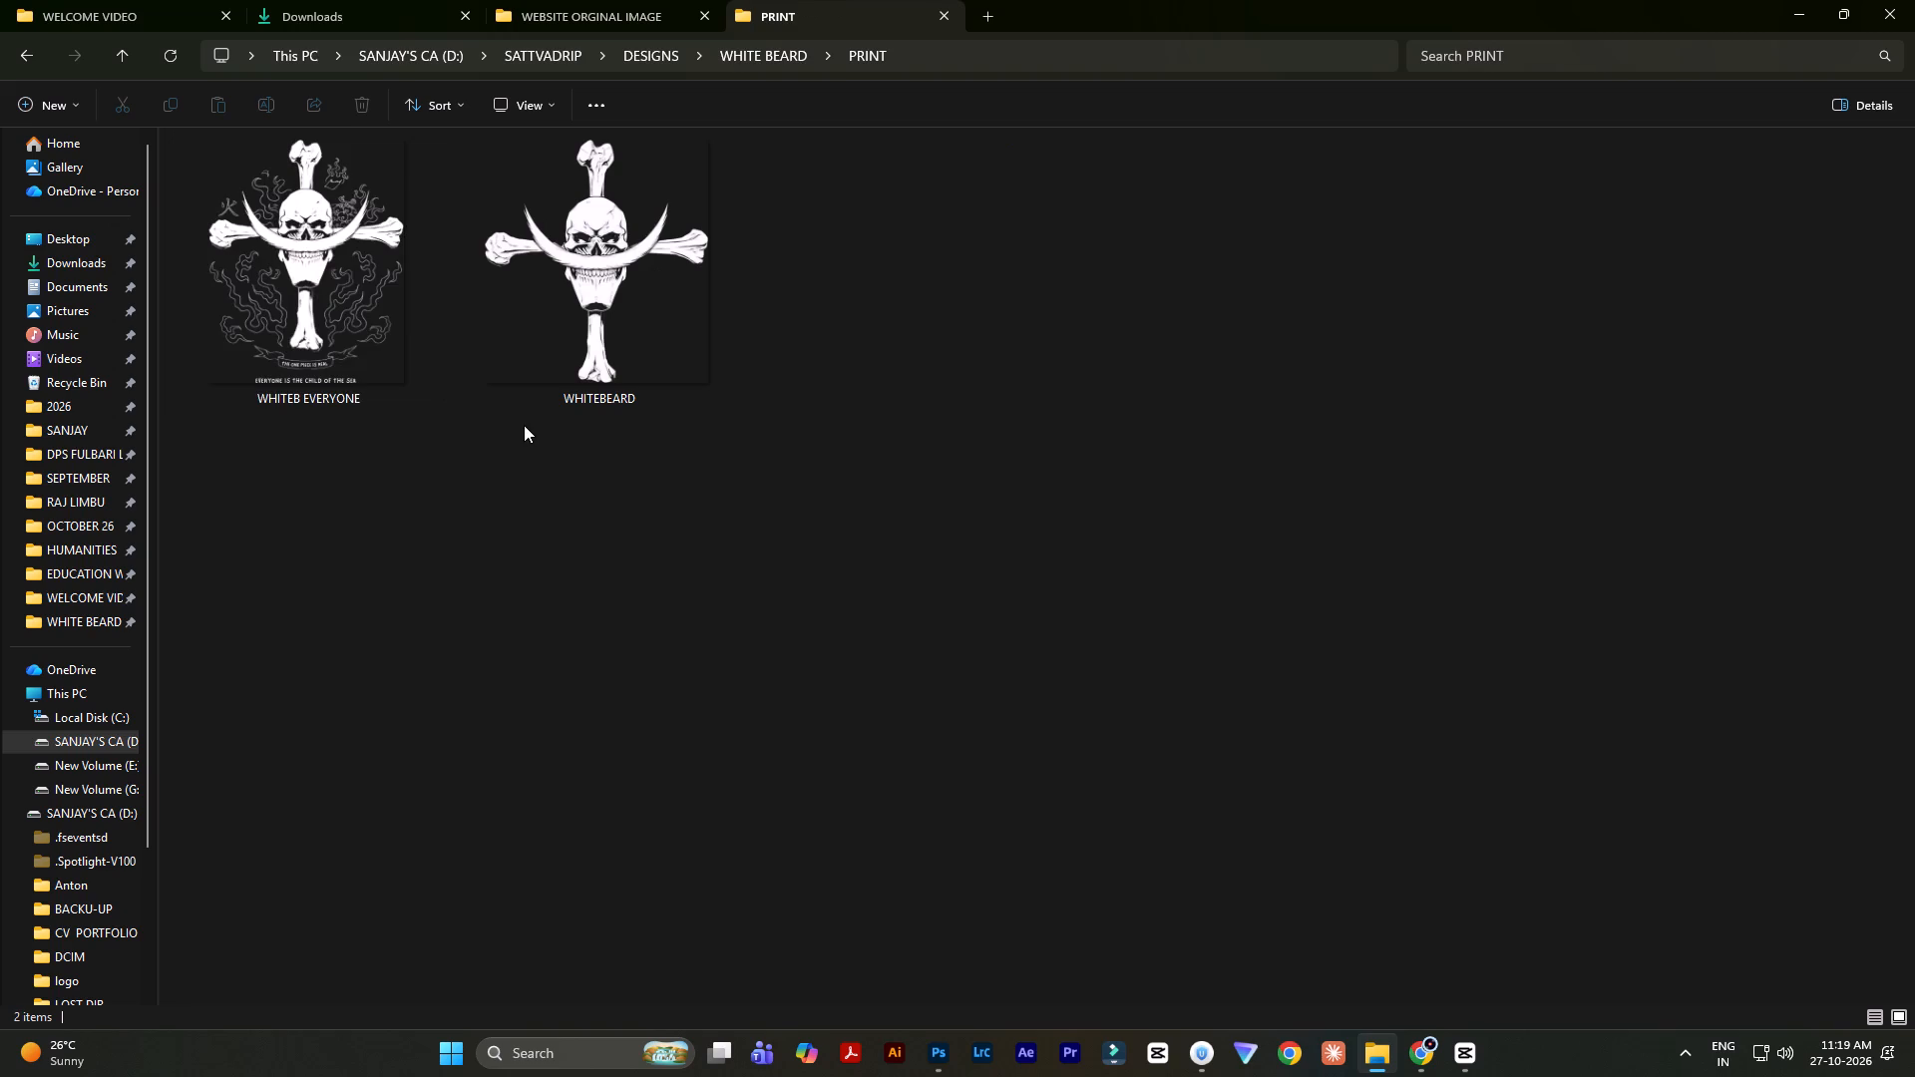
scroll(524, 425, "up", 6, "ctrl")
left_click(372, 284)
left_click_drag(298, 279, 1146, 945)
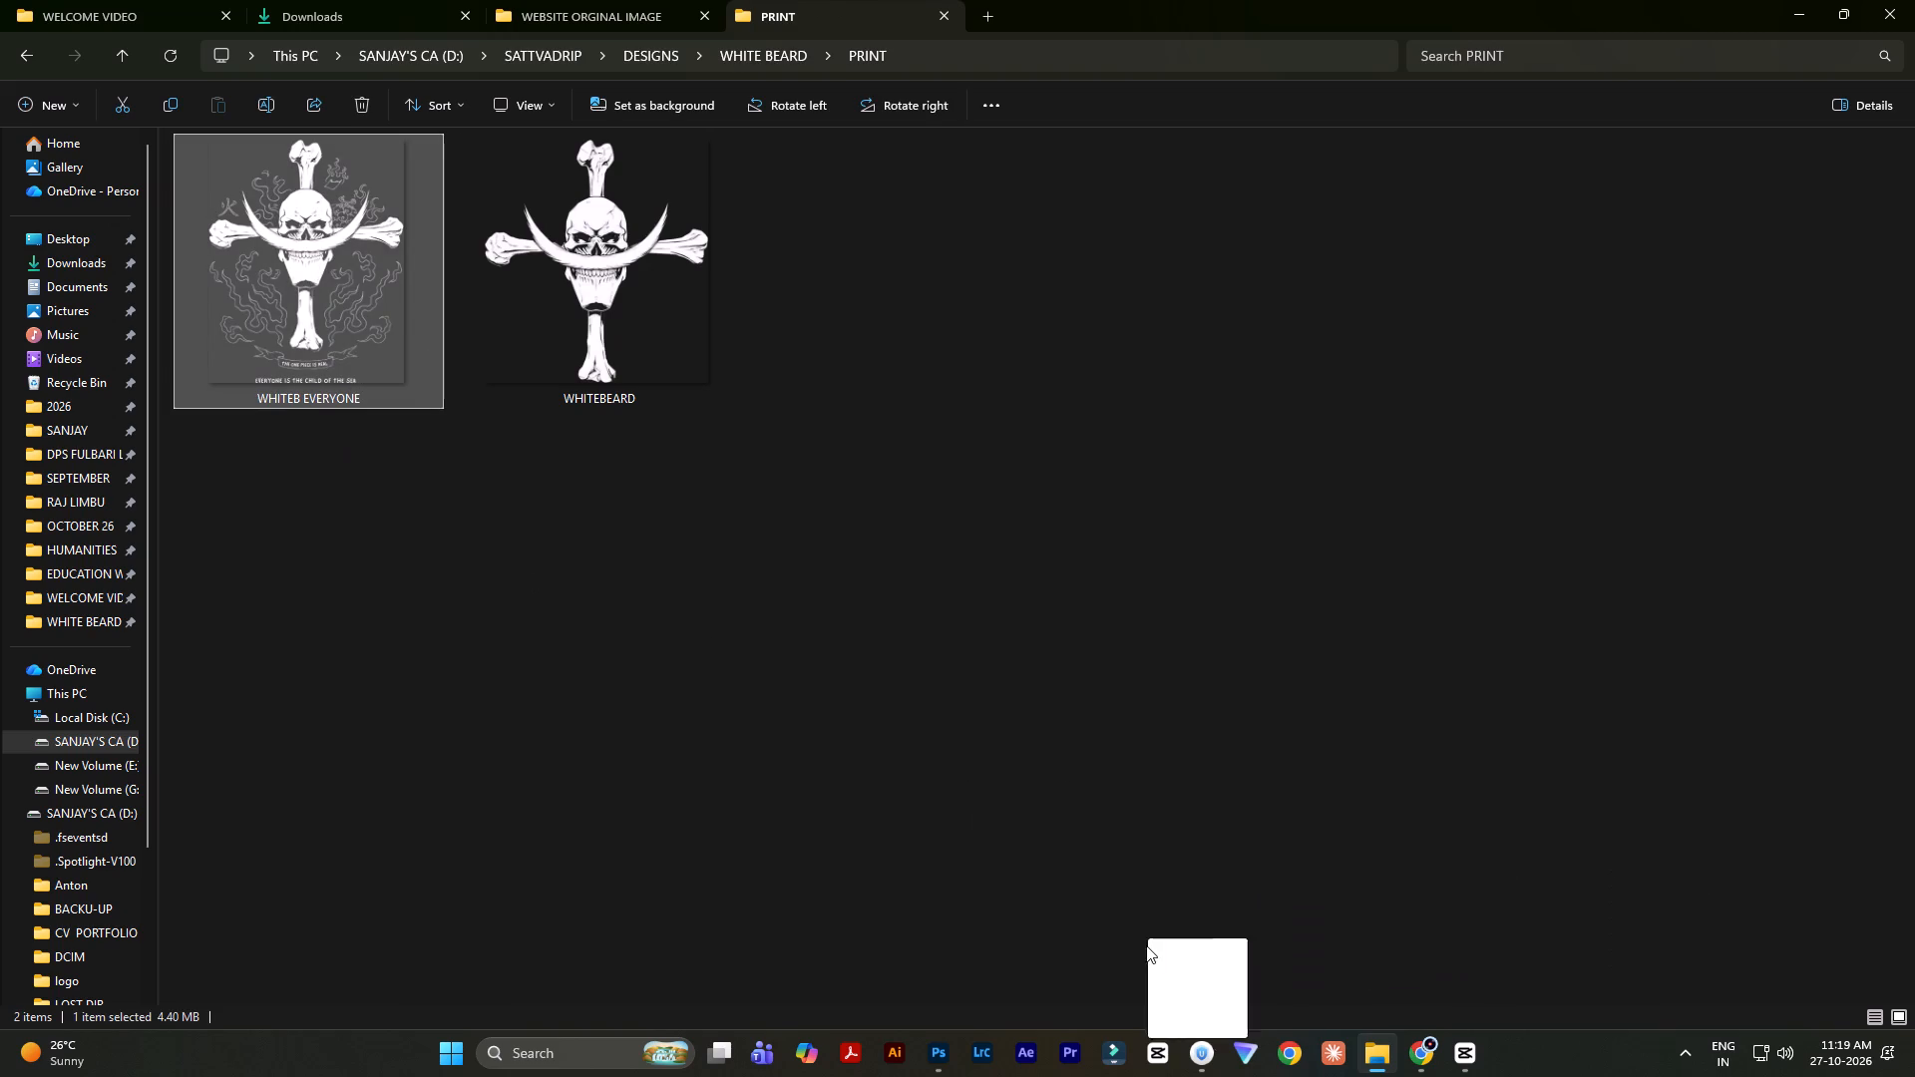
left_click_drag(1146, 945, 856, 480)
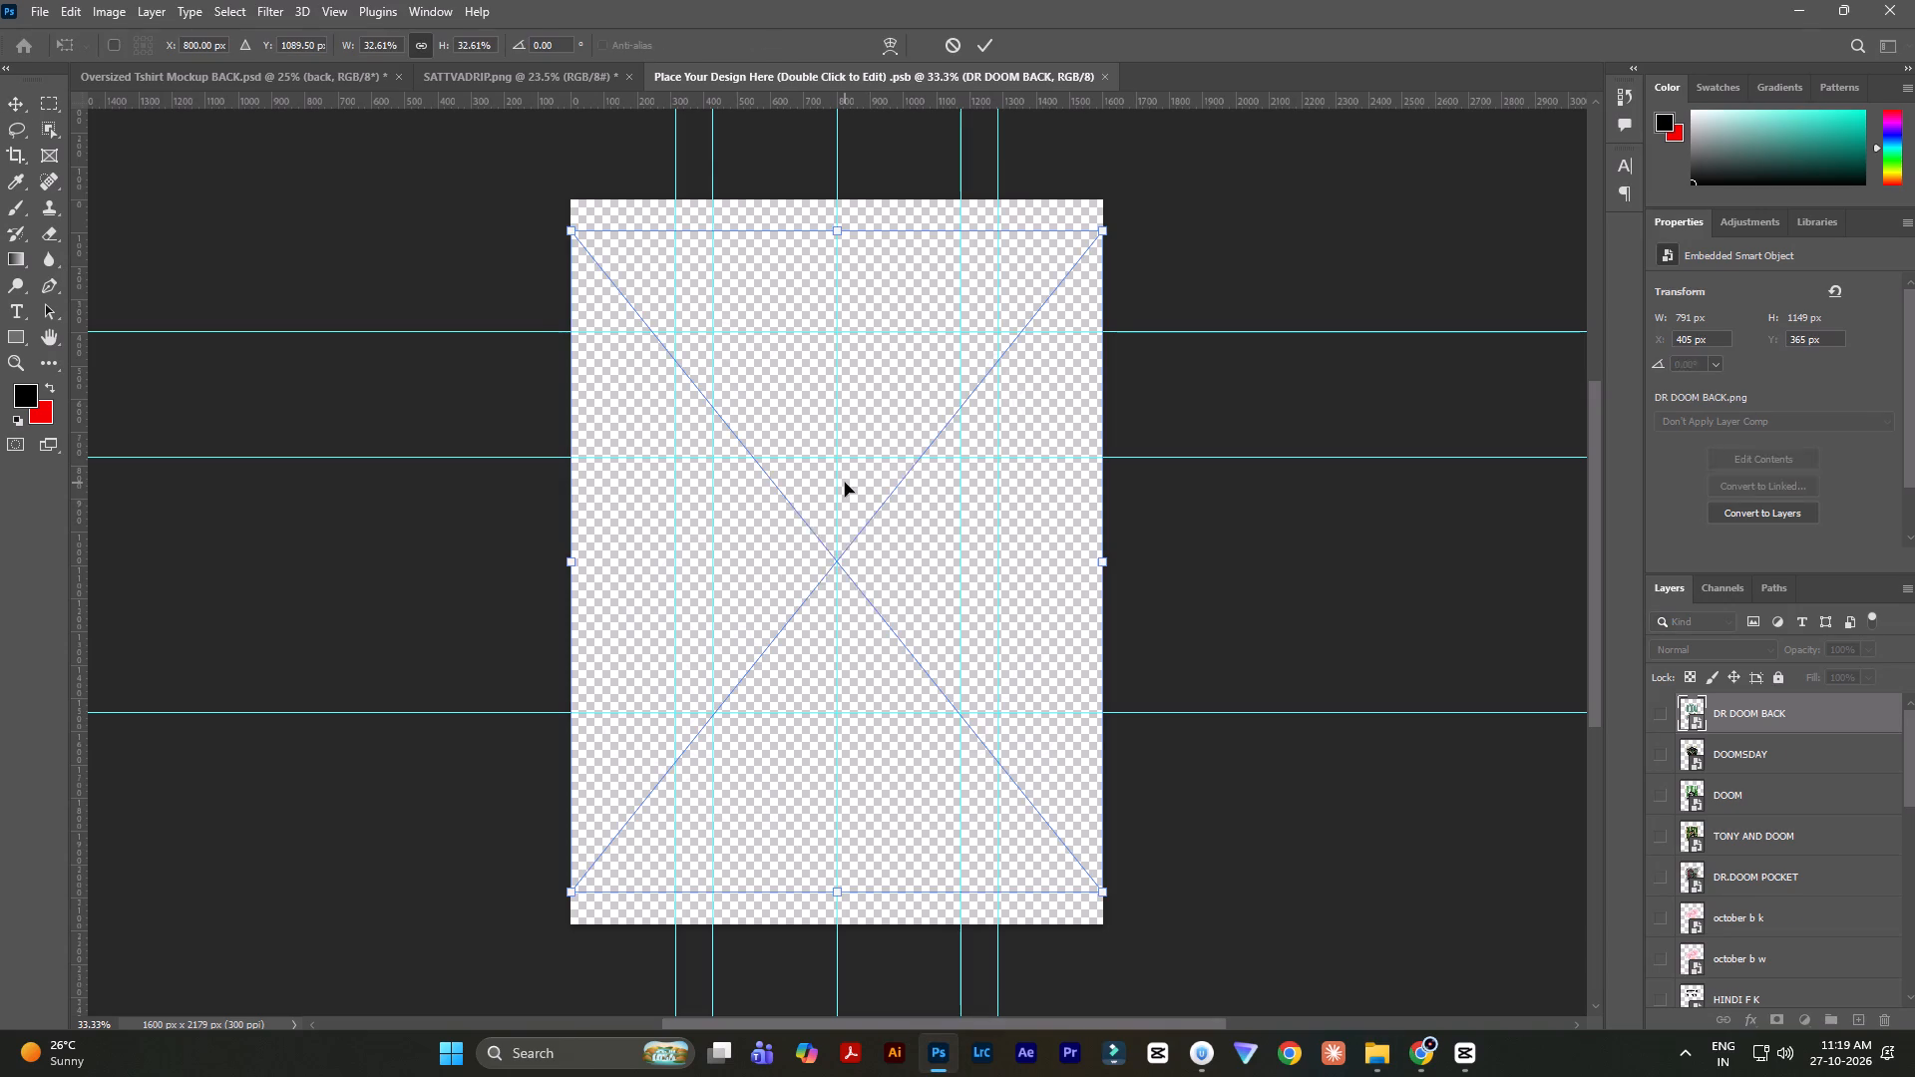
Scale the placed artwork to about 1036 × 1292 px and position it centrally with its top on the uppermost horizontal guide.
left_click_drag(1099, 231, 917, 414)
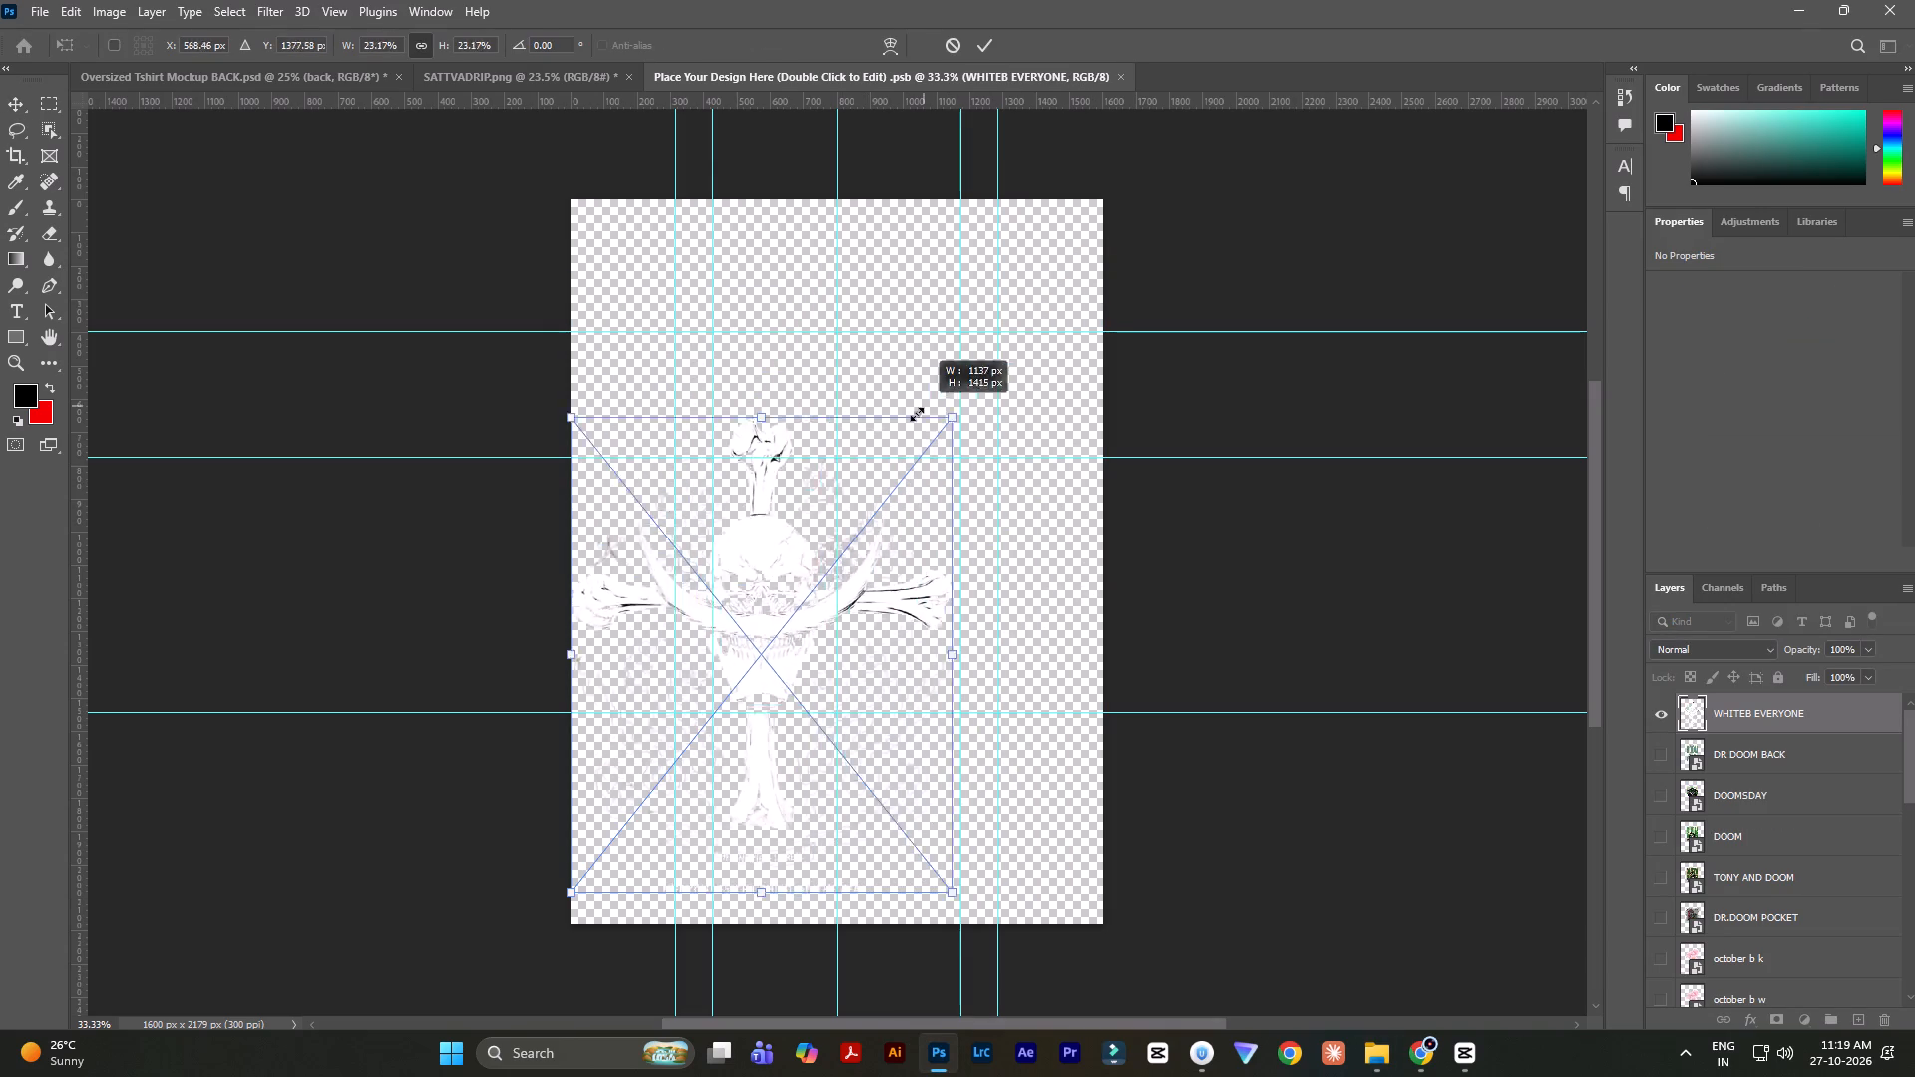
left_click_drag(917, 414, 890, 446)
left_click_drag(753, 596, 847, 468)
left_click(971, 45)
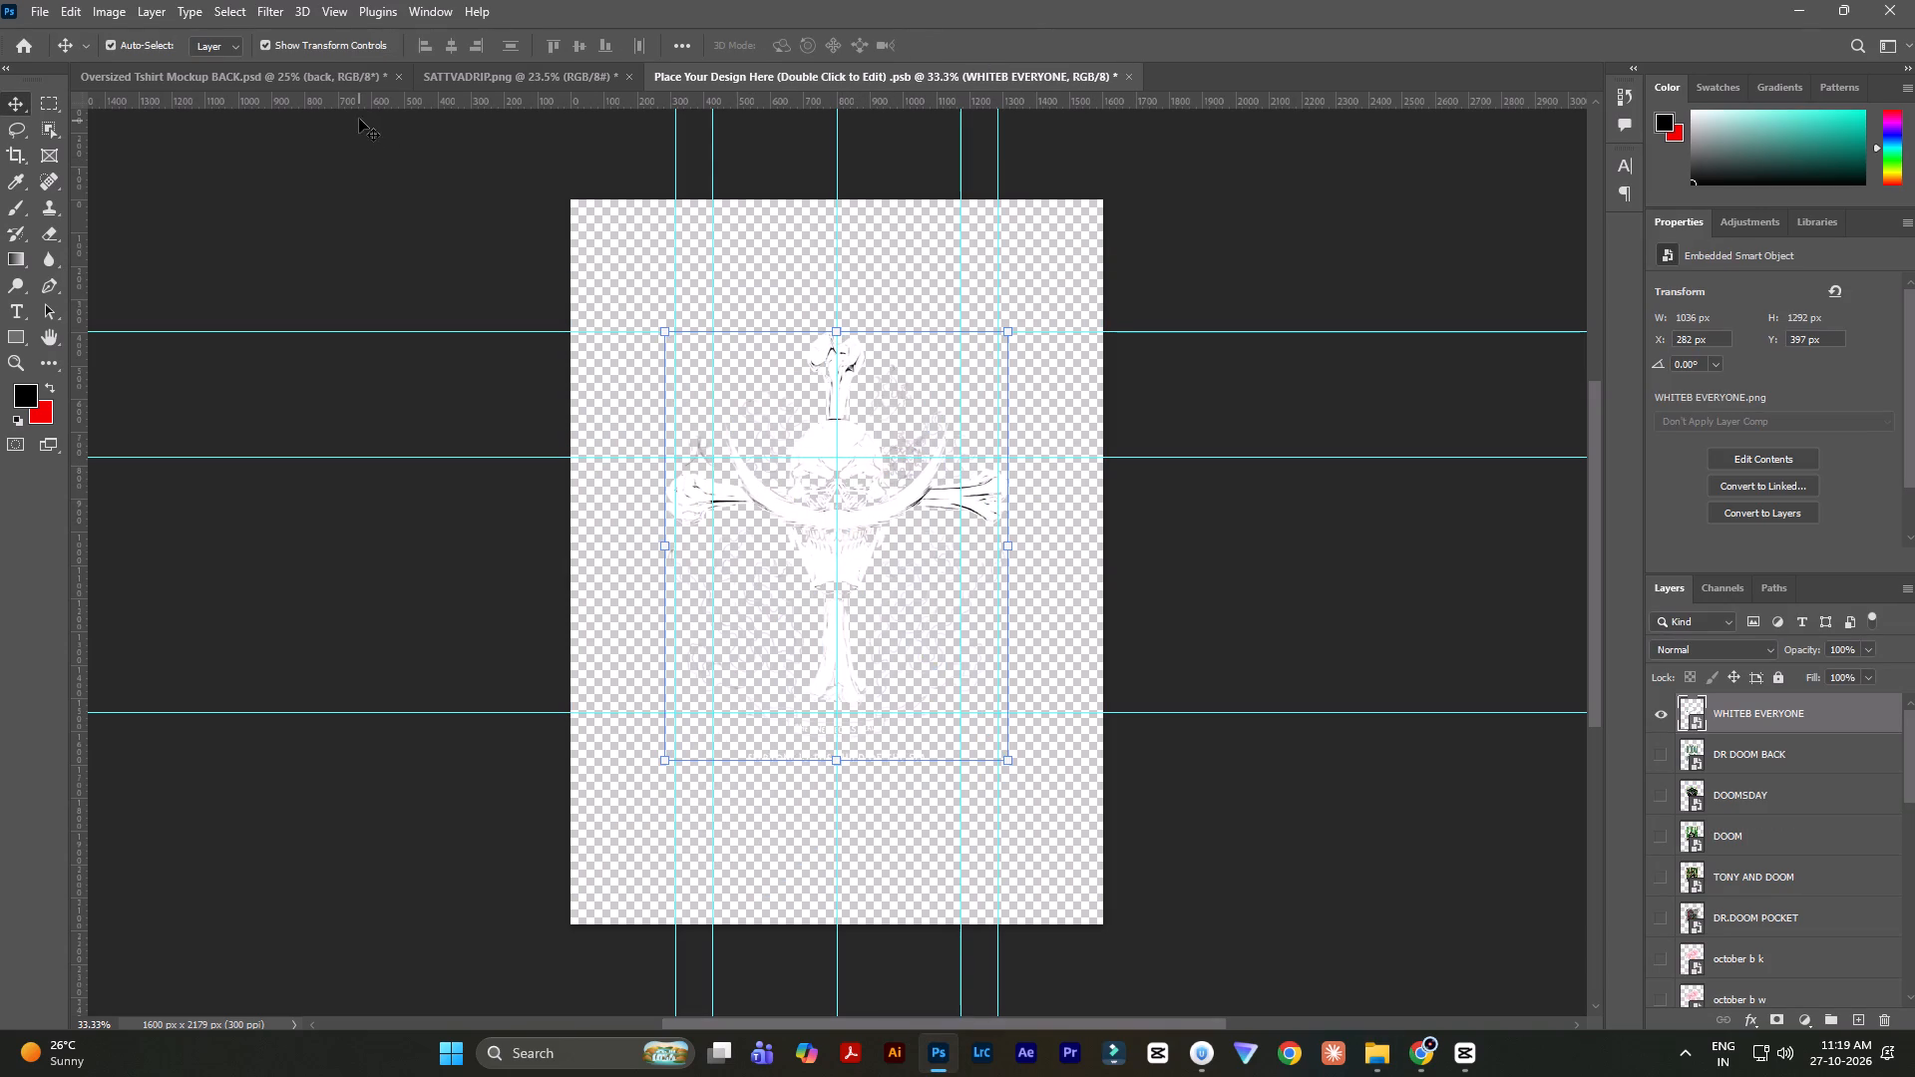
Align the artwork's horizontal centre to the canvas and deselect it.
left_click(669, 44)
left_click(685, 50)
left_click(722, 227)
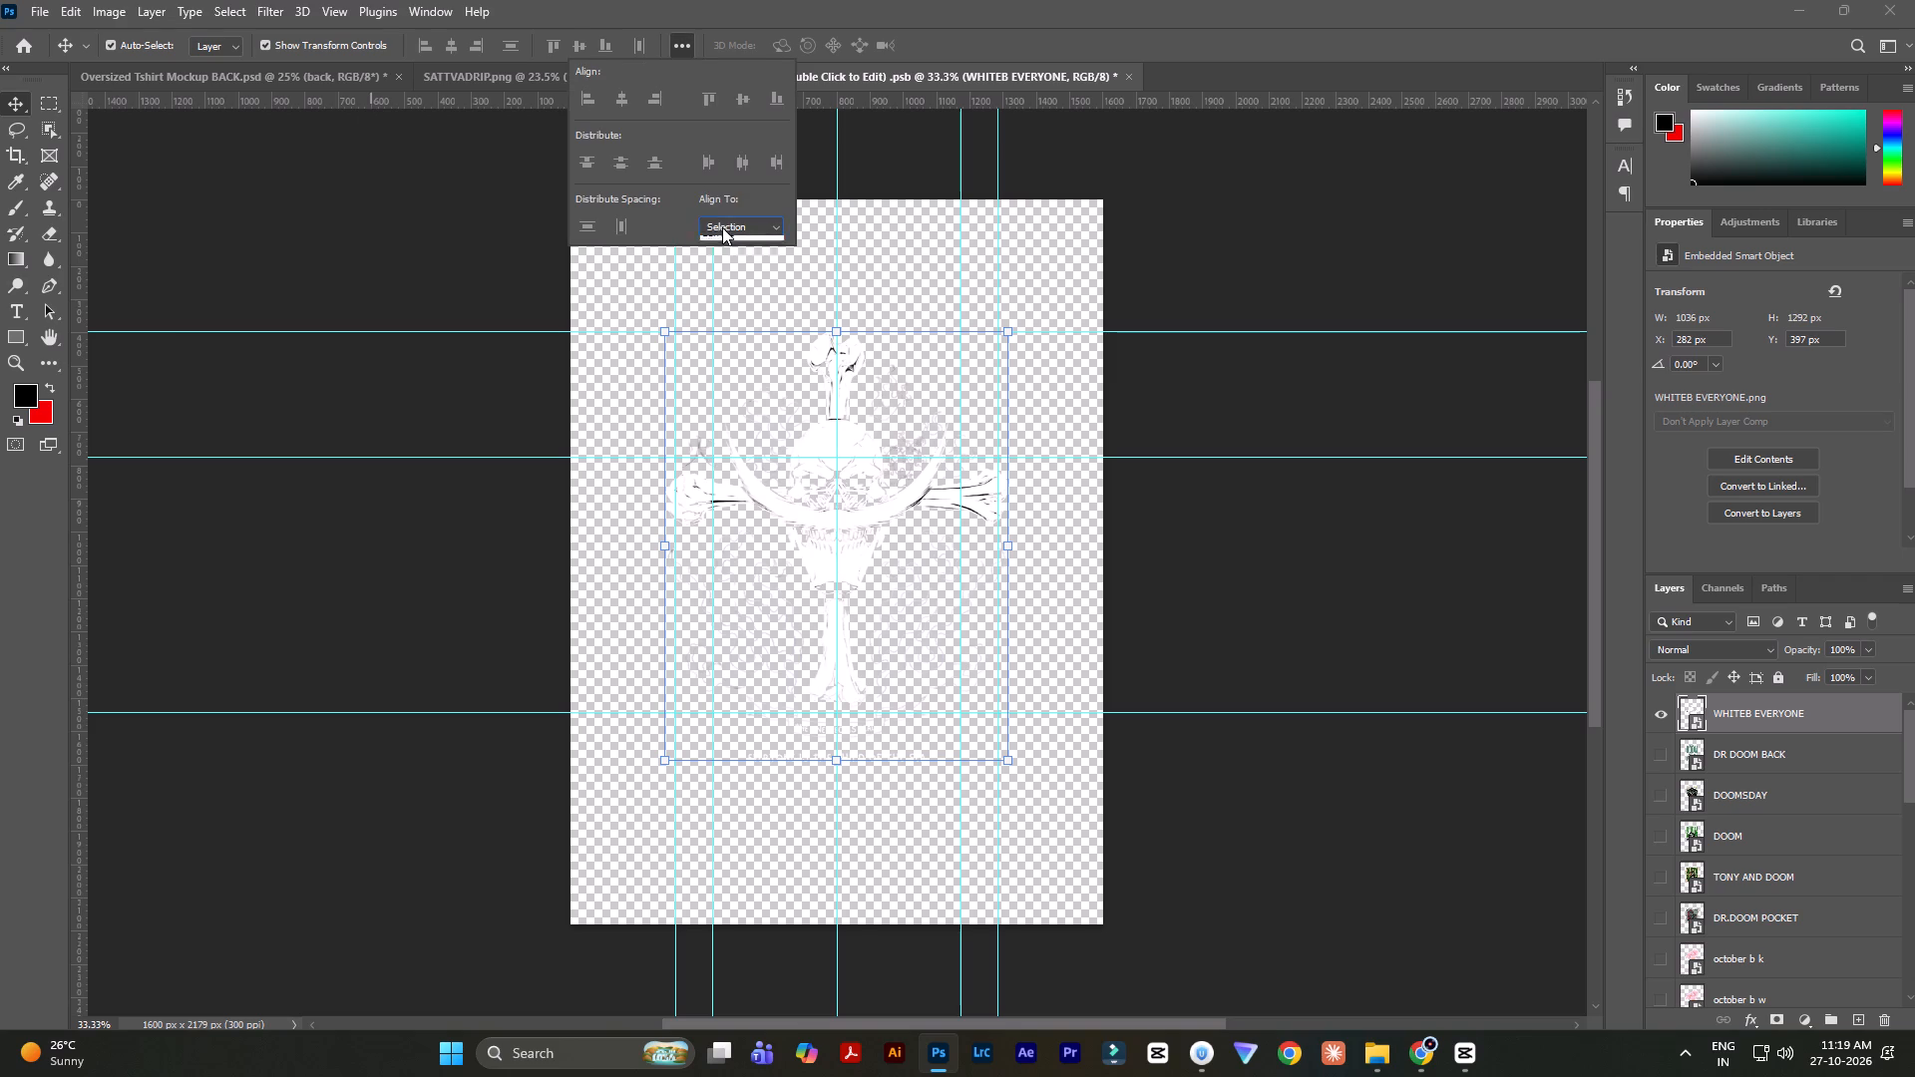
left_click(729, 255)
double_click(614, 94)
double_click(398, 240)
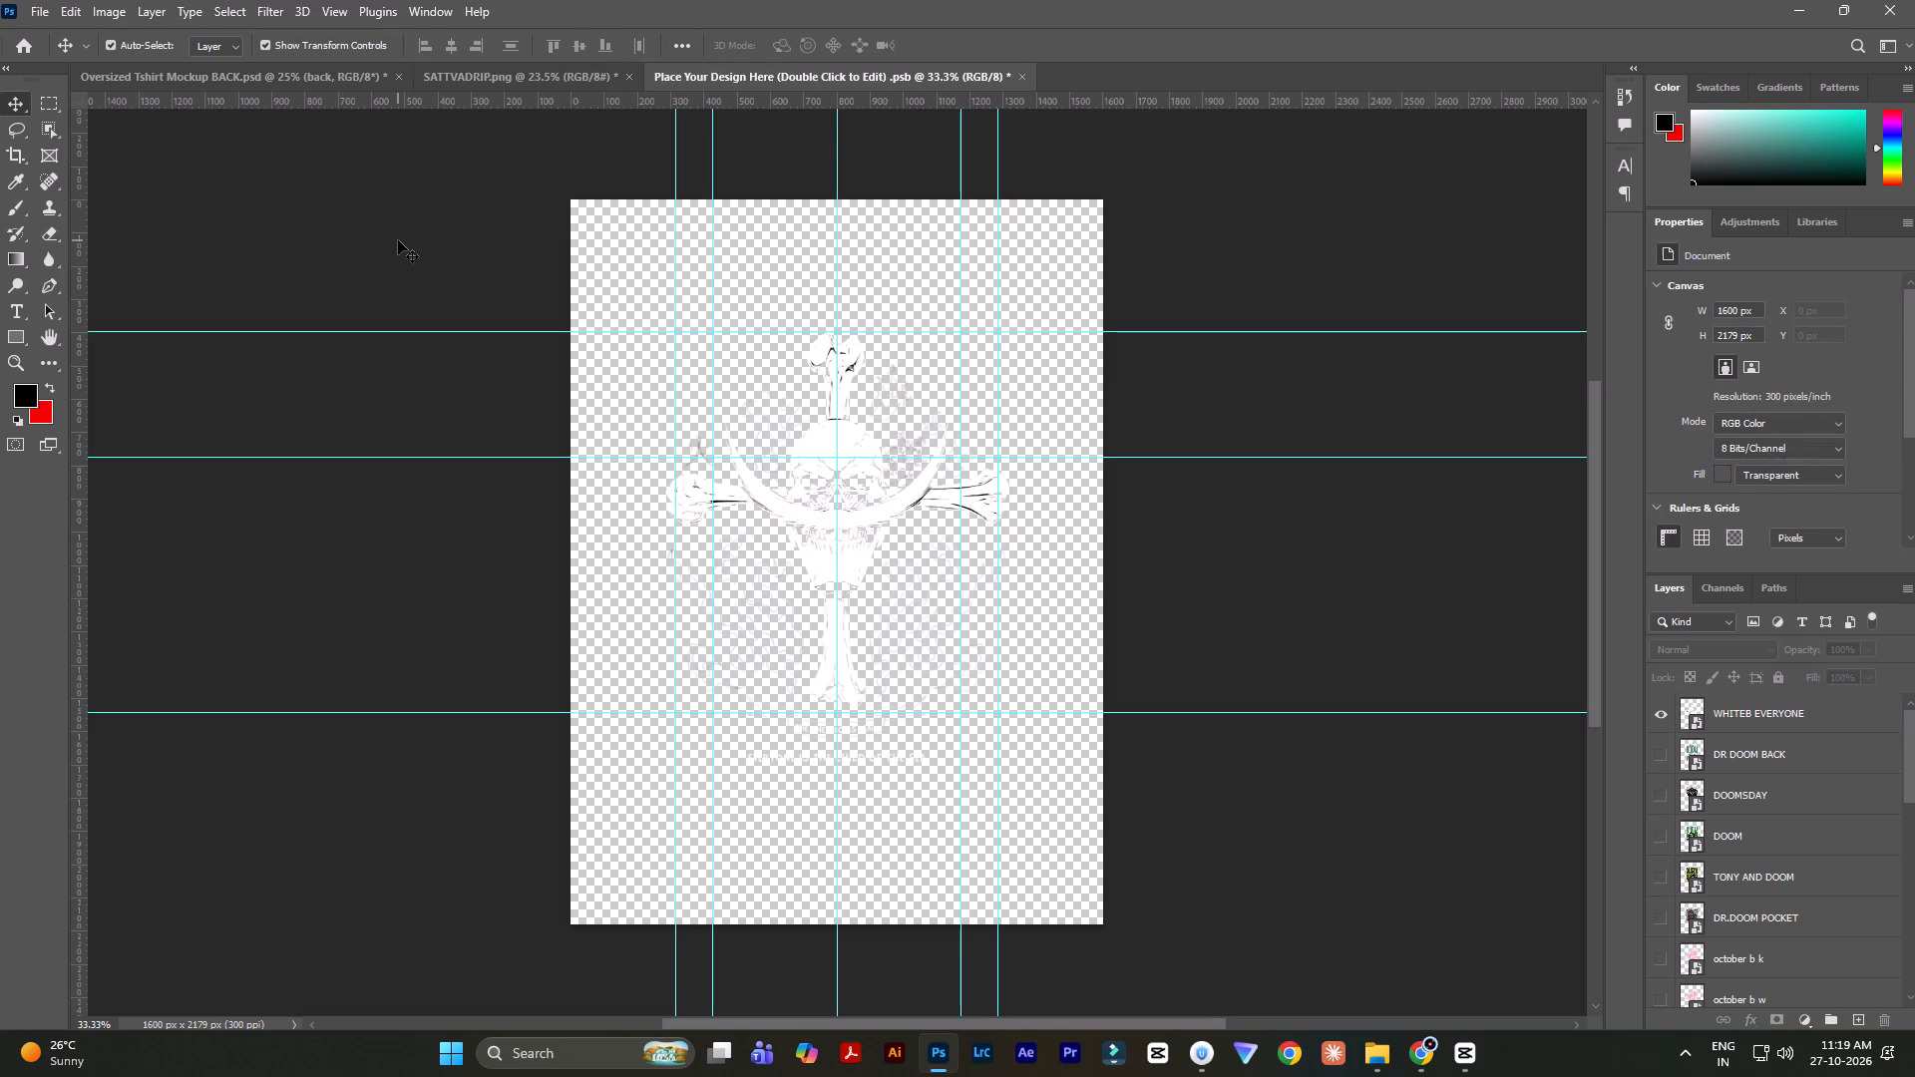
Save the smart object and return to the Oversized Tshirt Mockup BACK document to view the back print up close.
key("ctrl+s")
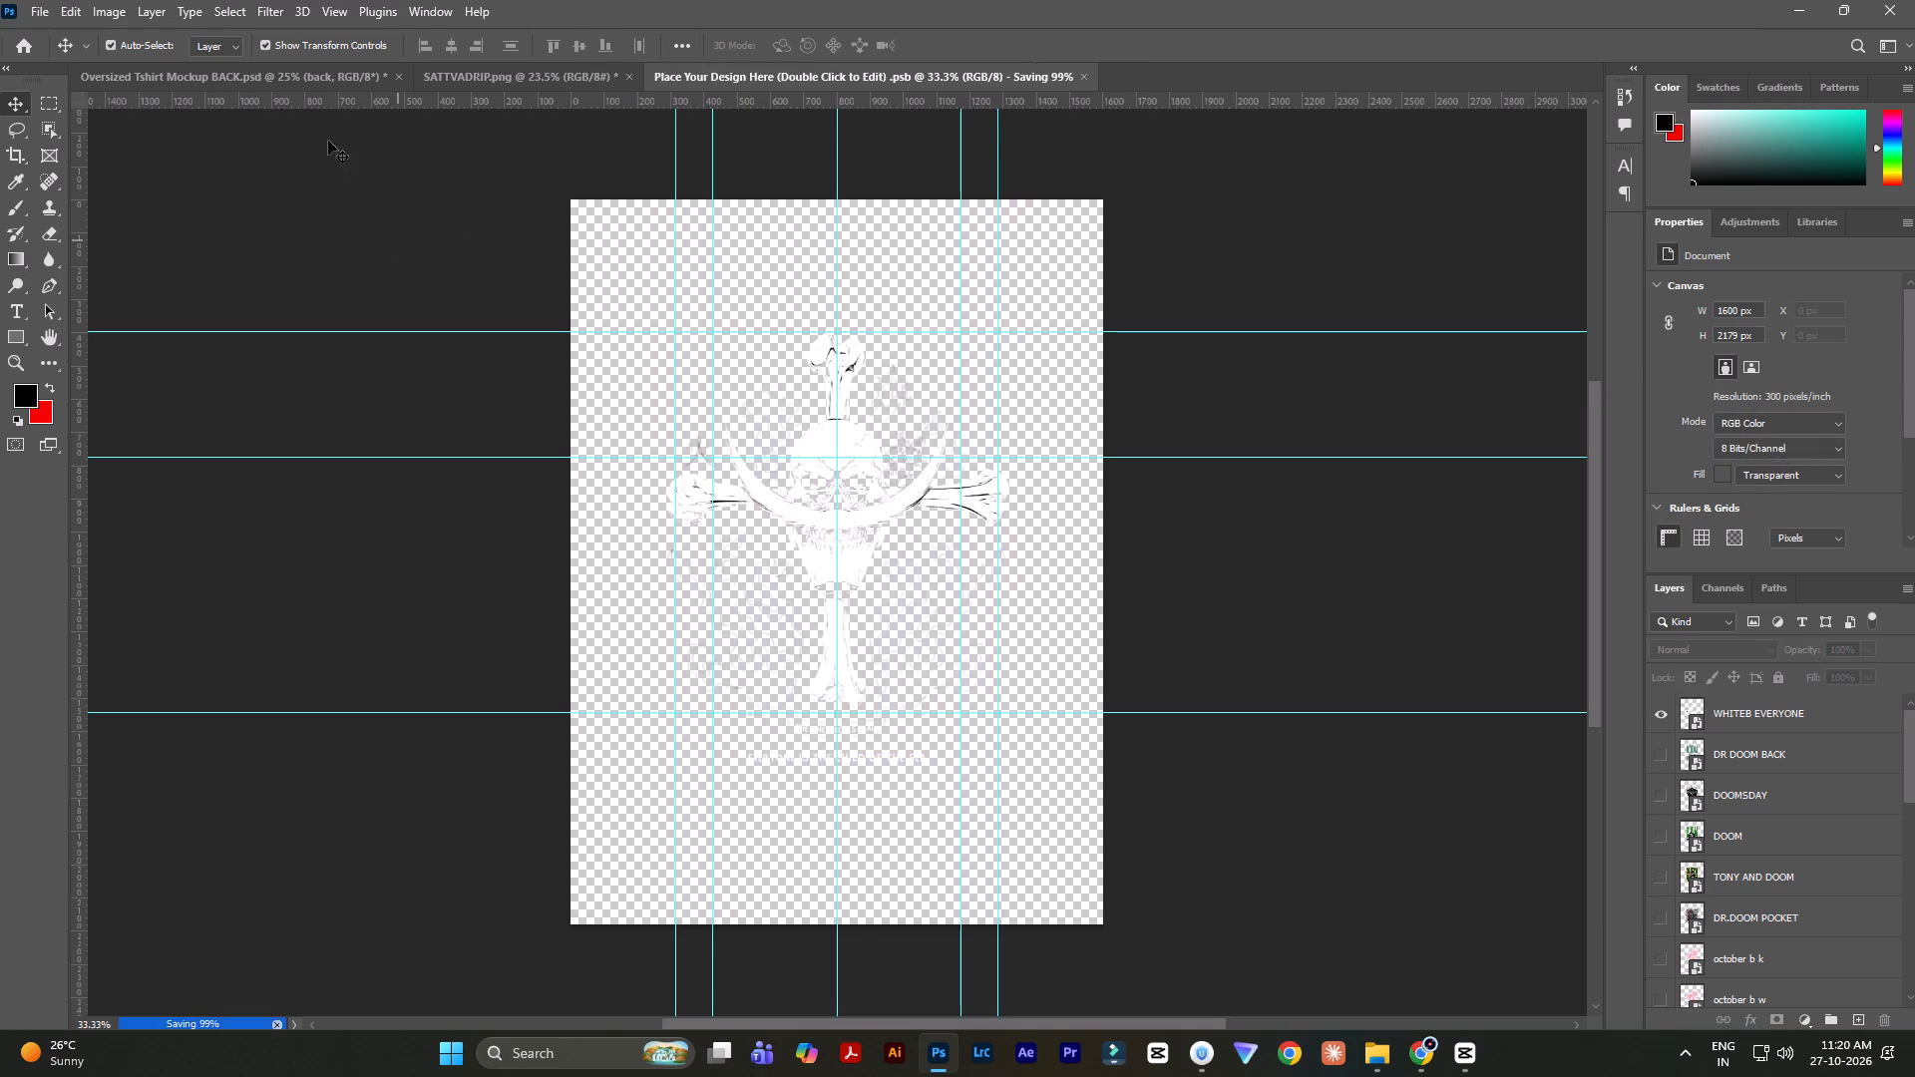
left_click(496, 83)
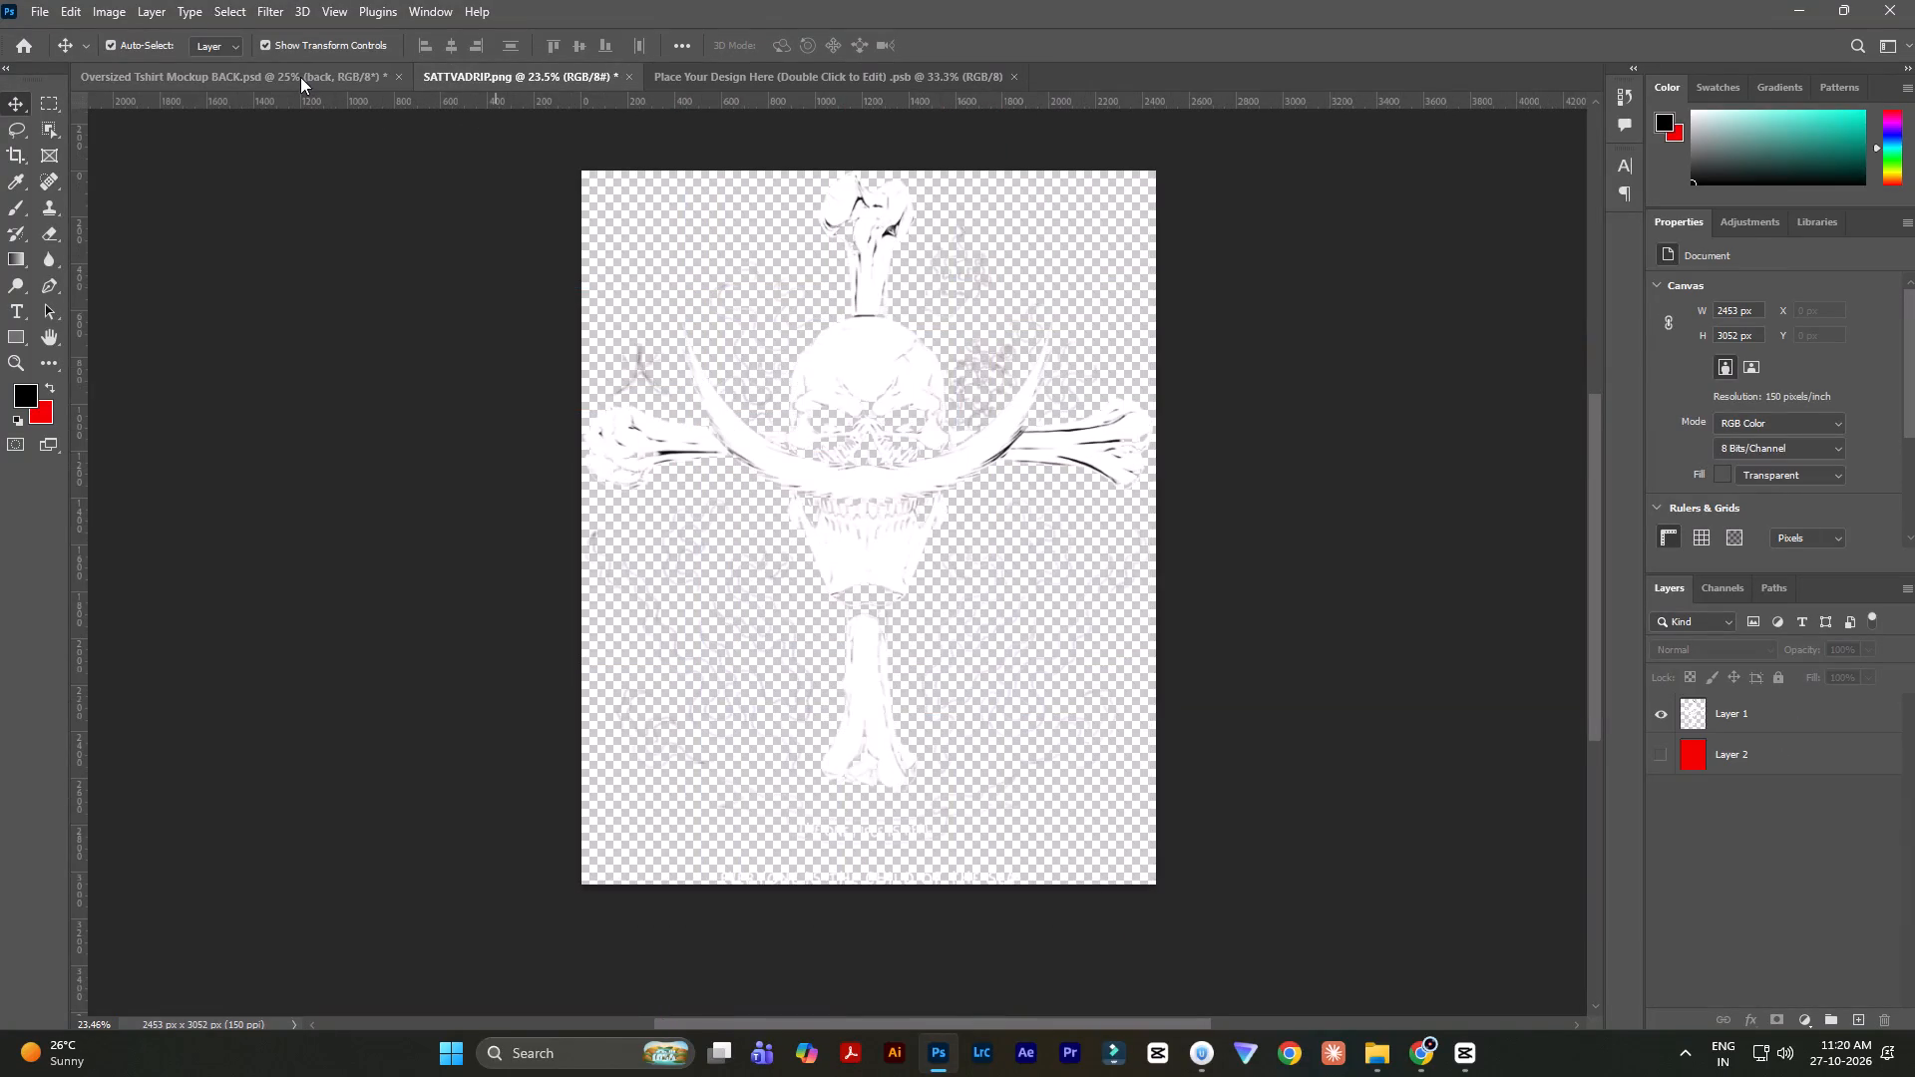
left_click(300, 77)
scroll(867, 551, "up", 3)
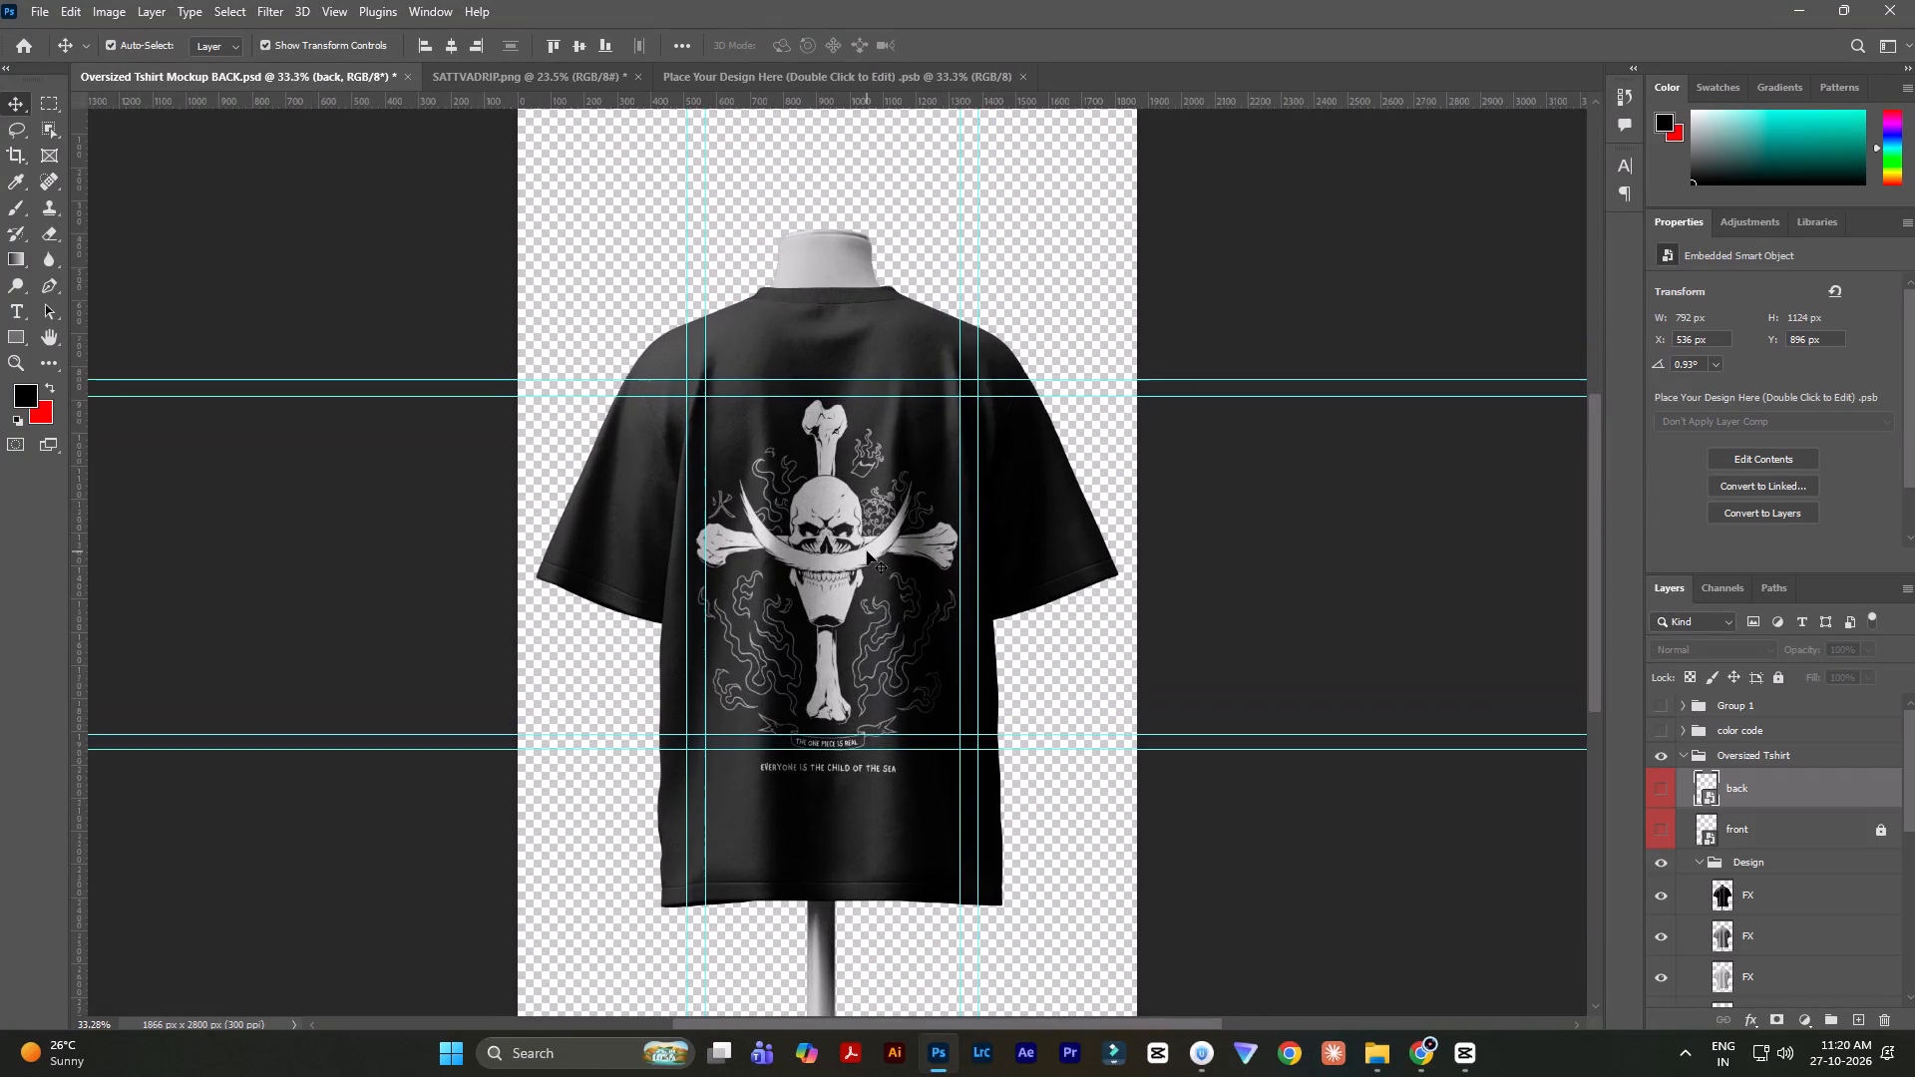
Scale the WHITEB EVERYONE artwork in the smart object document to about 940 × 1173 px and centre it horizontally, keeping its top on the uppermost guide.
scroll(867, 538, "up", 3)
scroll(867, 538, "down", 2)
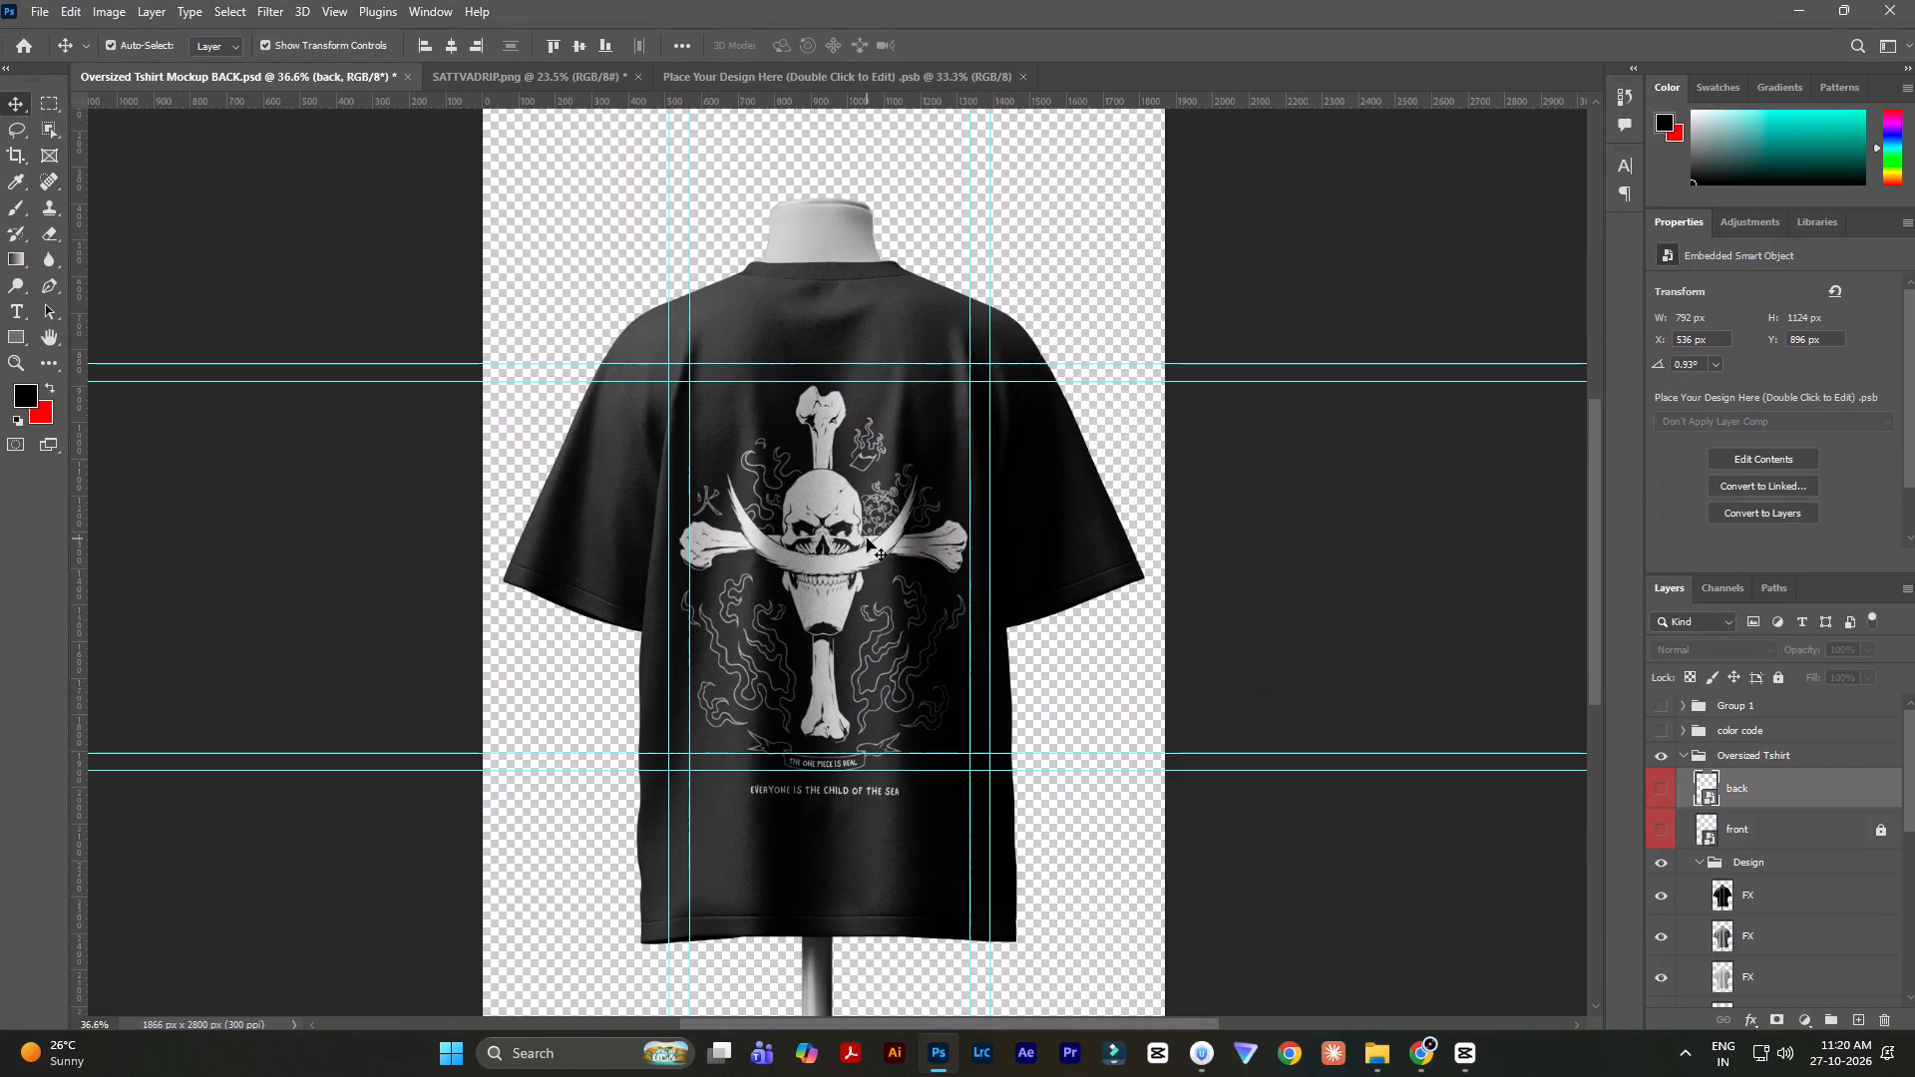
left_click(831, 84)
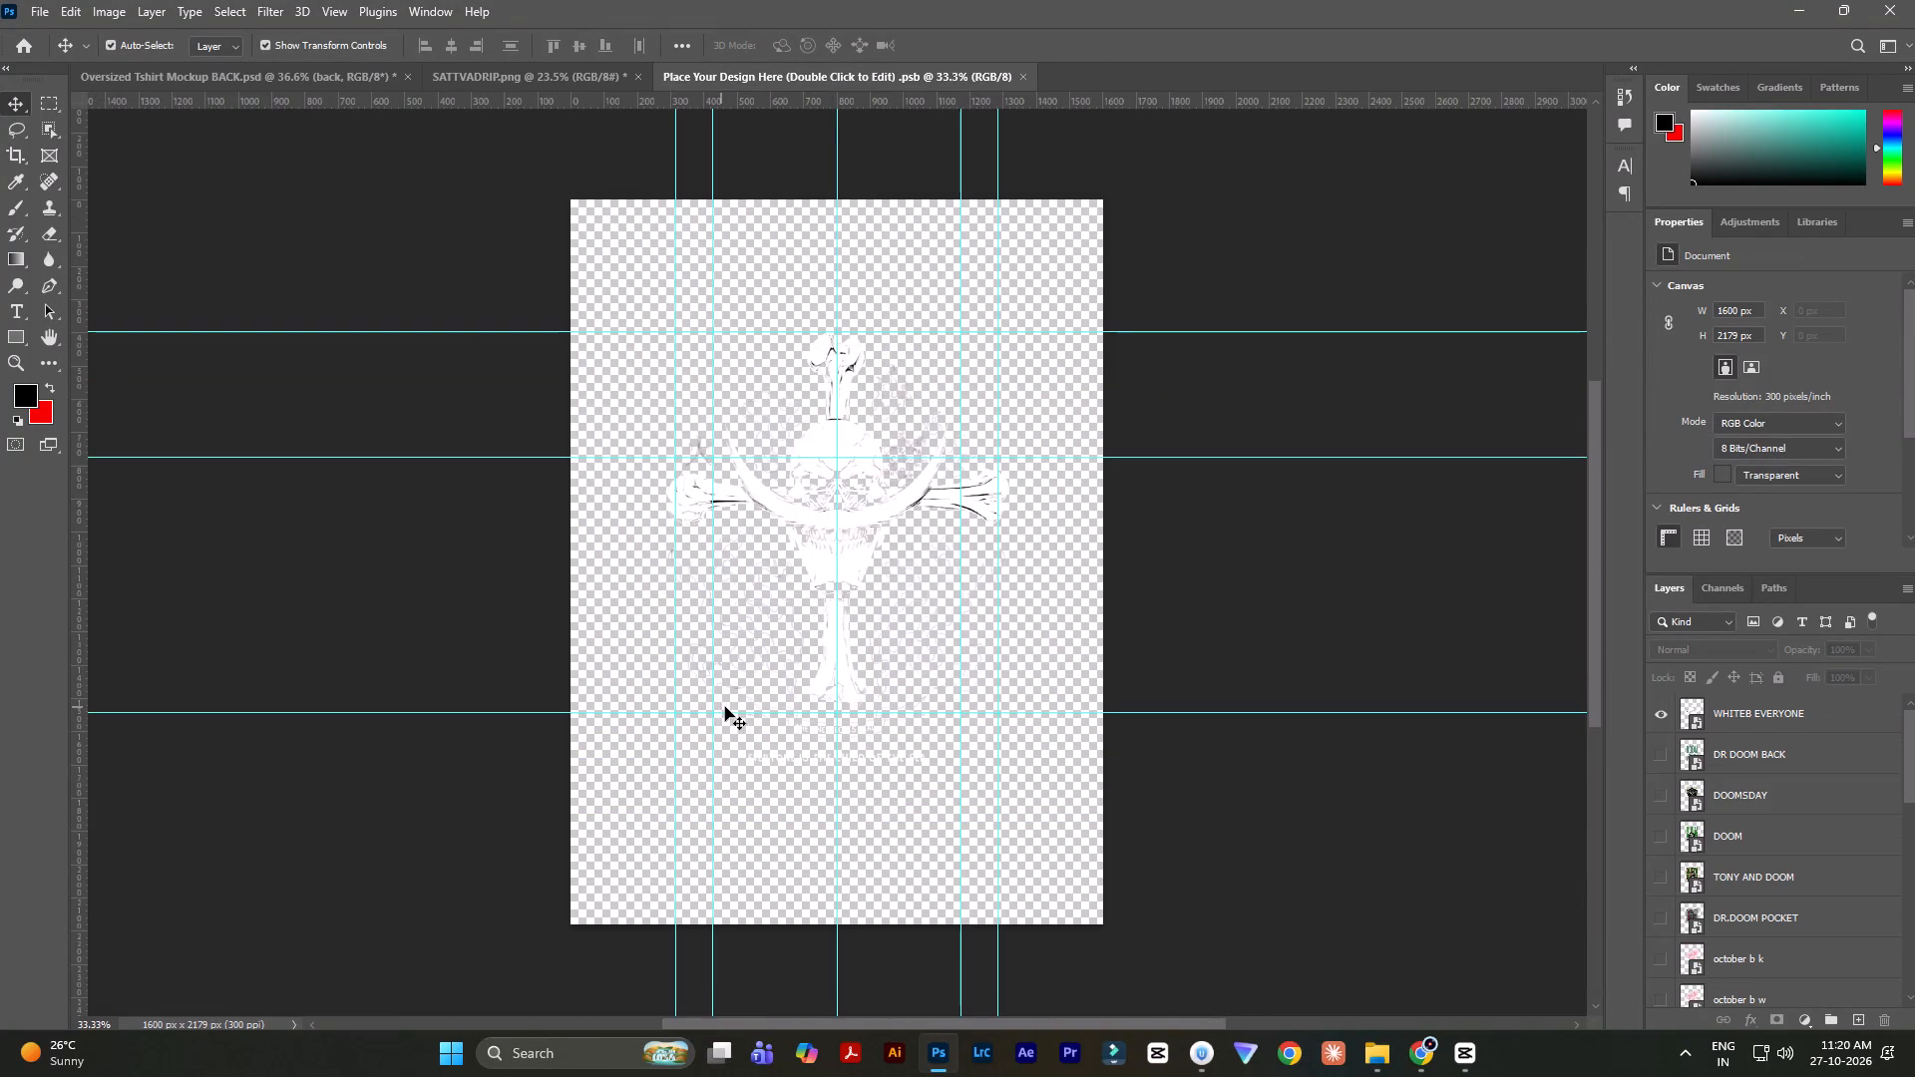
scroll(1746, 726, "up", 4)
left_click(1747, 725)
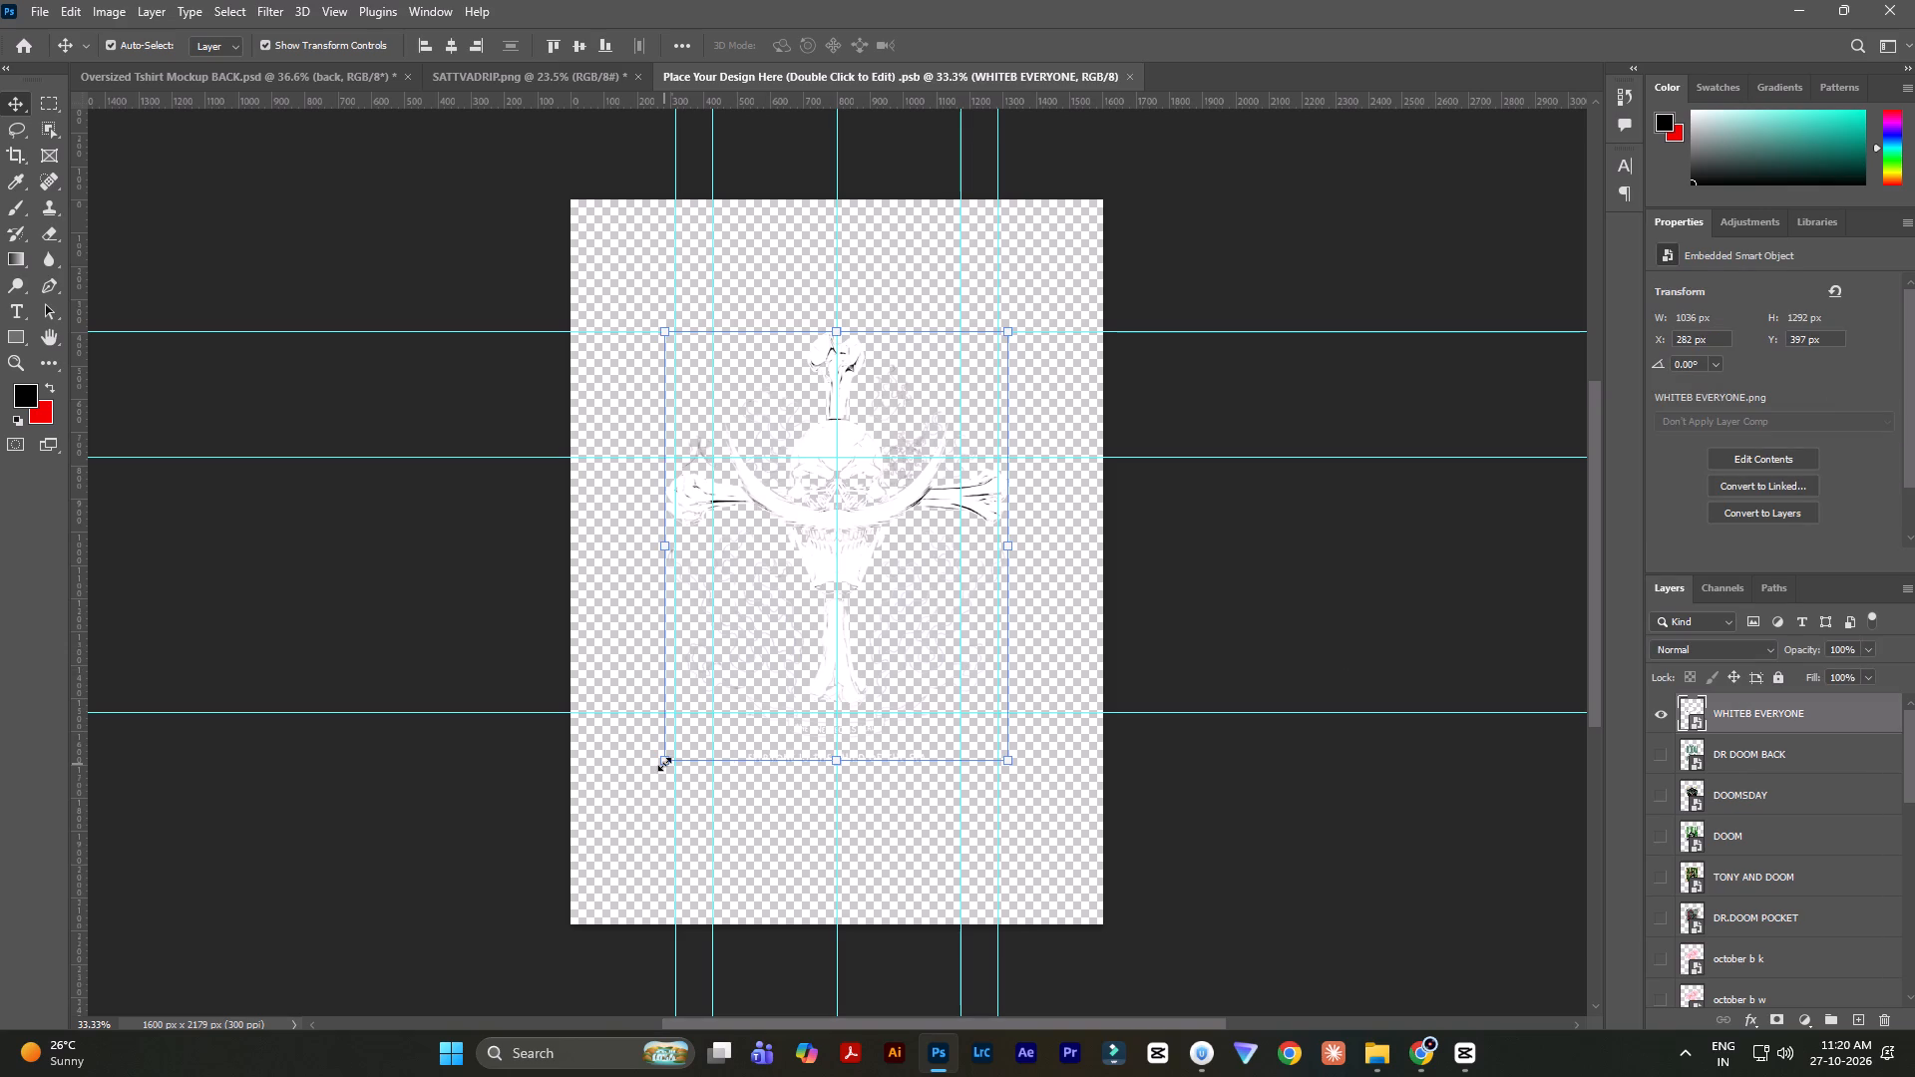
left_click_drag(664, 763, 698, 725)
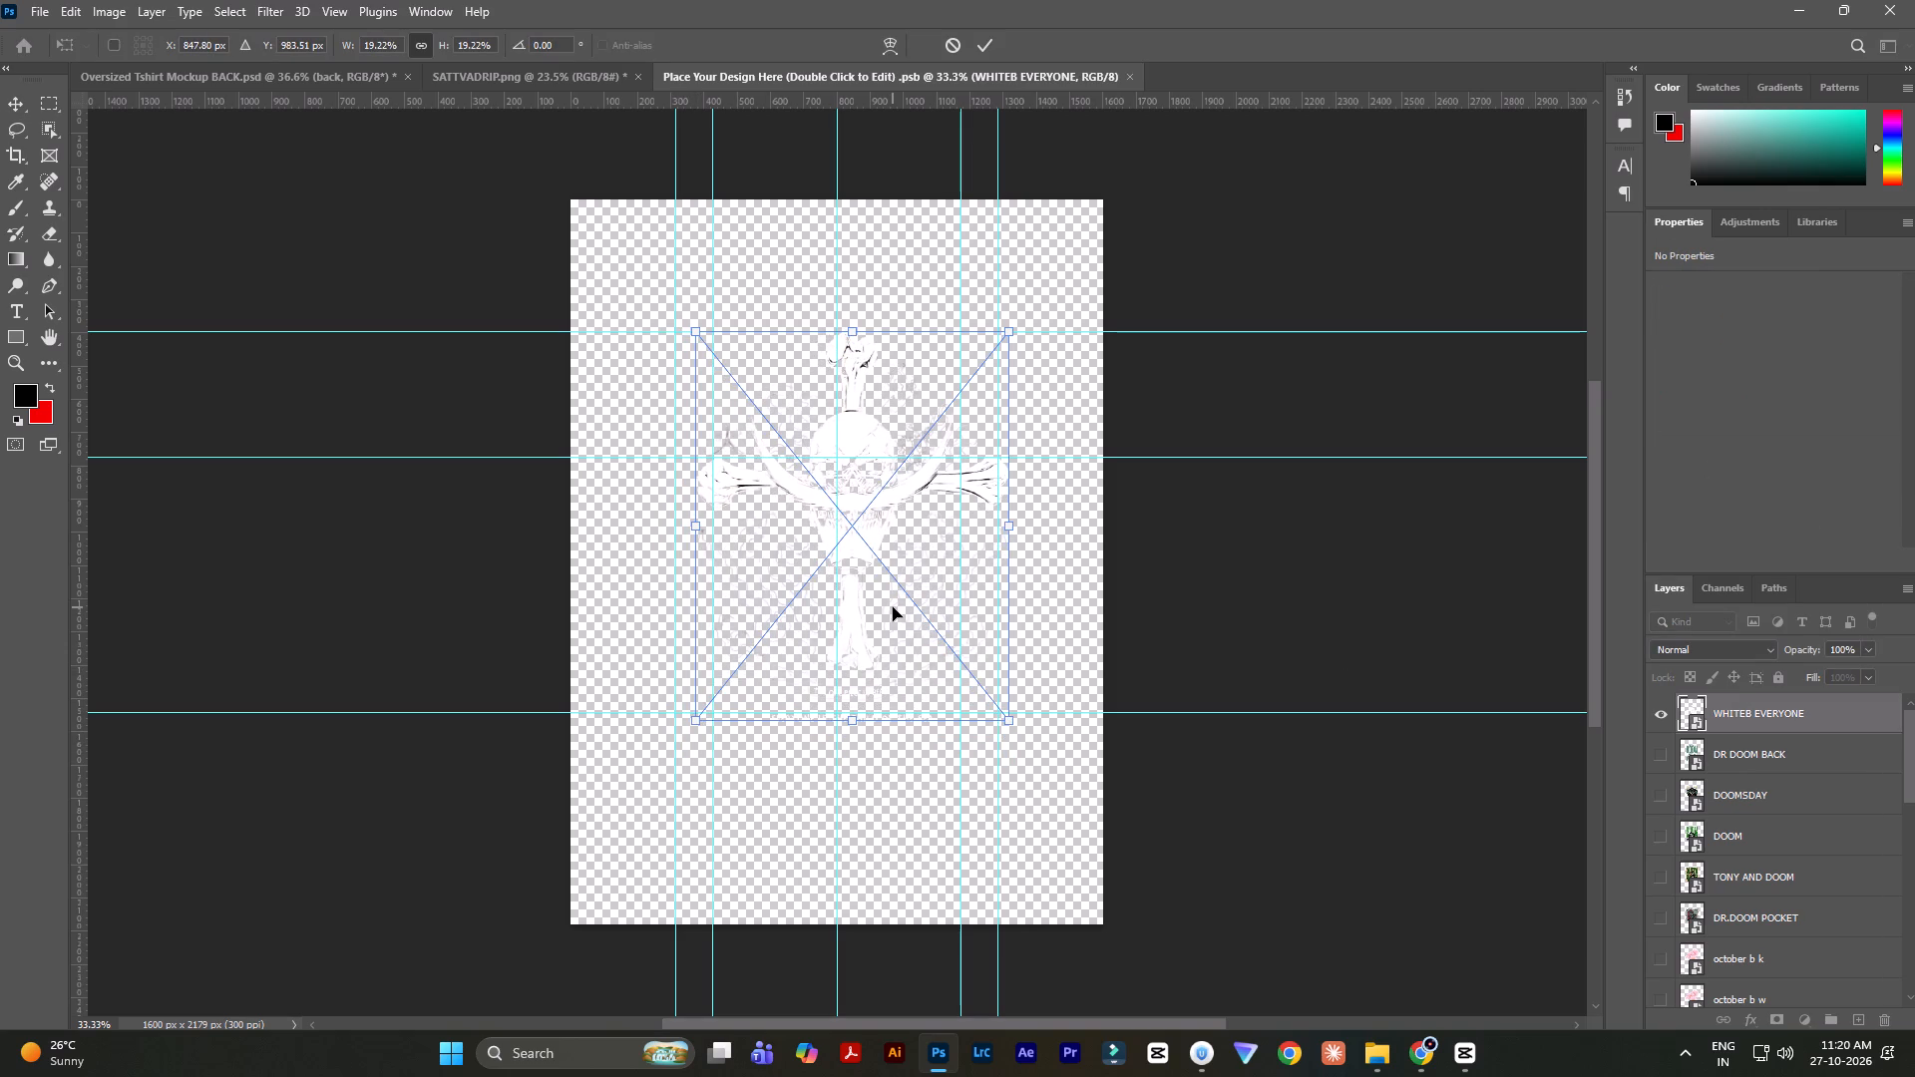
left_click_drag(893, 607, 879, 607)
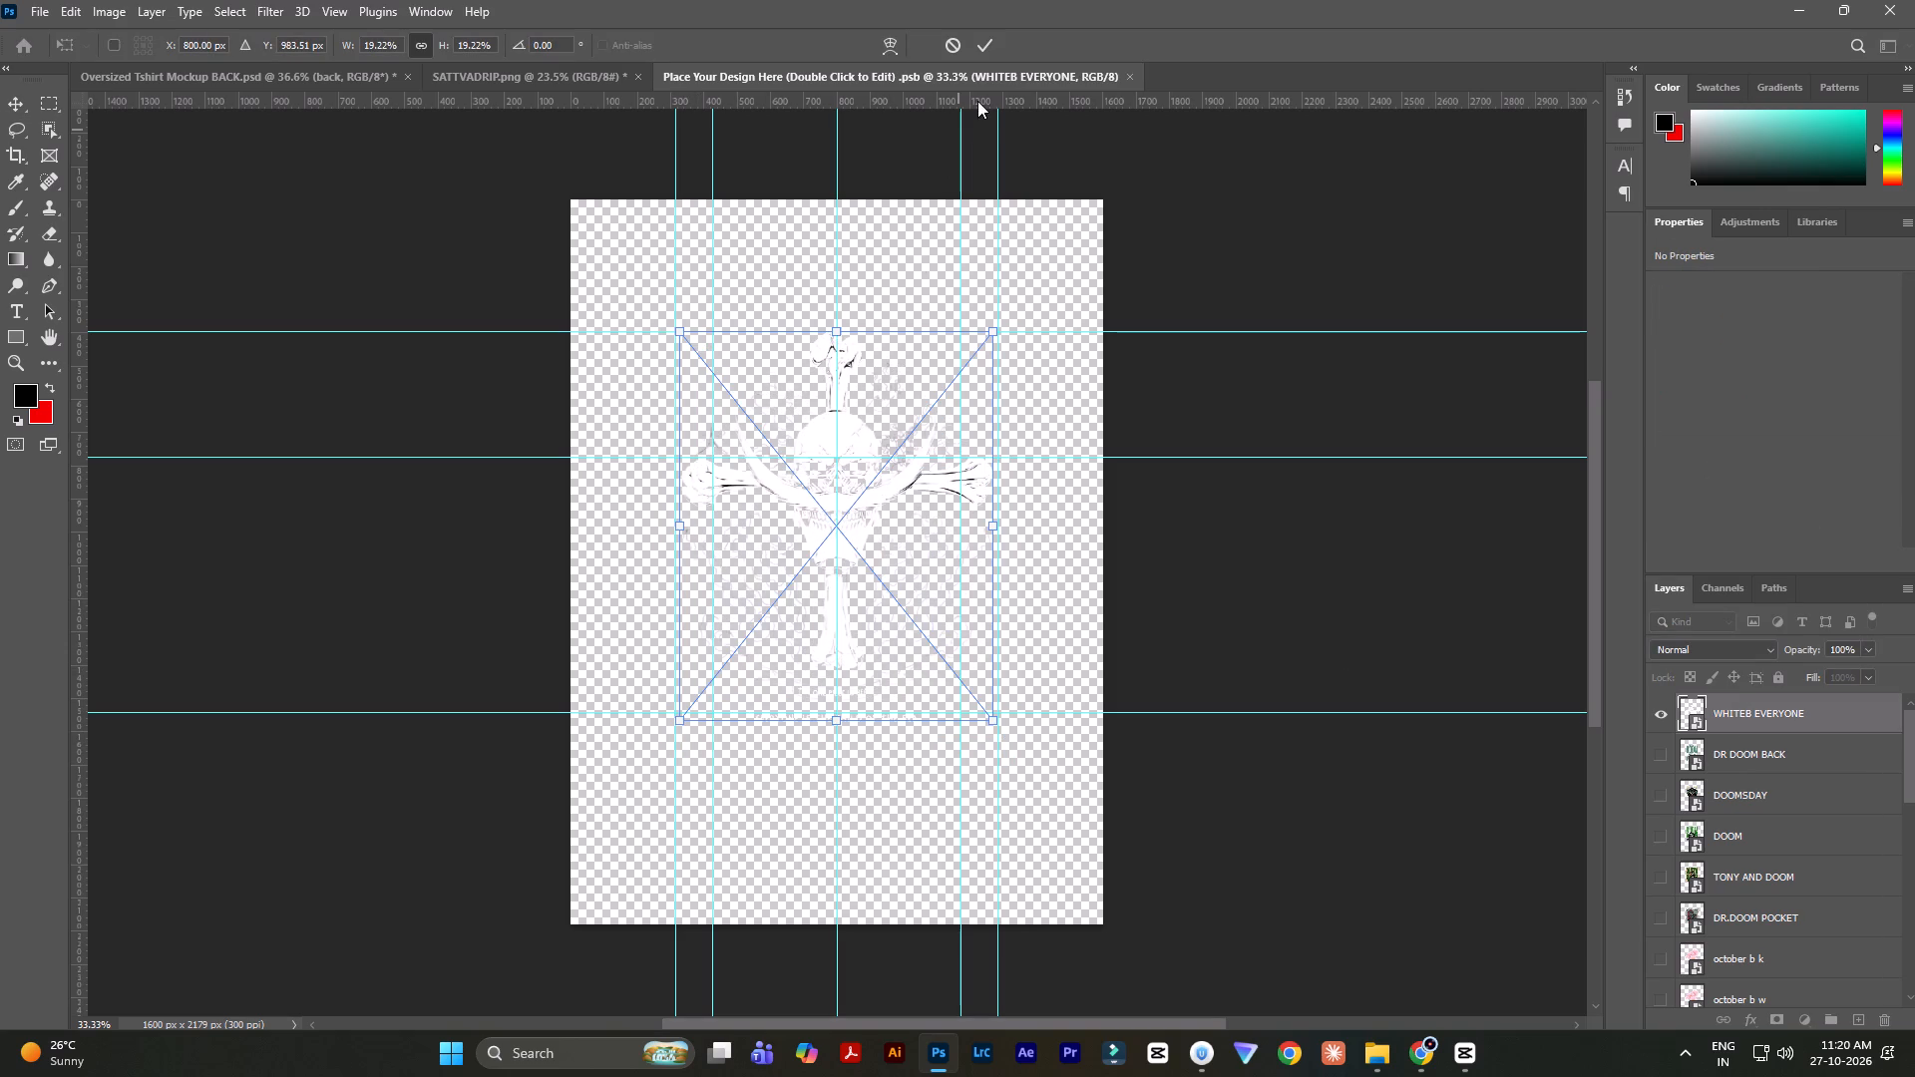
left_click(981, 41)
left_click(440, 44)
left_click(458, 44)
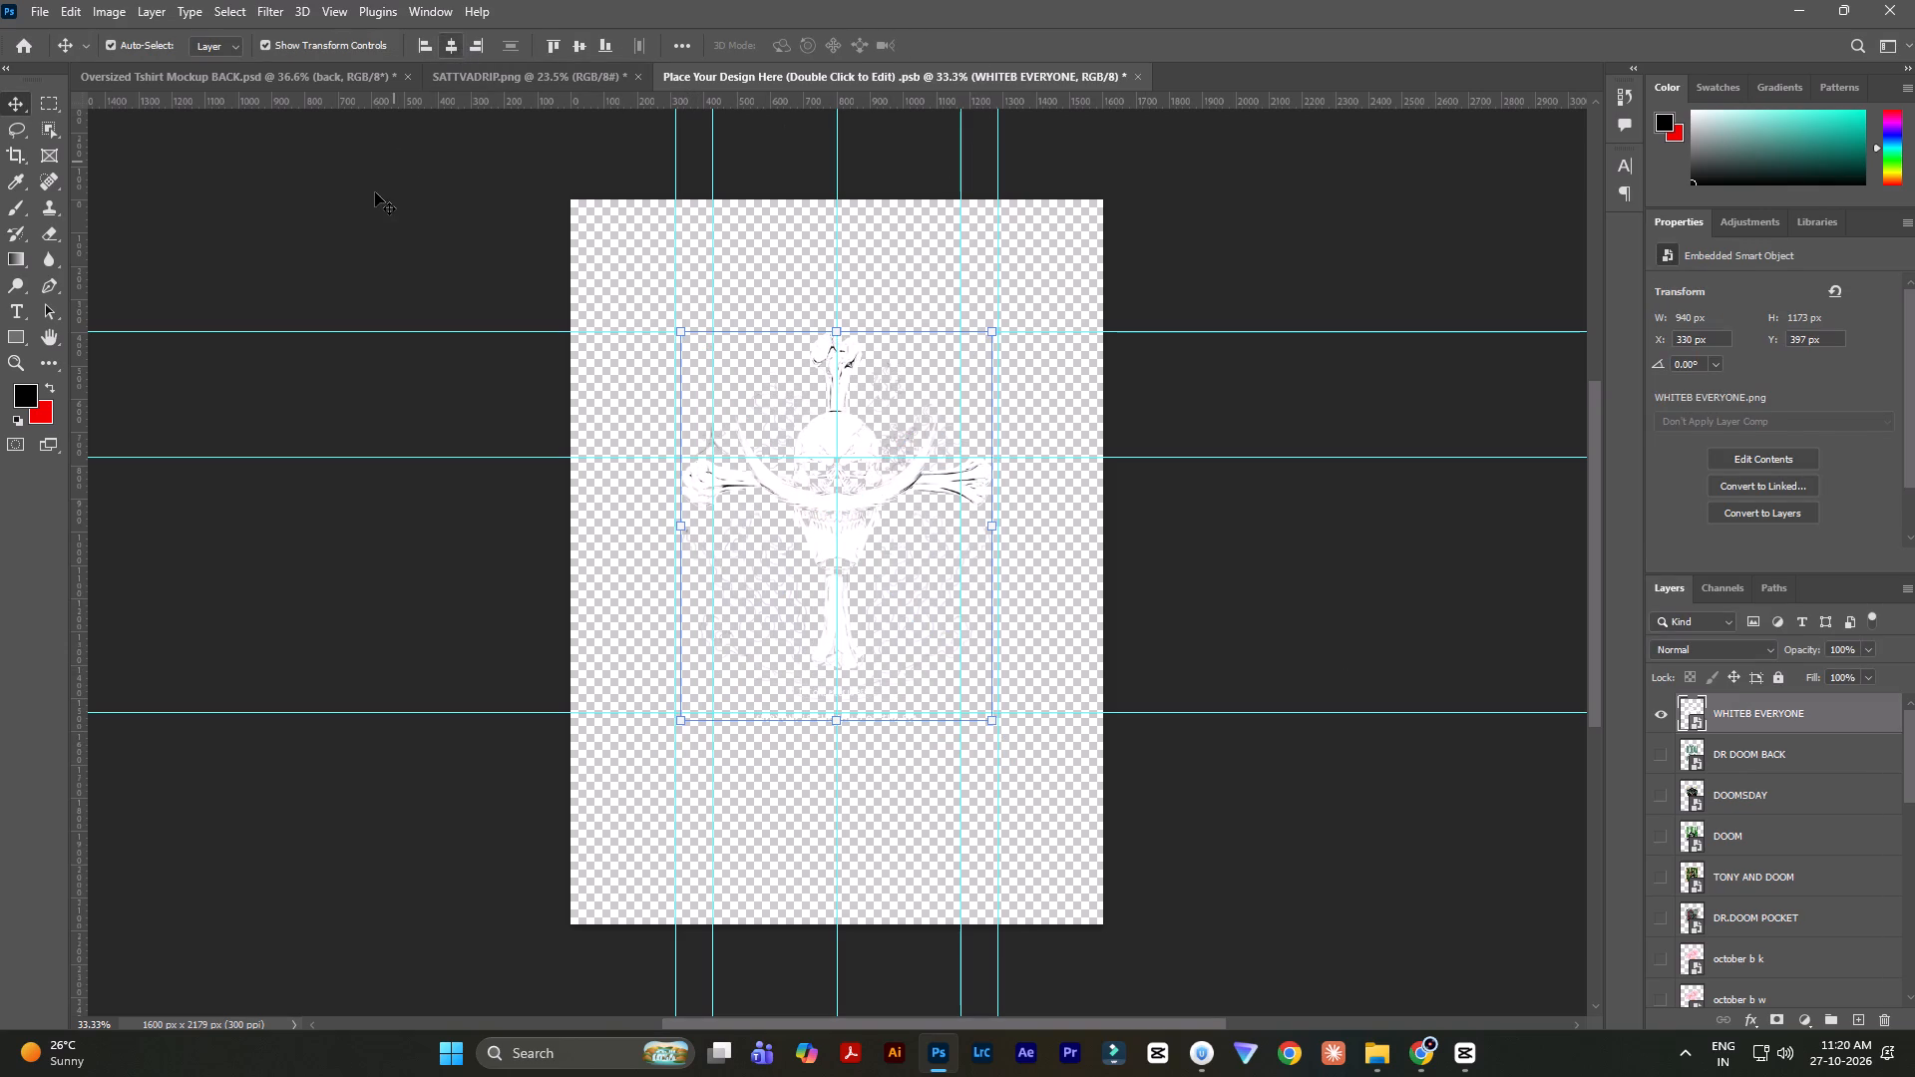
left_click(375, 192)
Save the smart object and return to the Oversized Tshirt Mockup BACK document to examine the resized back print up close.
key("ctrl+s")
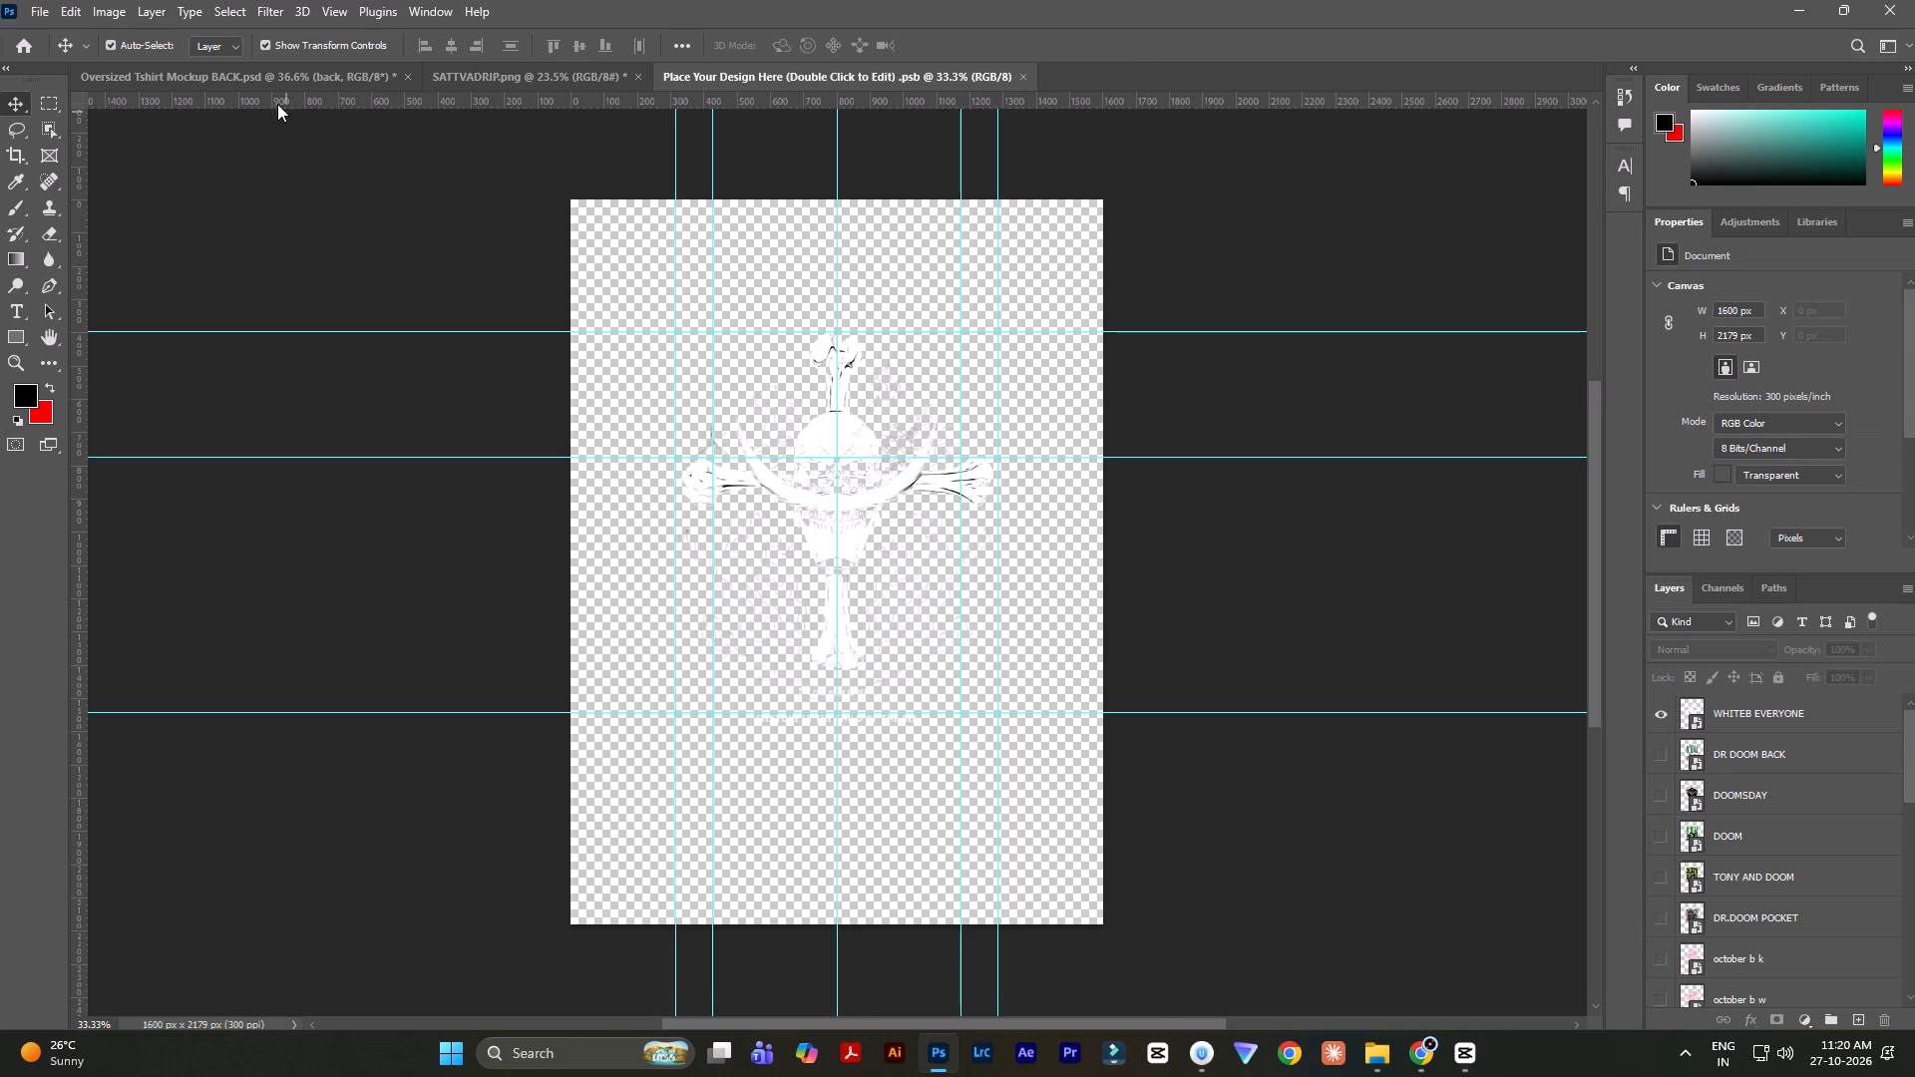
left_click(273, 75)
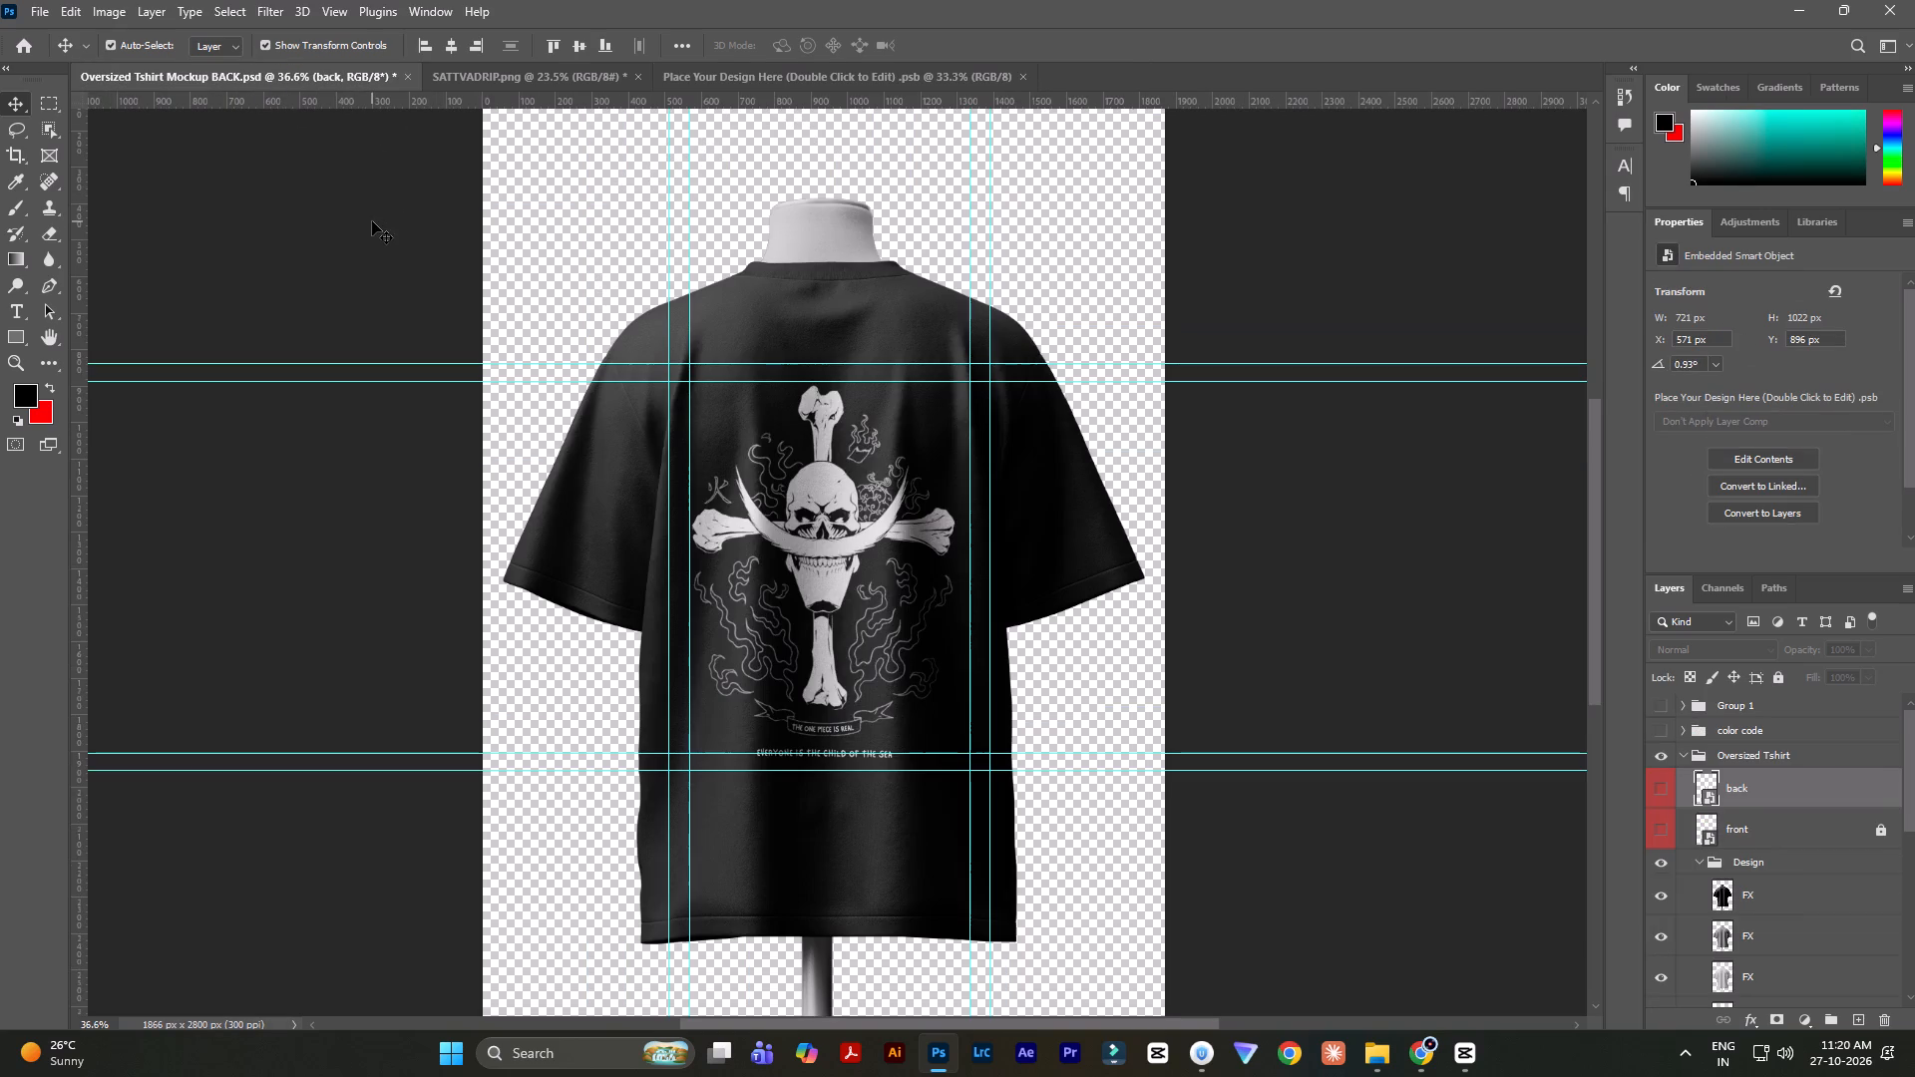
scroll(721, 567, "up", 5)
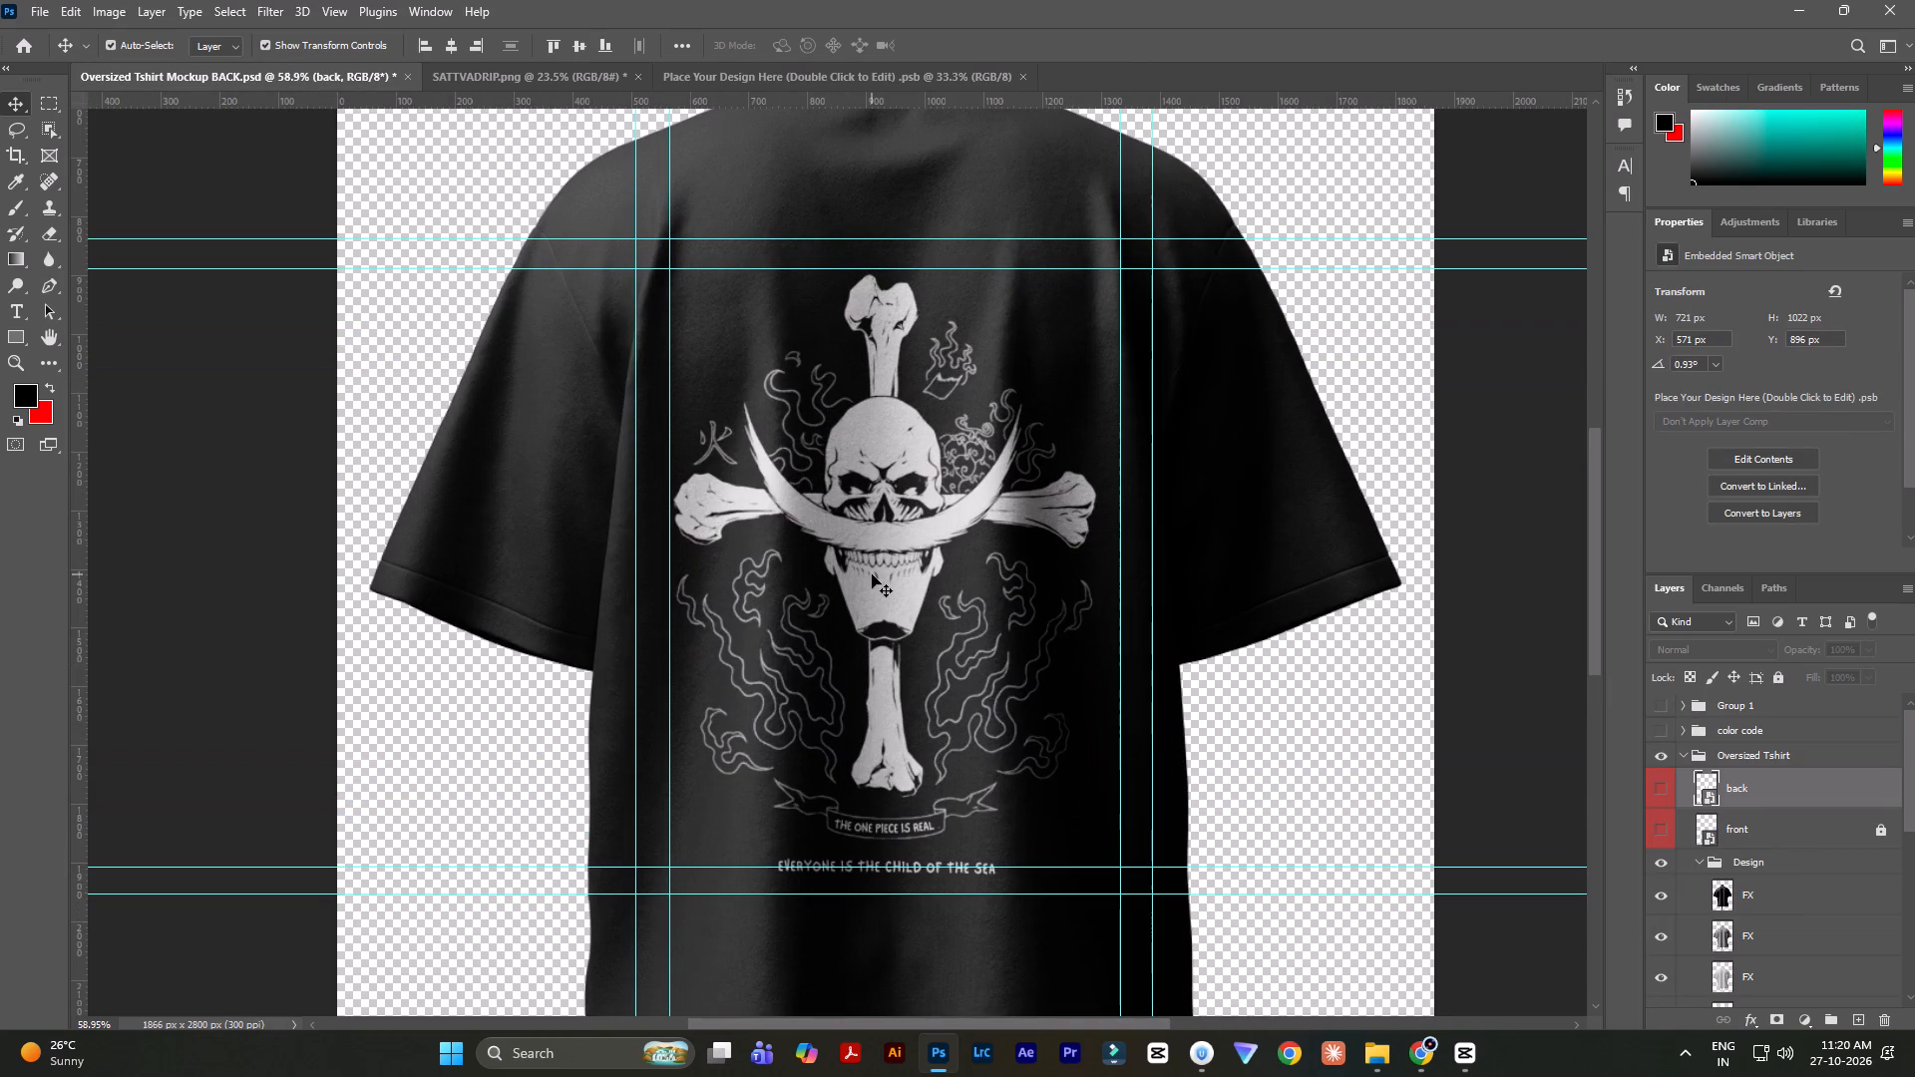
scroll(872, 574, "up", 11)
scroll(872, 574, "down", 7)
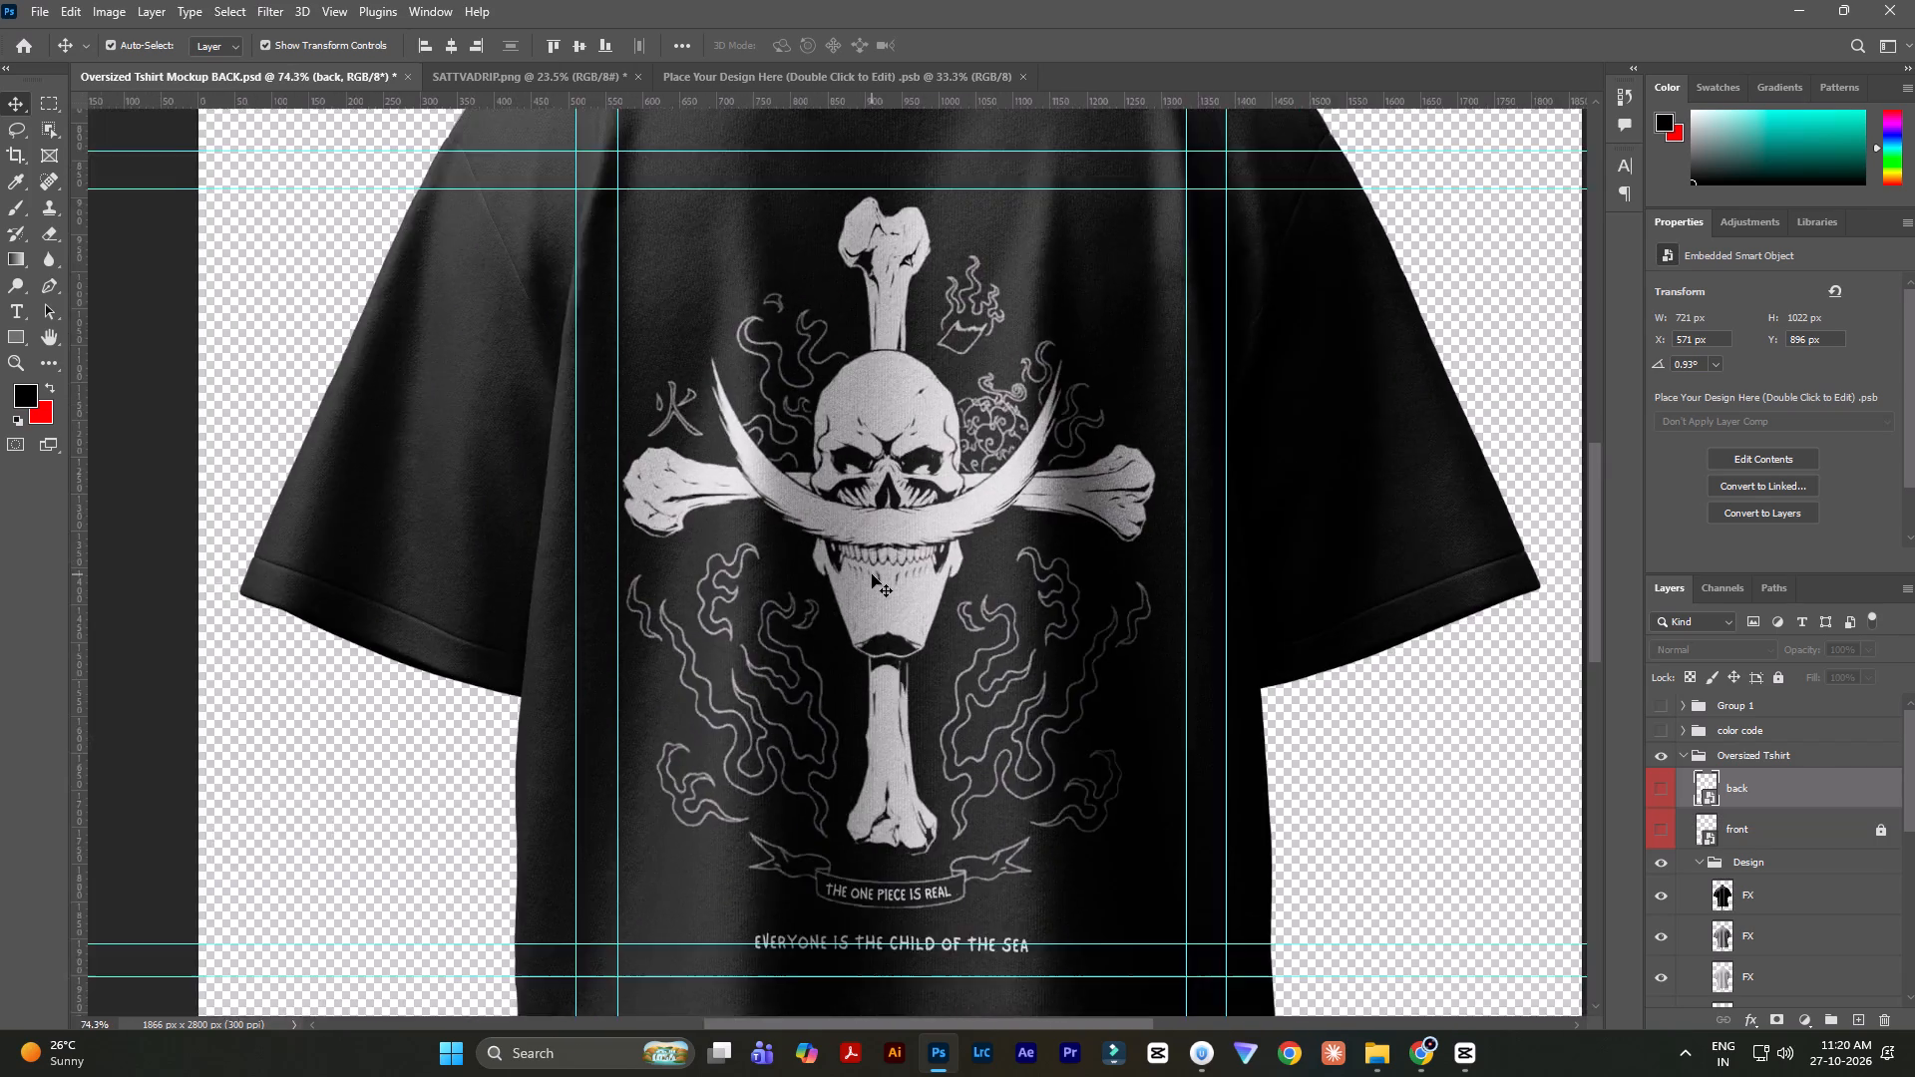
scroll(872, 574, "down", 7)
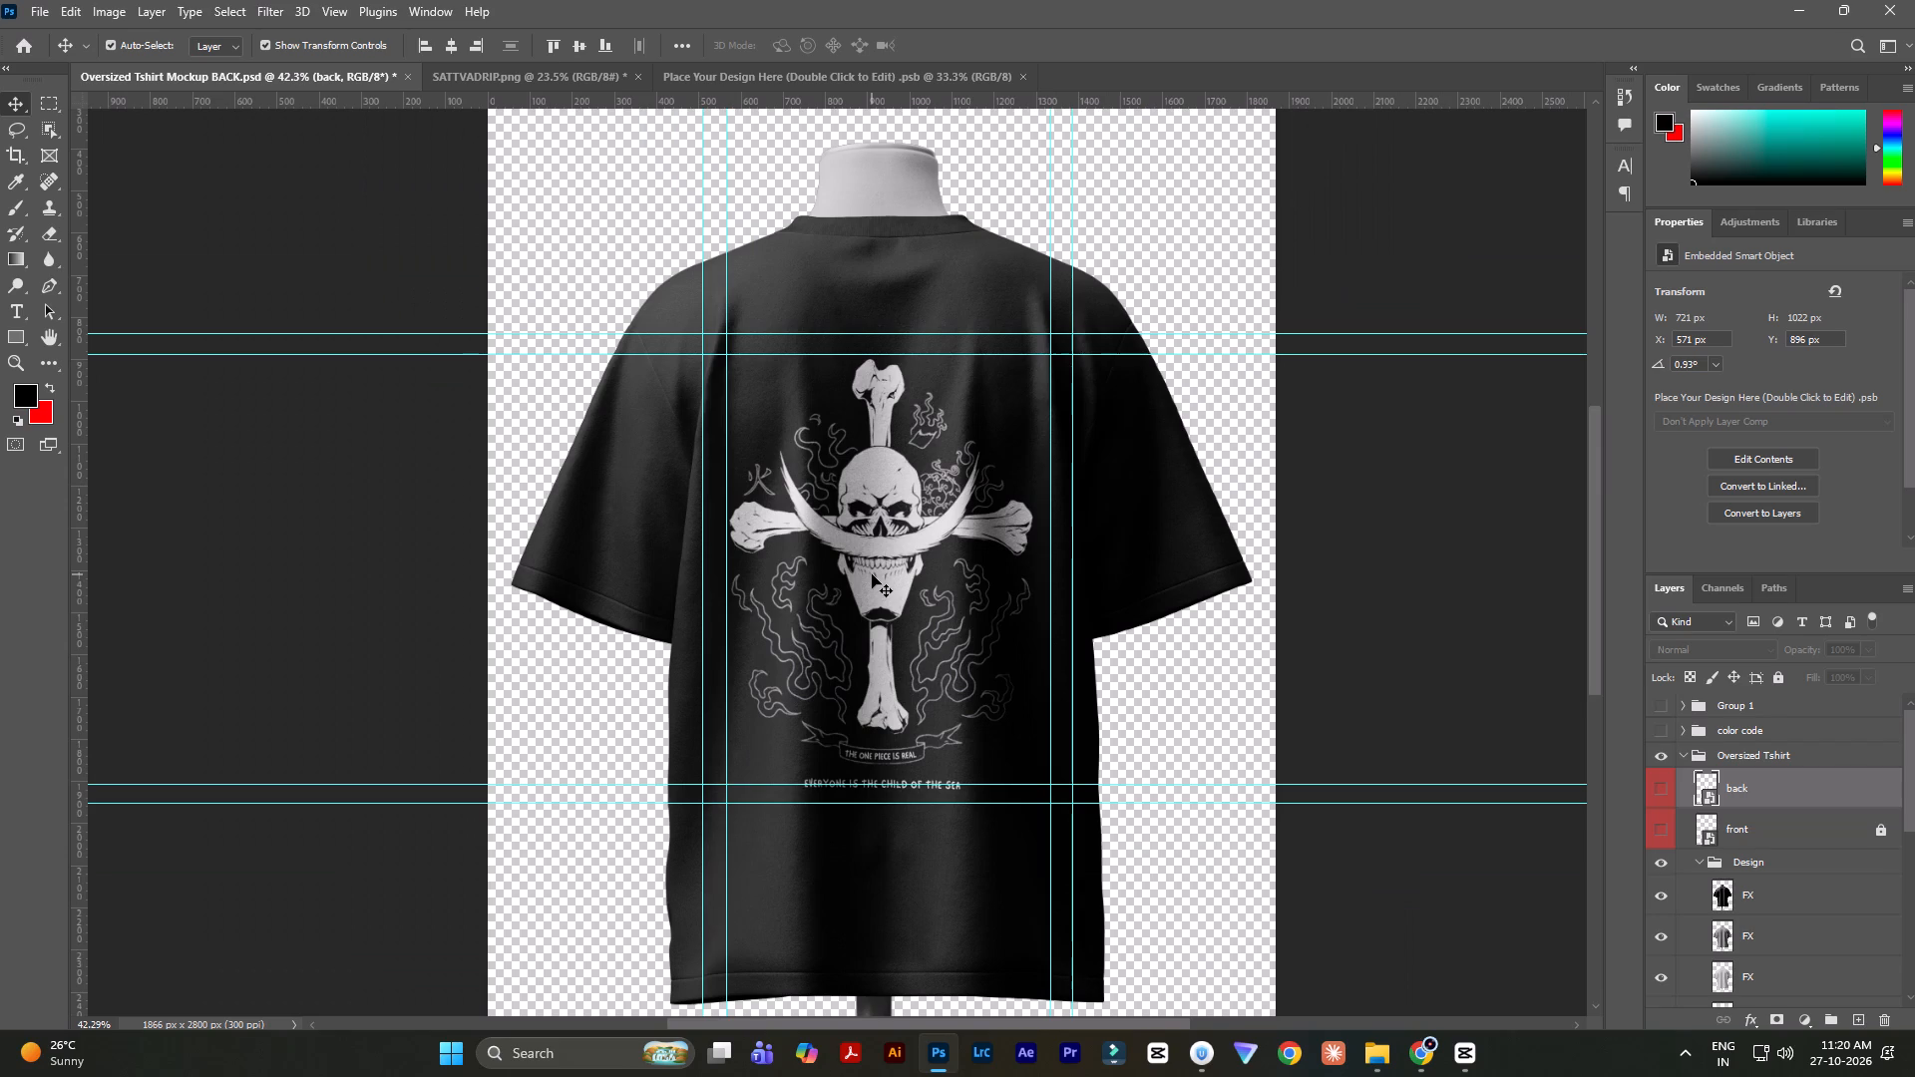
Move the WHITEB EVERYONE artwork up about 29 px in the smart object document and align it to the horizontal centre.
left_click(831, 80)
left_click(876, 488)
left_click(867, 507)
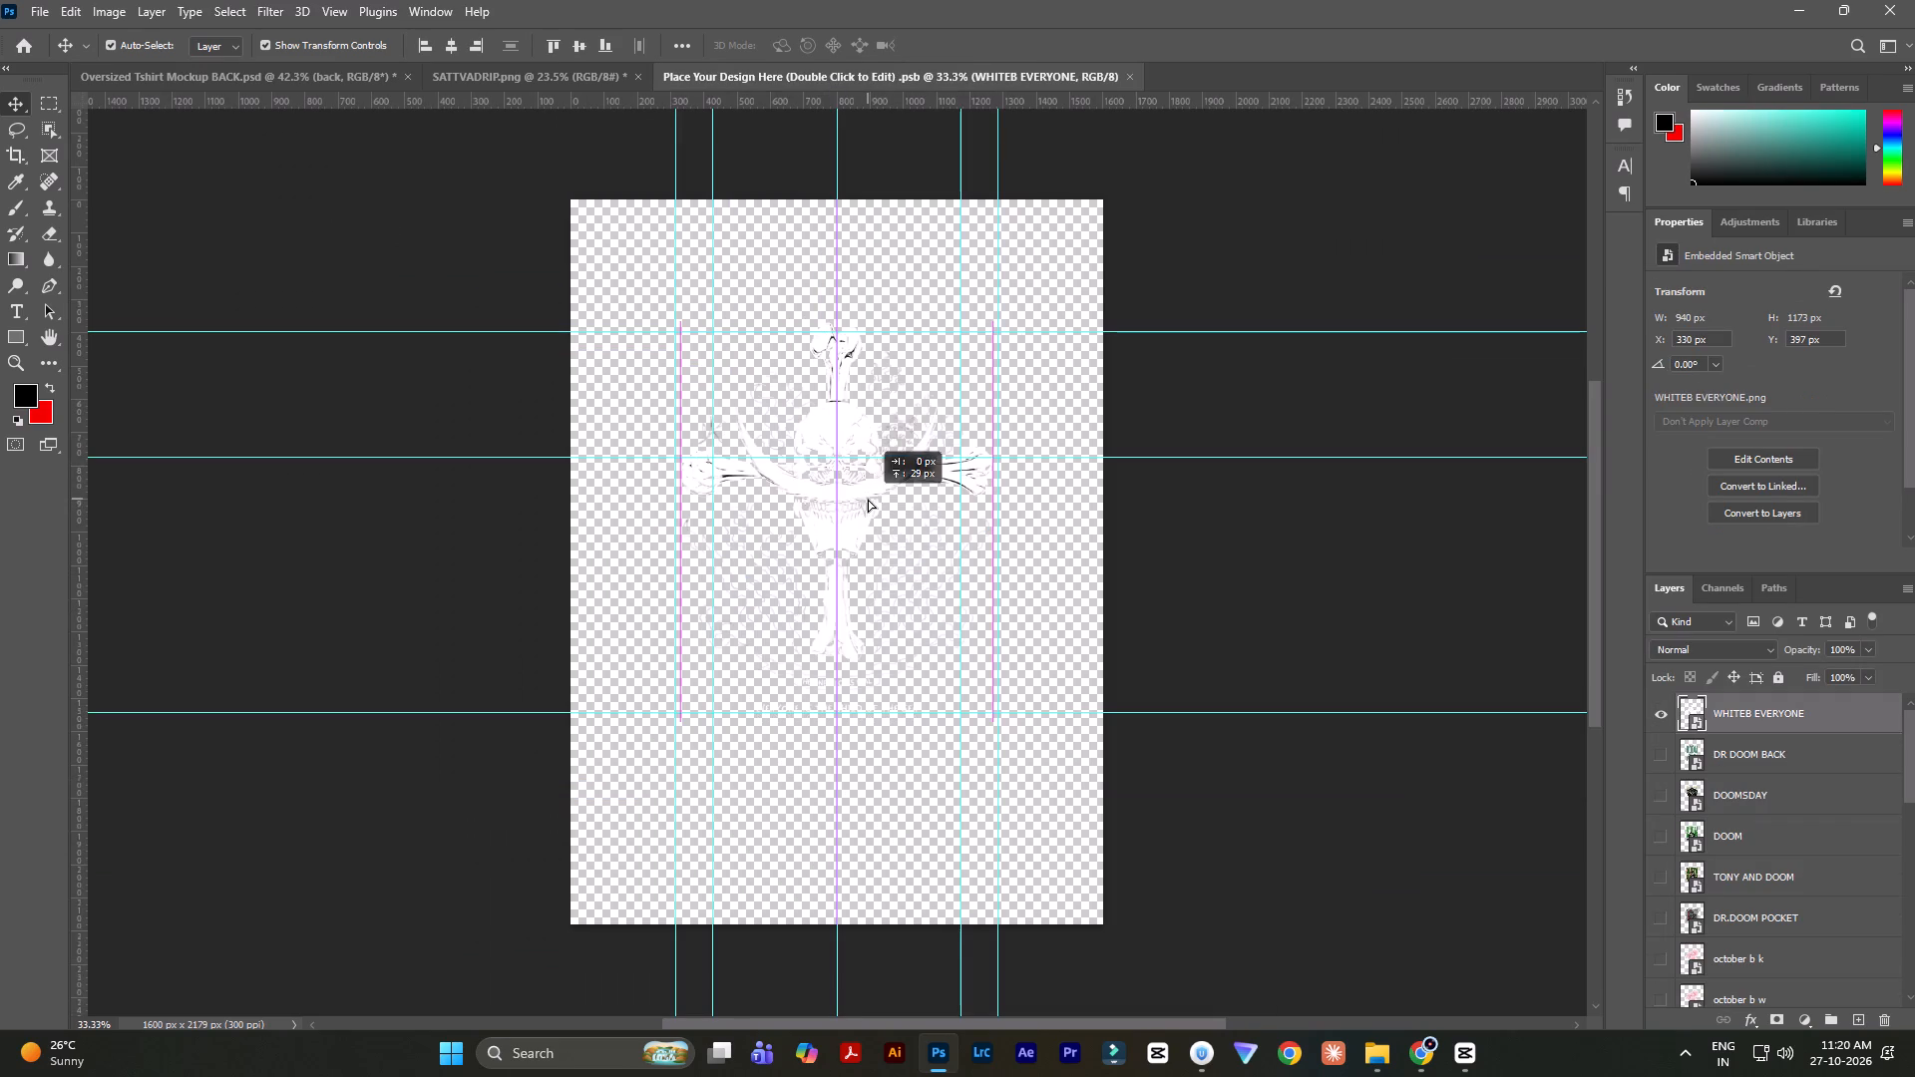
left_click(463, 48)
left_click(426, 156)
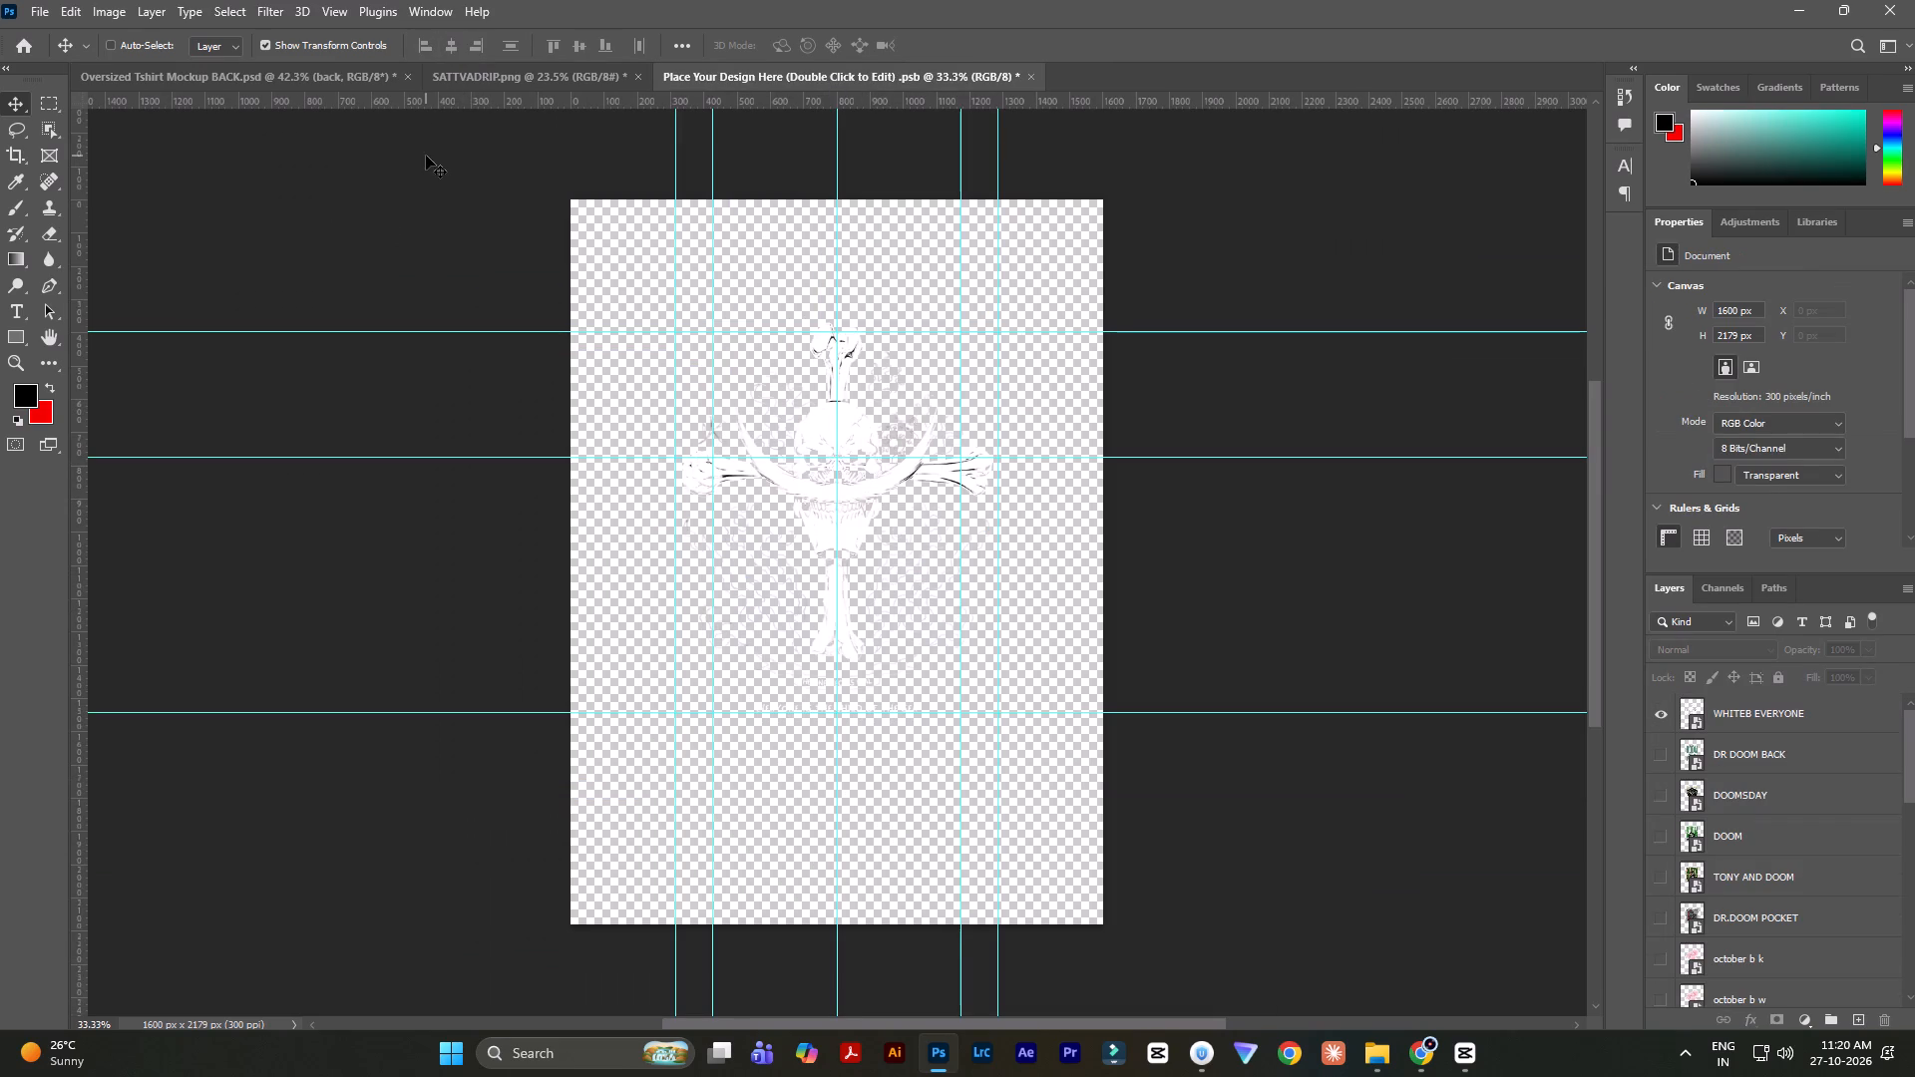
Save the smart object and return to the Oversized Tshirt Mockup BACK document to check the print's placement and lettering.
key("ctrl+s")
left_click(280, 75)
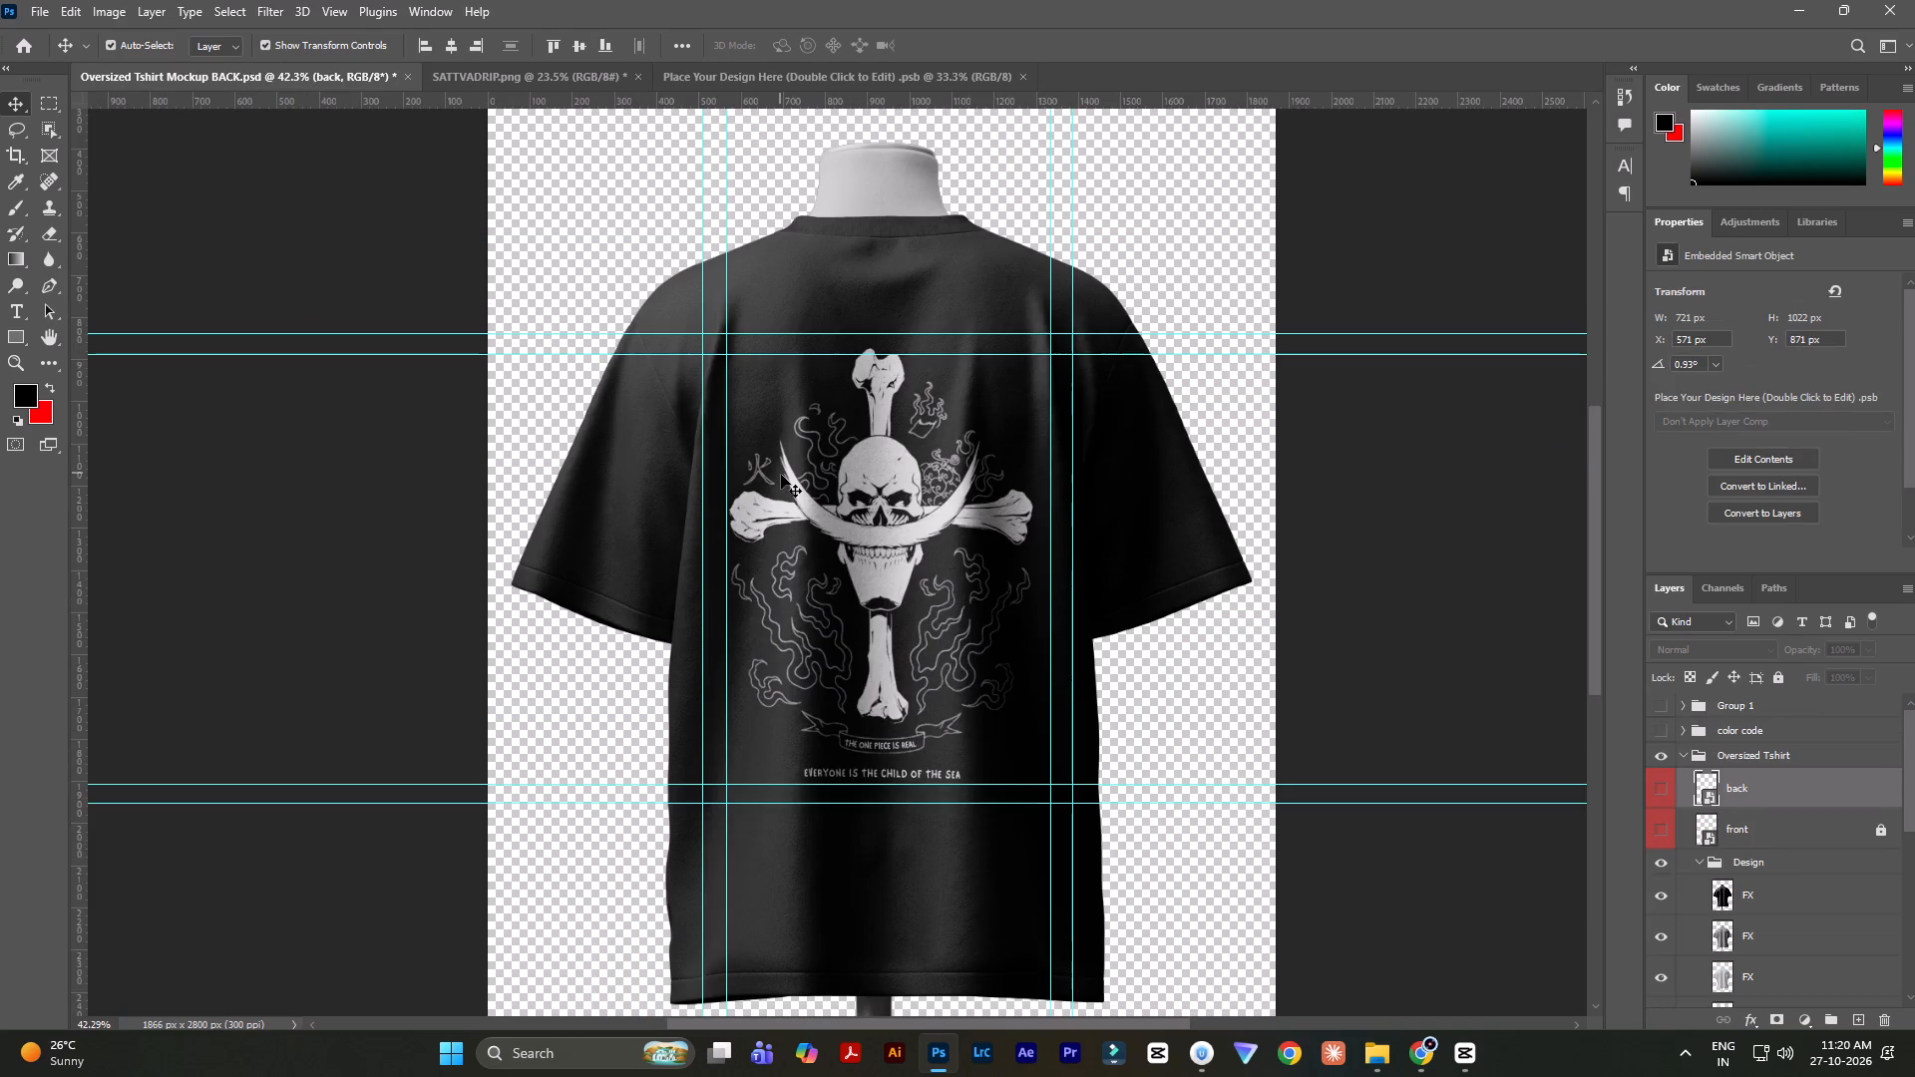
scroll(869, 798, "up", 9)
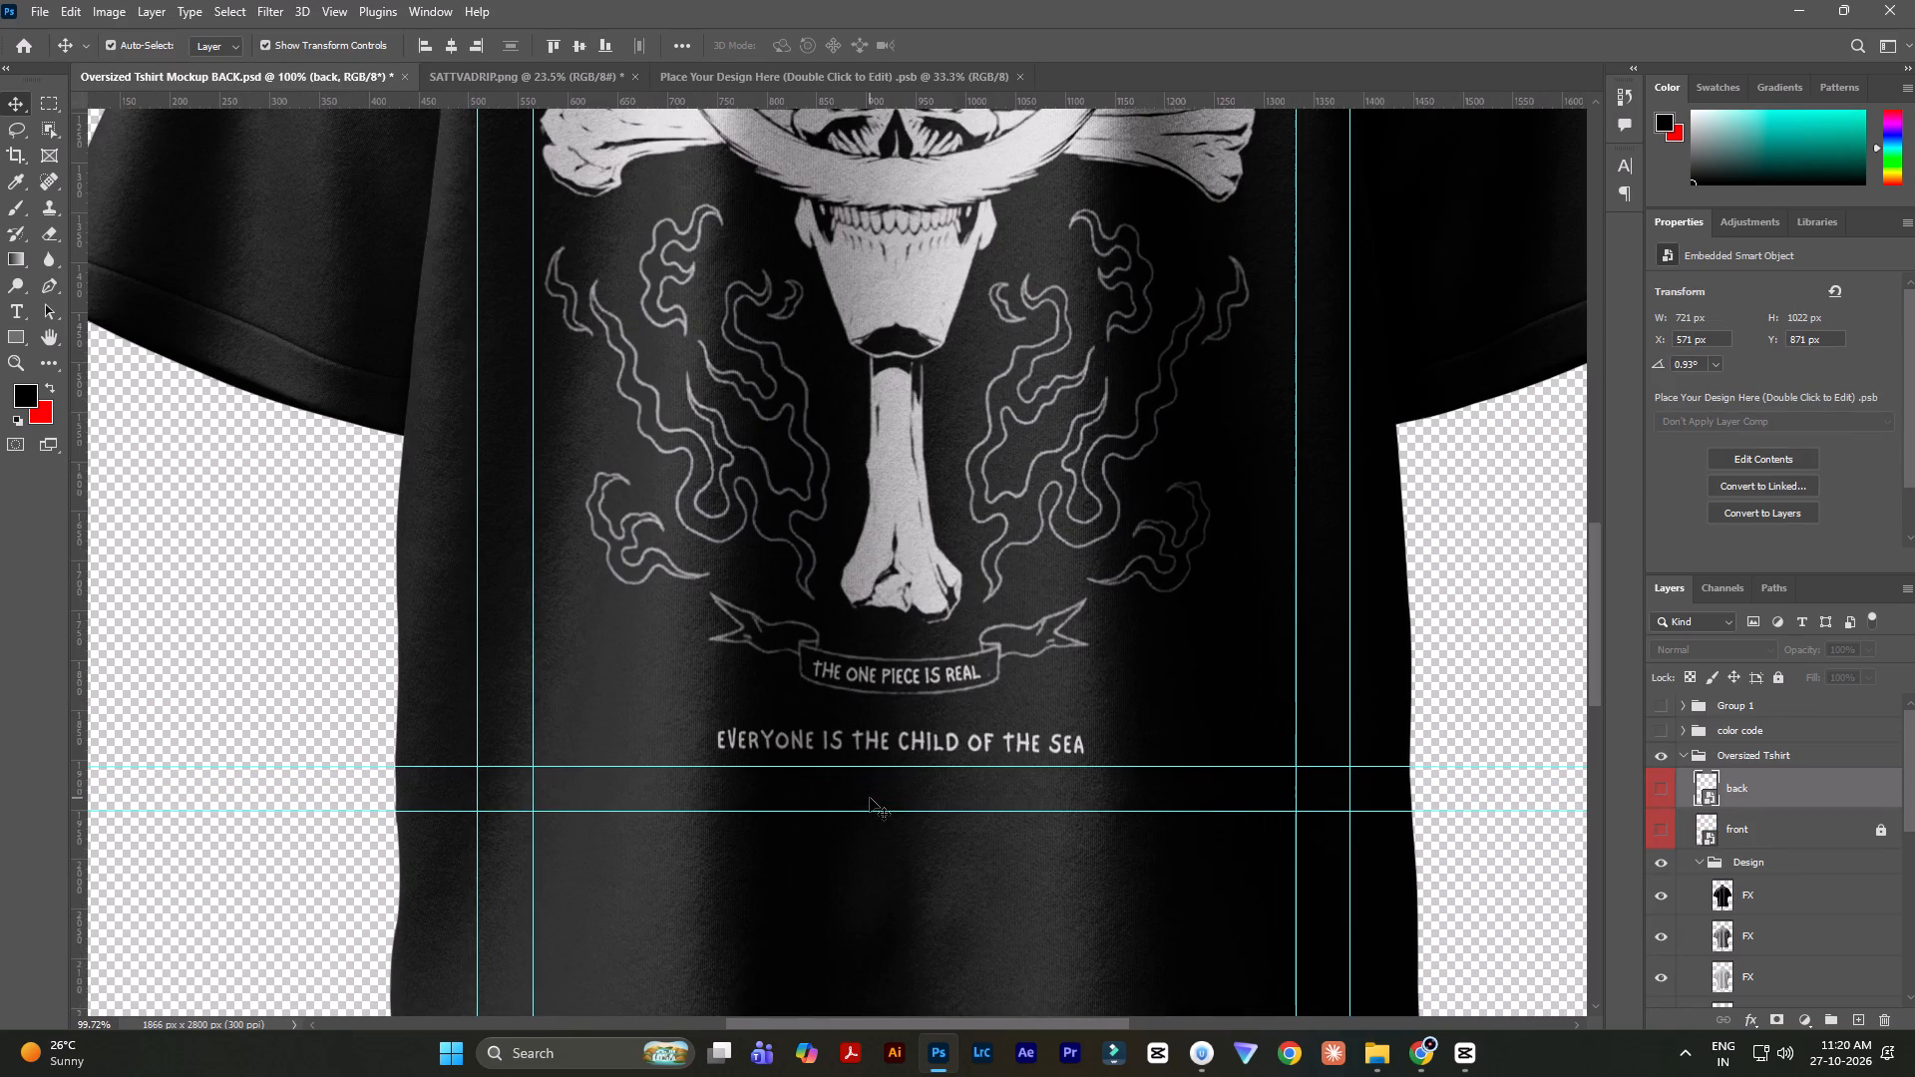
scroll(870, 798, "down", 9)
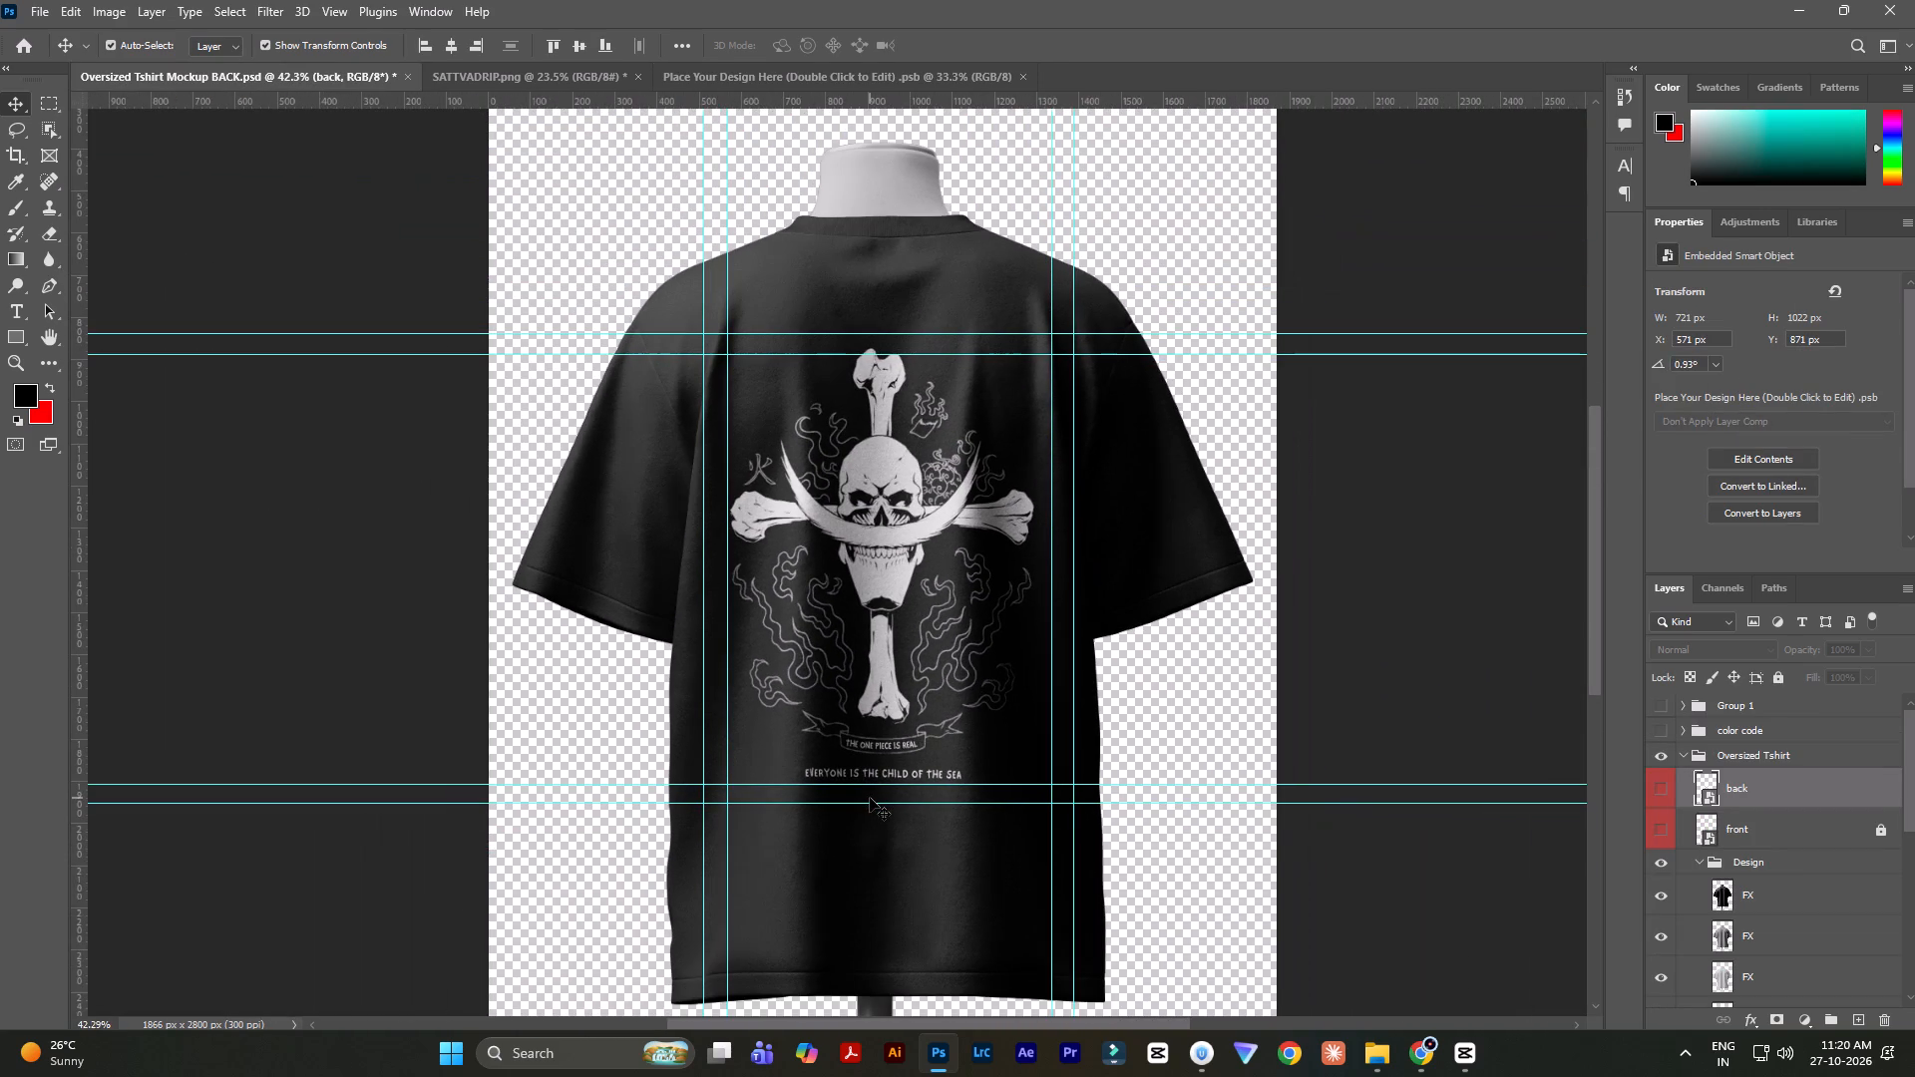
scroll(870, 798, "down", 2)
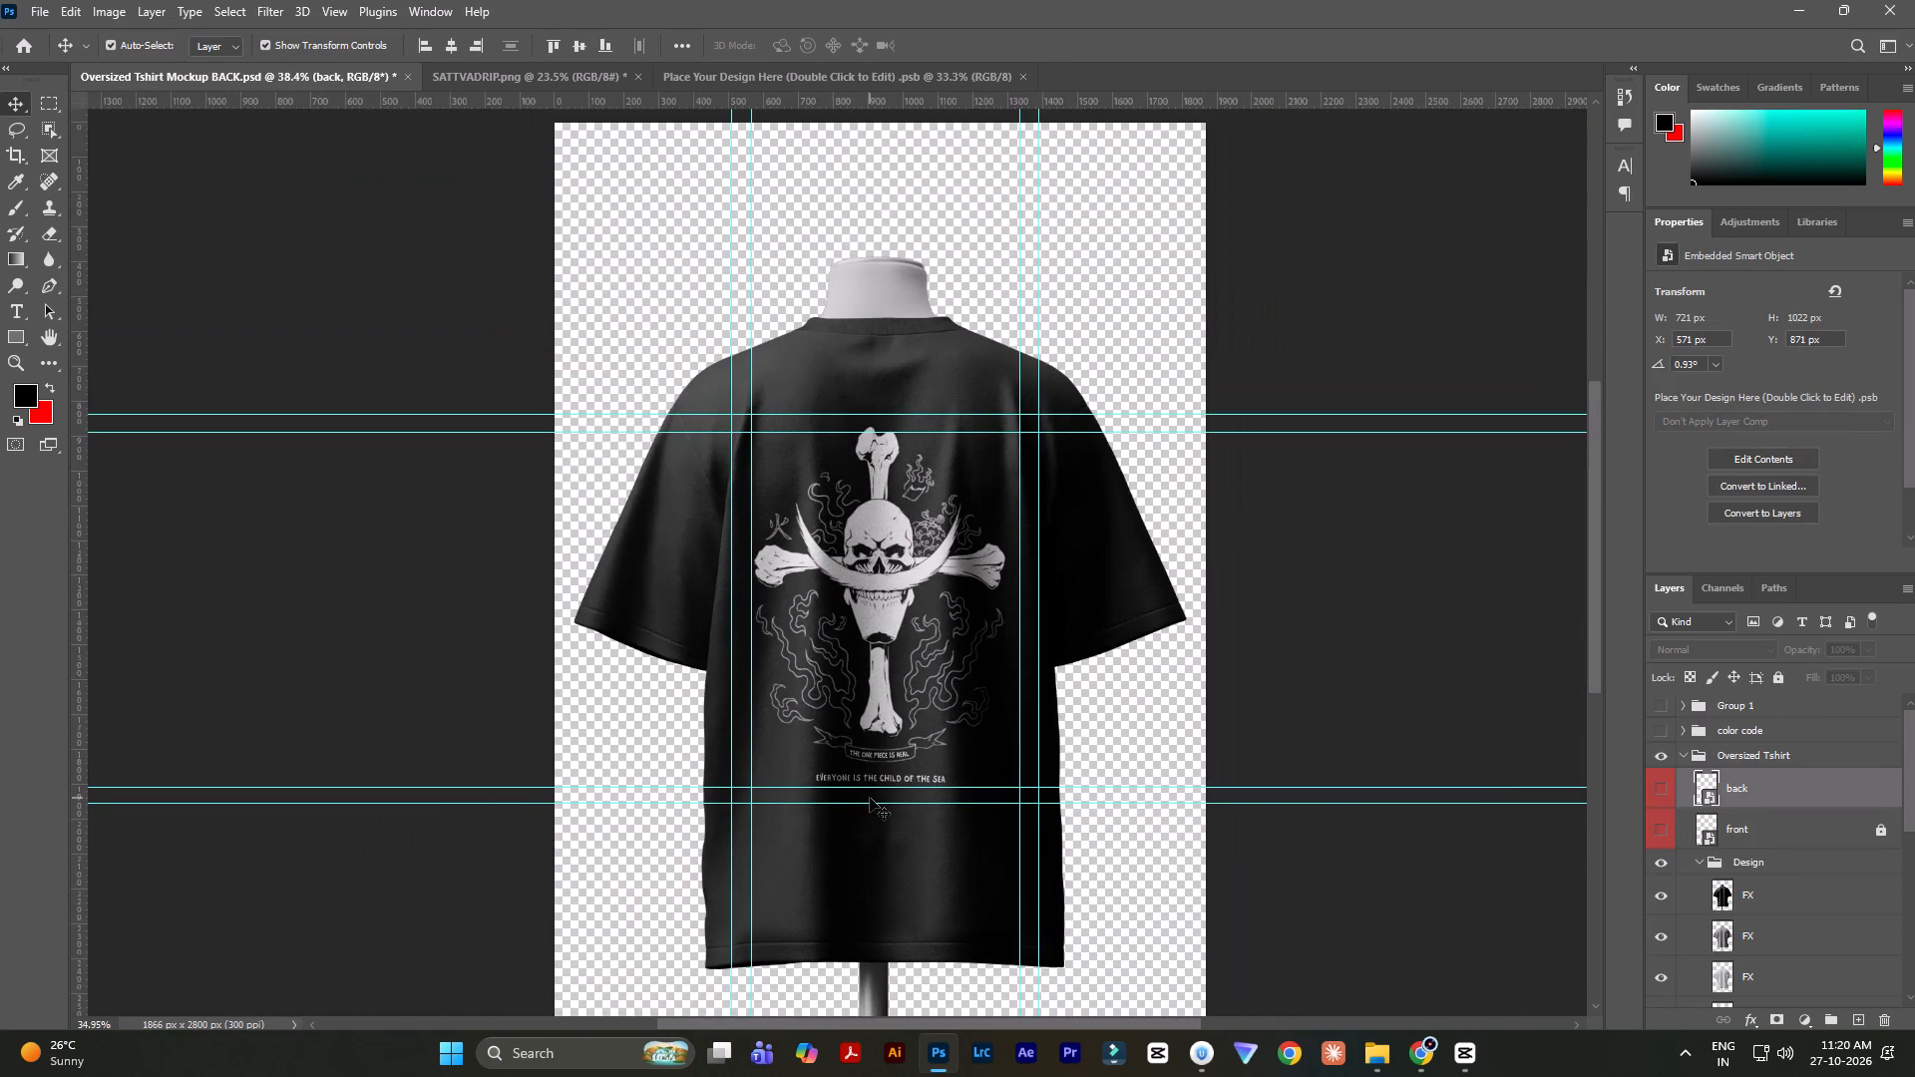
Quick-export the back mockup as a PNG named WHITEB EVERYONE in the WHITE BEARD folder.
left_click(35, 9)
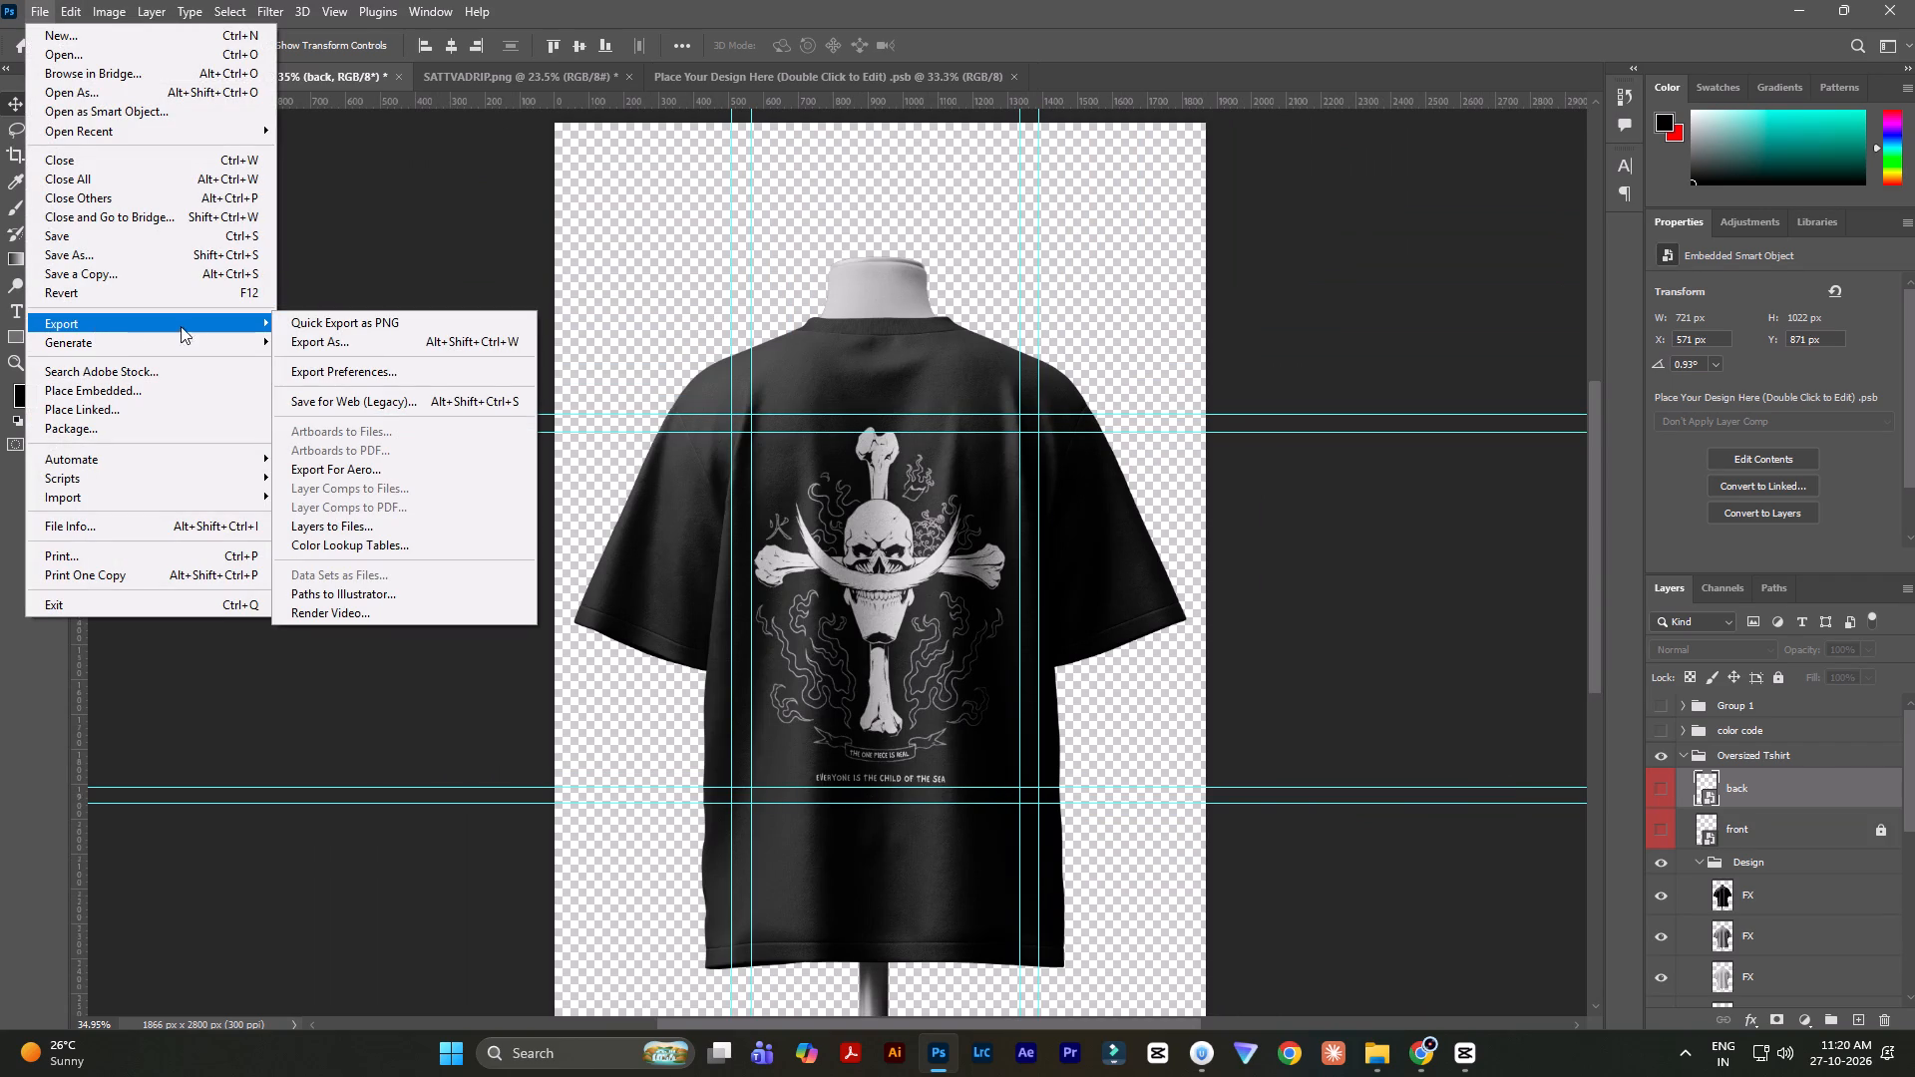
left_click(332, 323)
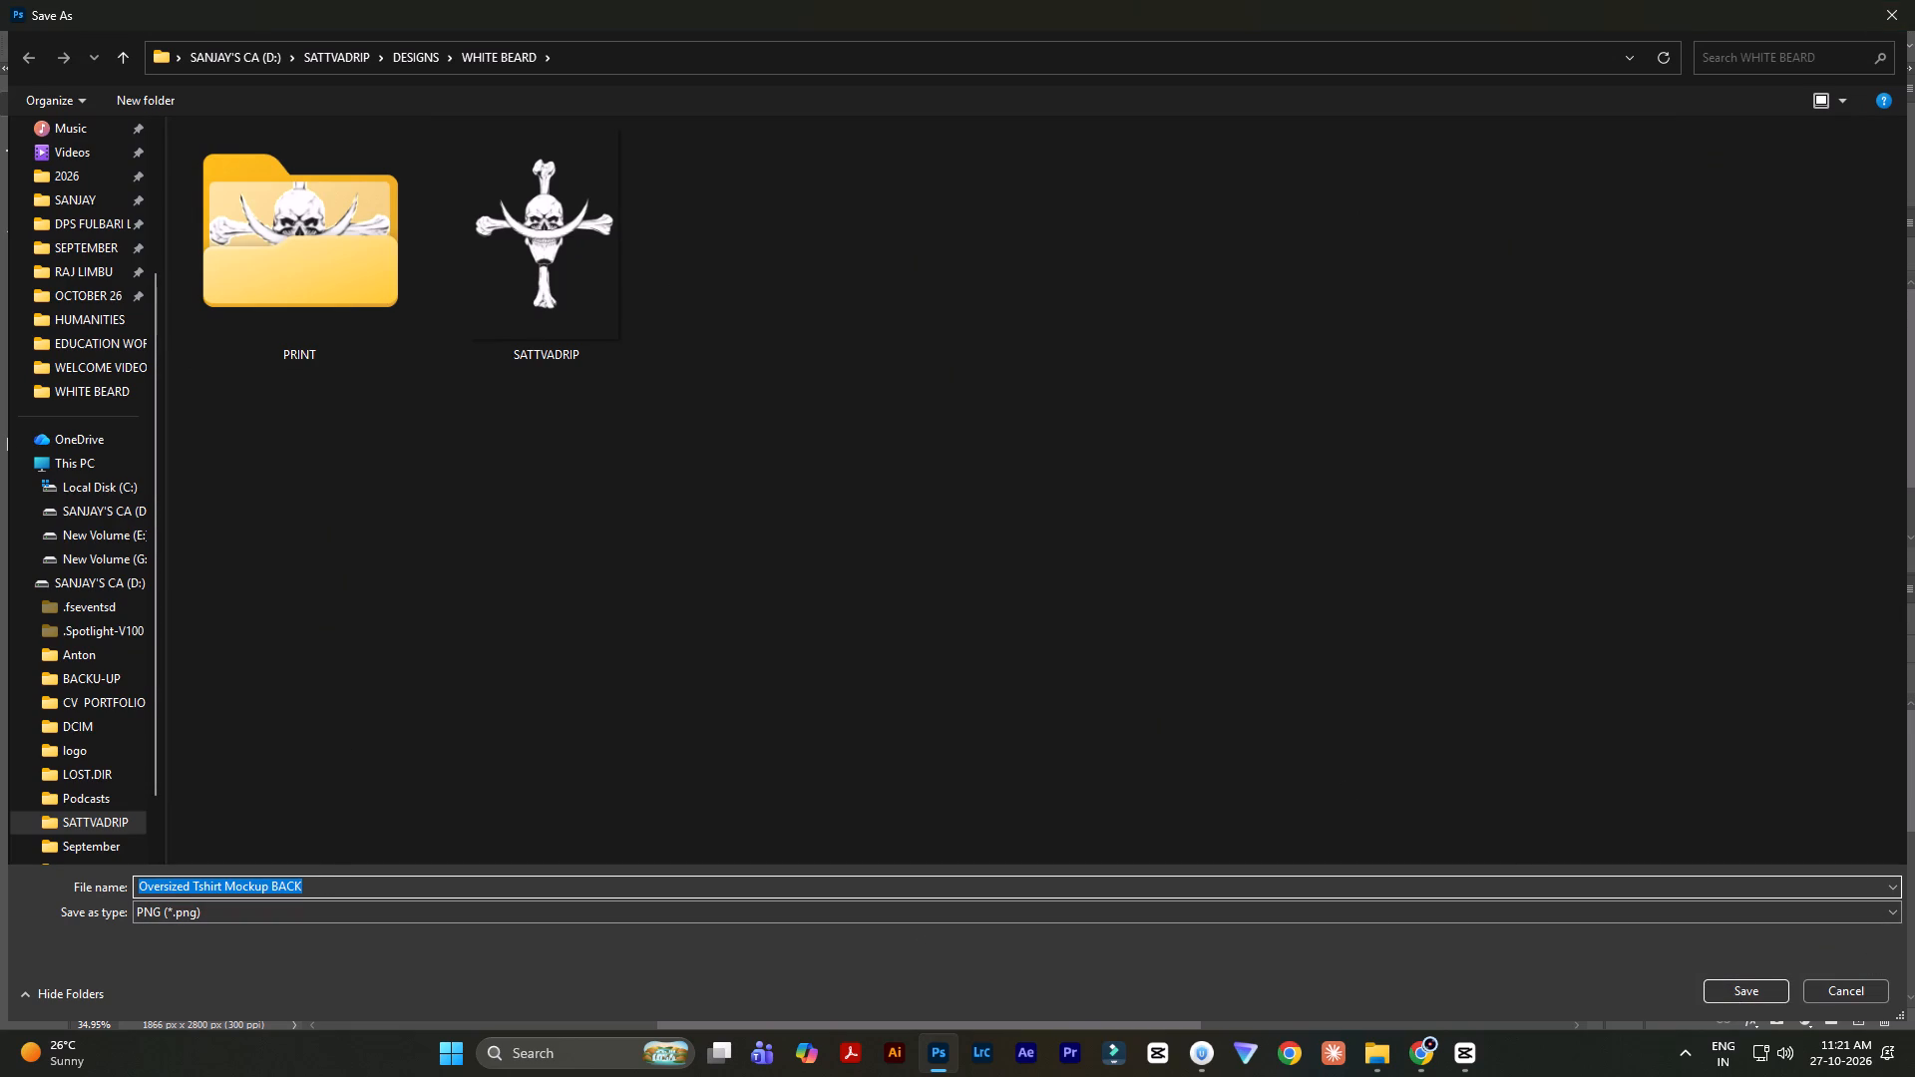
type("WB")
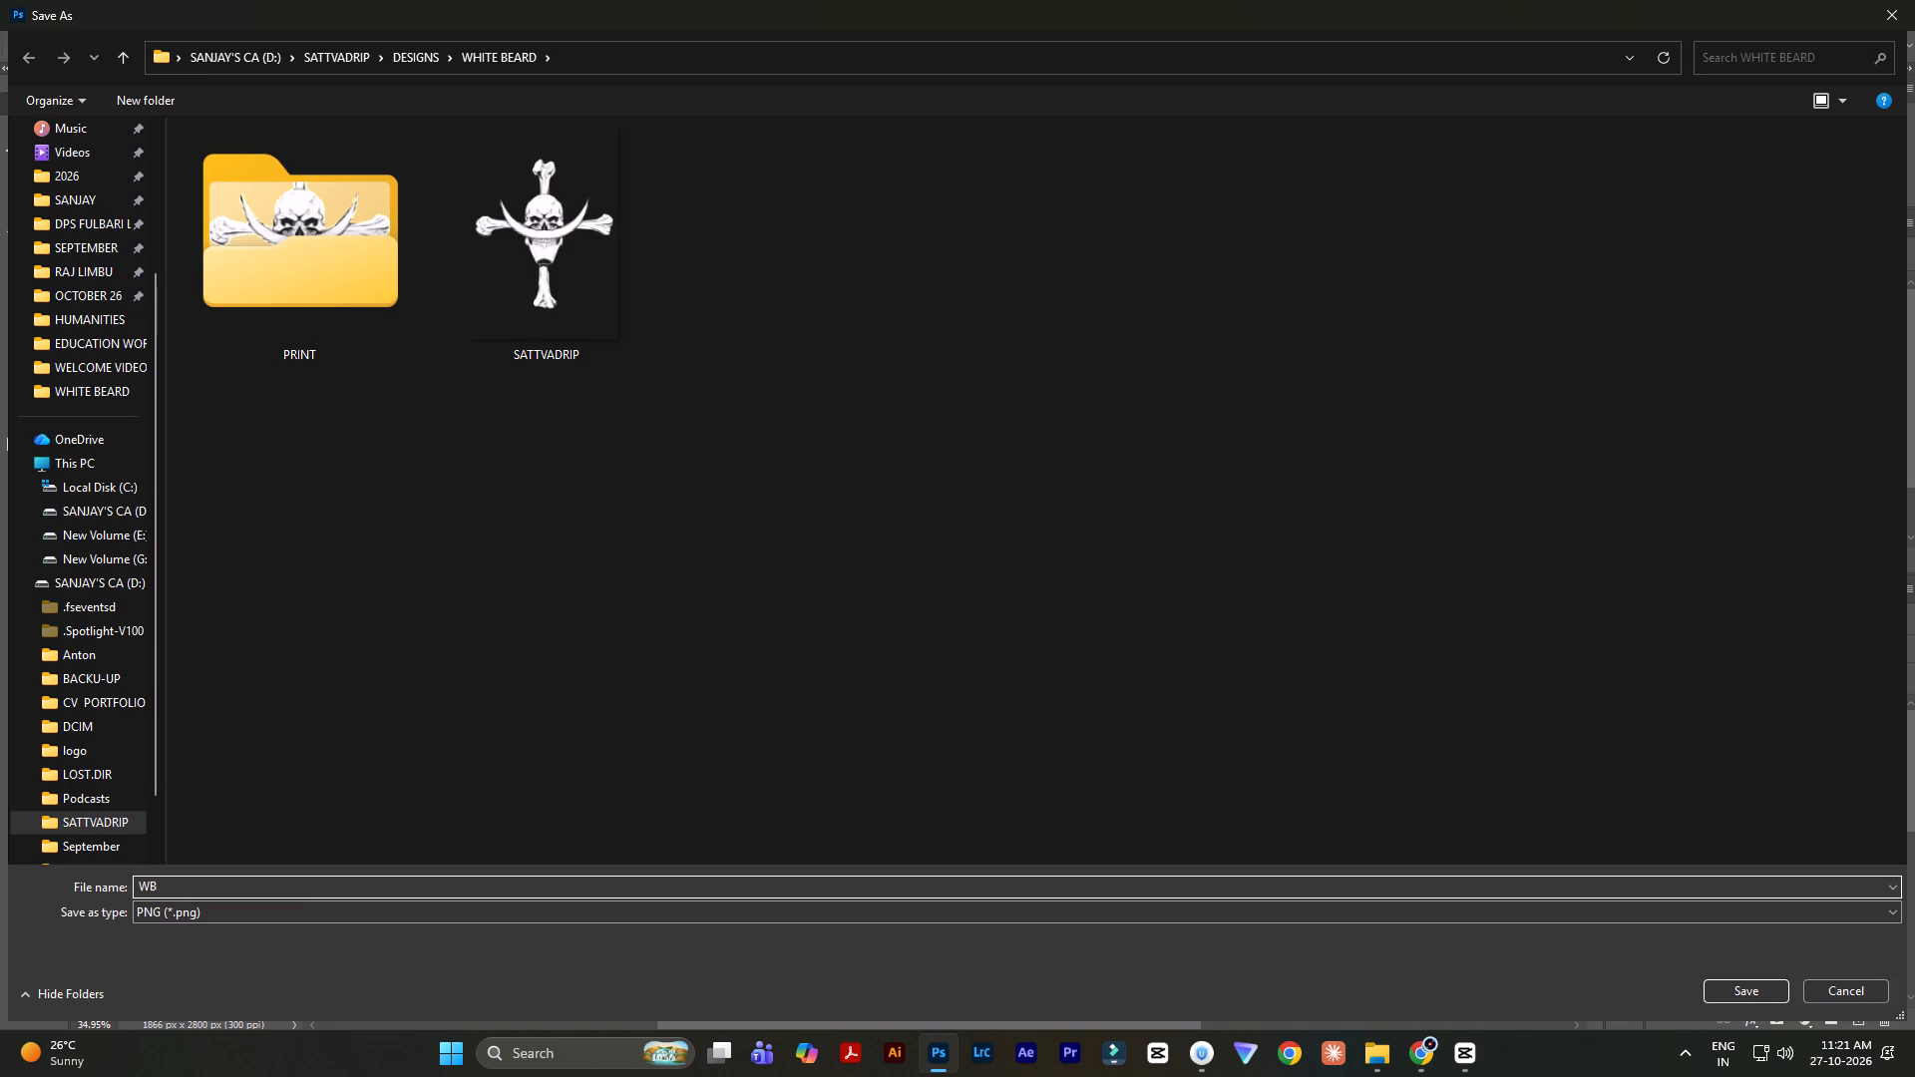
key("BackSpace")
type("HITE")
key("b")
key("space")
type("EVERYONE")
key("Return")
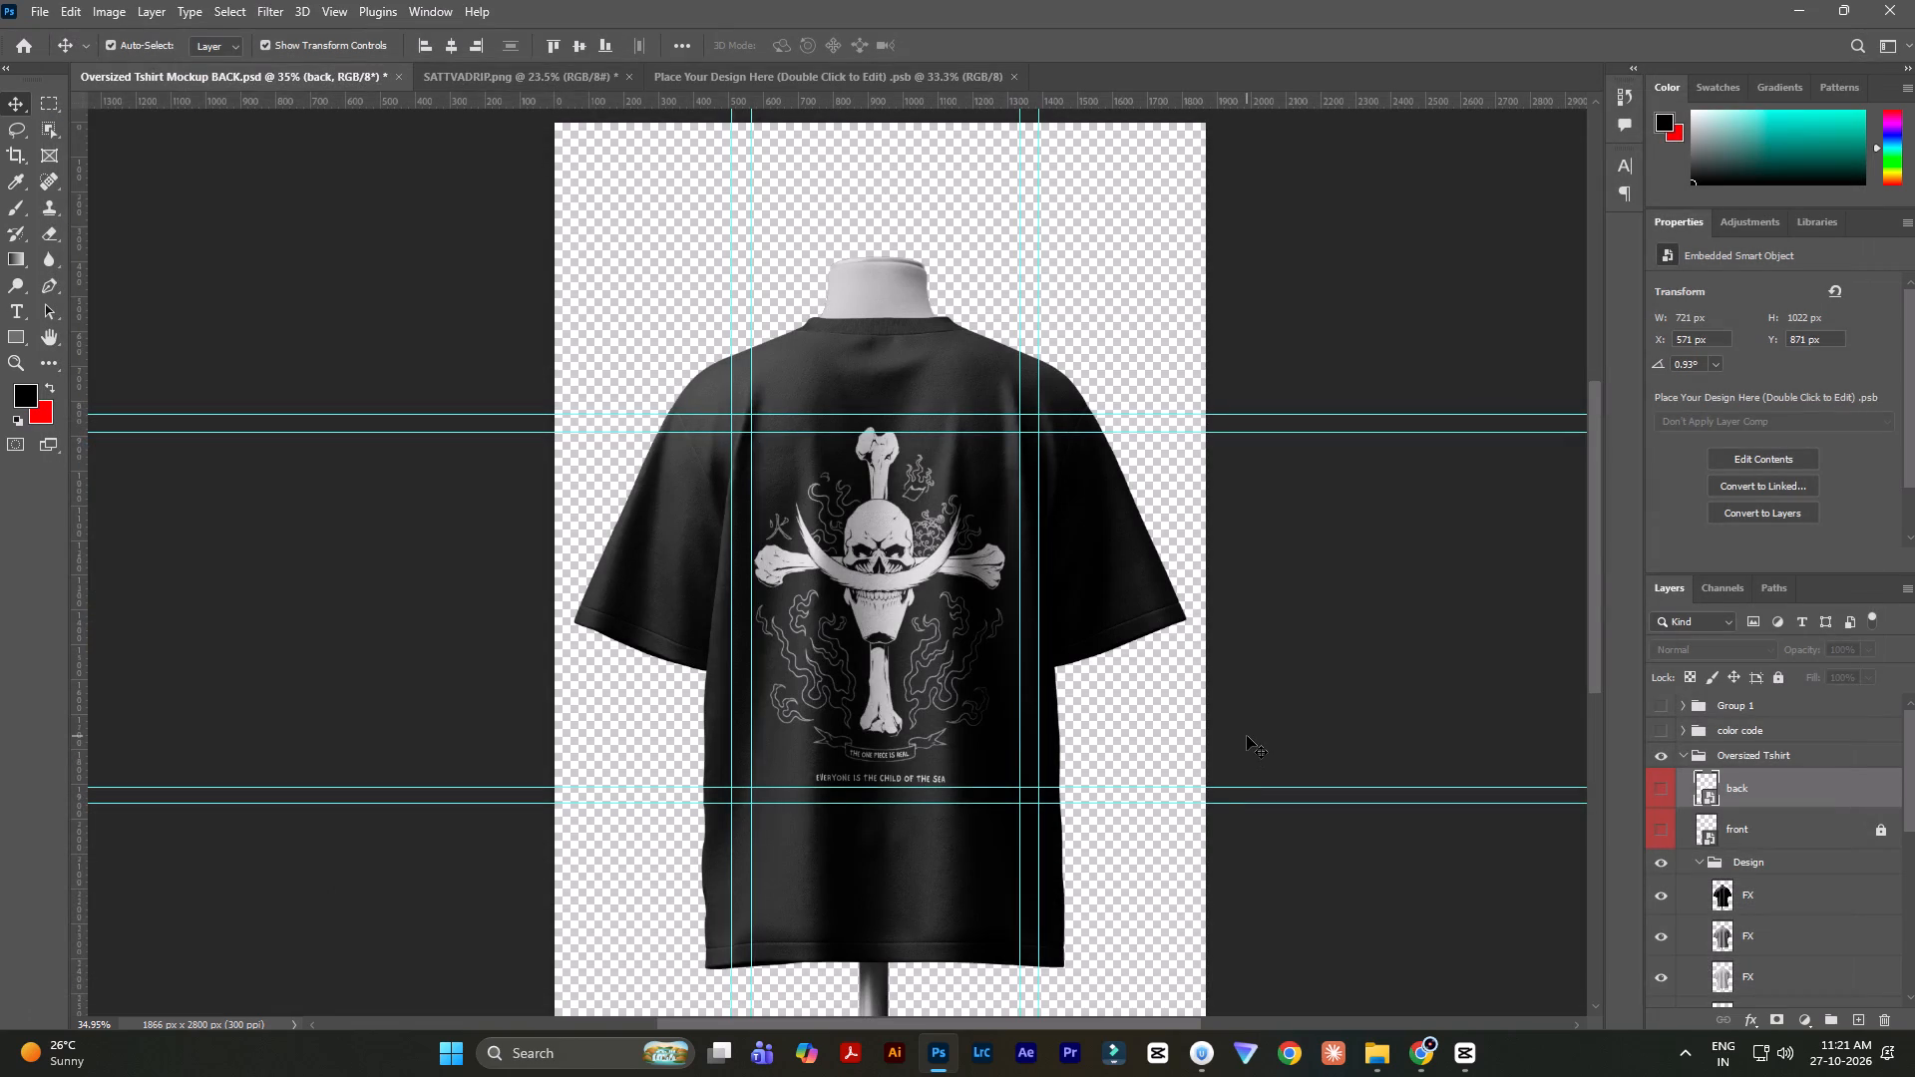
Switch to Chrome, reload the Canva home page and open the WEBSITE UPLOAD - SATTVADRIP design.
left_click(1415, 1055)
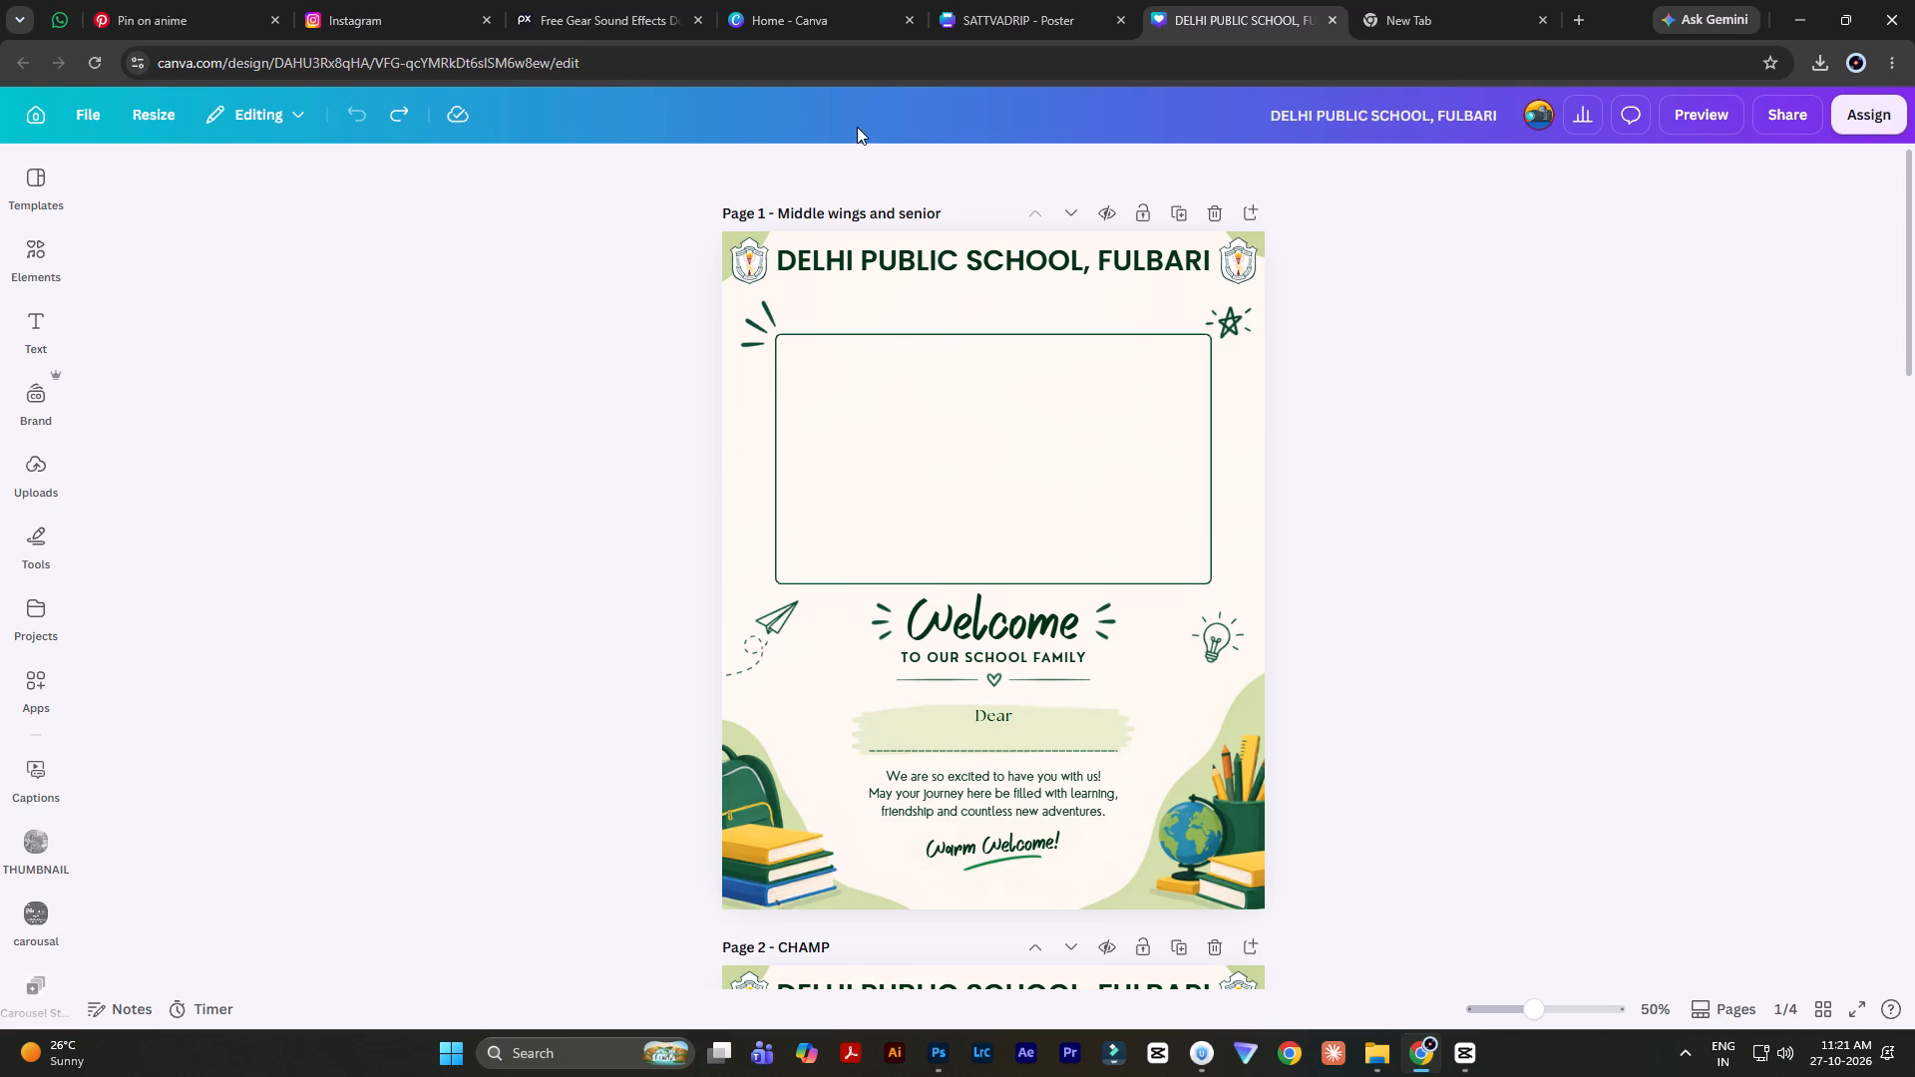
left_click(1012, 24)
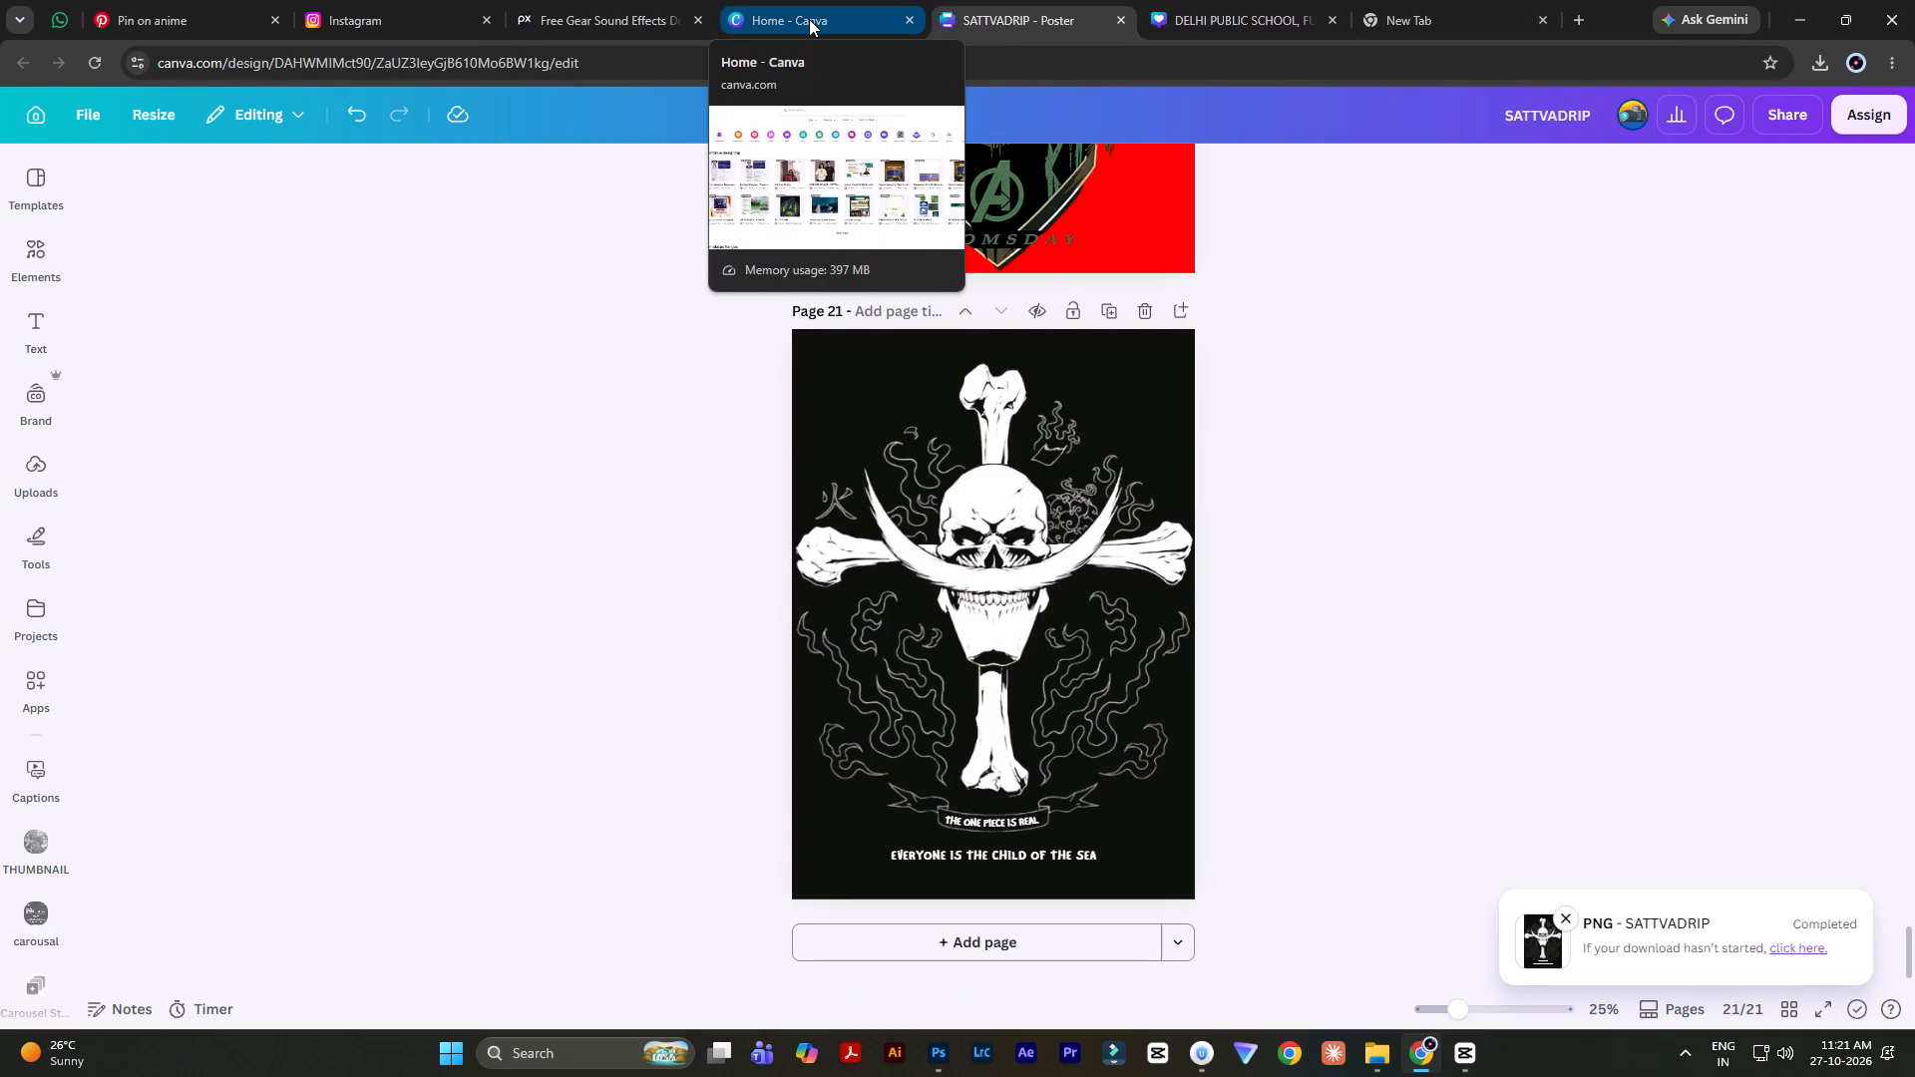
left_click(809, 19)
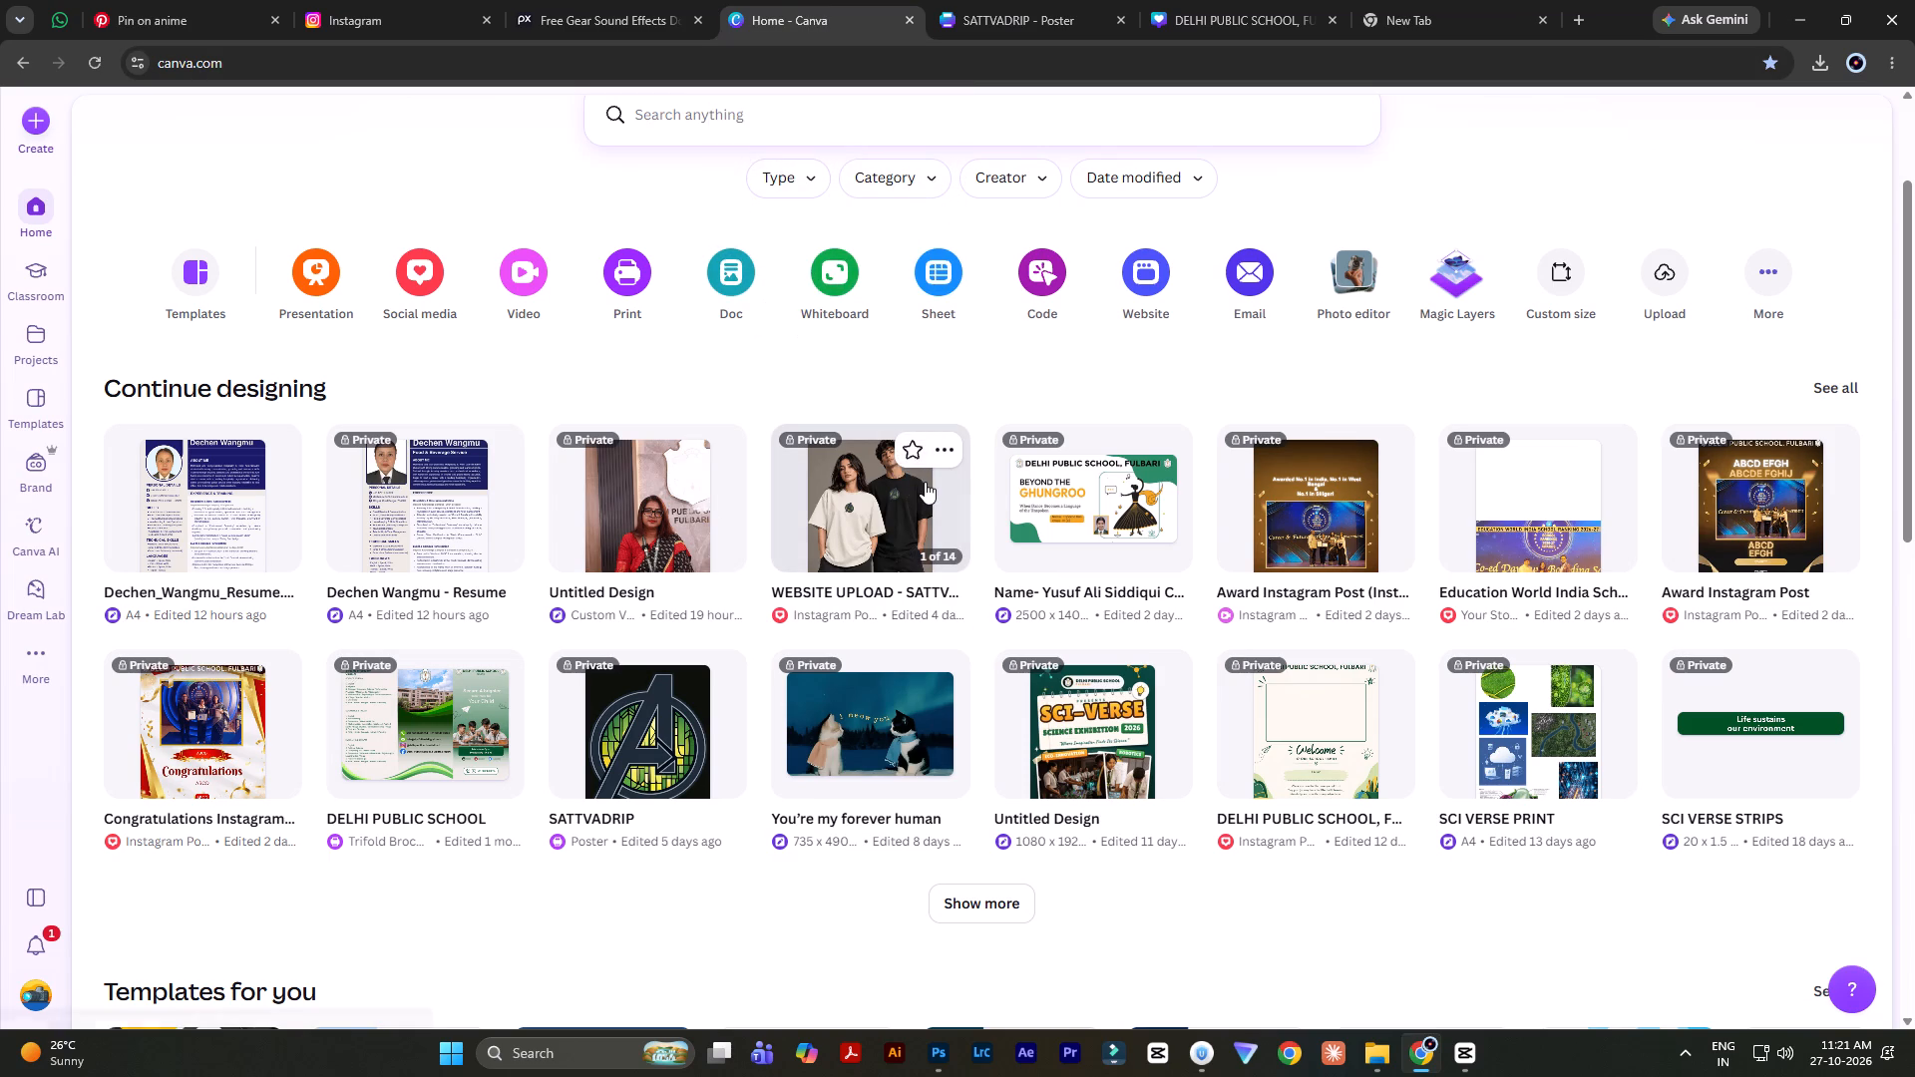
left_click(91, 63)
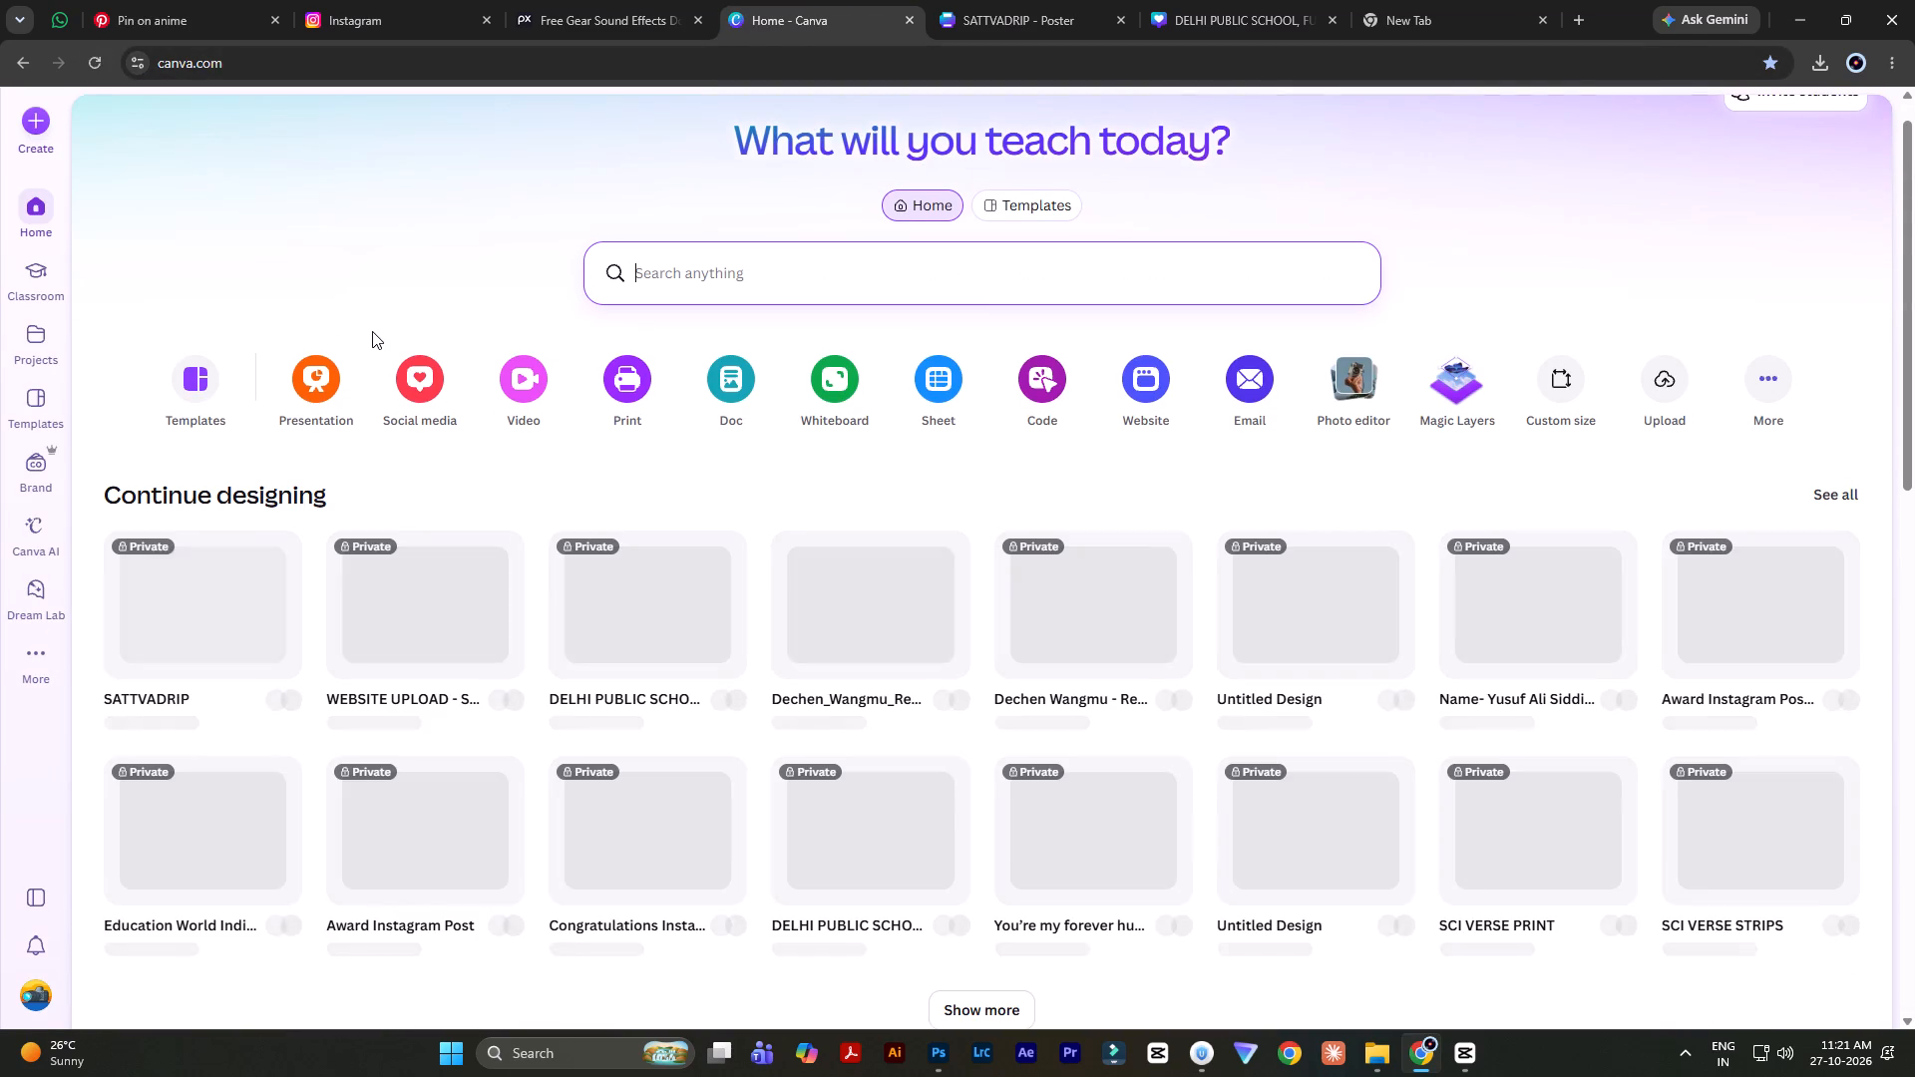
left_click(418, 634)
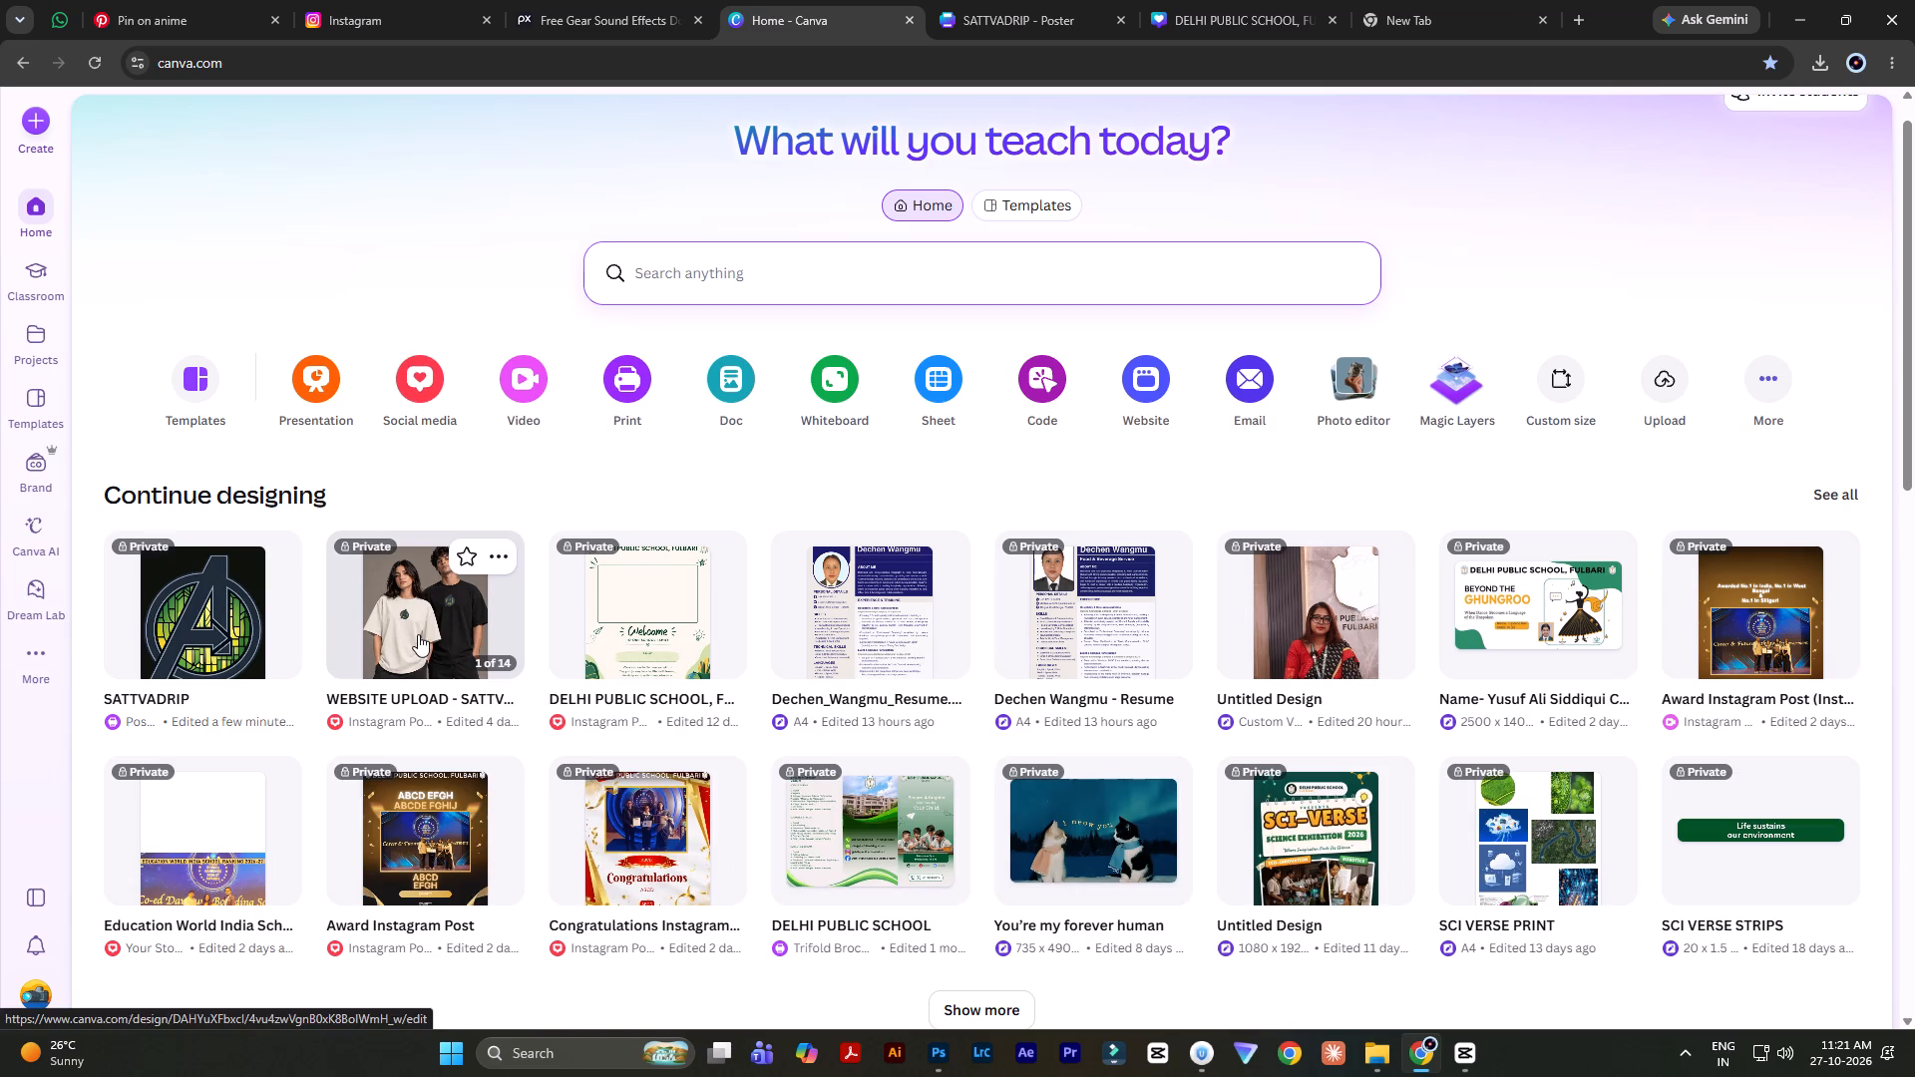
Duplicate page 14, the last page, showing the back of the beige DOOM t-shirt.
scroll(1451, 554, "down", 12)
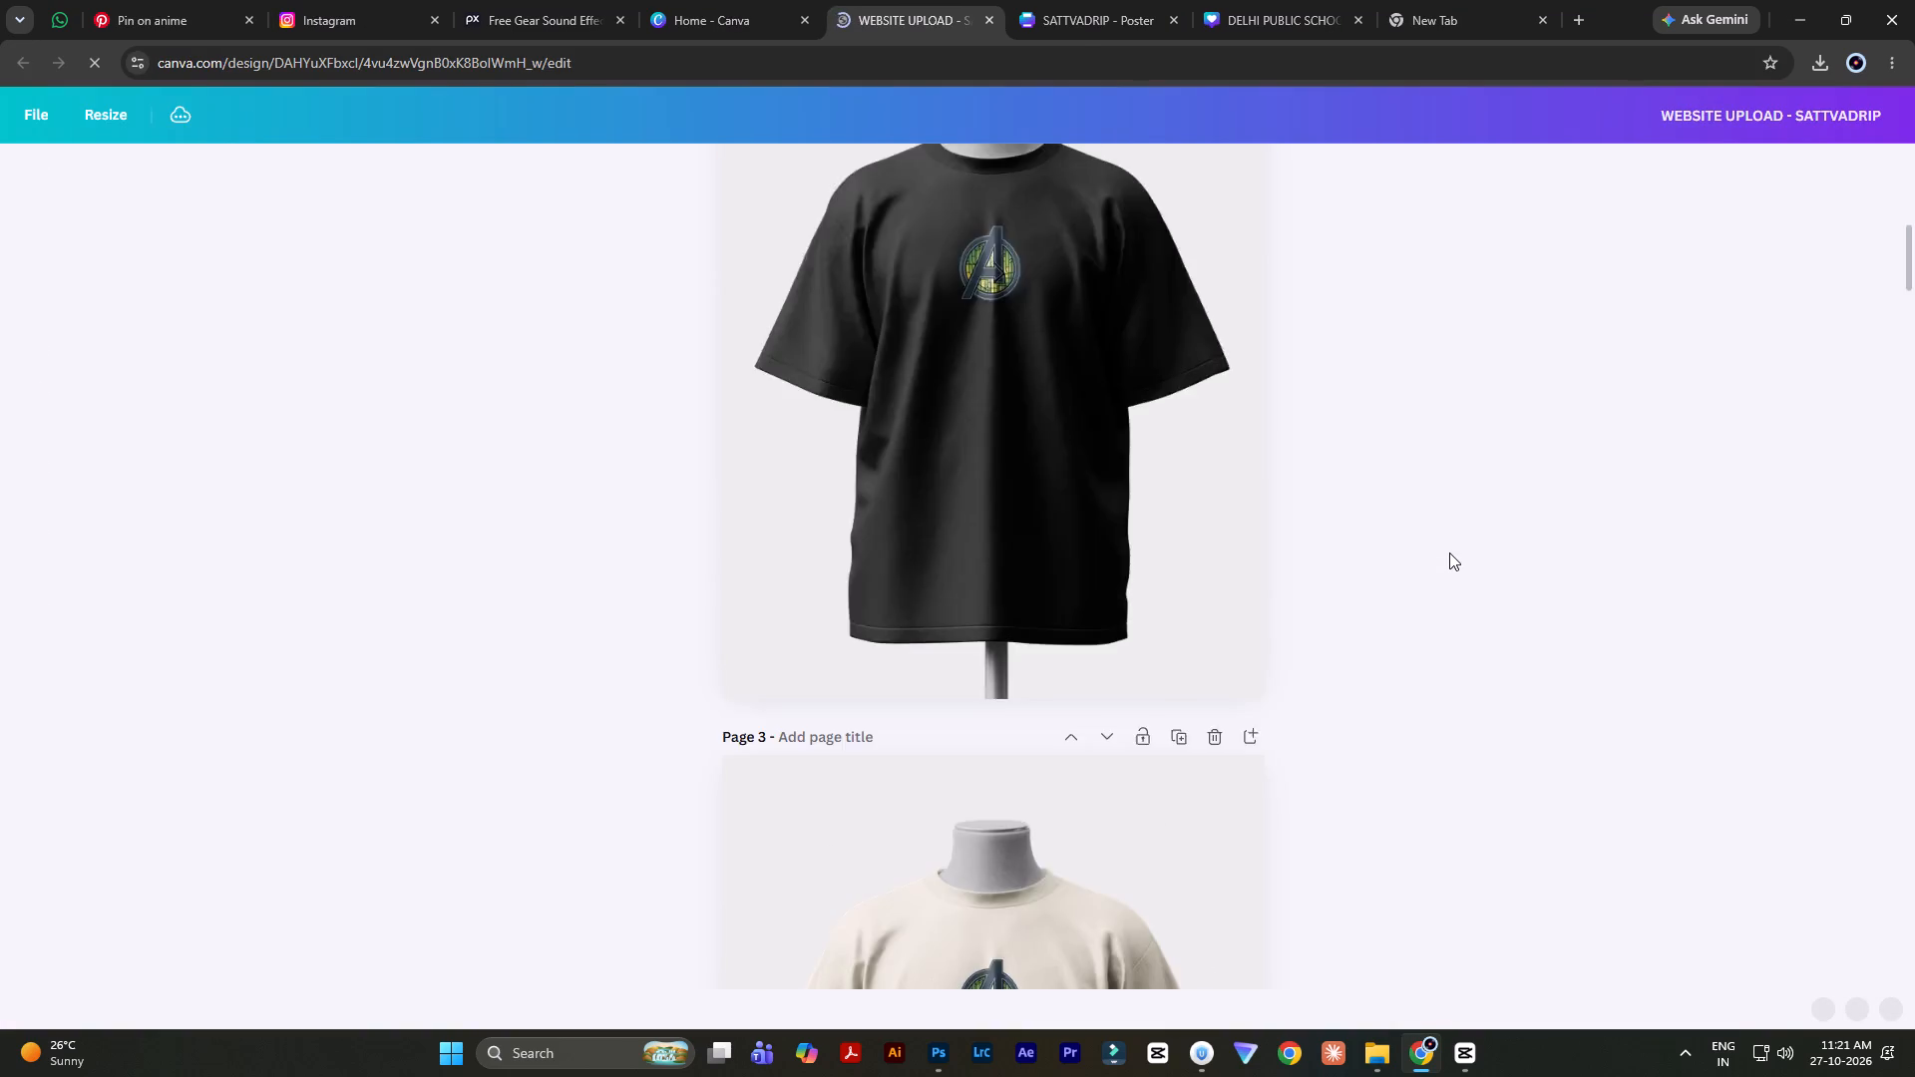
scroll(1449, 552, "down", 20)
scroll(1449, 552, "down", 7)
scroll(1449, 552, "up", 4)
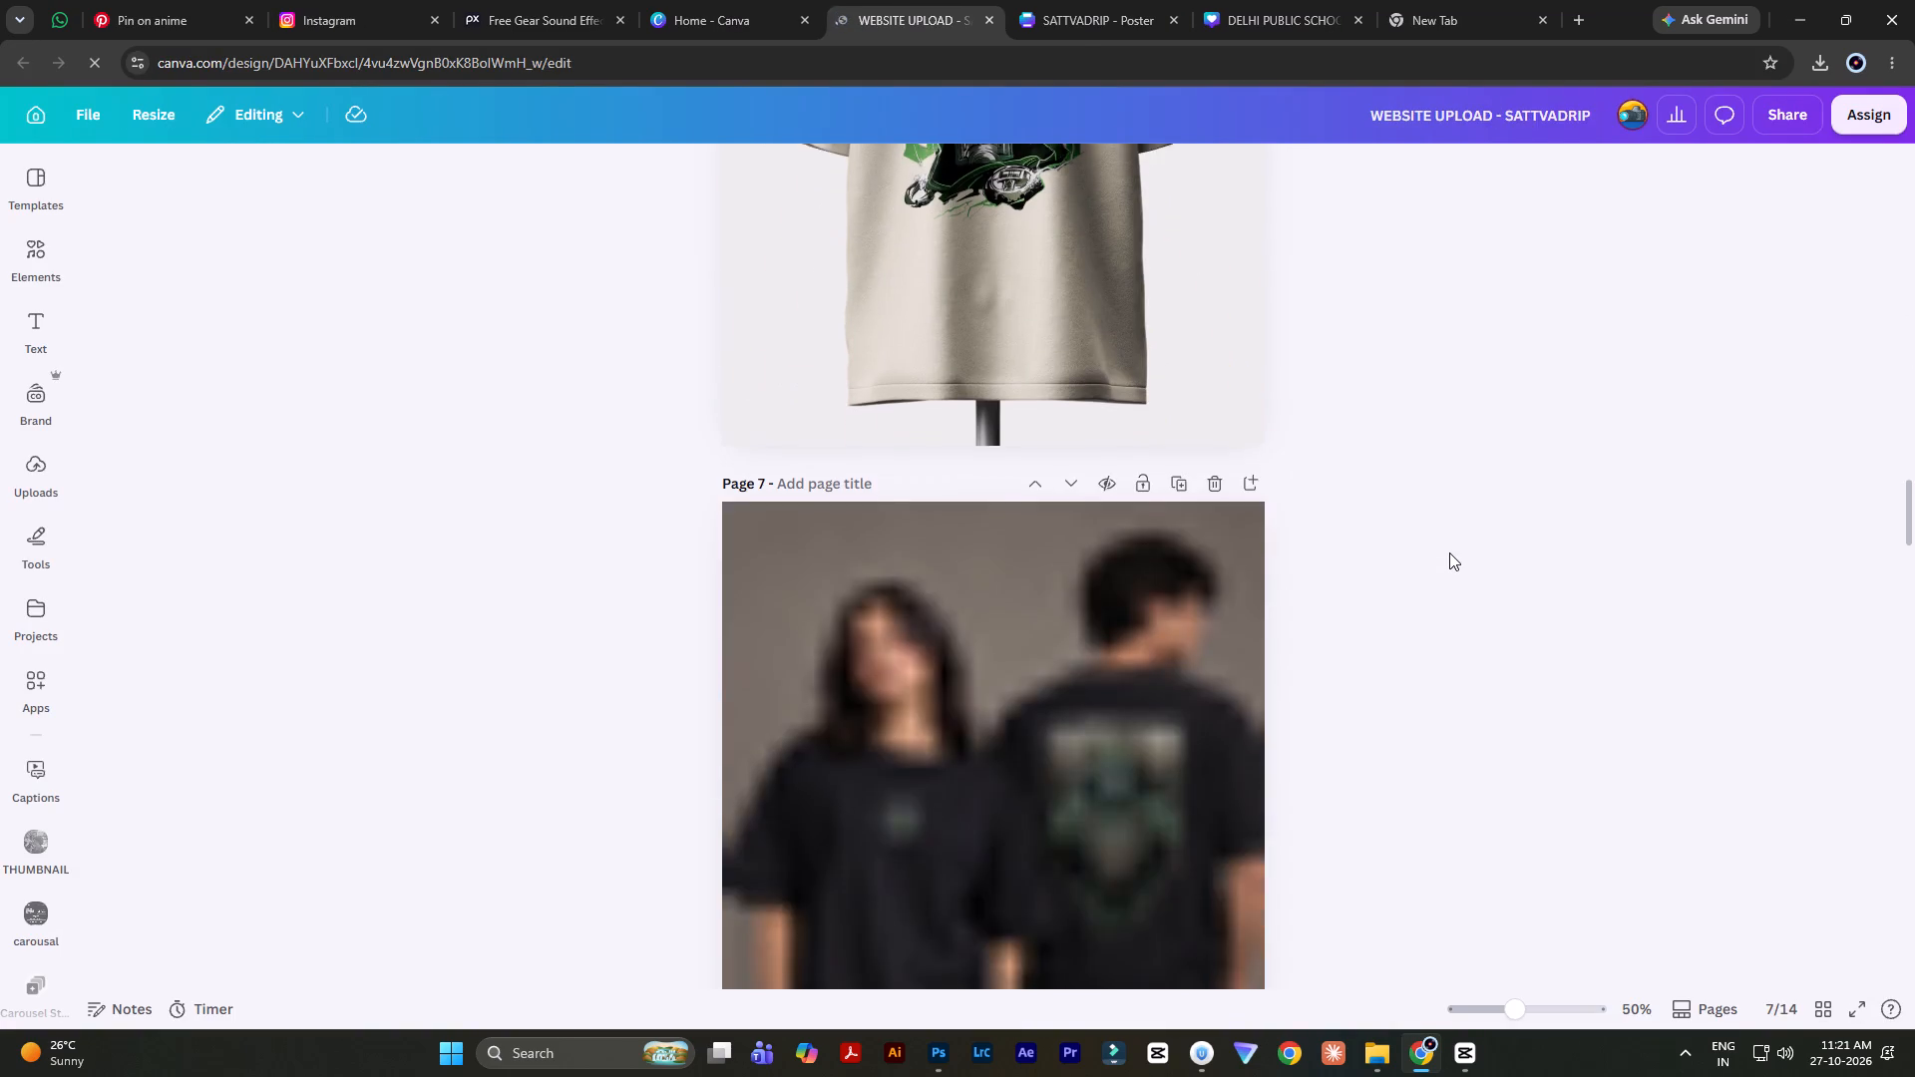
scroll(1449, 552, "up", 2)
scroll(1449, 552, "down", 20)
scroll(1449, 552, "down", 20)
scroll(1449, 552, "down", 6)
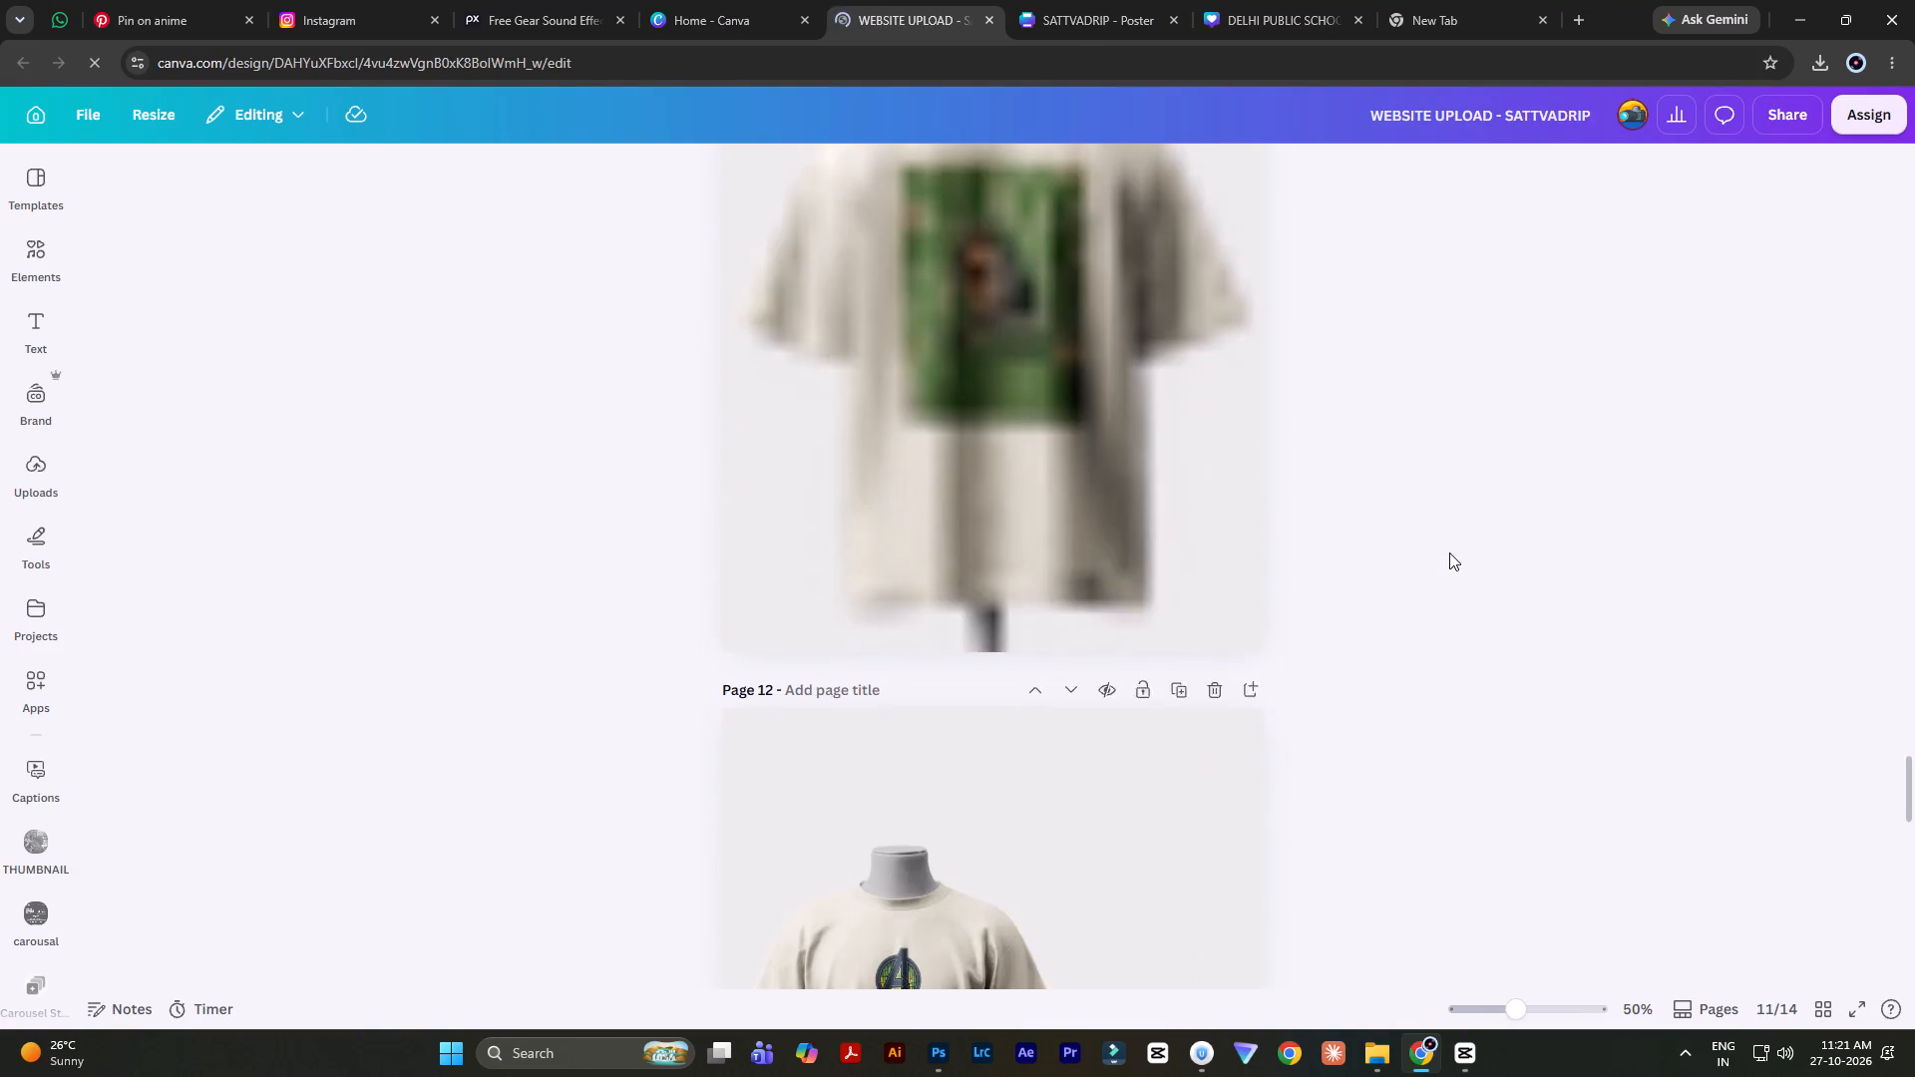
scroll(1449, 552, "down", 18)
scroll(1892, 632, "down", 7)
scroll(1586, 746, "down", 7)
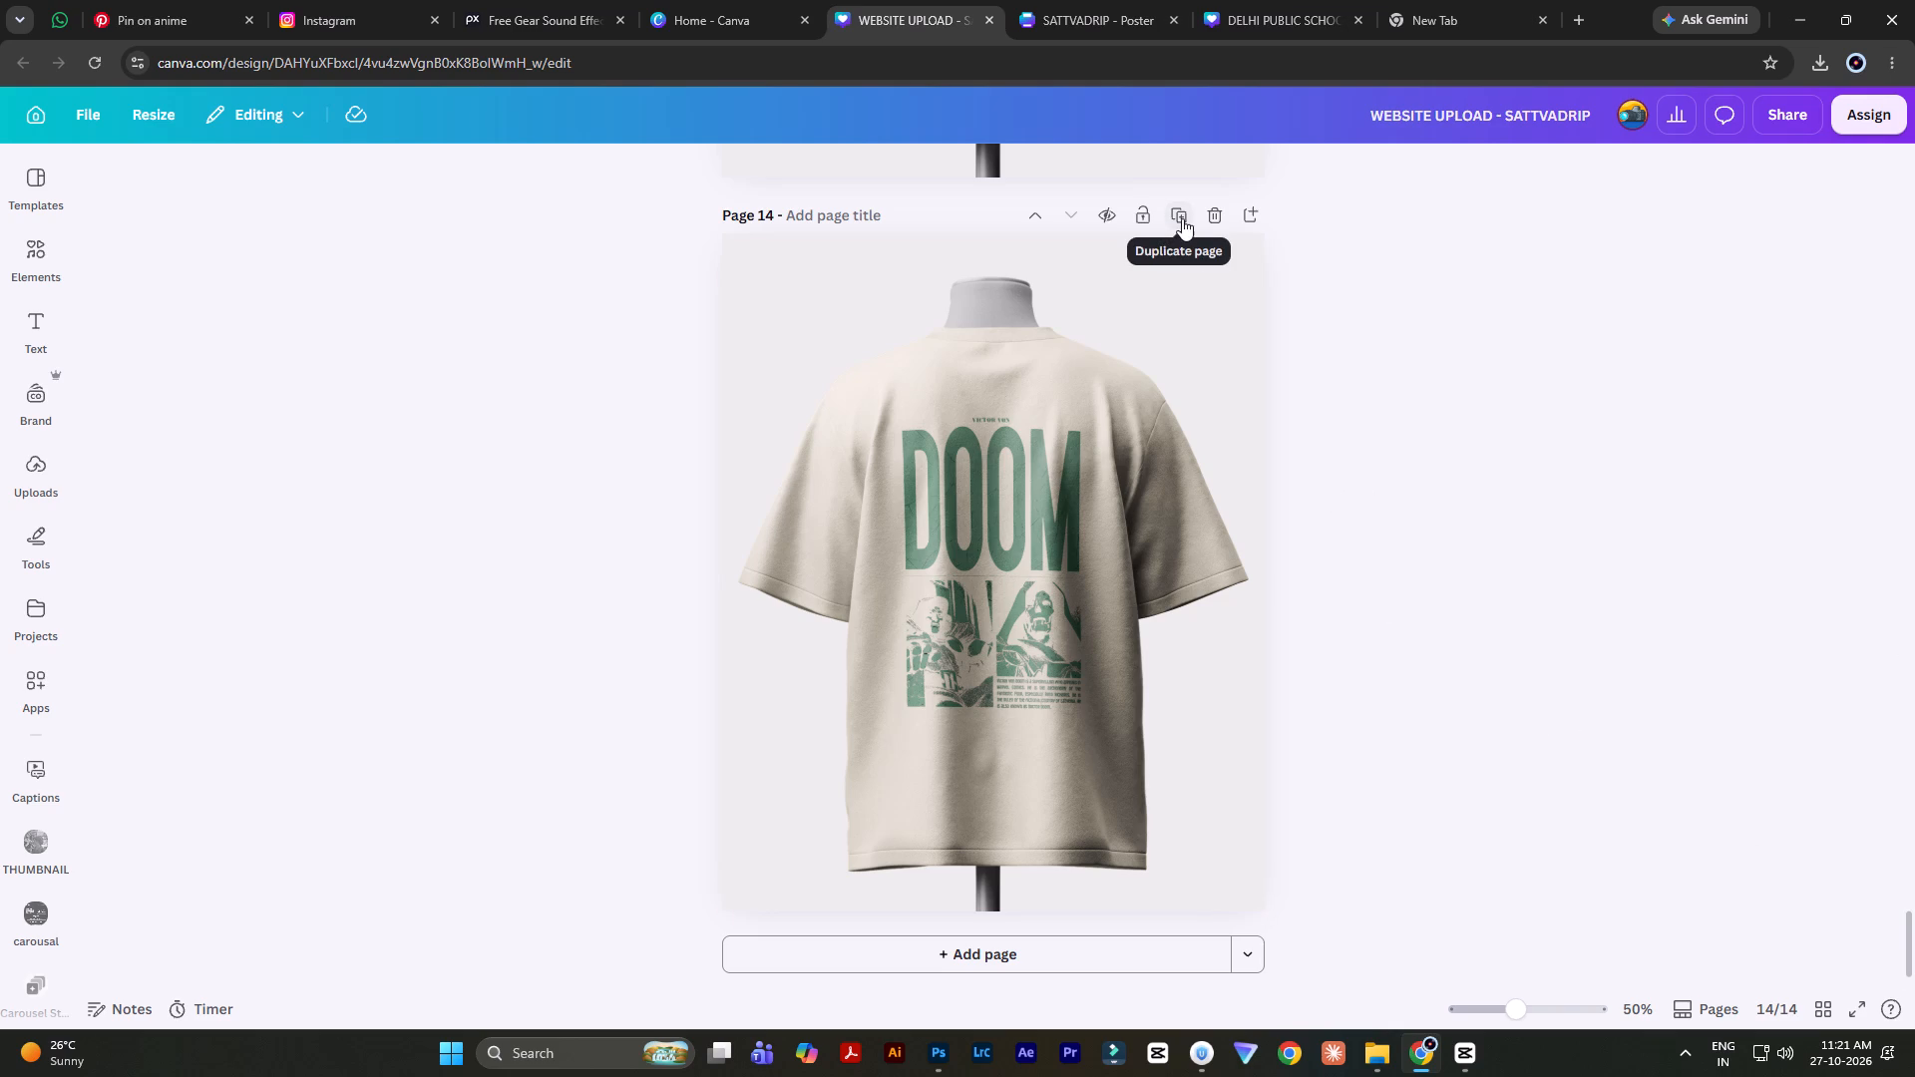
left_click(1182, 218)
Select the t-shirt image on the duplicated page 15 and show the uploaded files.
left_click(996, 566)
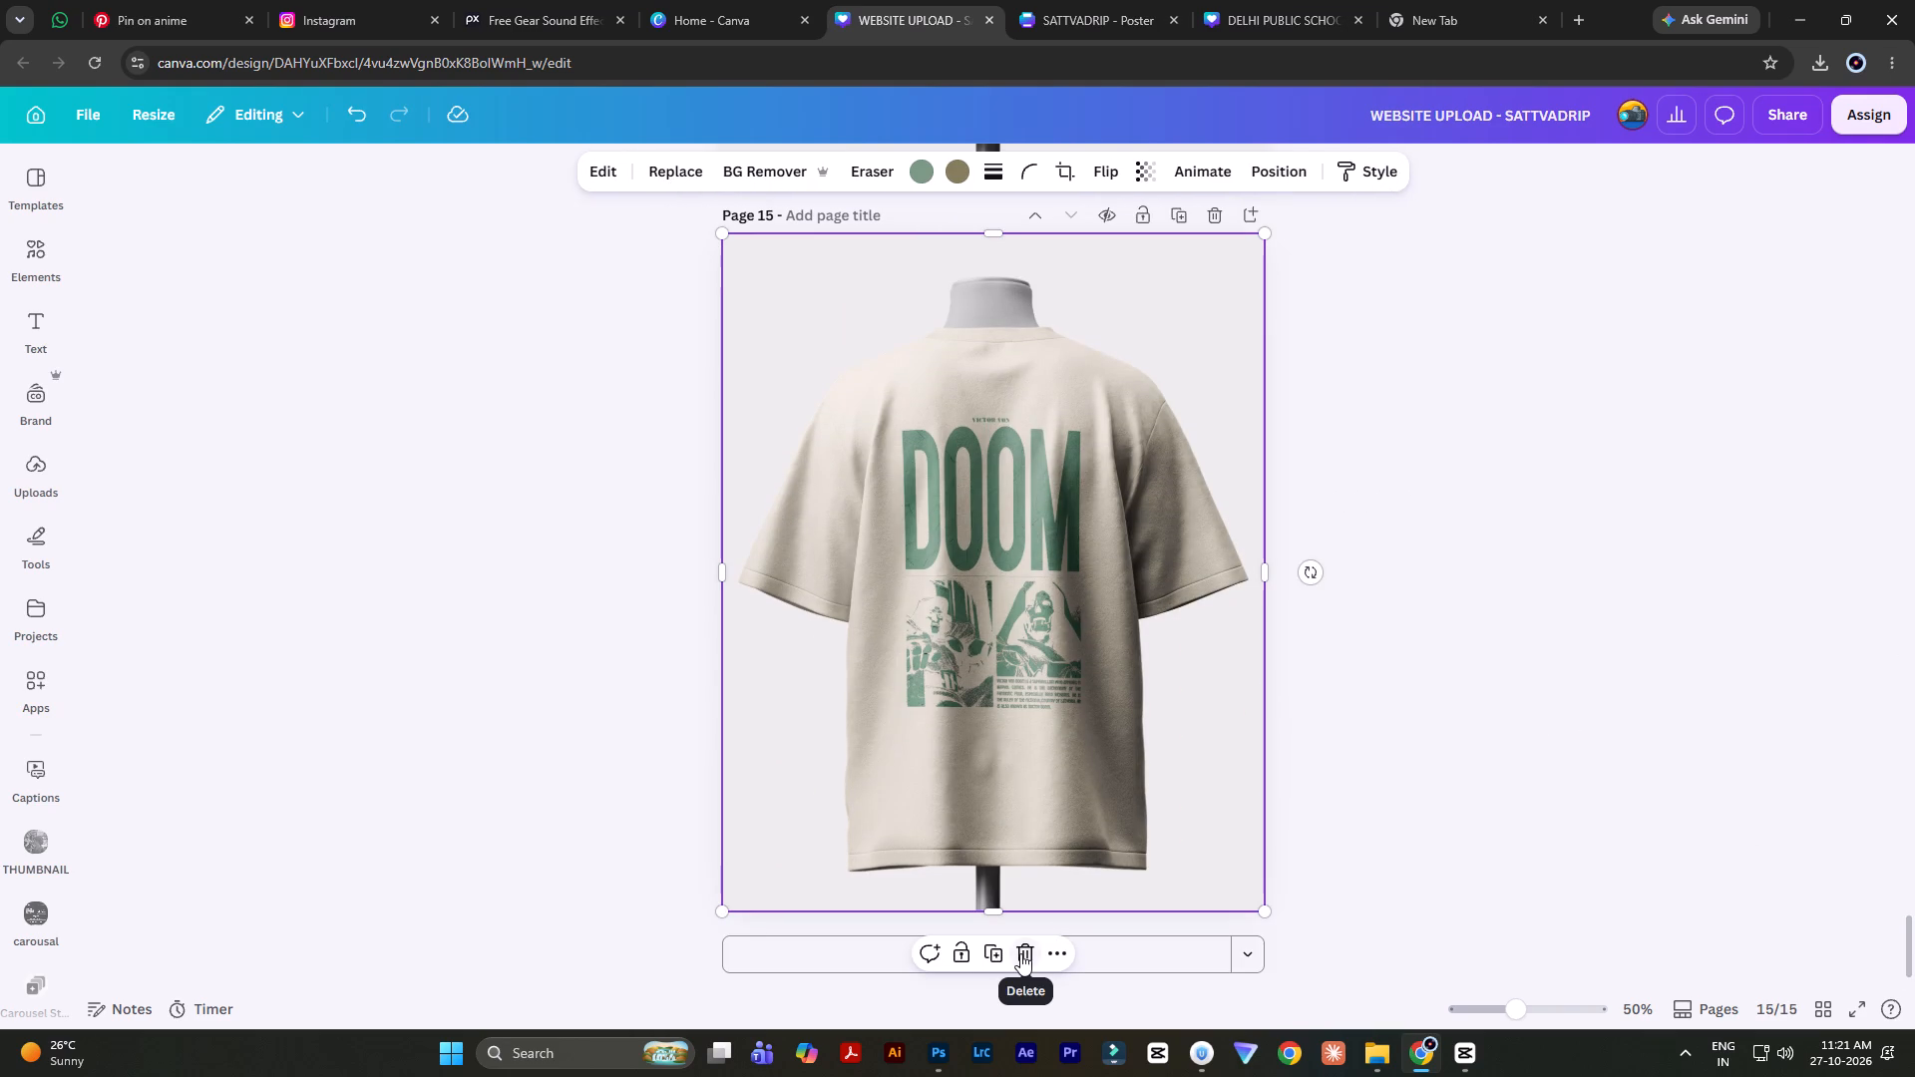
left_click(45, 460)
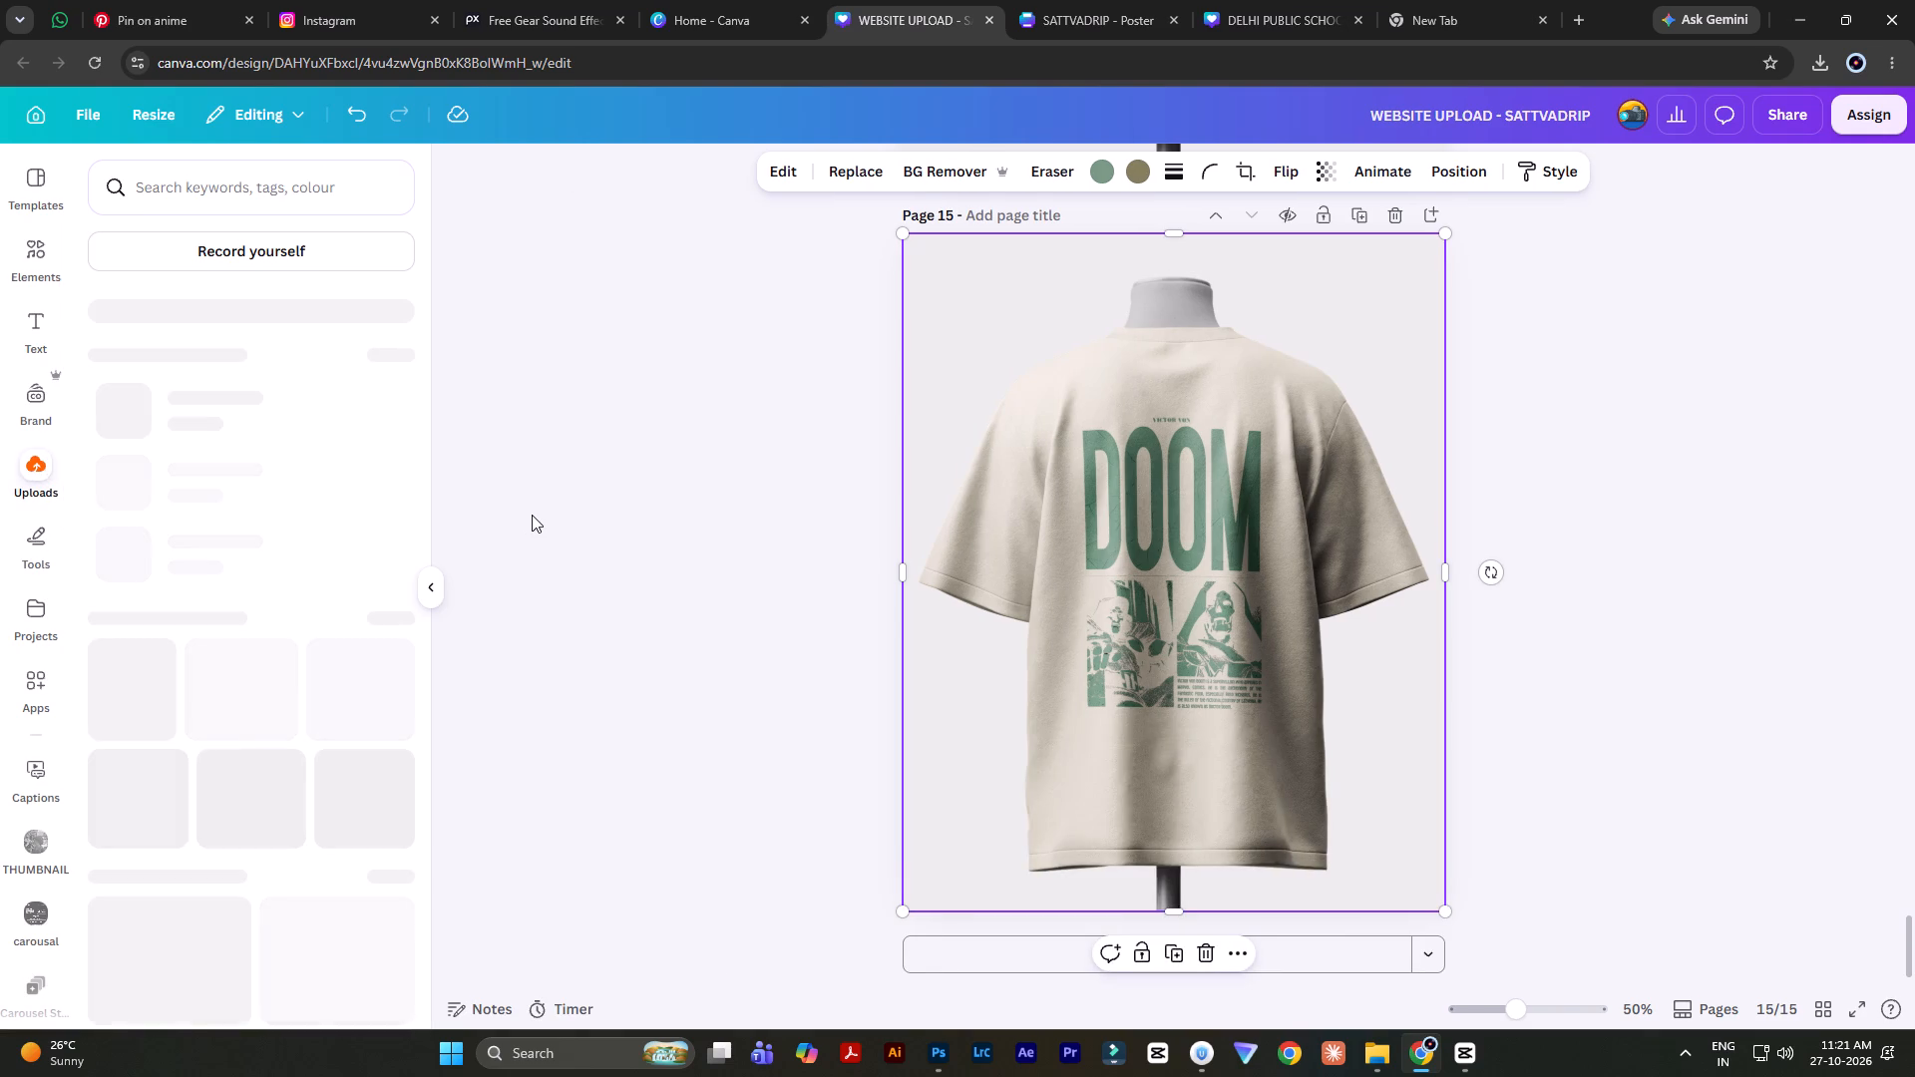
Upload the WHITEB EVERYONE mockup image from the WHITE BEARD folder to the Canva design's uploads.
key("alt+Tab")
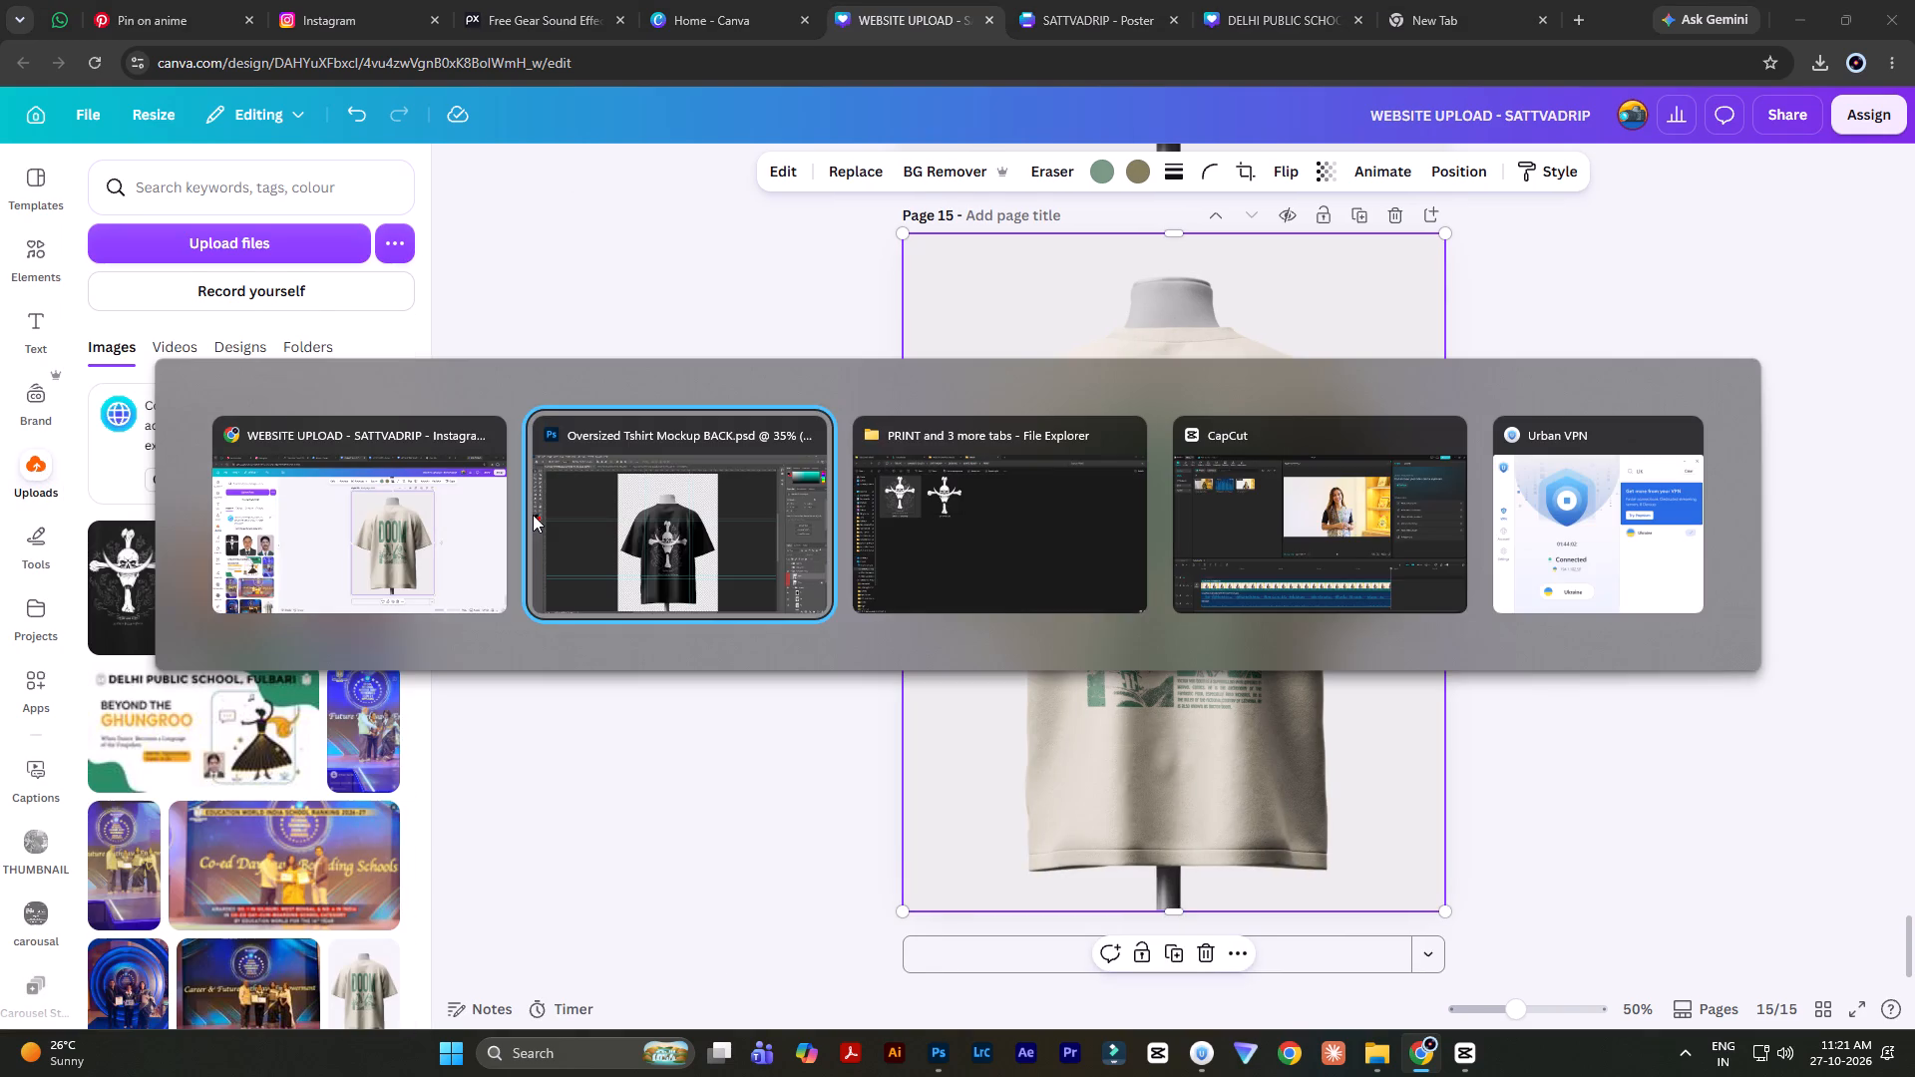
key("alt+Tab")
left_click_drag(428, 579, 424, 562)
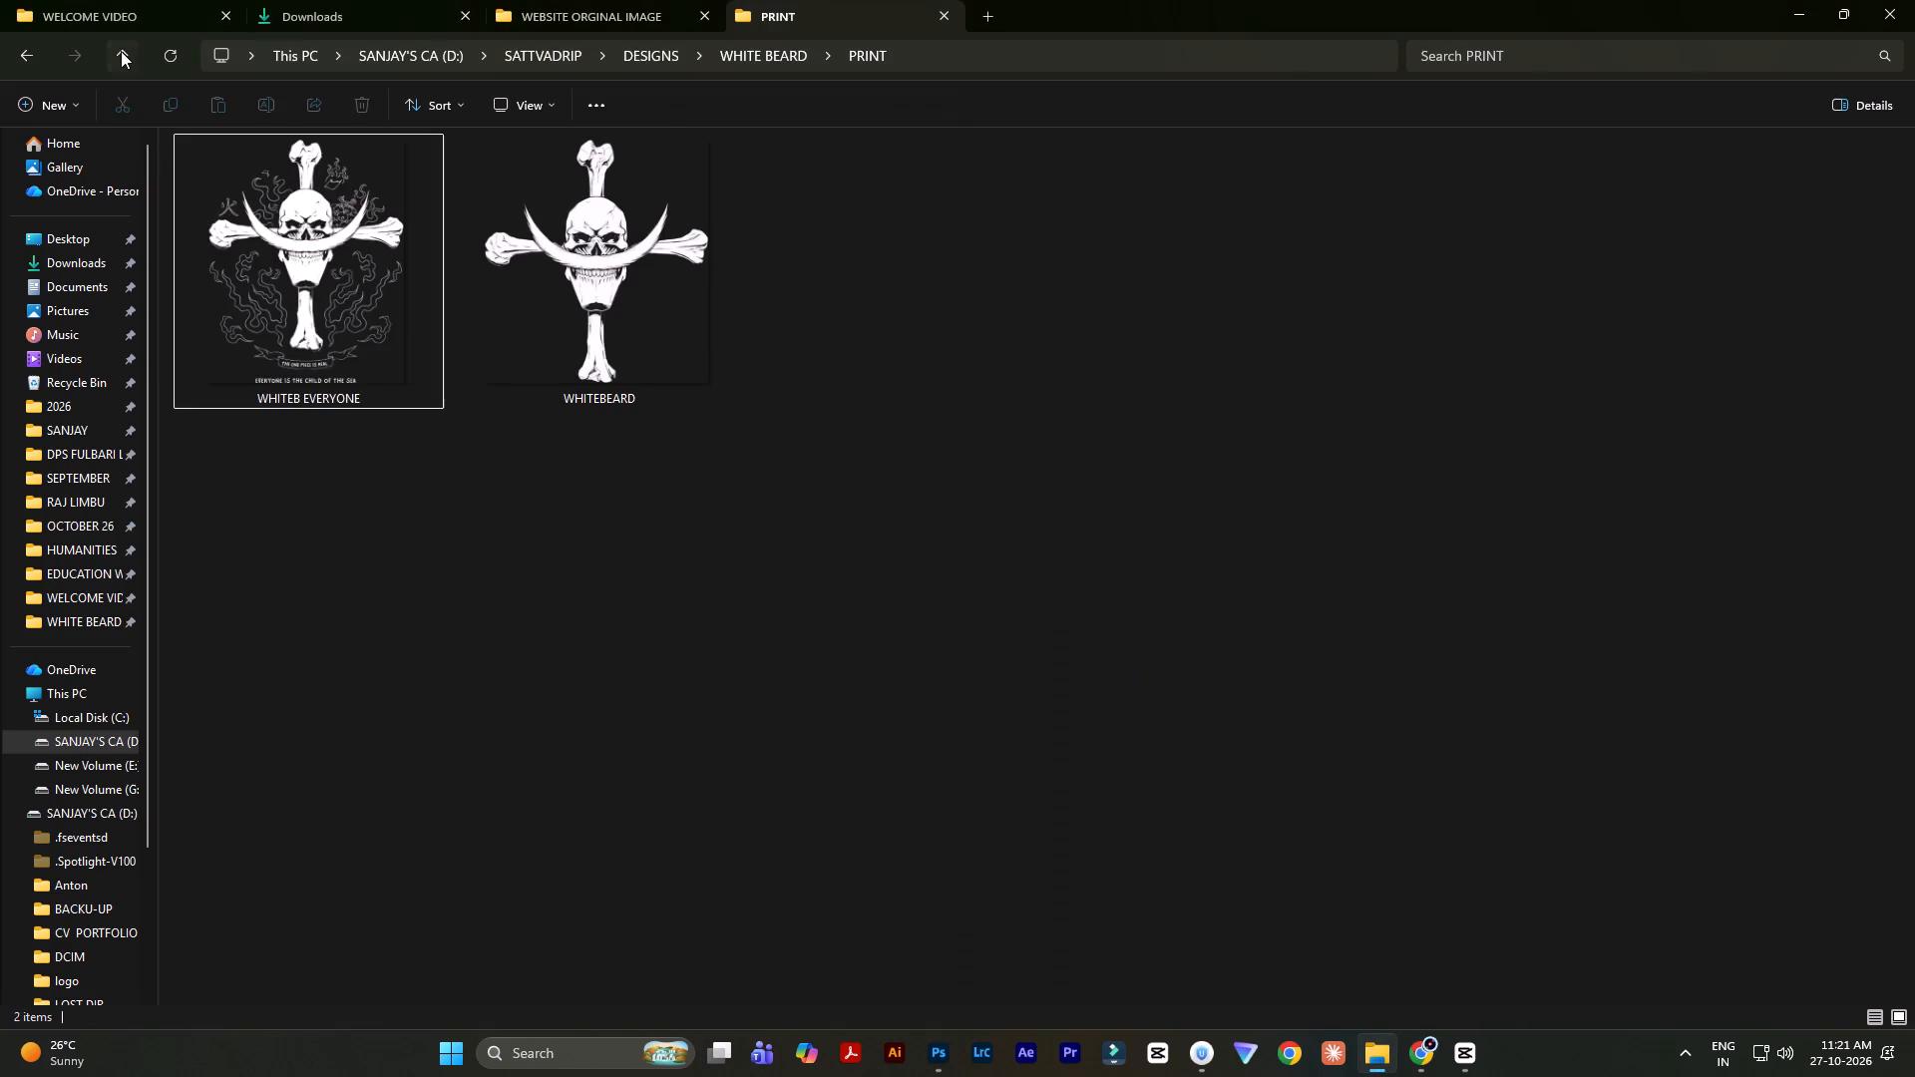
left_click(121, 51)
left_click(463, 542)
left_click(910, 292)
left_click_drag(890, 253, 1065, 435)
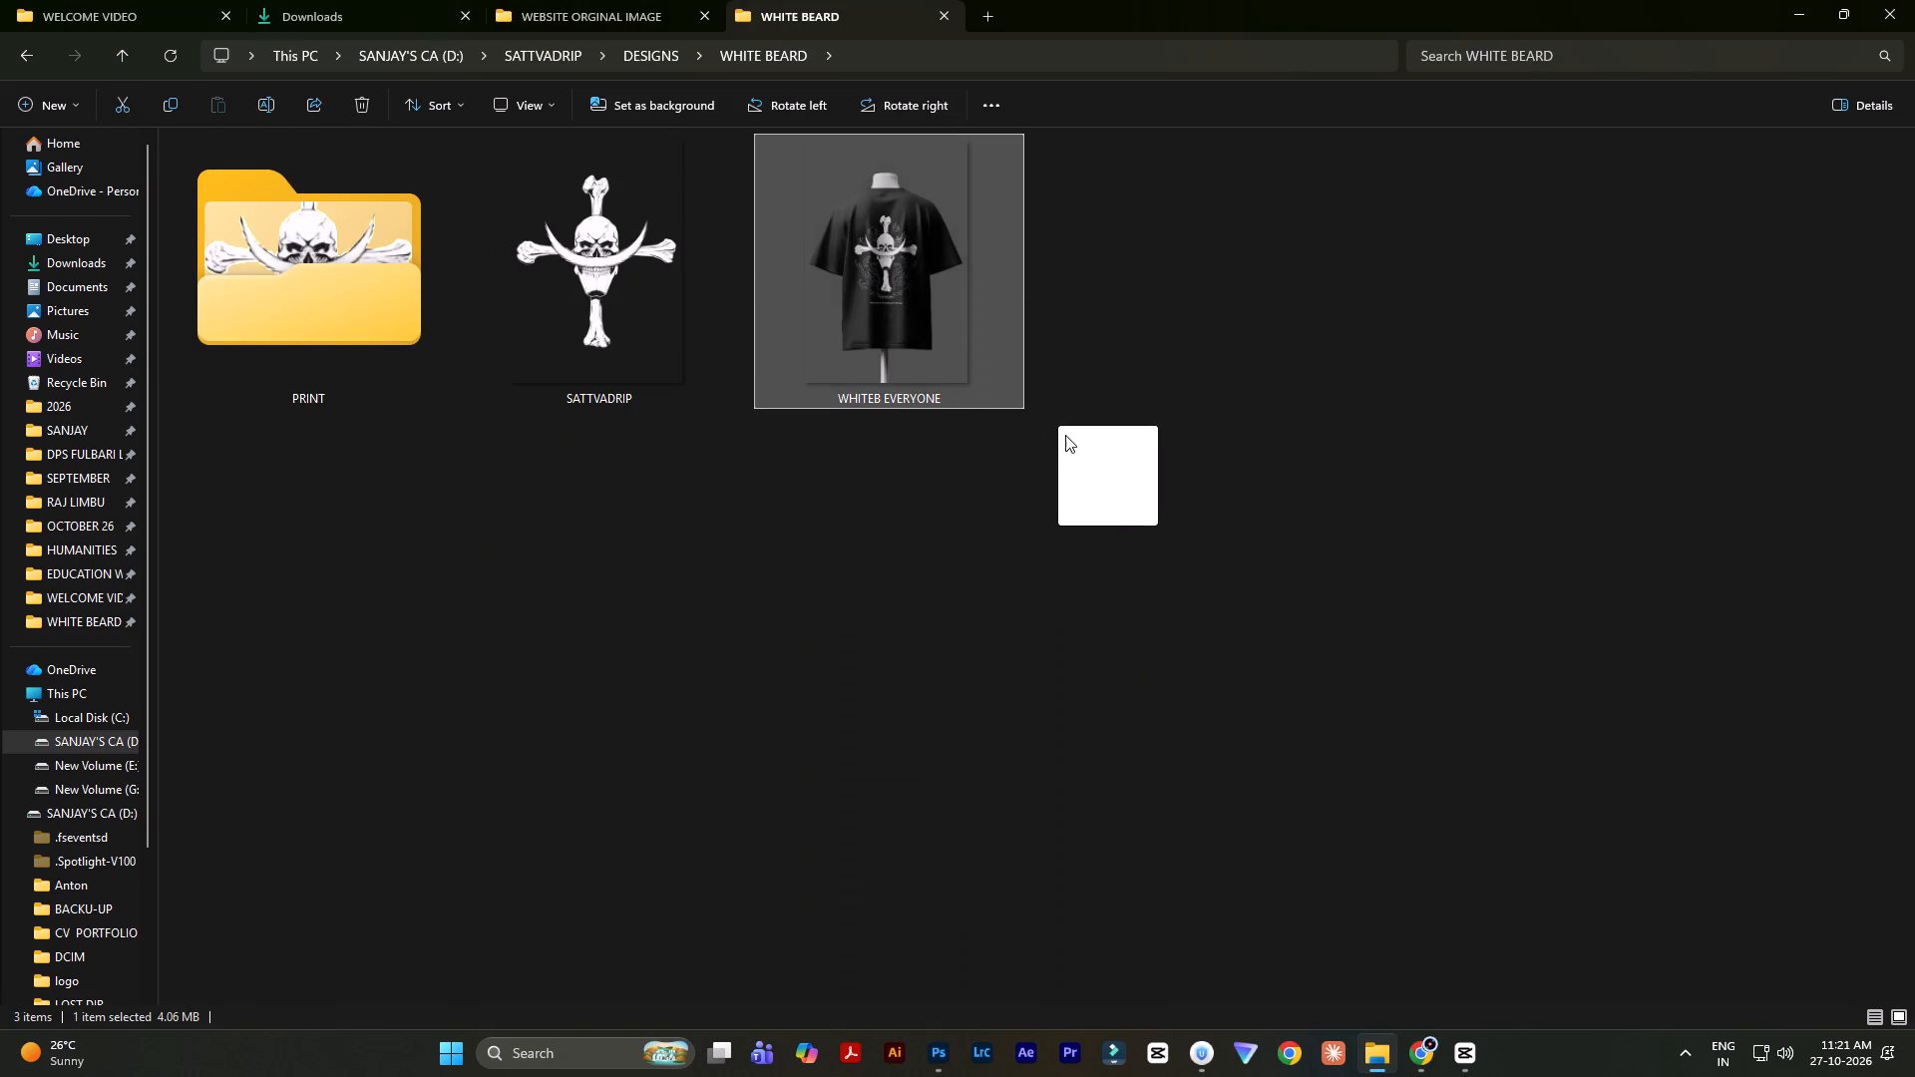
left_click_drag(1065, 435, 156, 598)
key("alt+Tab")
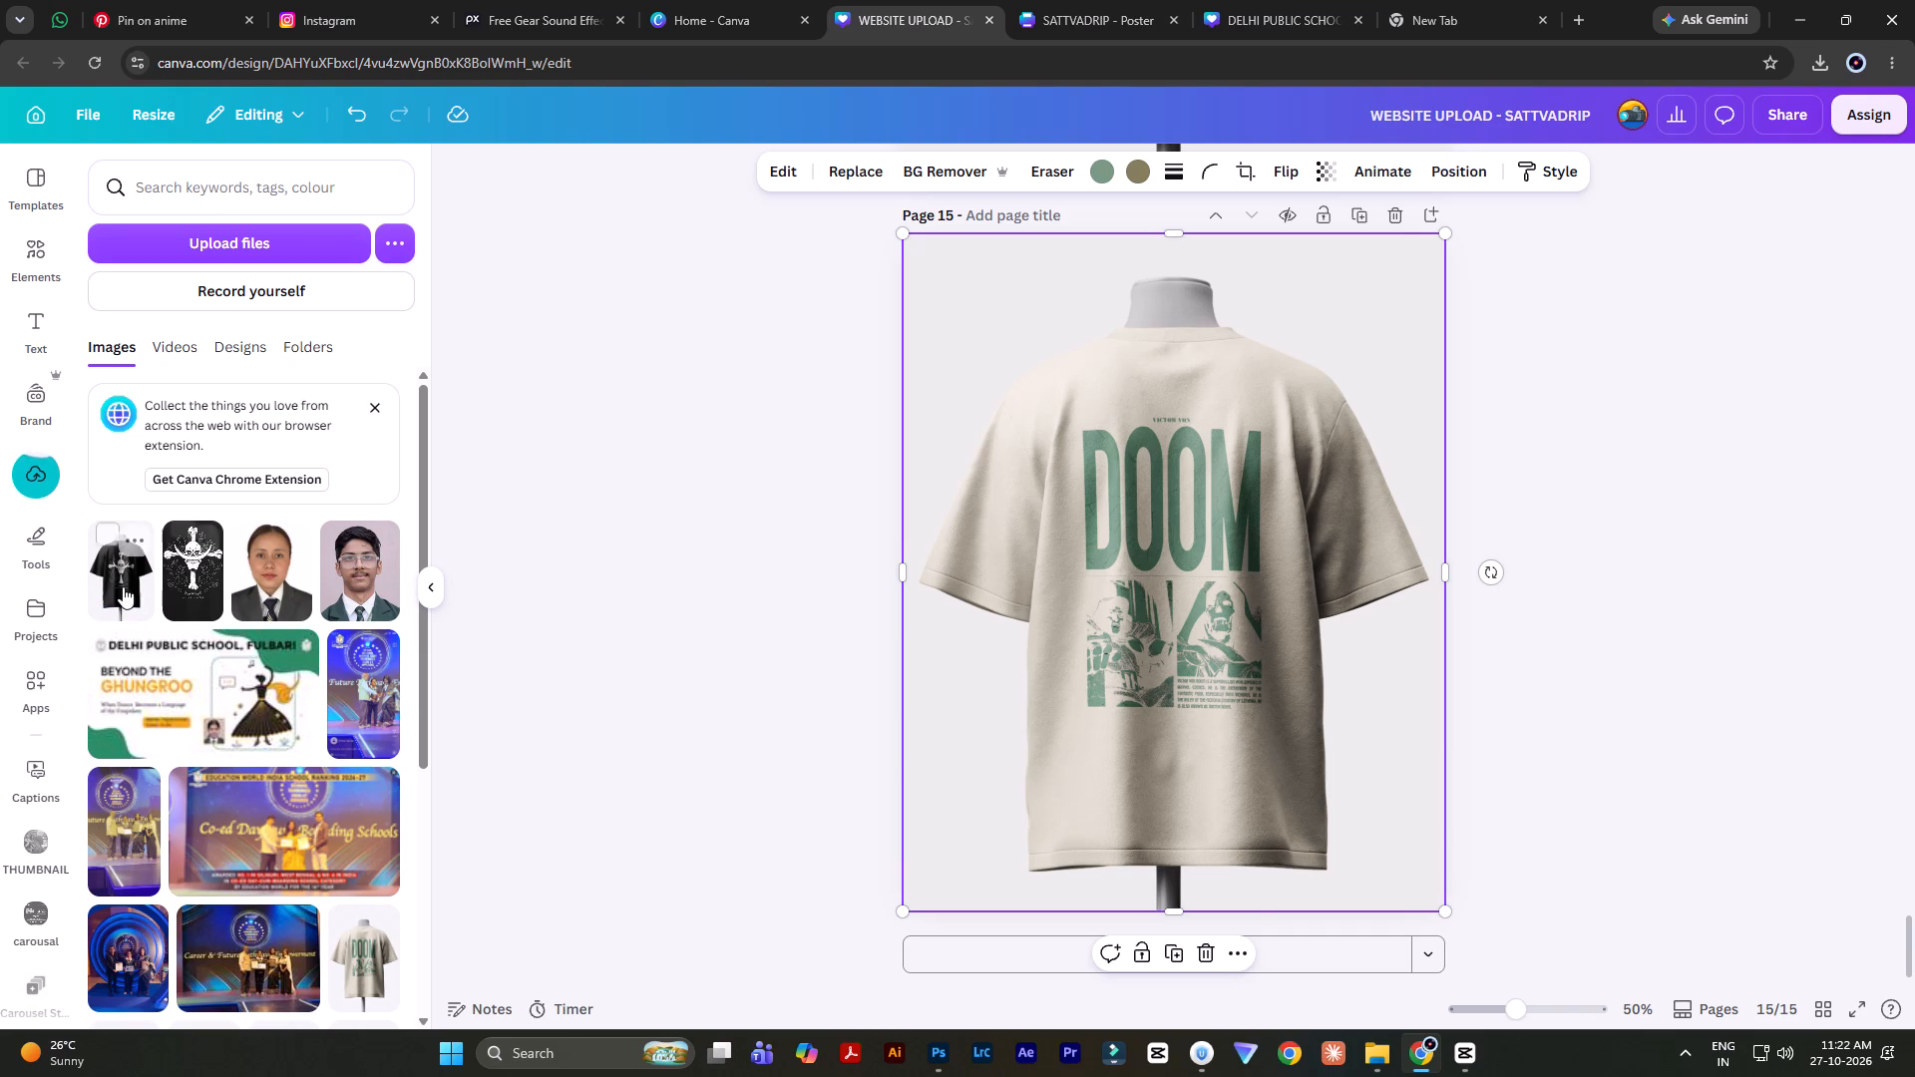
Replace the beige DOOM t-shirt image on page 15 with the uploaded black Whitebeard back mockup.
left_click_drag(117, 581, 955, 490)
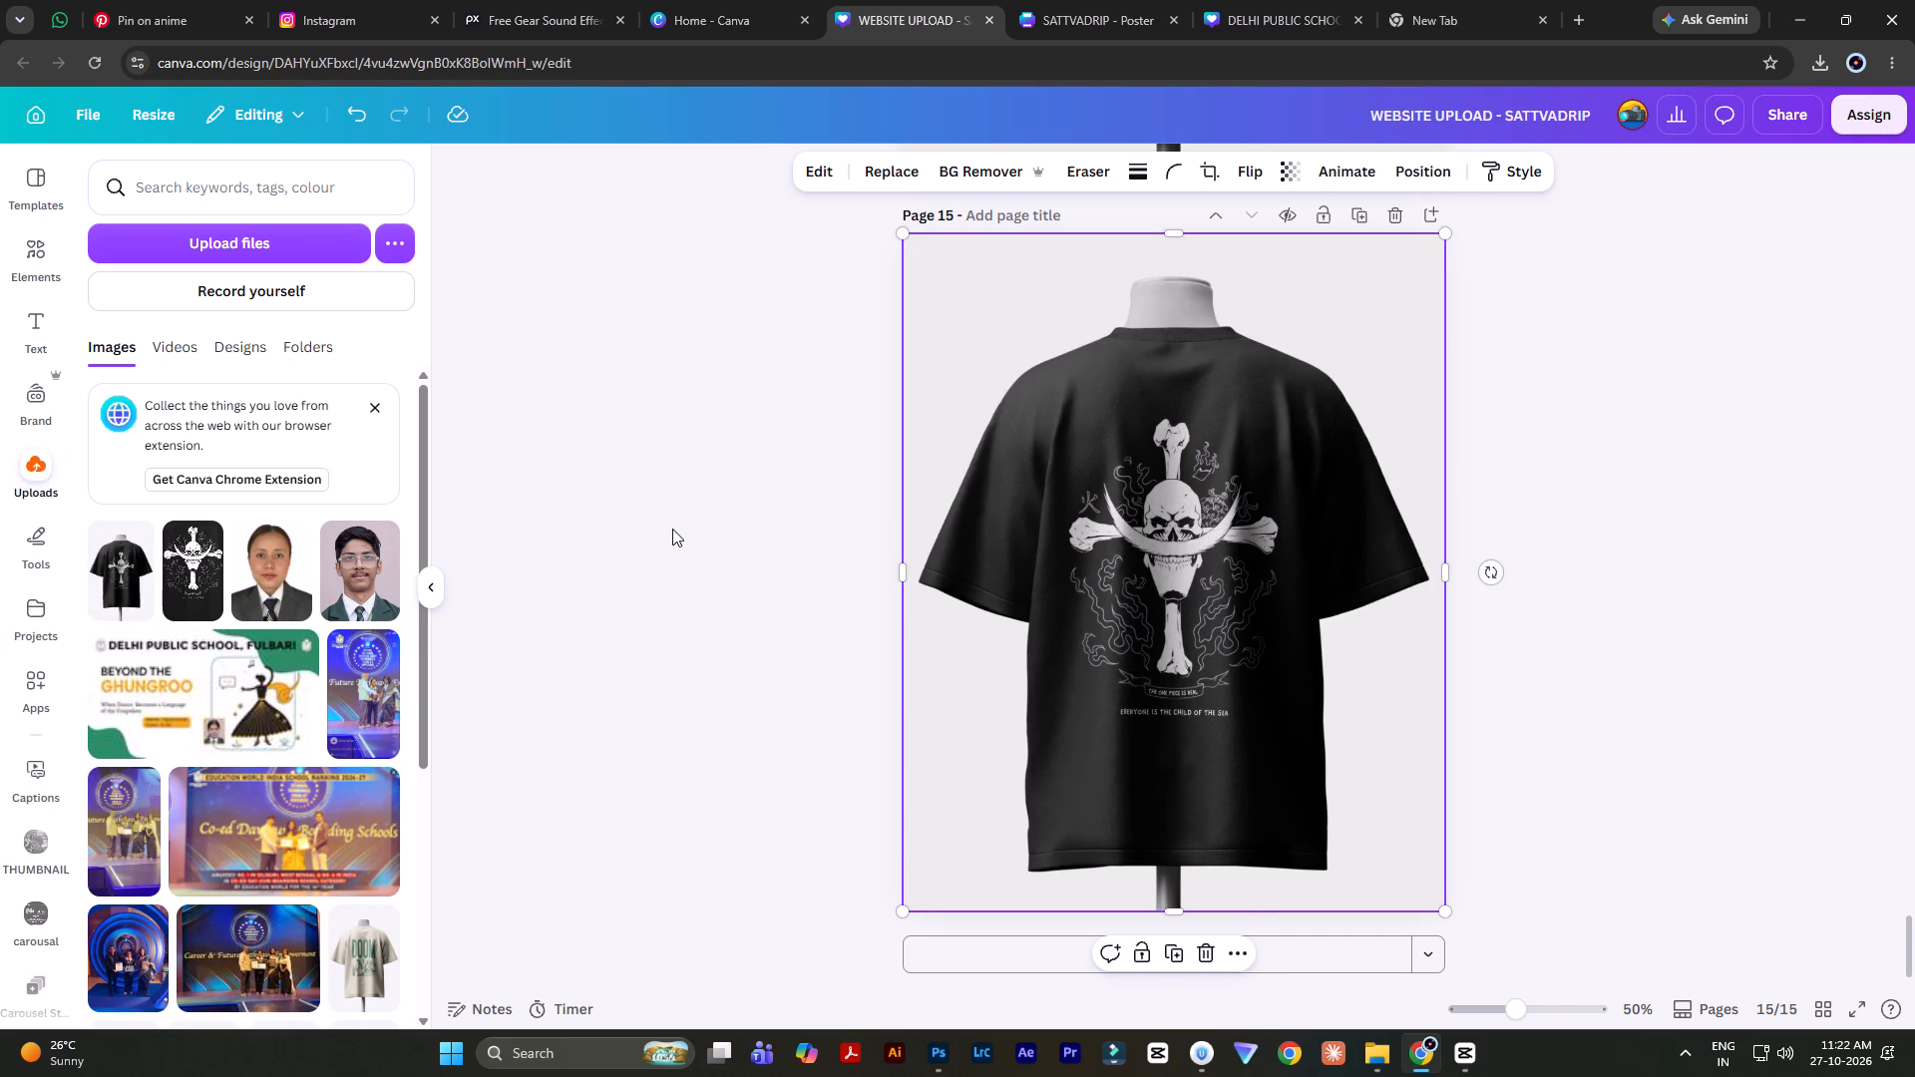
left_click(672, 529)
triple_click(672, 529)
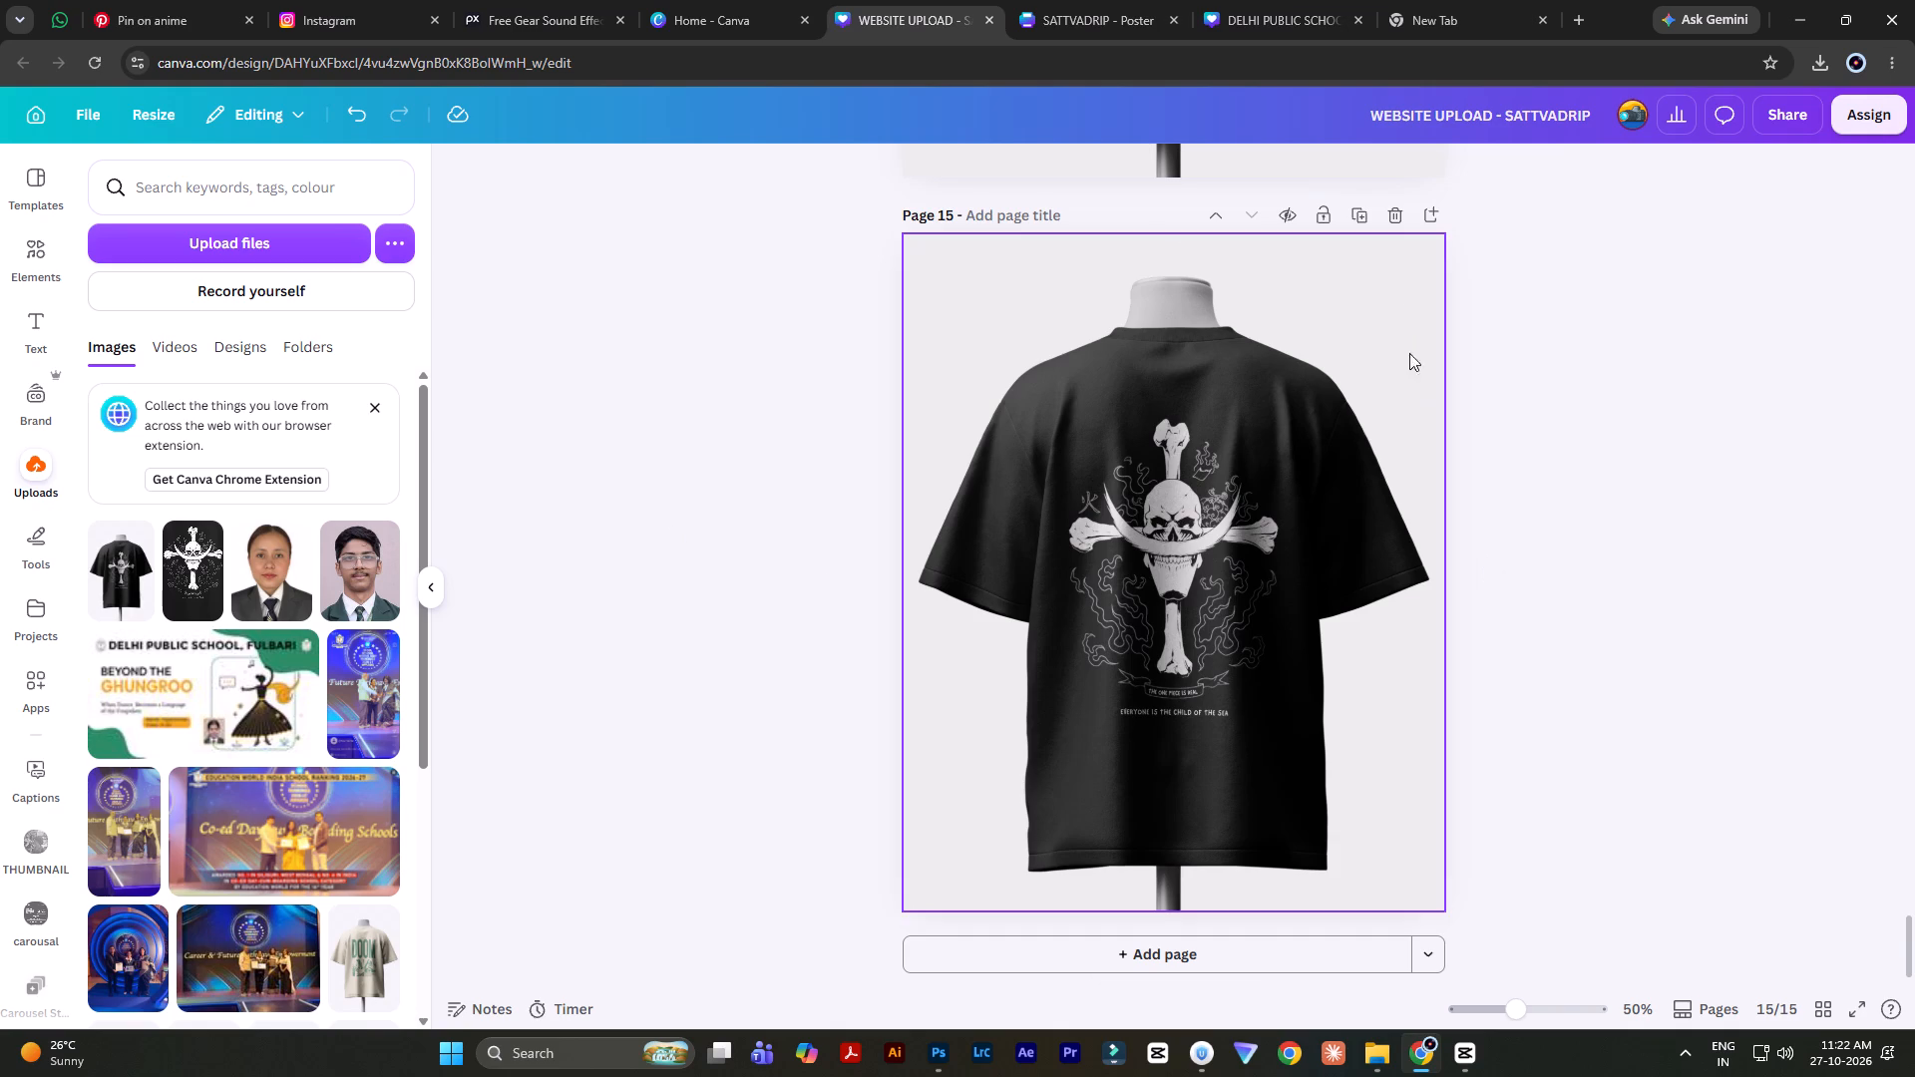
Duplicate page 15 and enlarge the t-shirt image on page 16 into a centred close-up of the skull print.
left_click(1363, 216)
left_click(1176, 556)
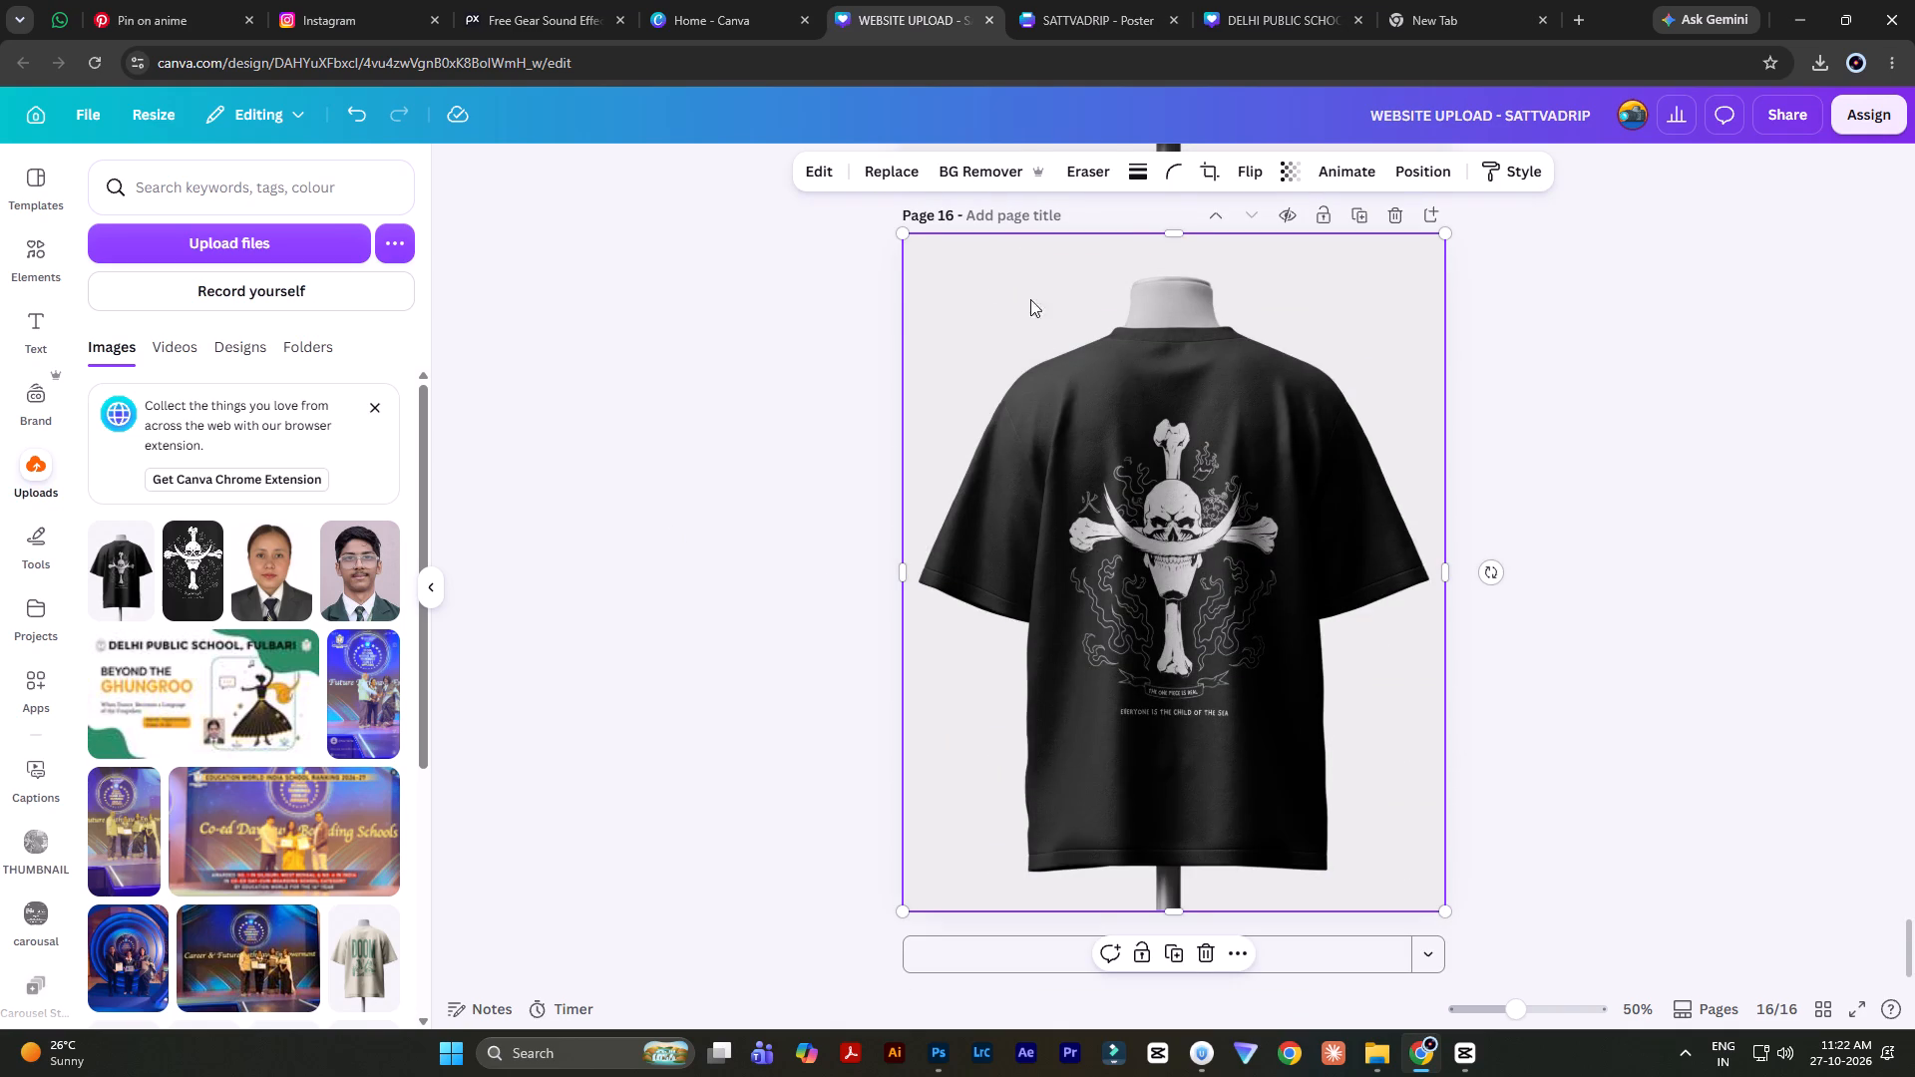
left_click_drag(902, 235, 646, 149)
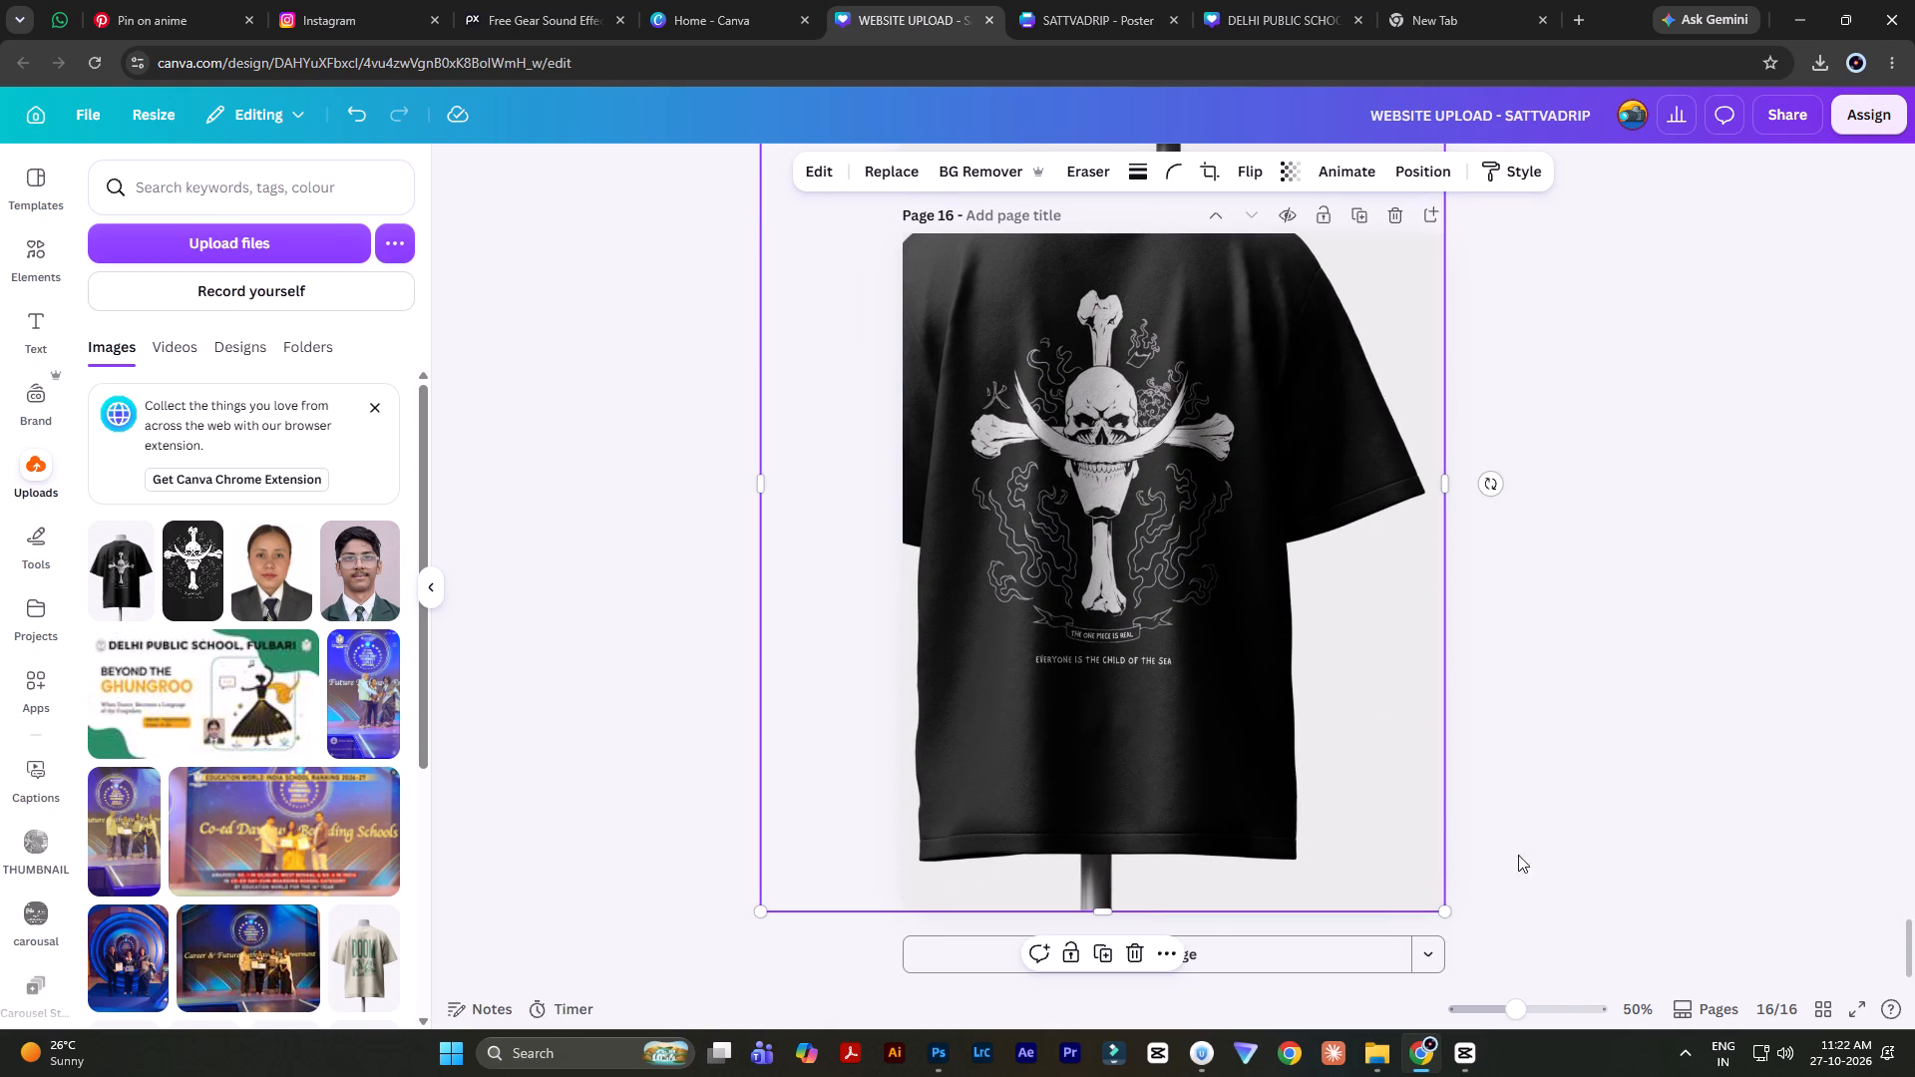
left_click_drag(1444, 905, 1724, 1076)
left_click_drag(1250, 756, 1206, 696)
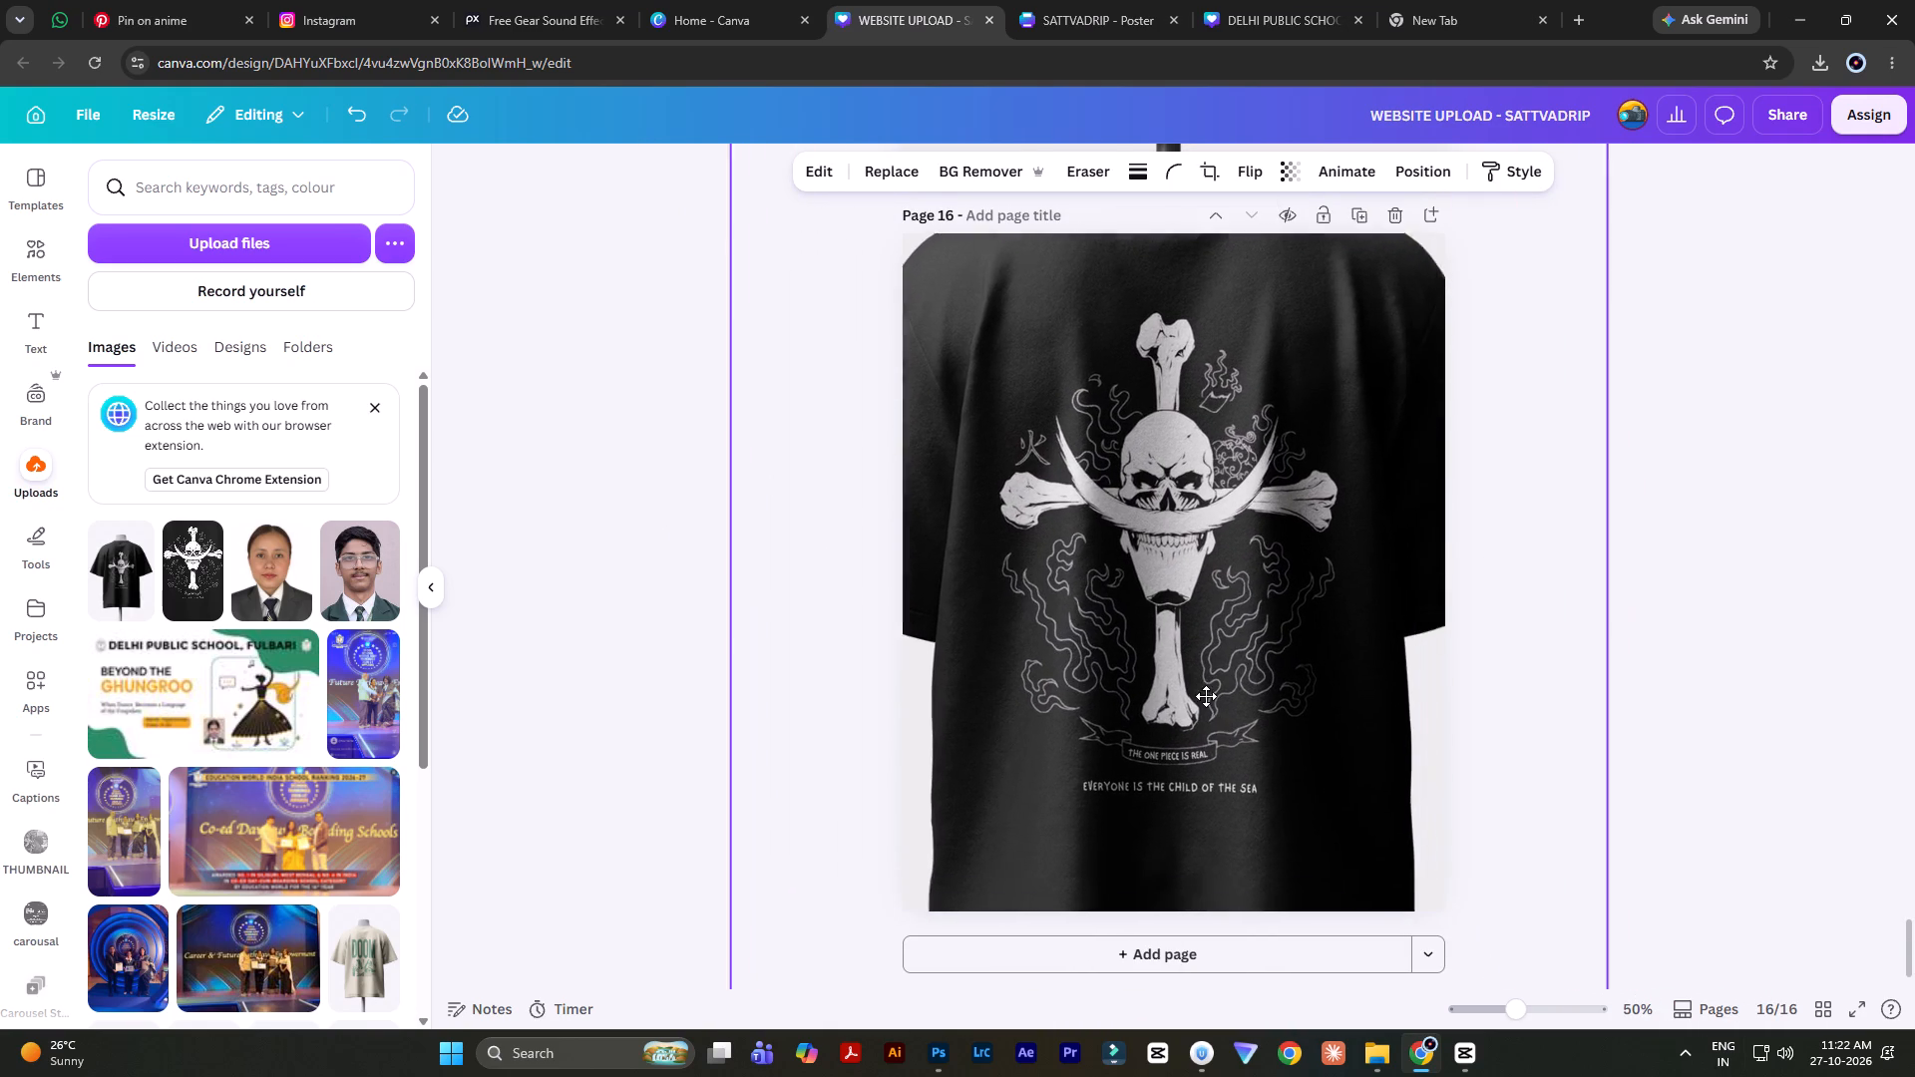
left_click_drag(1206, 696, 1161, 644)
left_click_drag(1324, 699, 1177, 391)
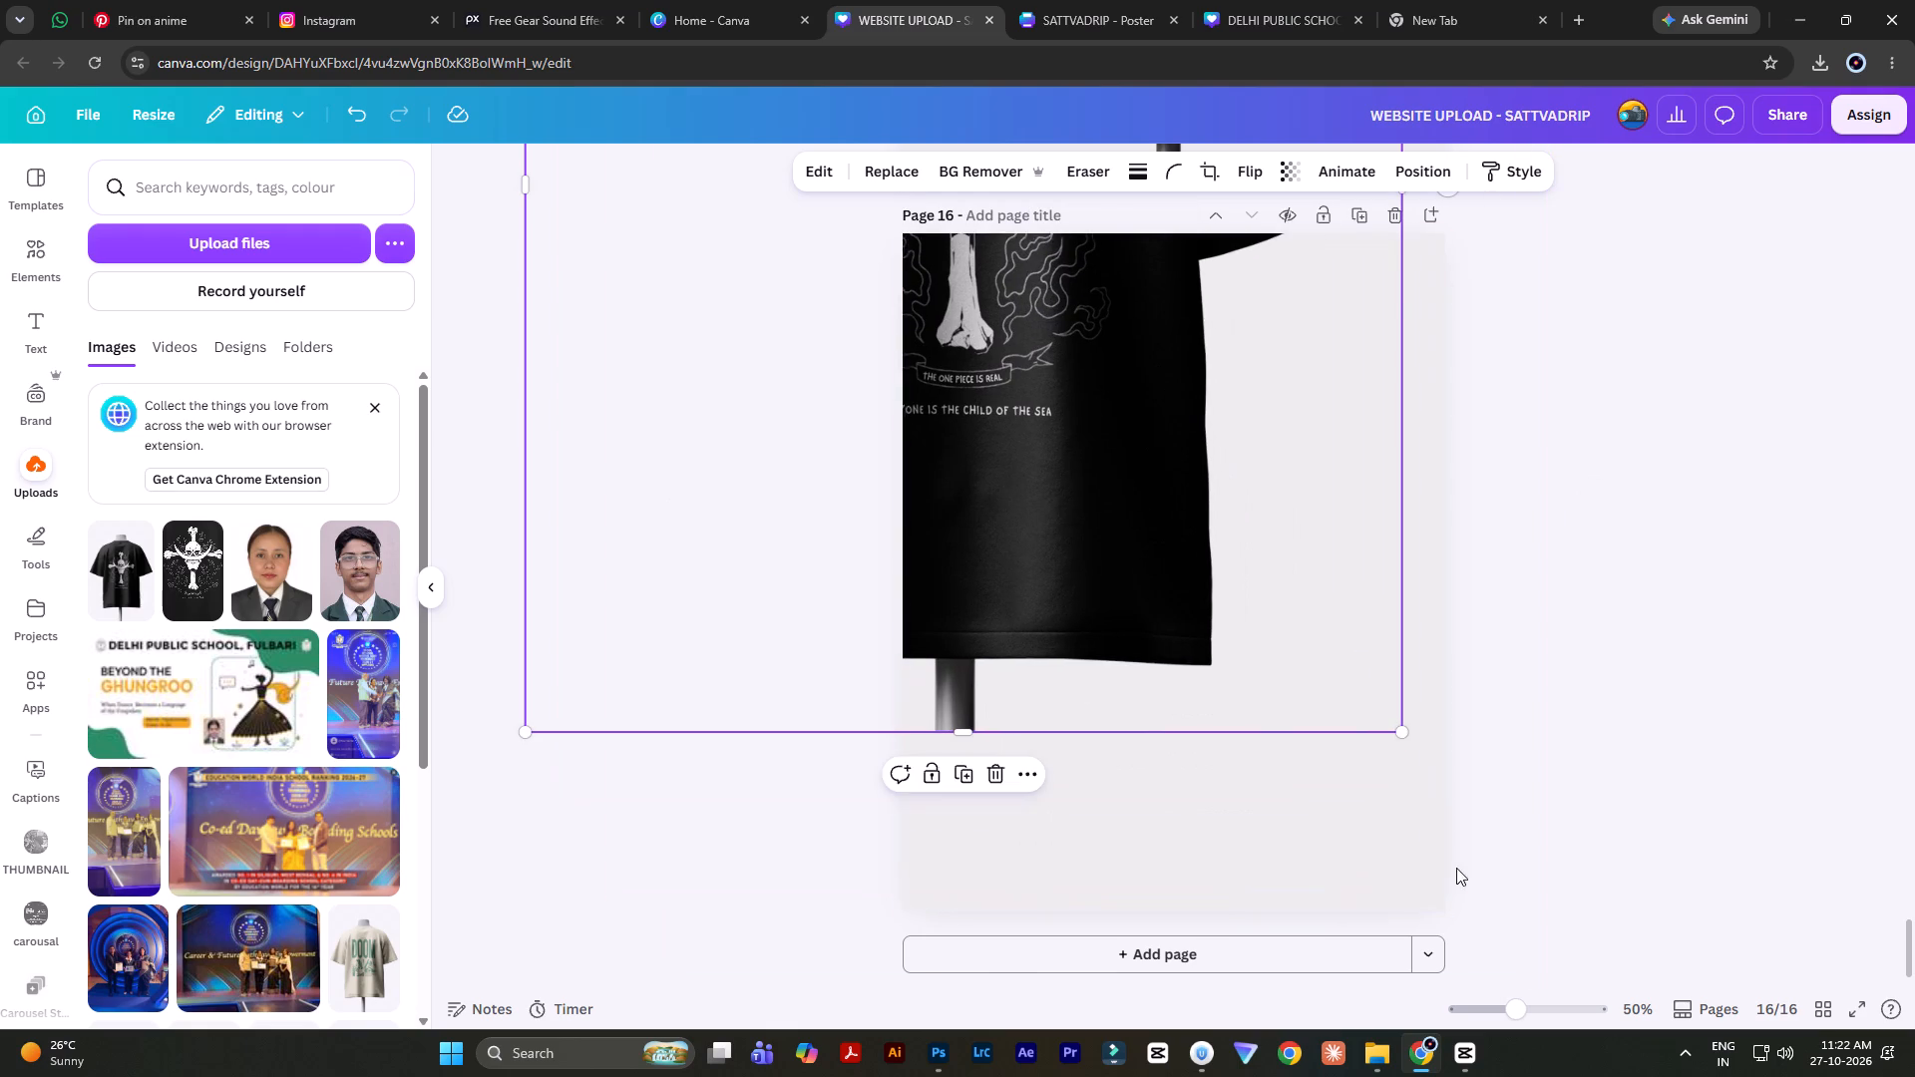
left_click_drag(1393, 729, 1723, 993)
left_click_drag(1098, 482, 1204, 730)
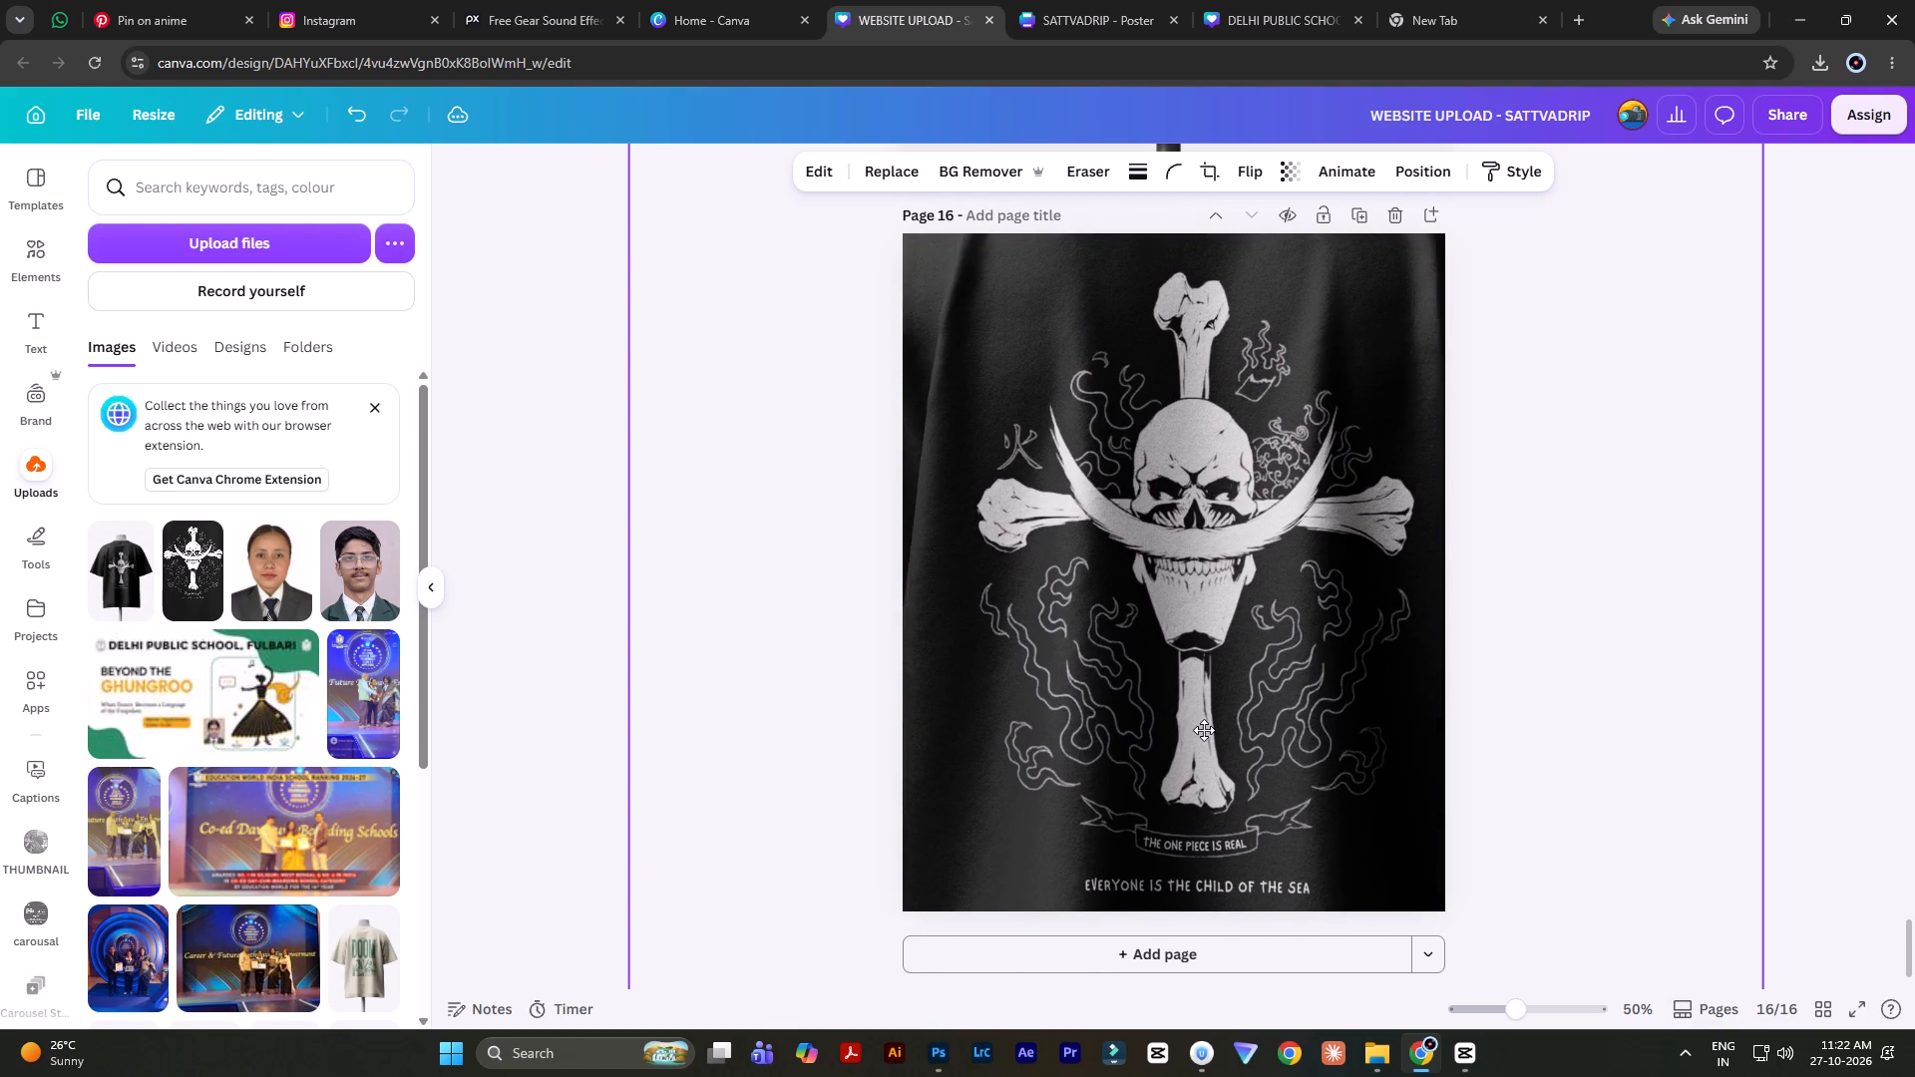
left_click_drag(1204, 730, 1182, 707)
Shrink the close-up image on page 16 slightly and re-centre the skull print so the shirt still fills the page.
scroll(1183, 728, "down", 5, "ctrl")
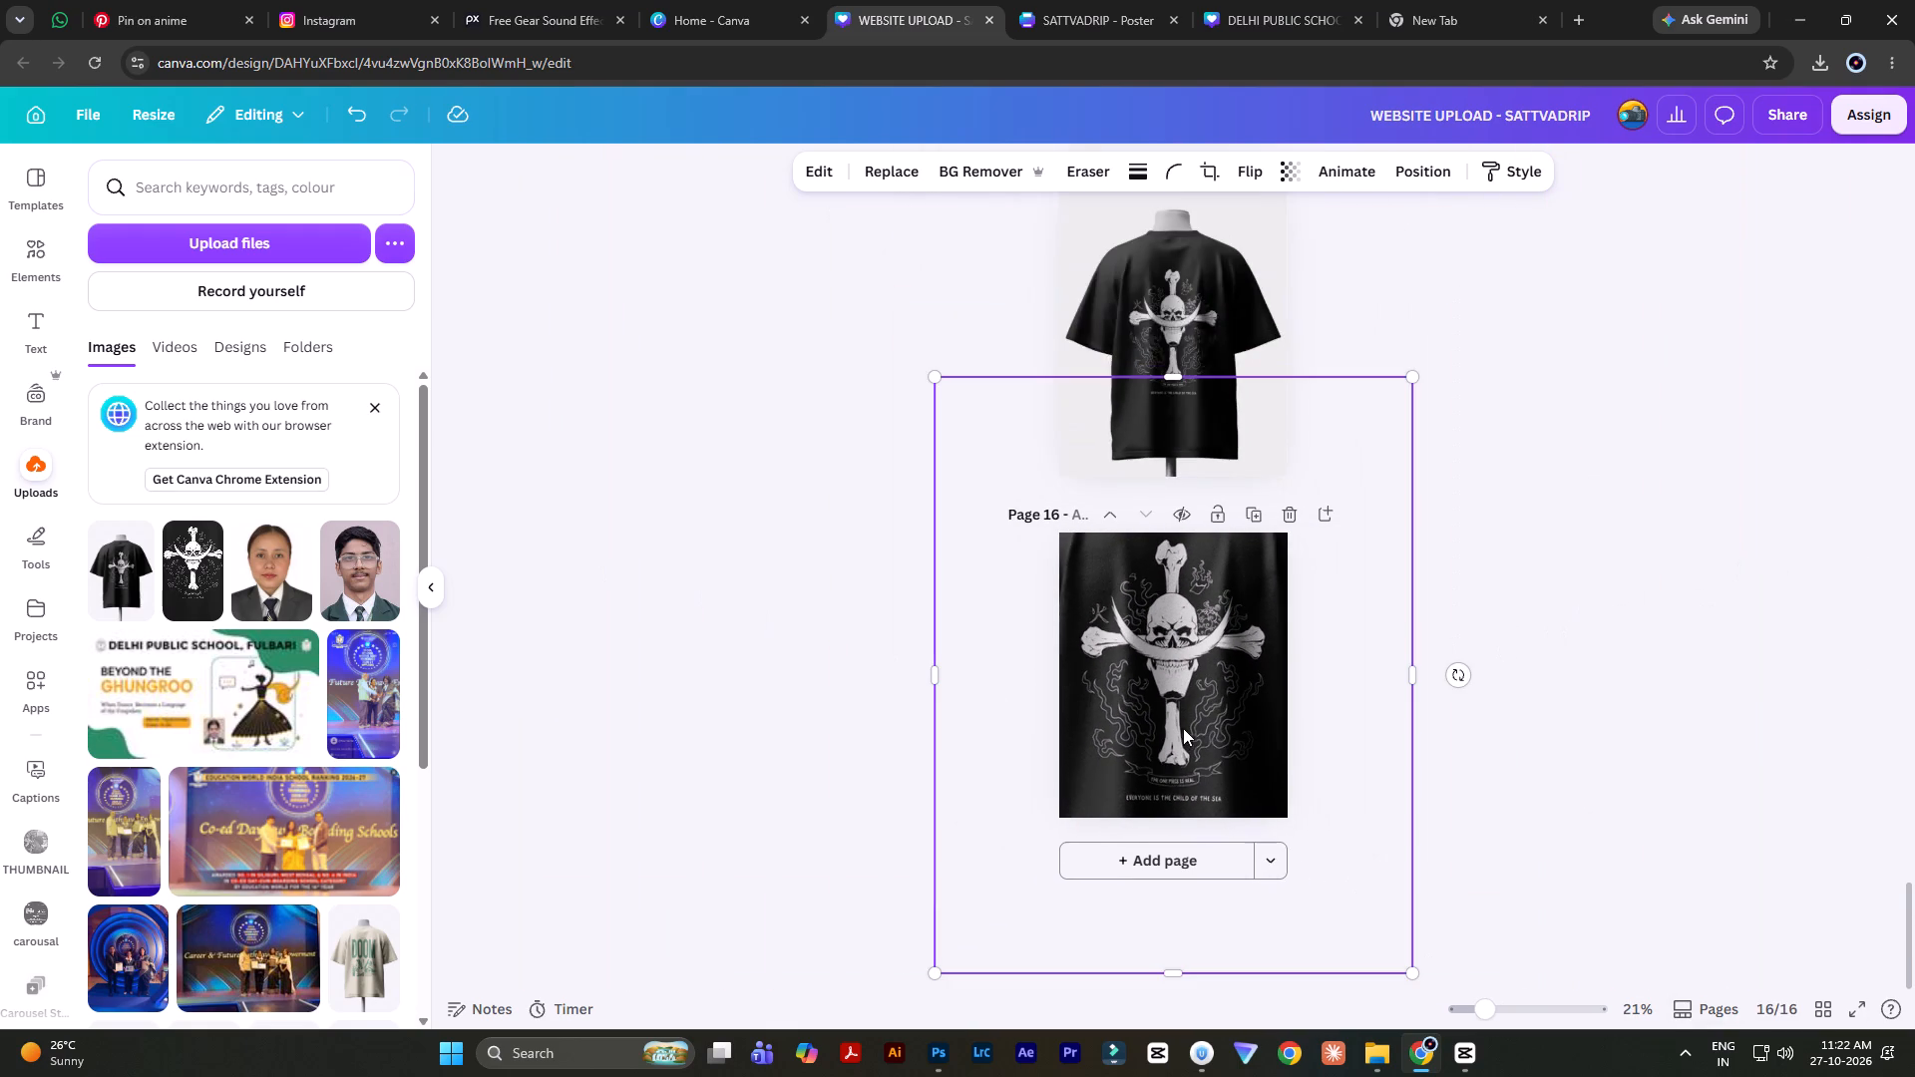
left_click_drag(933, 373, 958, 416)
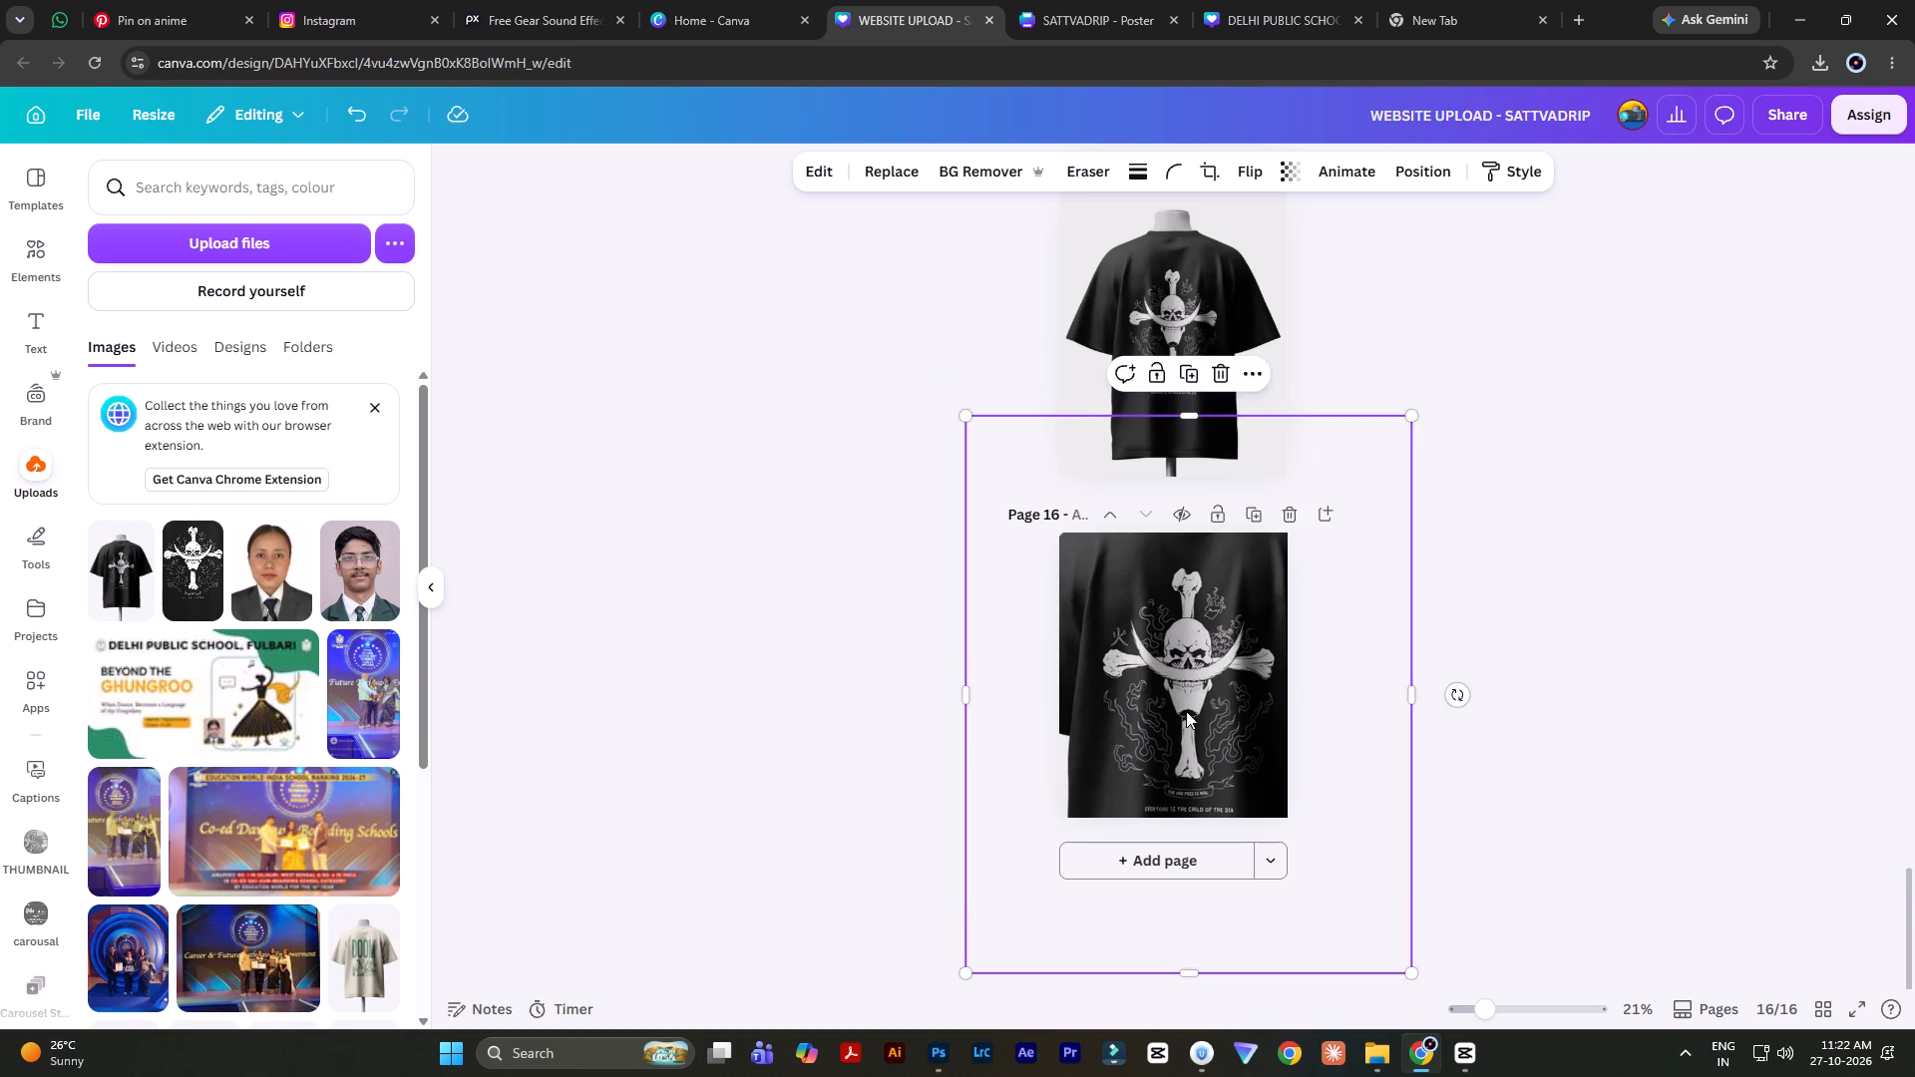
scroll(1224, 730, "up", 4, "ctrl")
left_click_drag(1229, 636, 1206, 602)
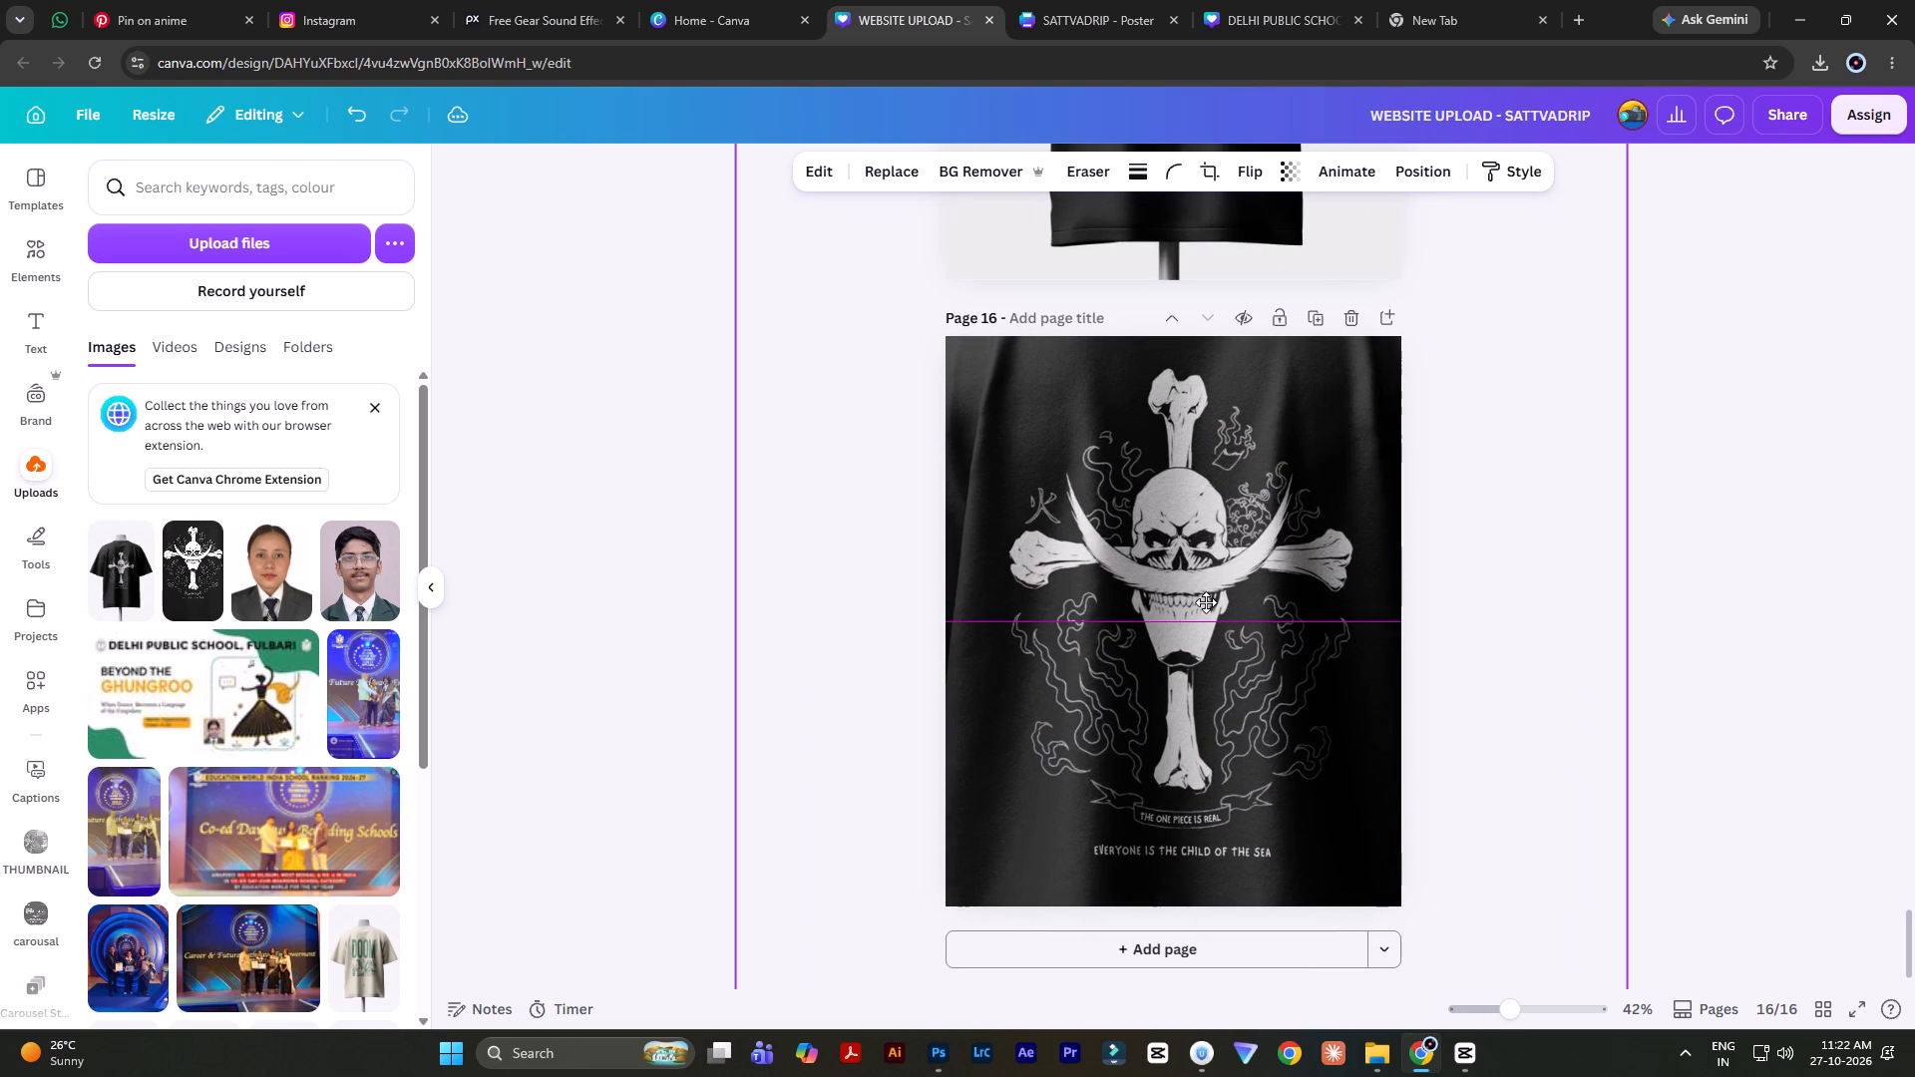
left_click_drag(1206, 602, 1204, 606)
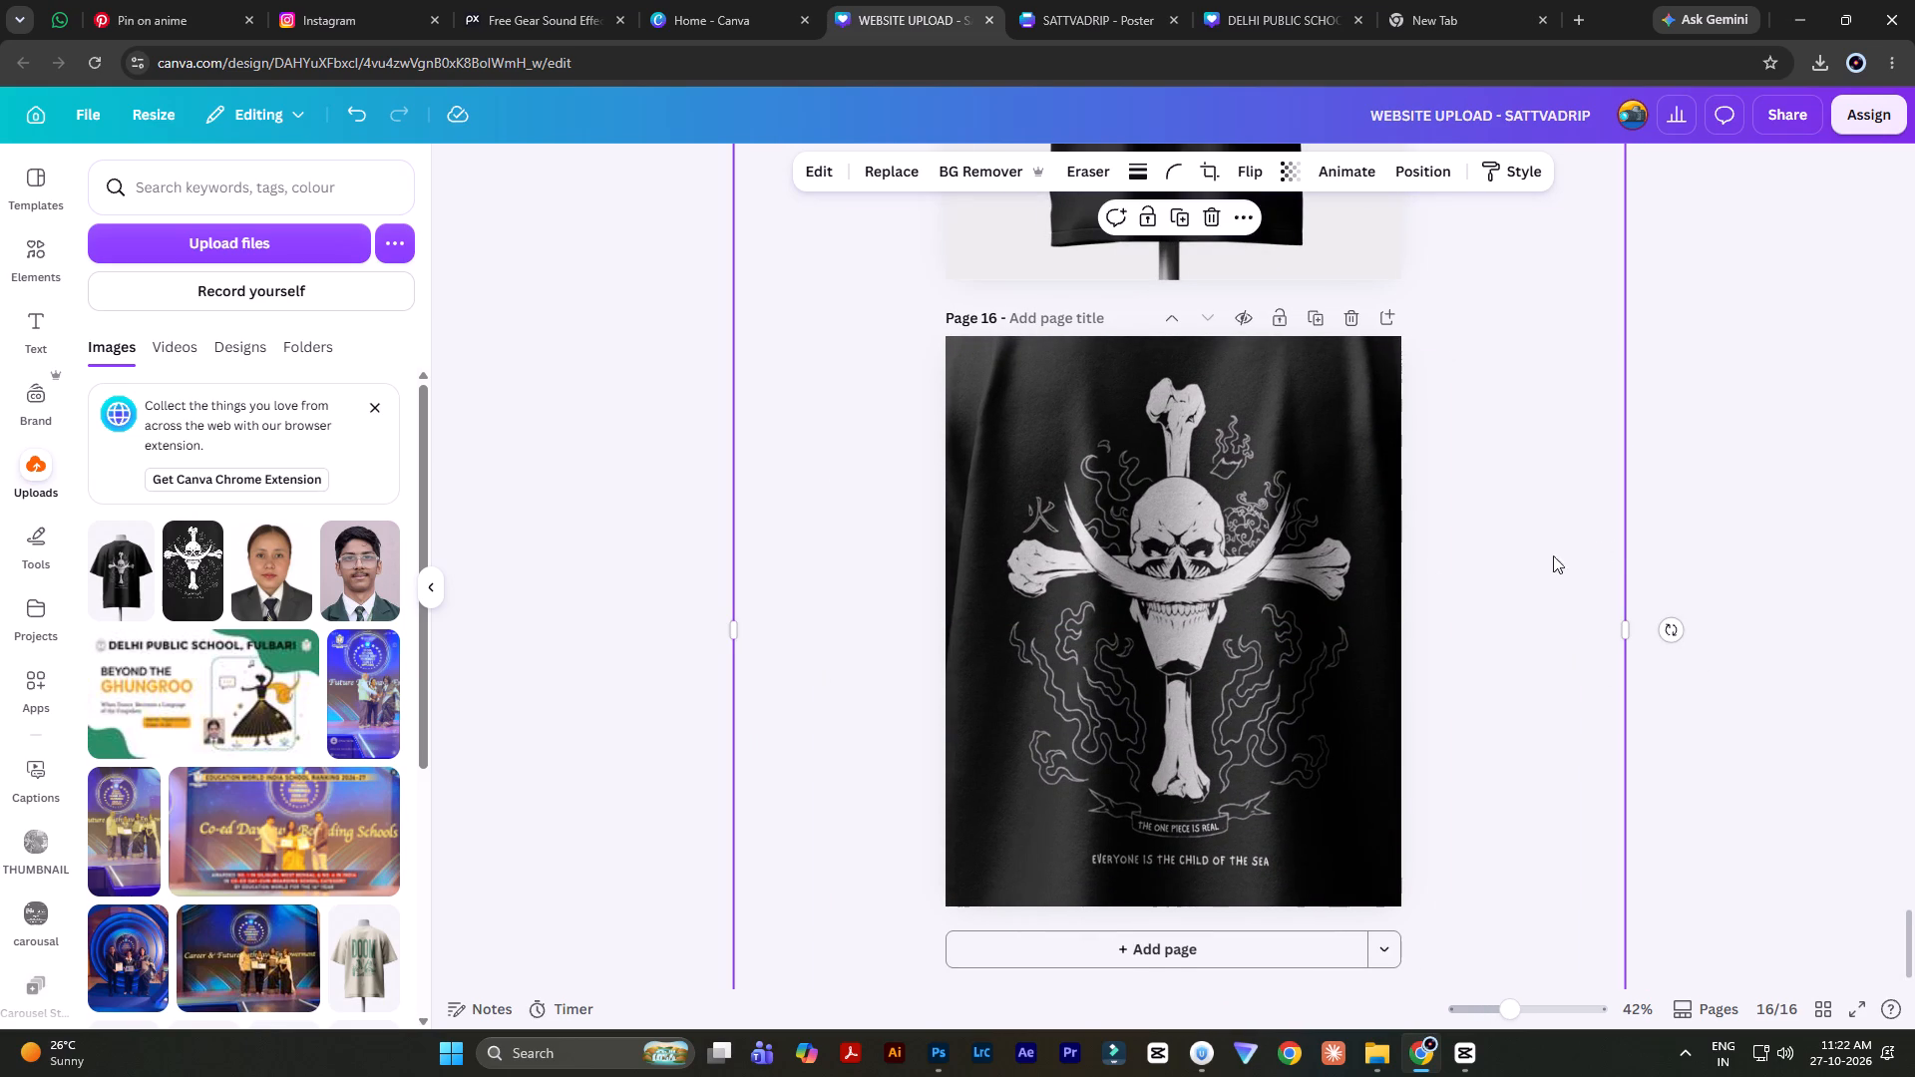
triple_click(1708, 482)
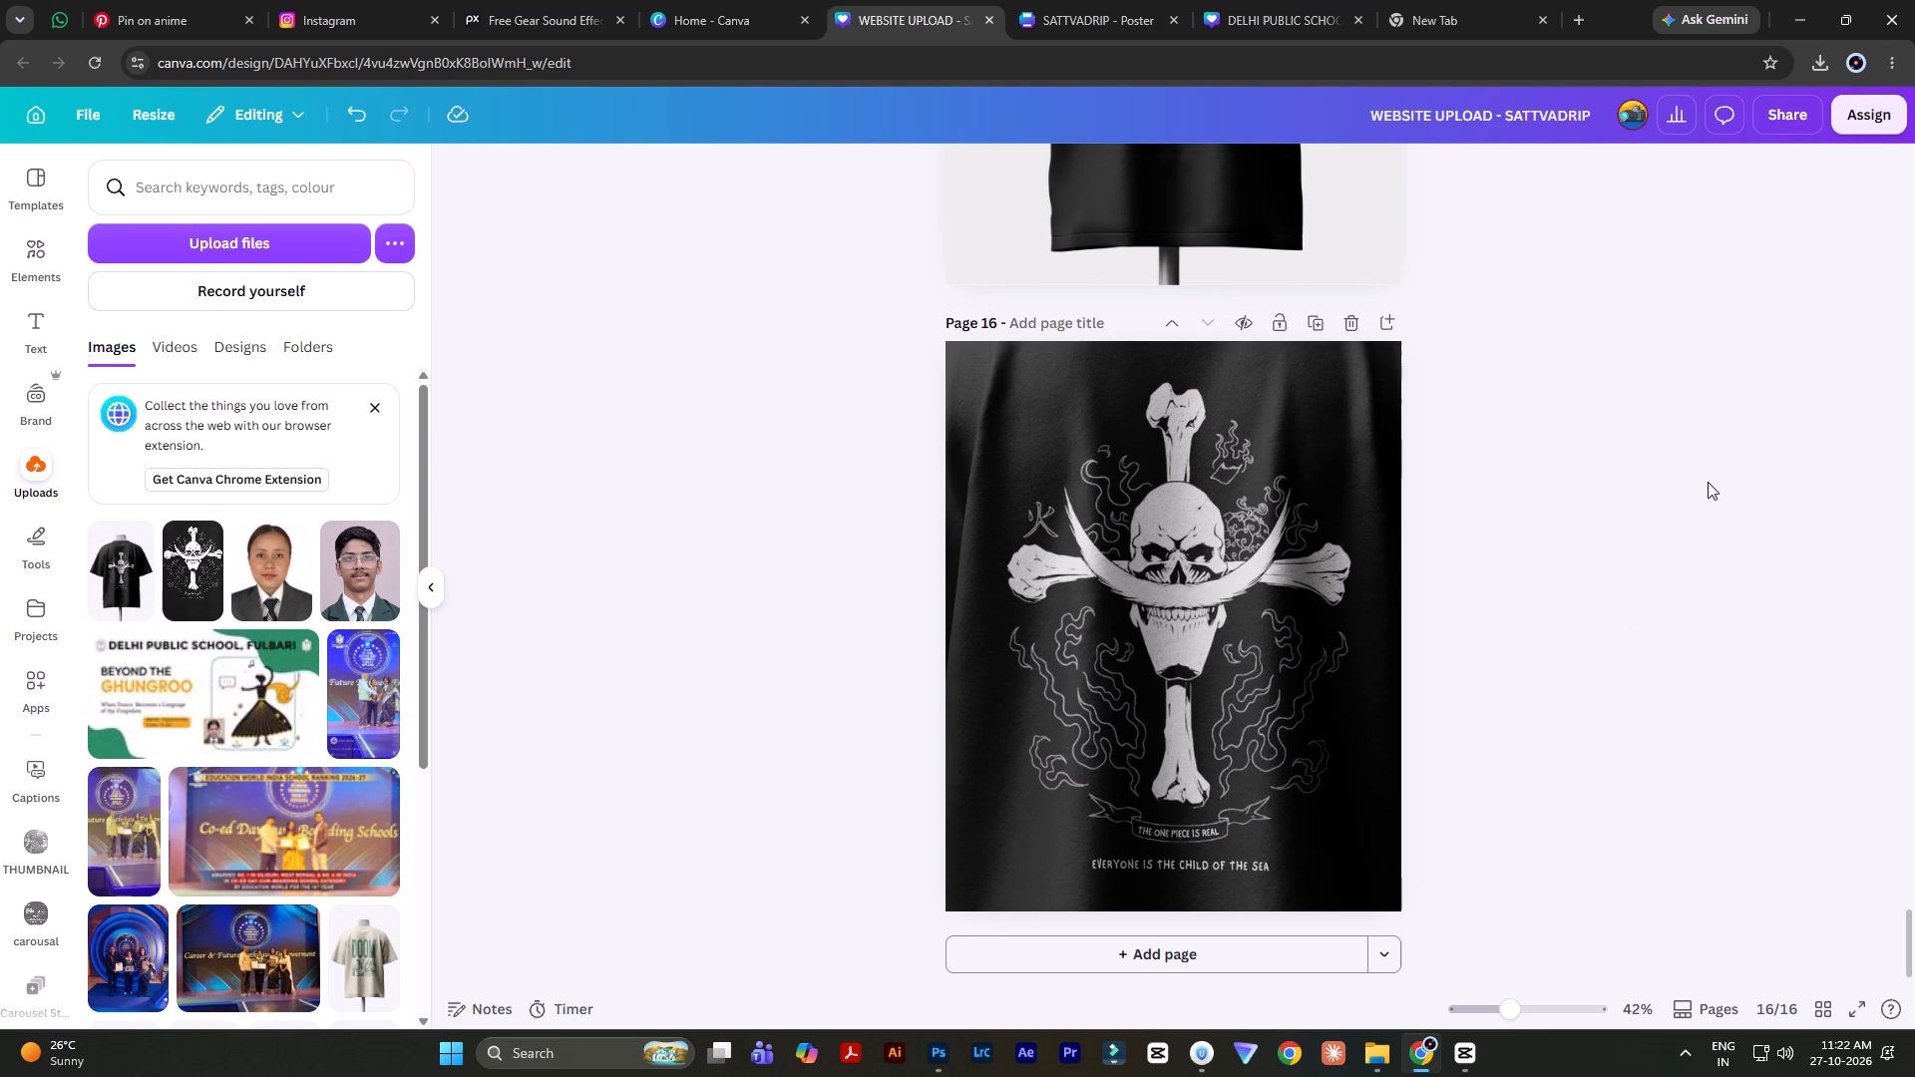
scroll(1578, 545, "down", 4, "ctrl")
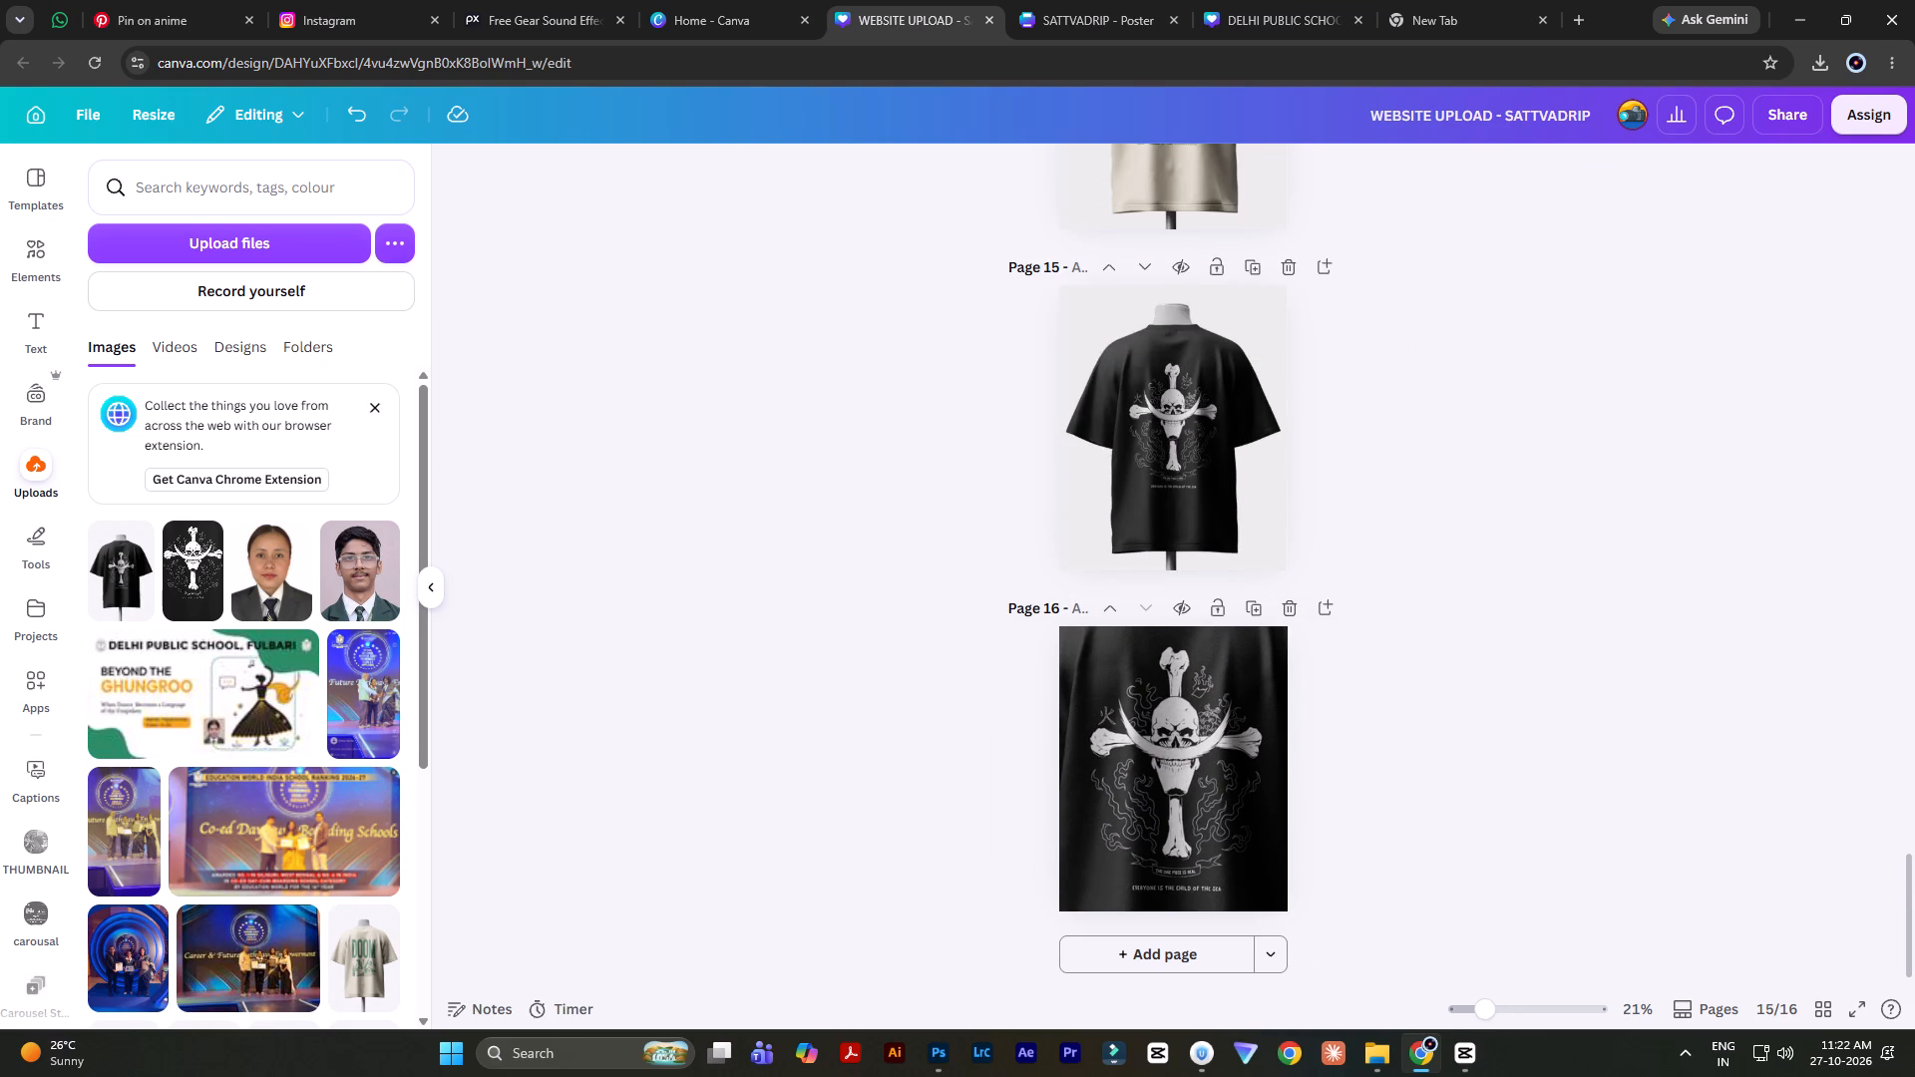
Search Google for sattvadrip in the New Tab and open the Anime category on sattvadrip.com.
left_click(1465, 6)
left_click(723, 409)
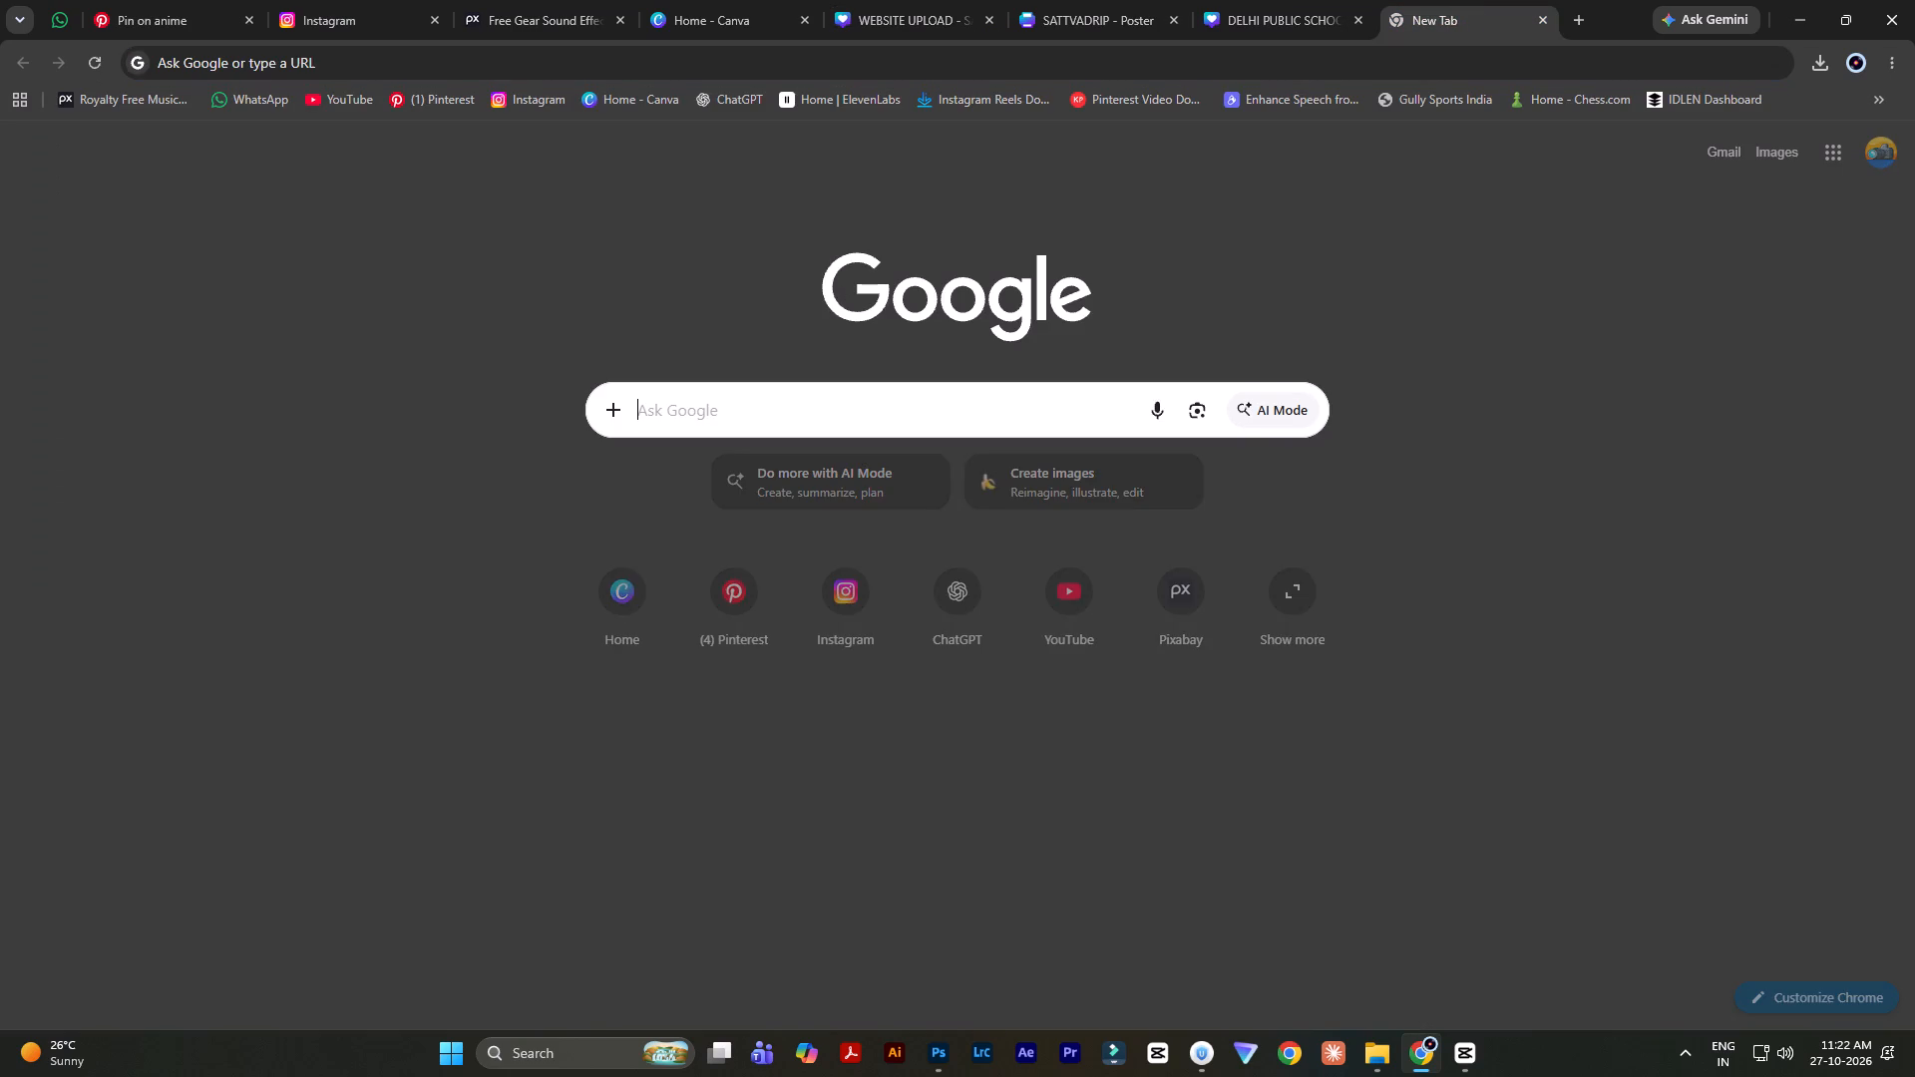
type("SATT")
left_click(764, 507)
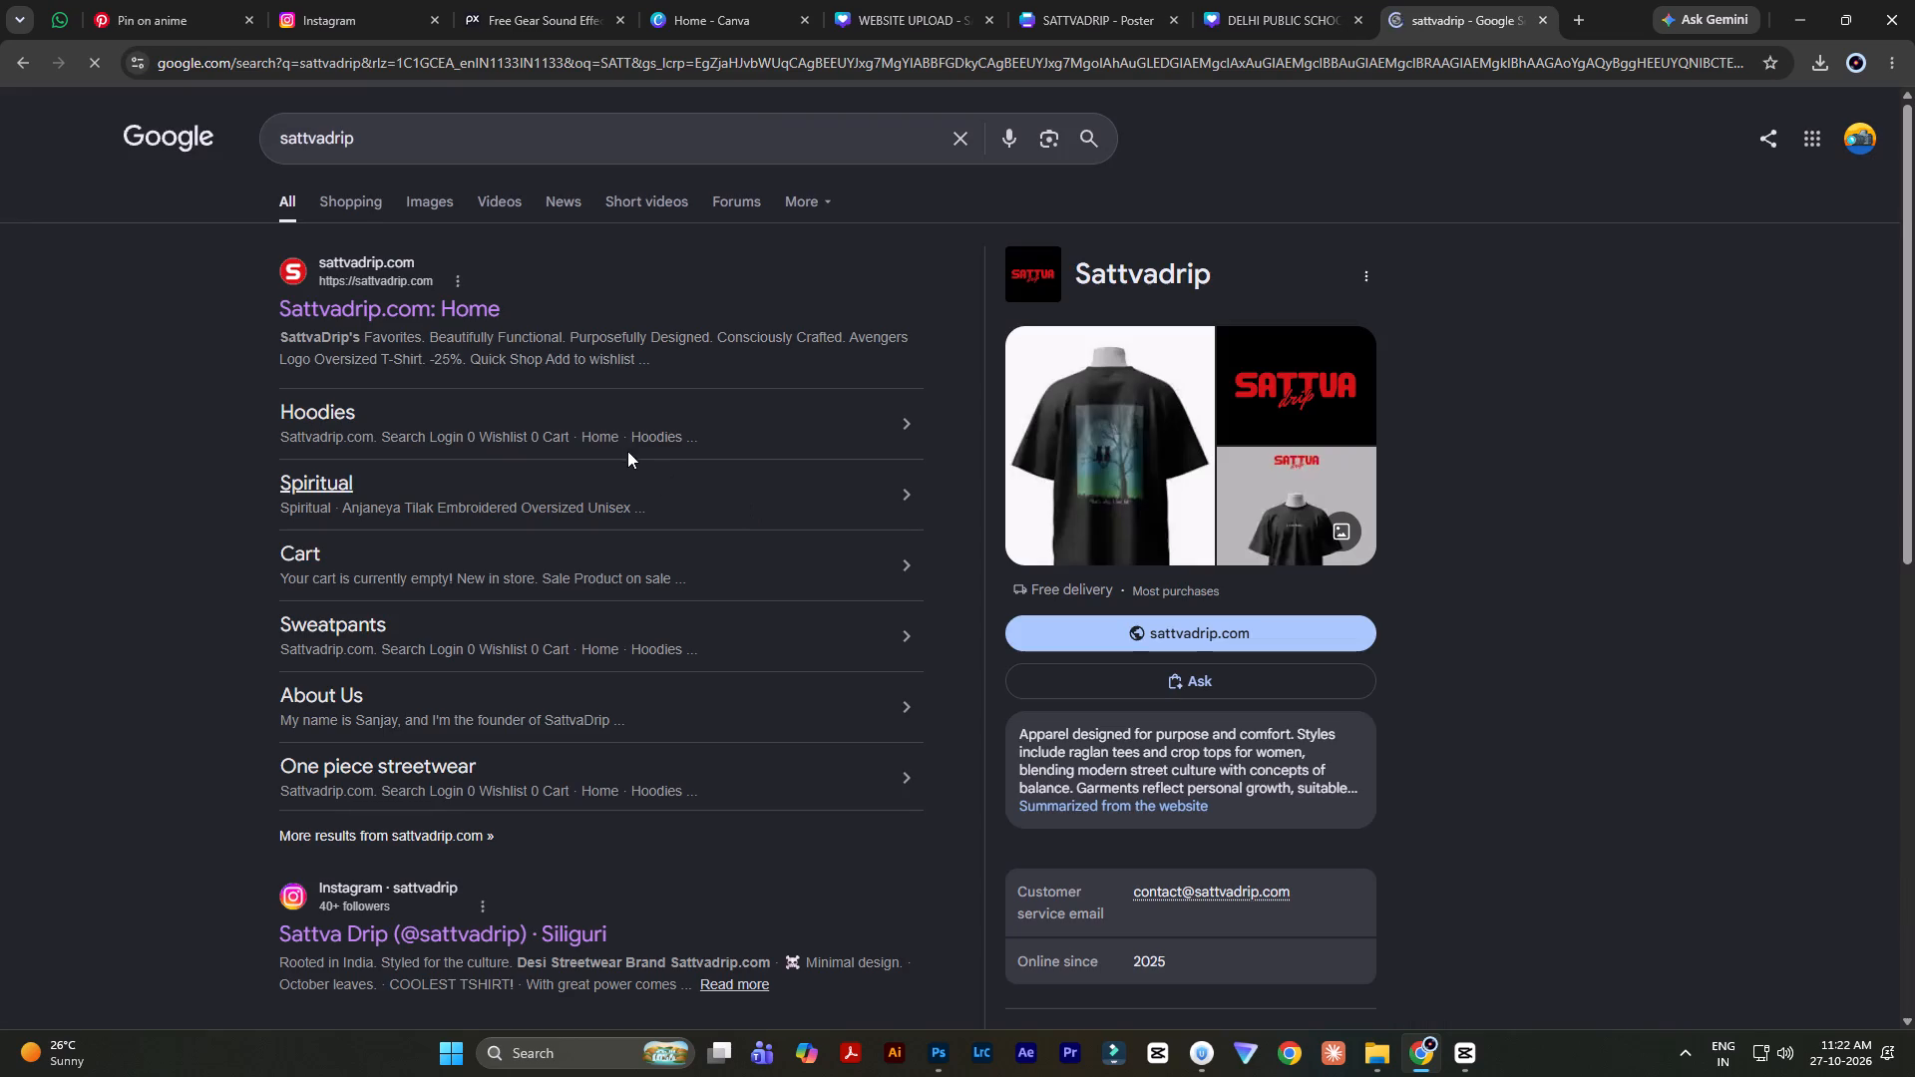
left_click(416, 311)
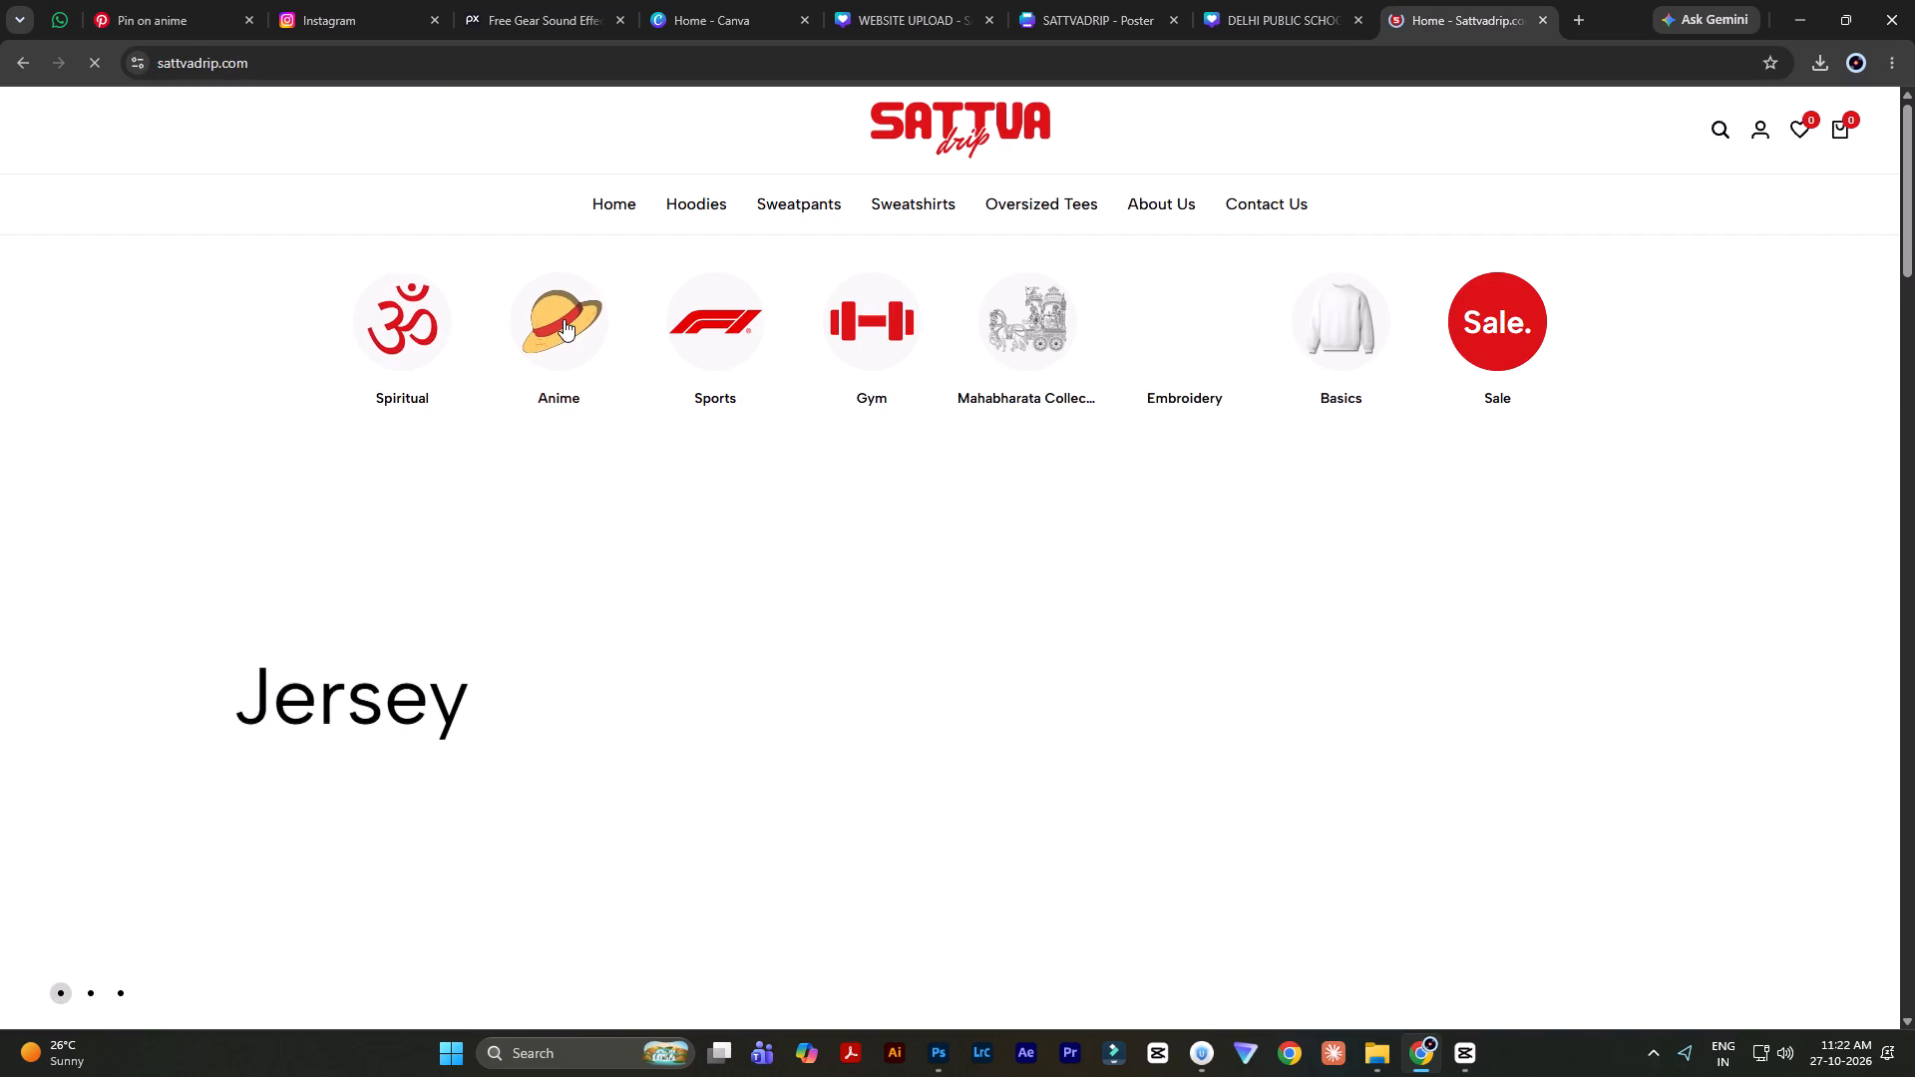
left_click(564, 319)
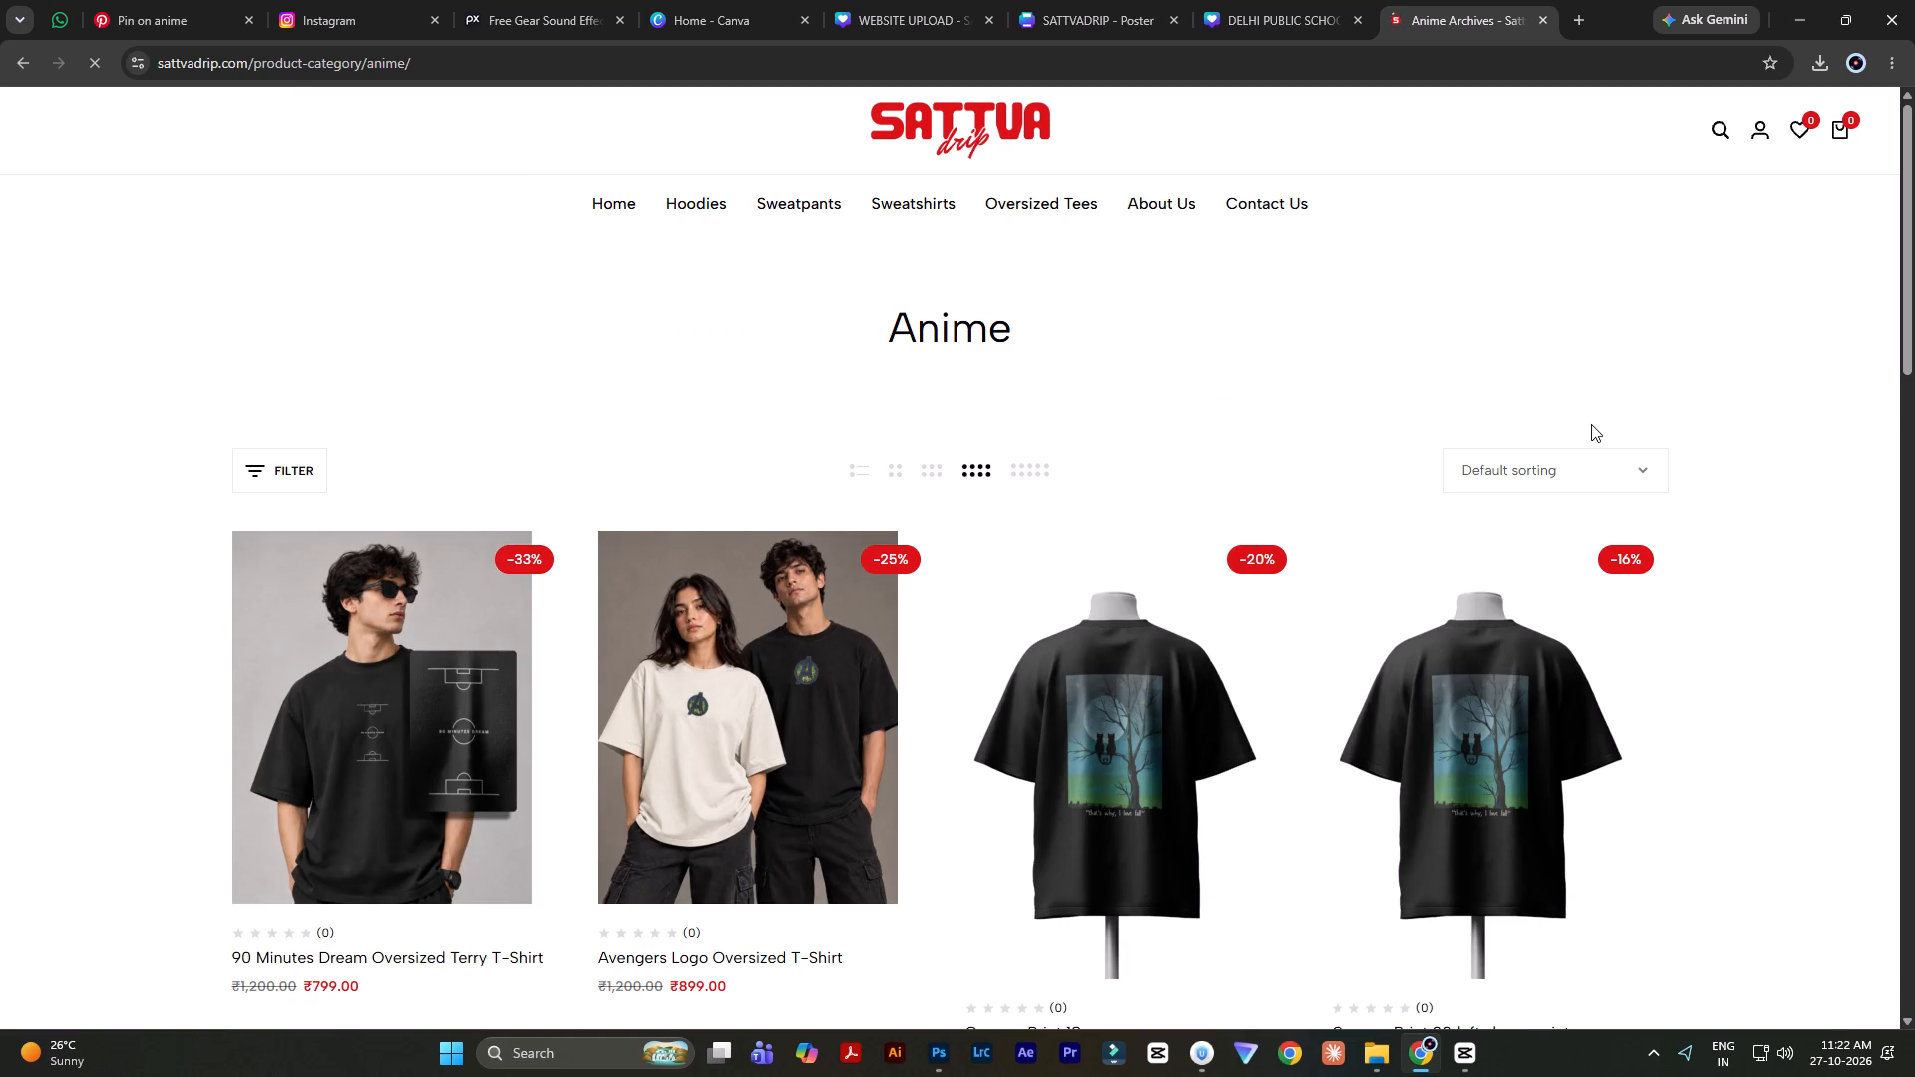
Open the One Piece Skull Unisex Oversized Tee product and examine its gallery images for the front chest print.
scroll(1596, 422, "down", 7)
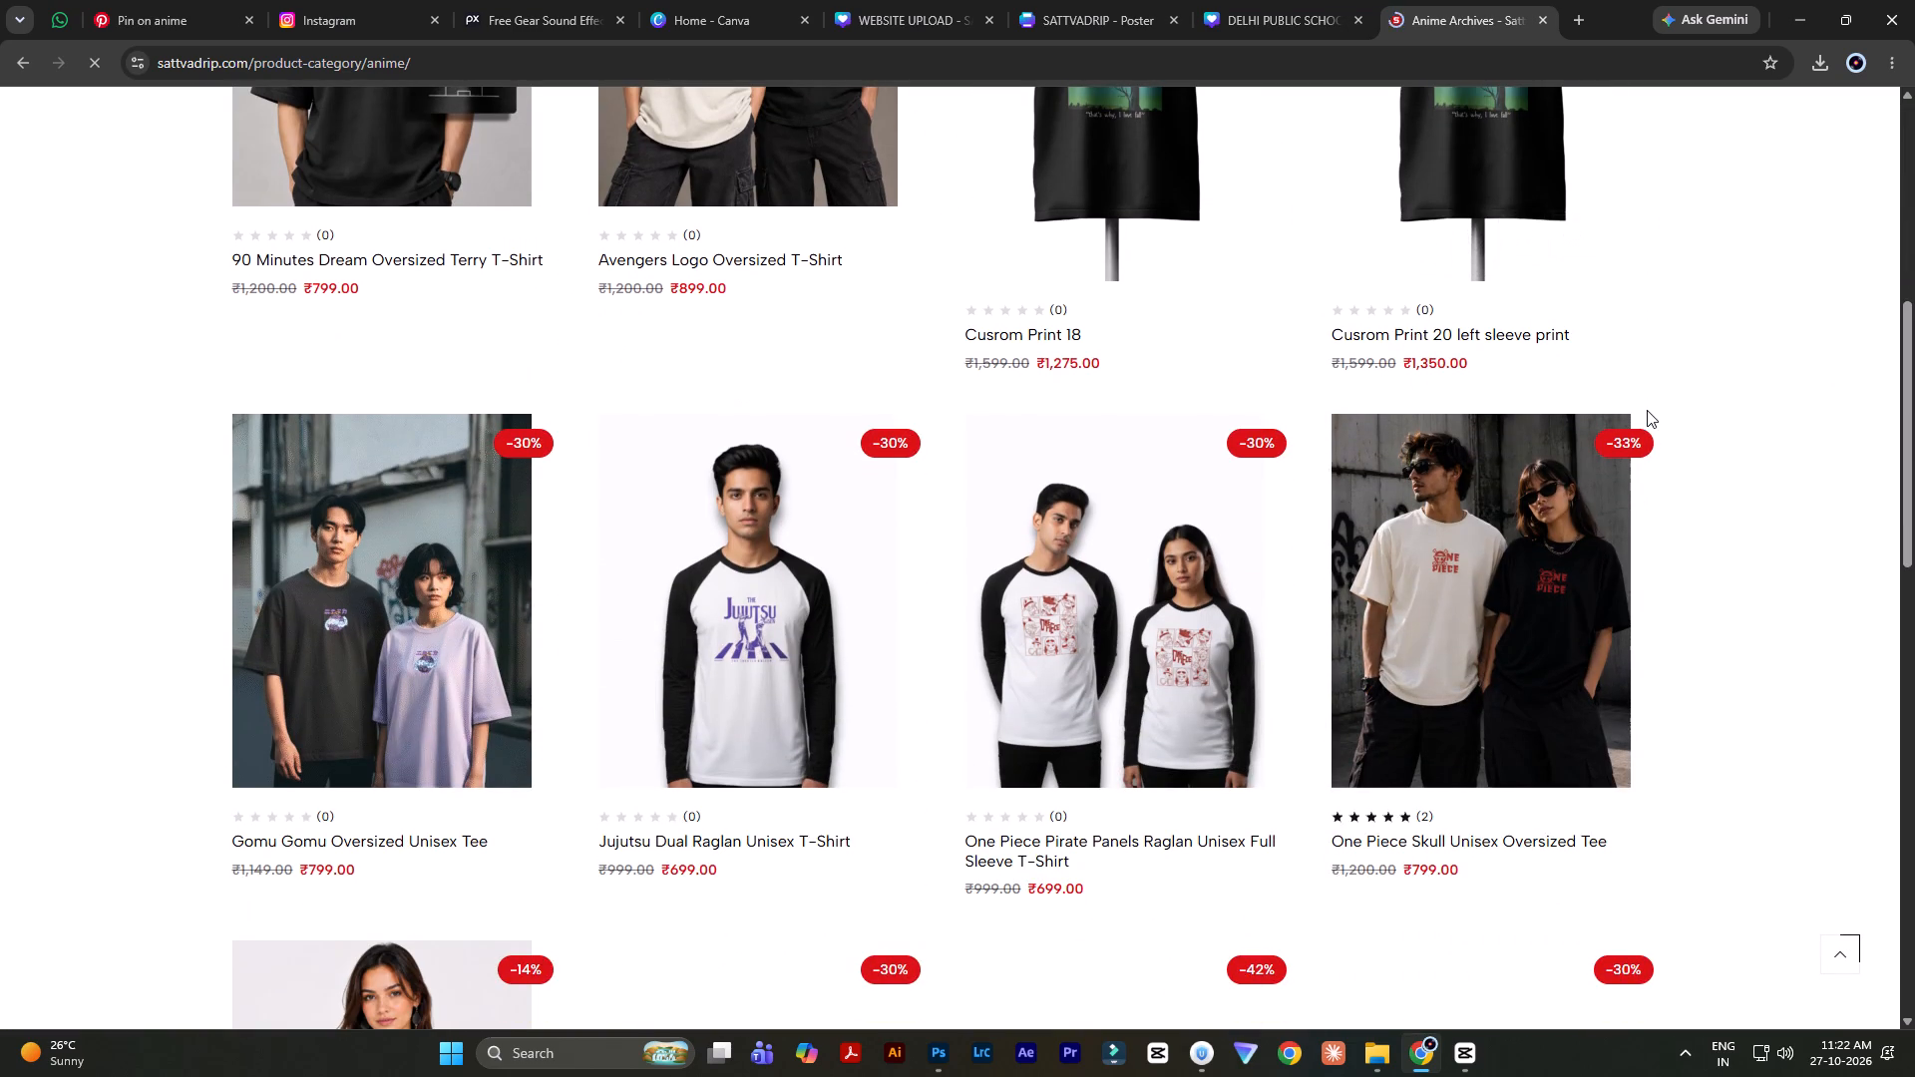
scroll(1647, 410, "down", 2)
left_click(1490, 419)
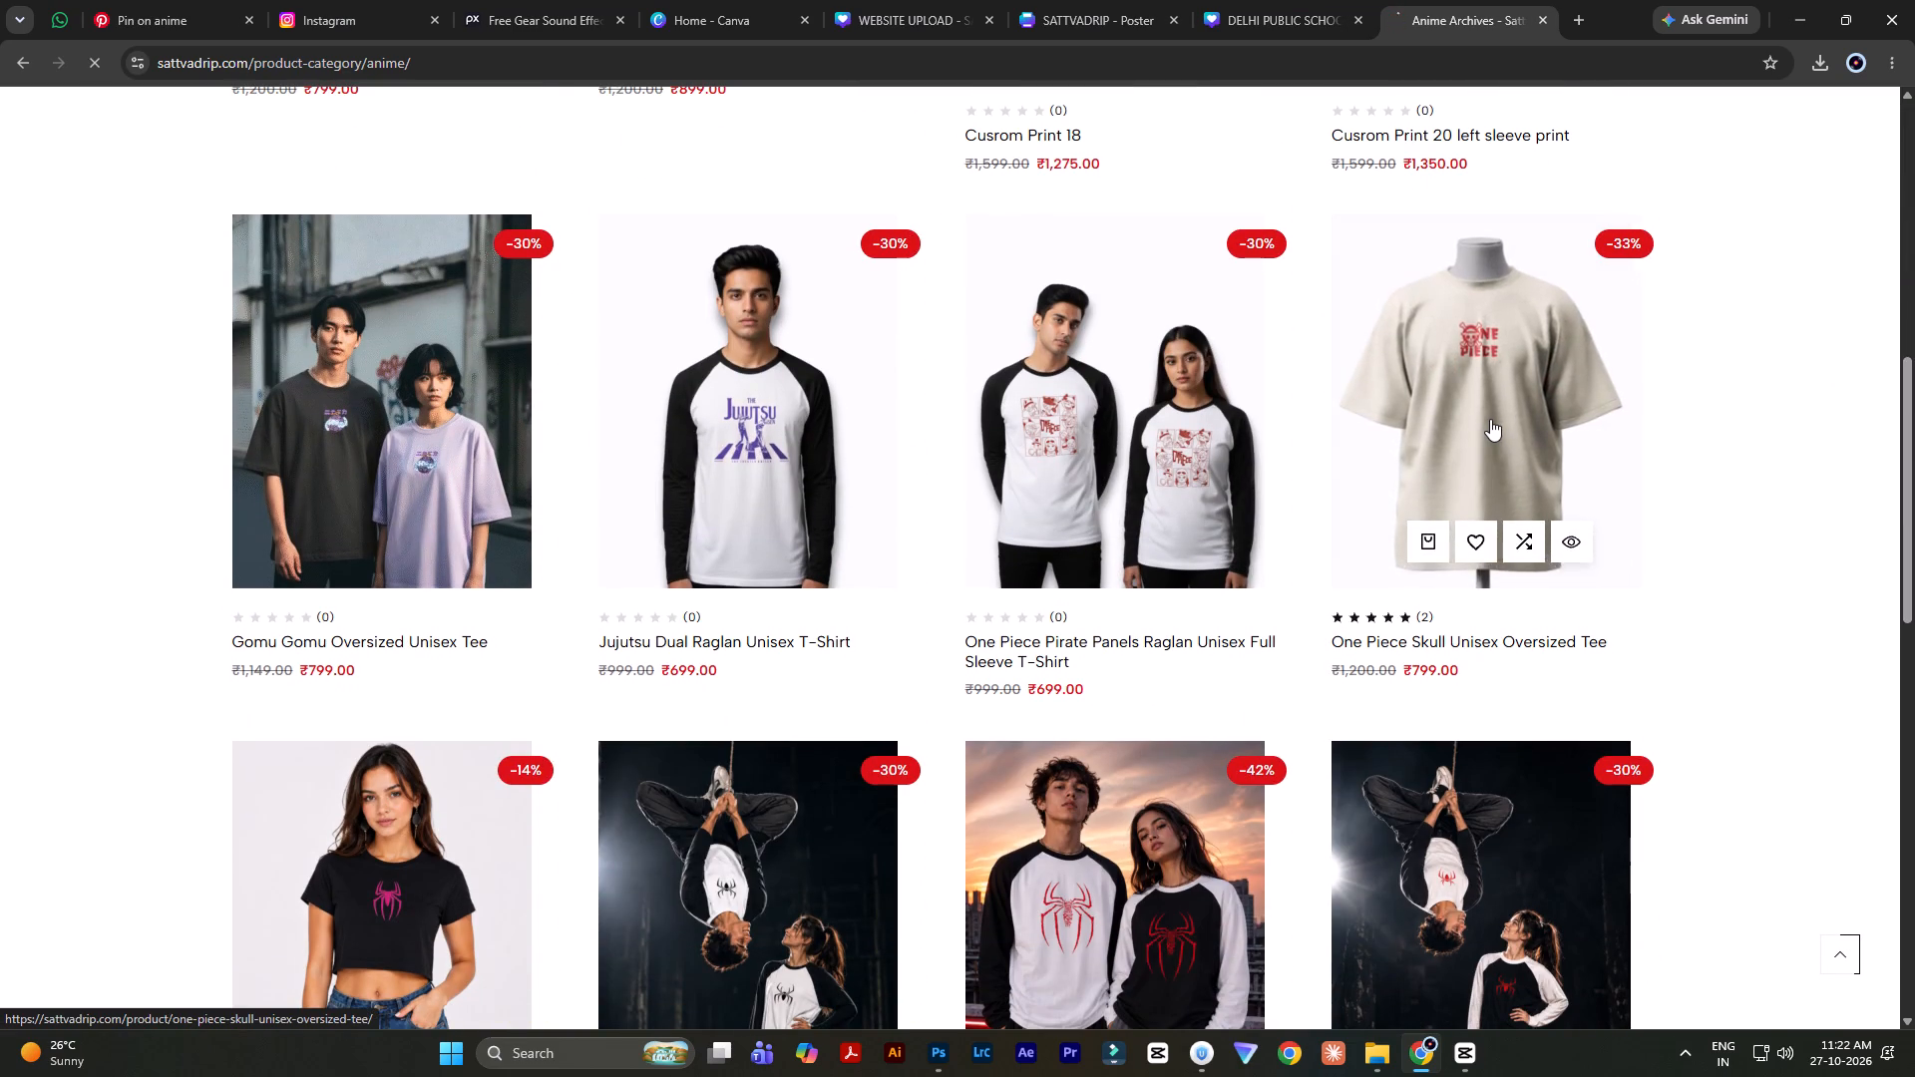
scroll(1053, 496, "down", 3)
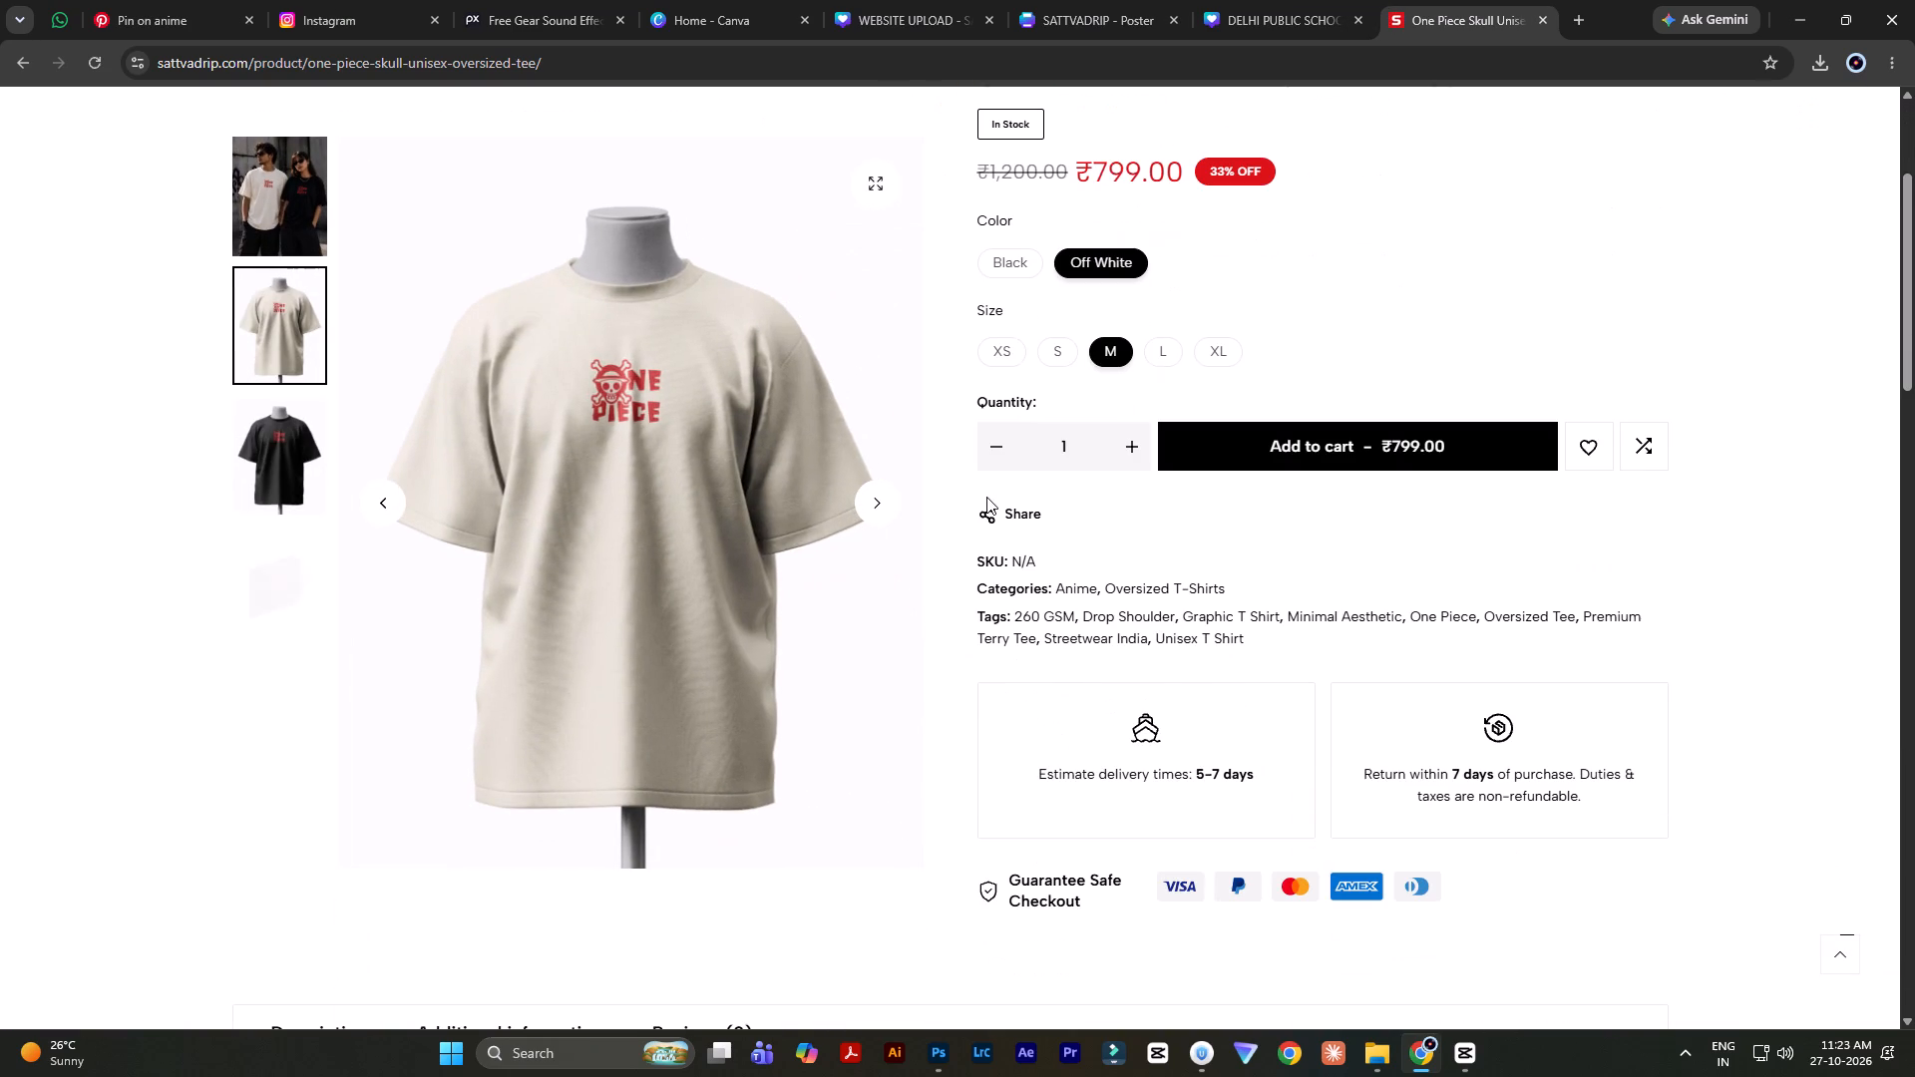
left_click(867, 505)
left_click(867, 505)
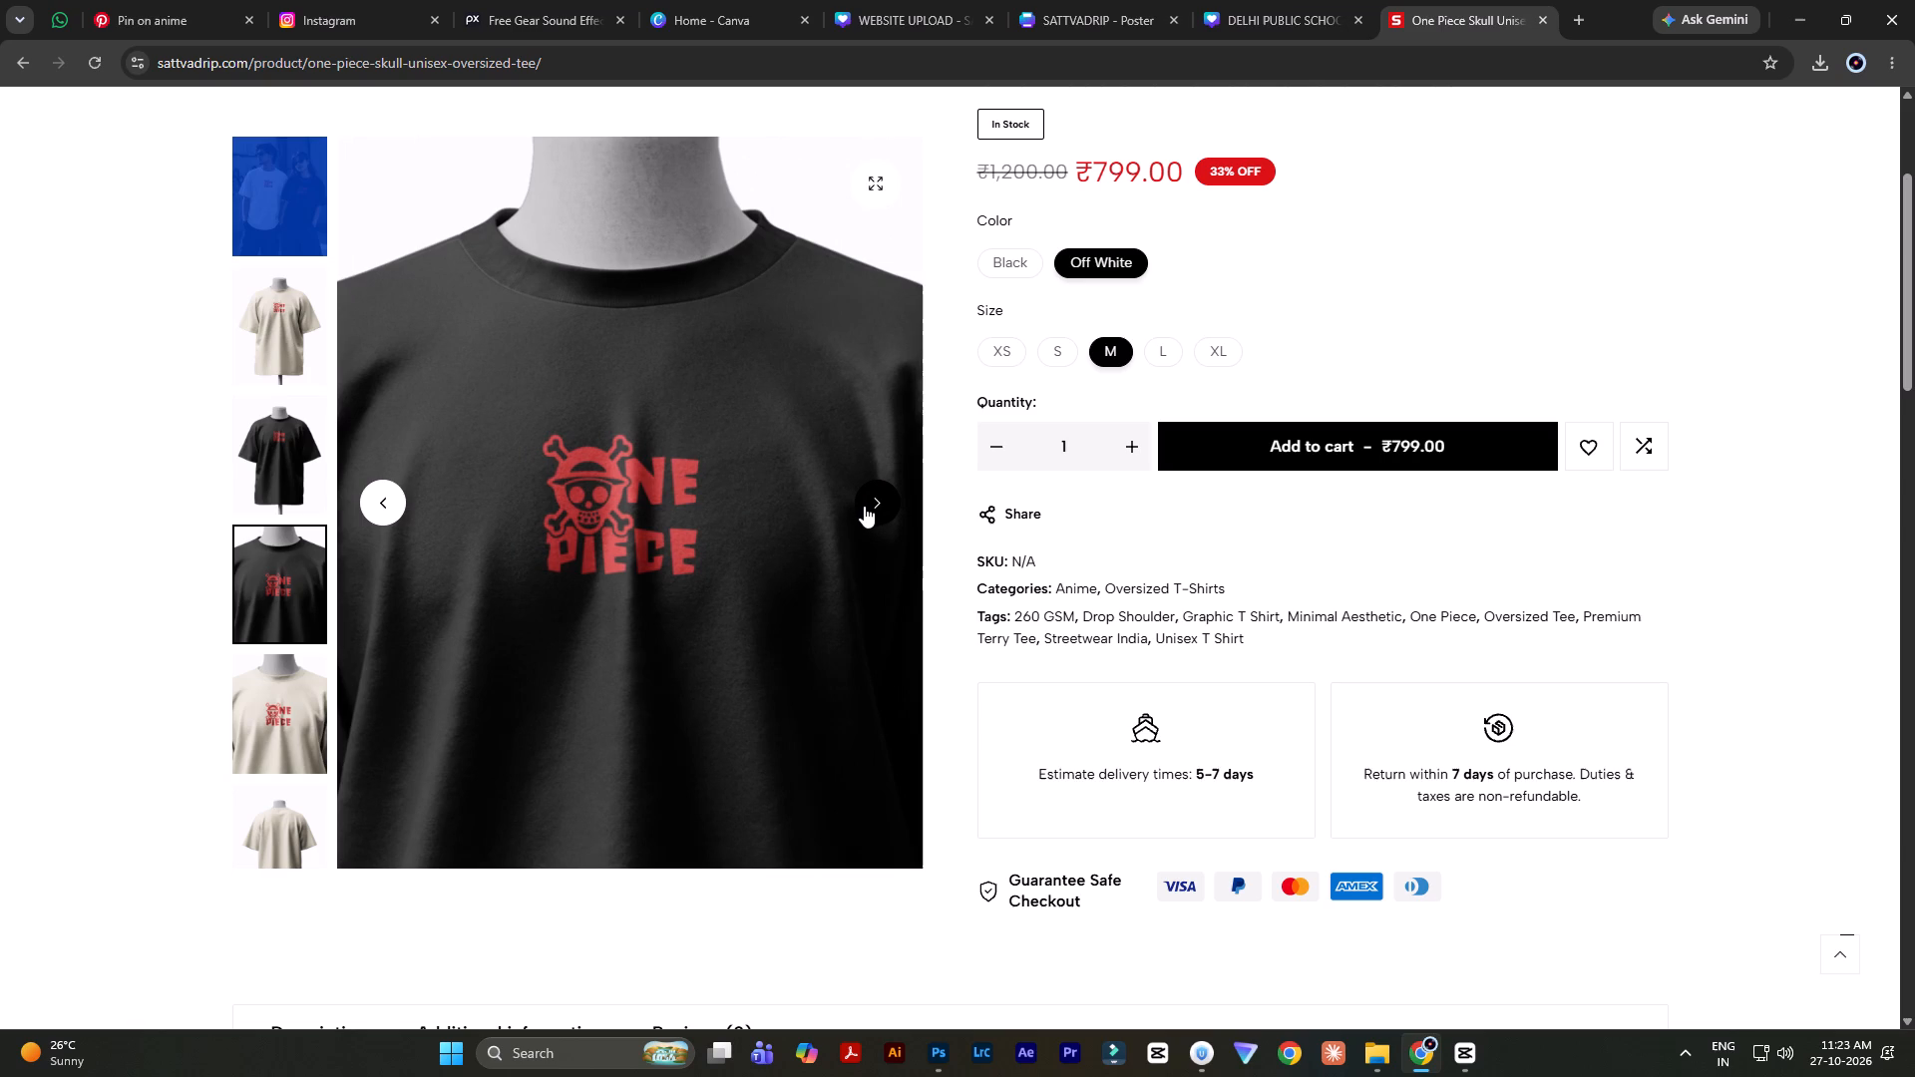
left_click(864, 506)
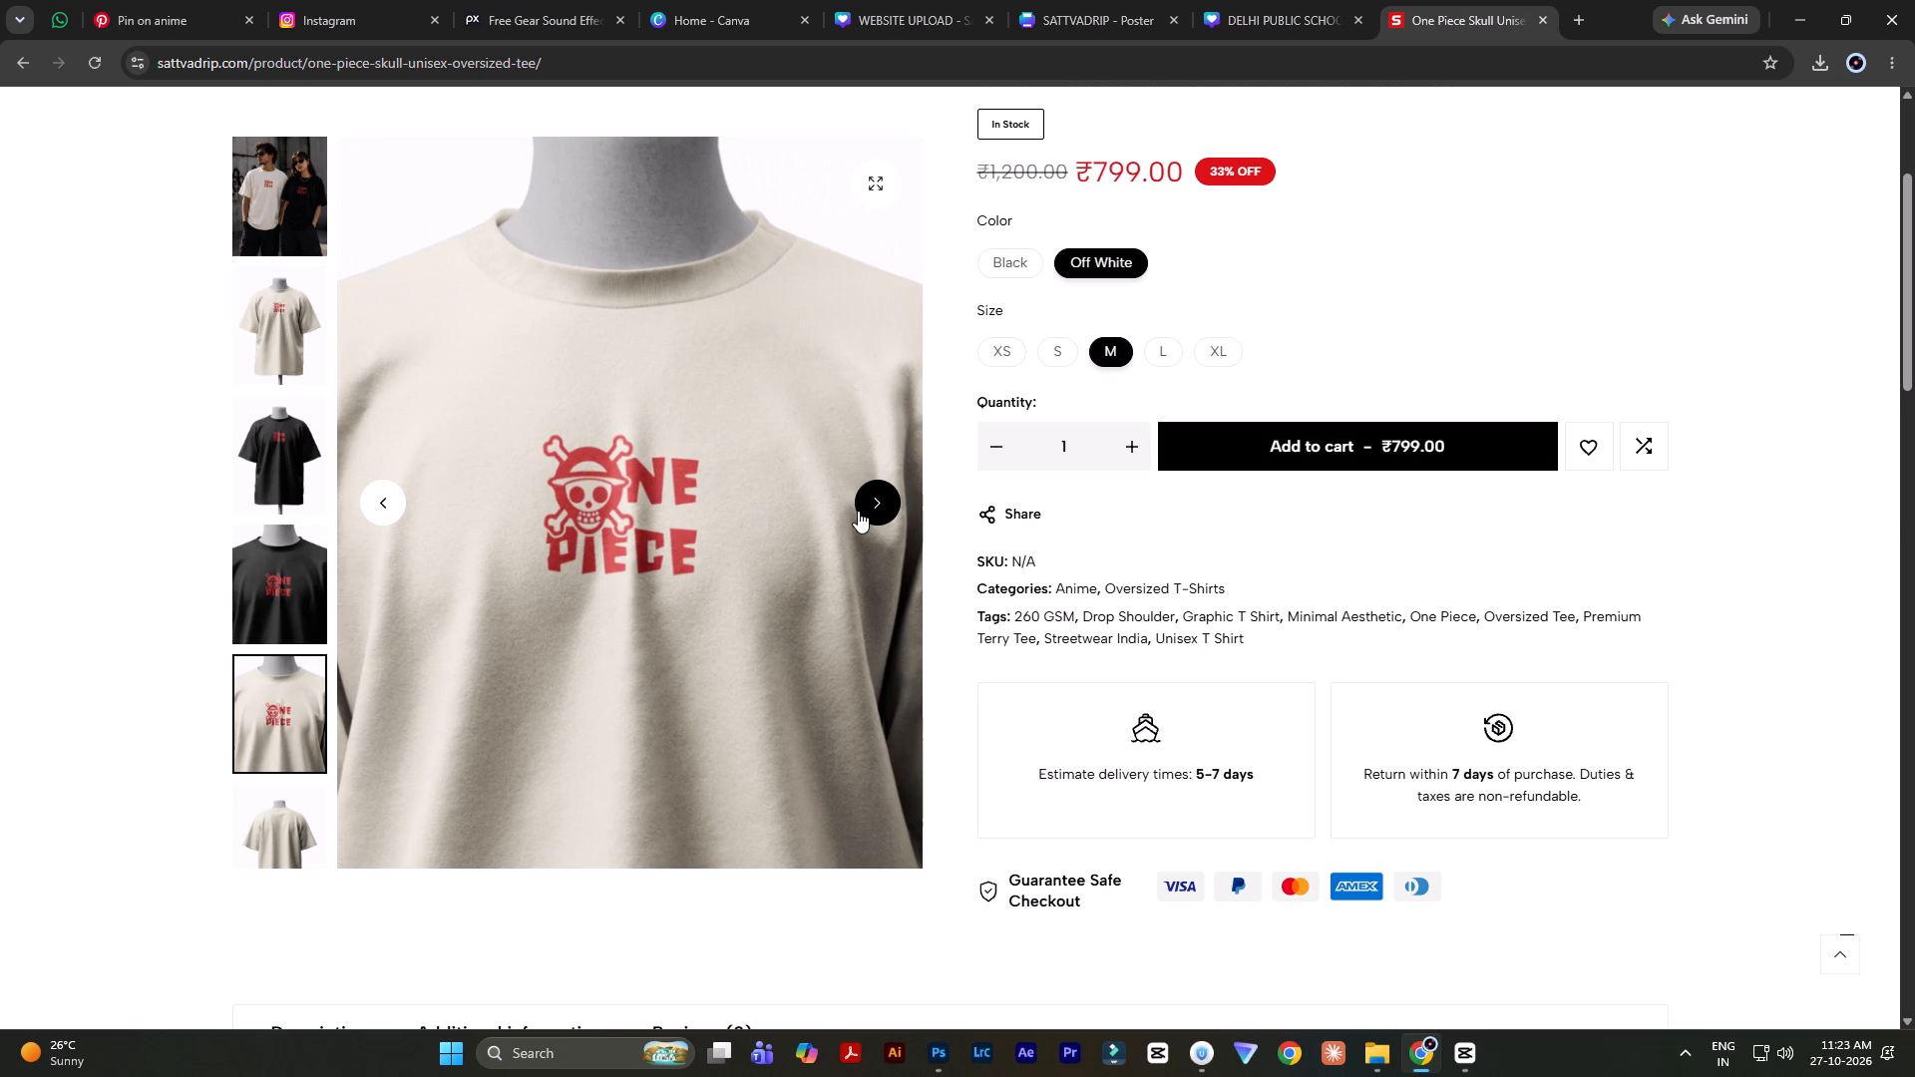
left_click(382, 503)
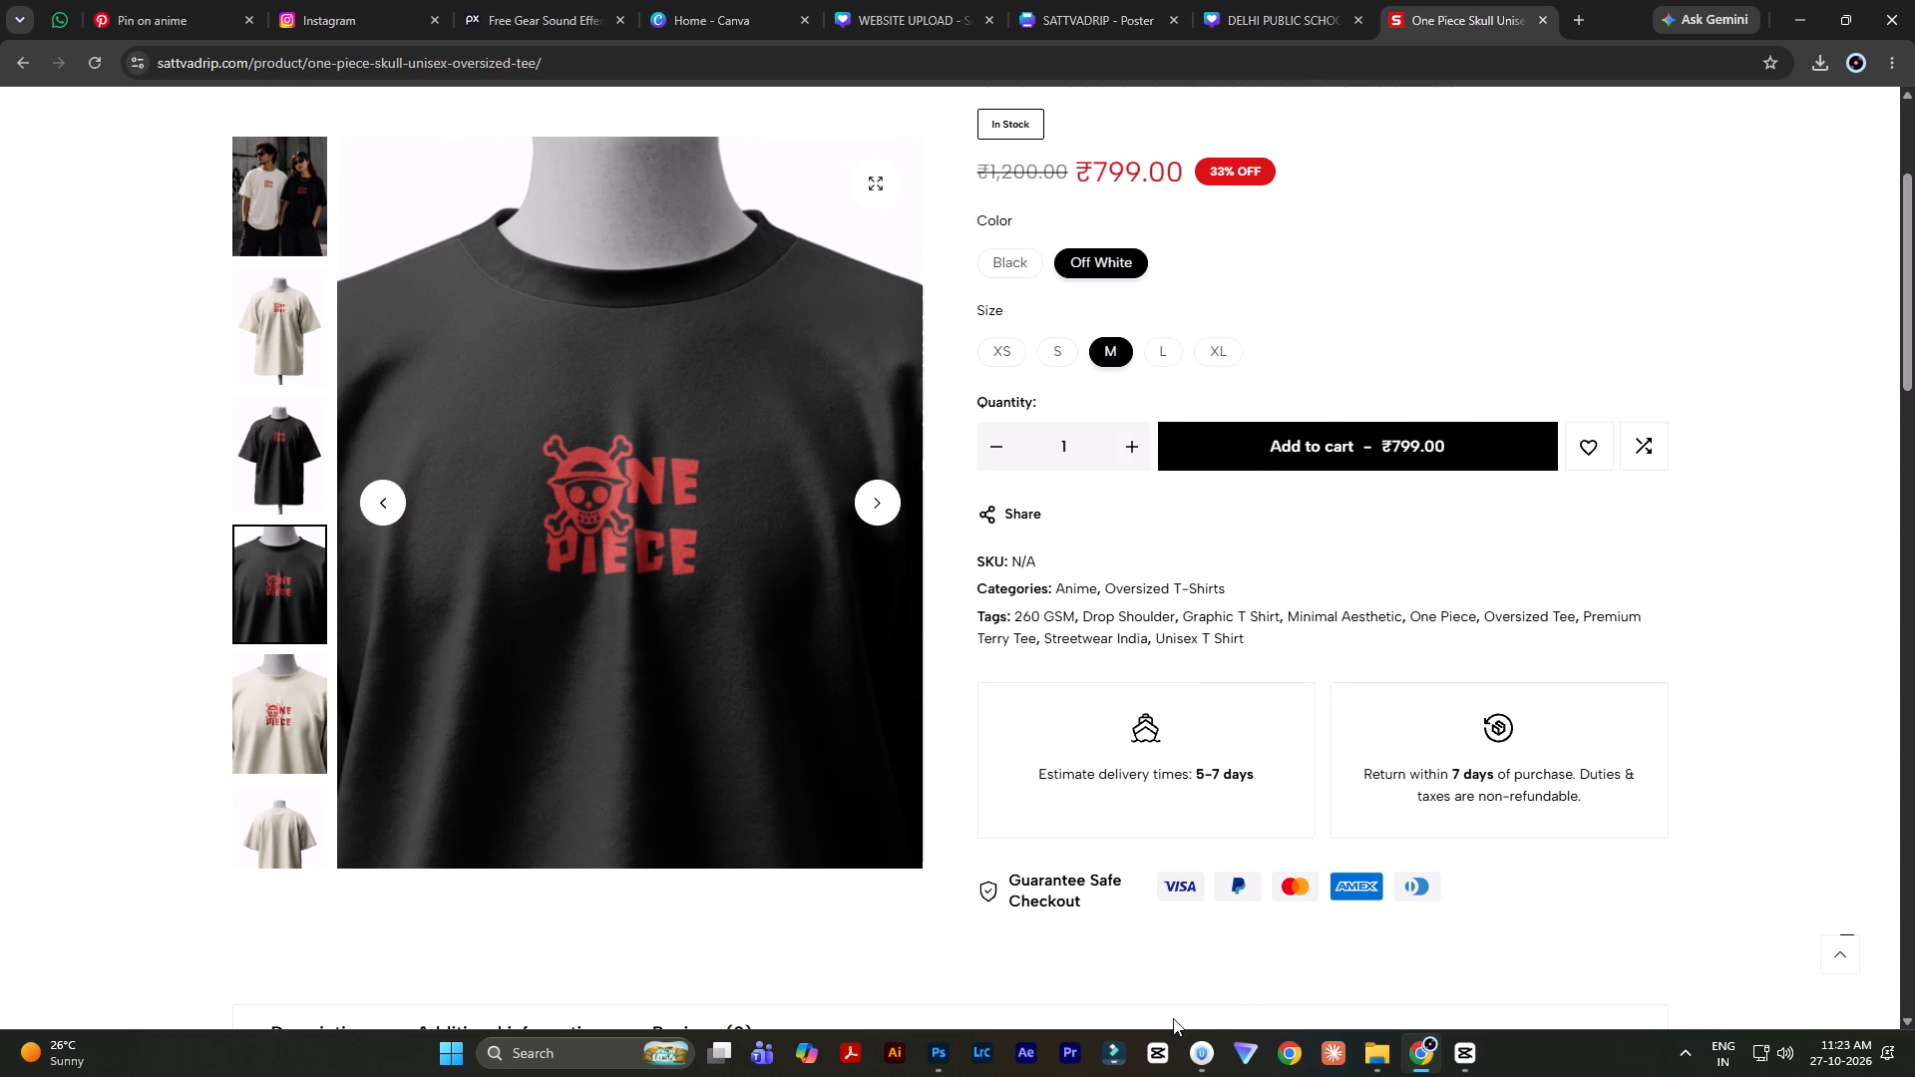
Switch to File Explorer, duplicate the WHITE BEARD tab and open the SATTVA DRIP folder inside BACKU-UP on drive D.
left_click(1374, 1053)
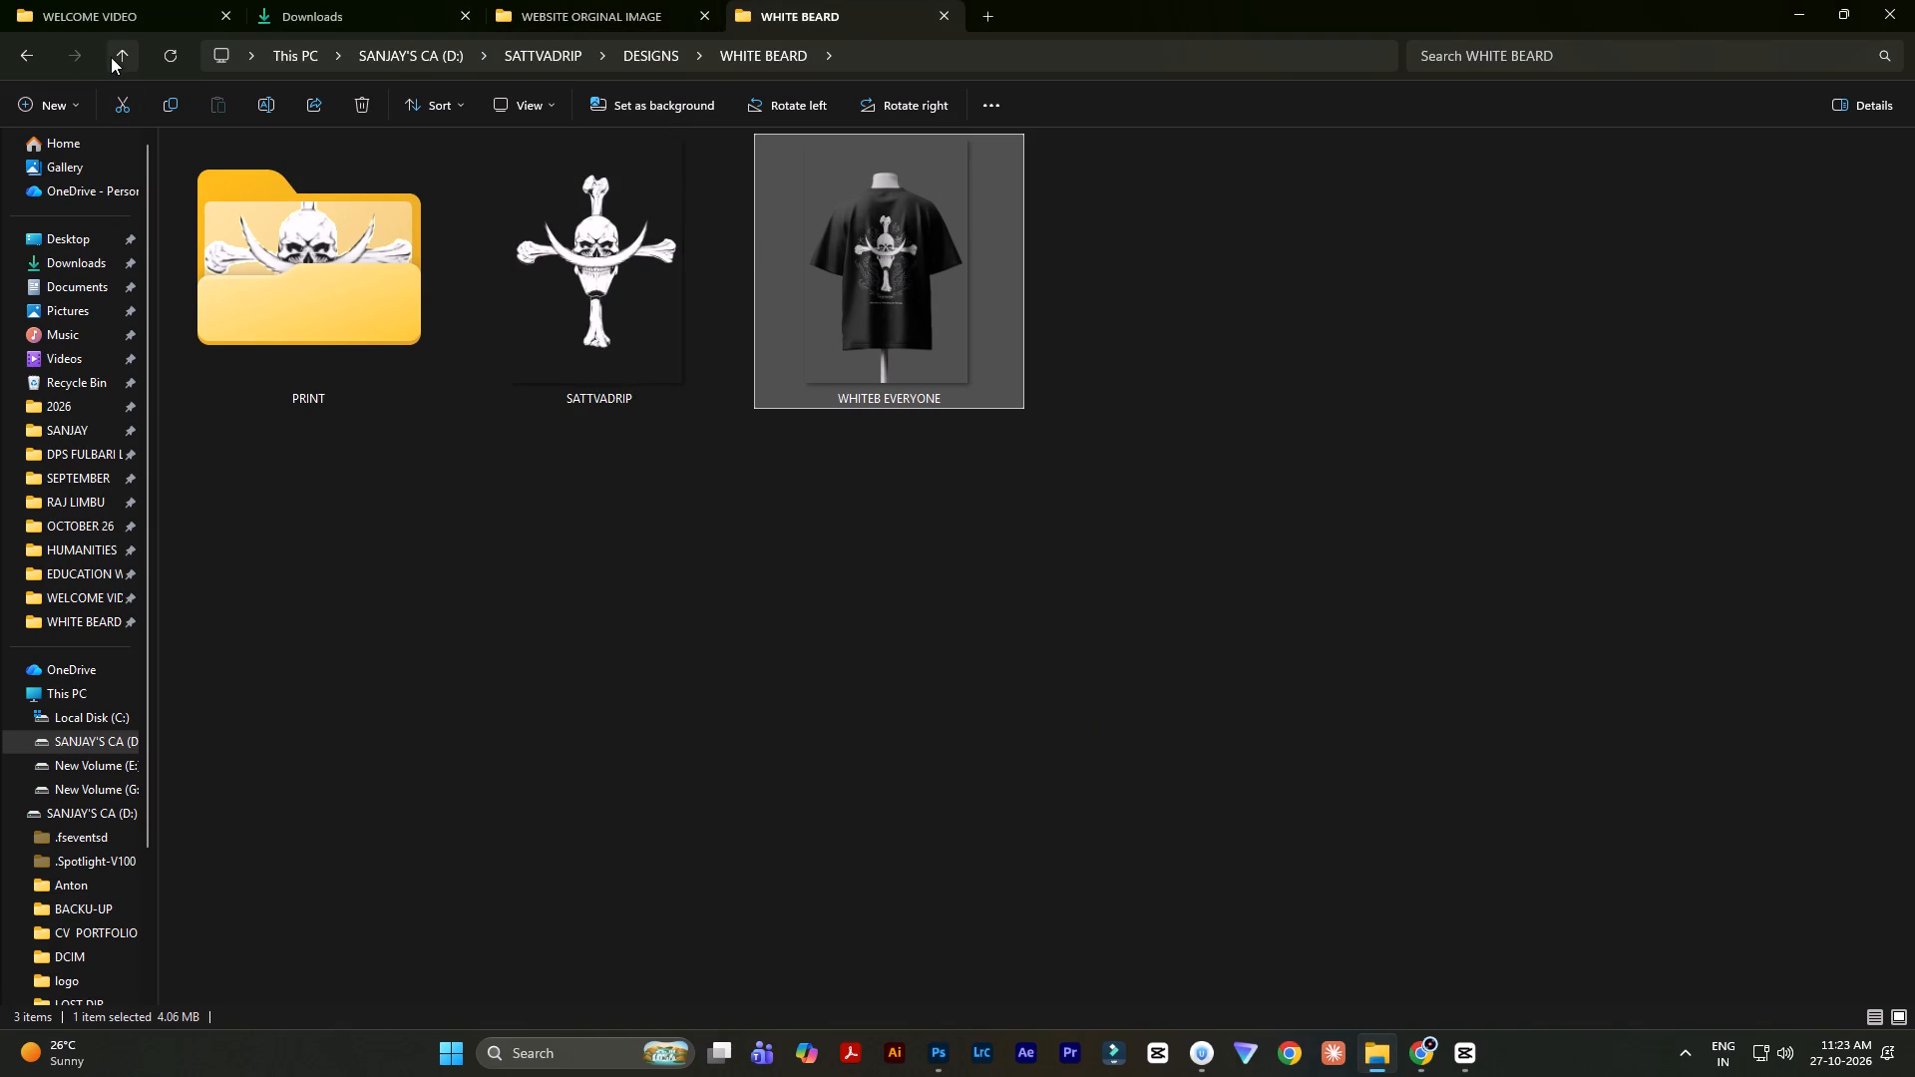
right_click(821, 26)
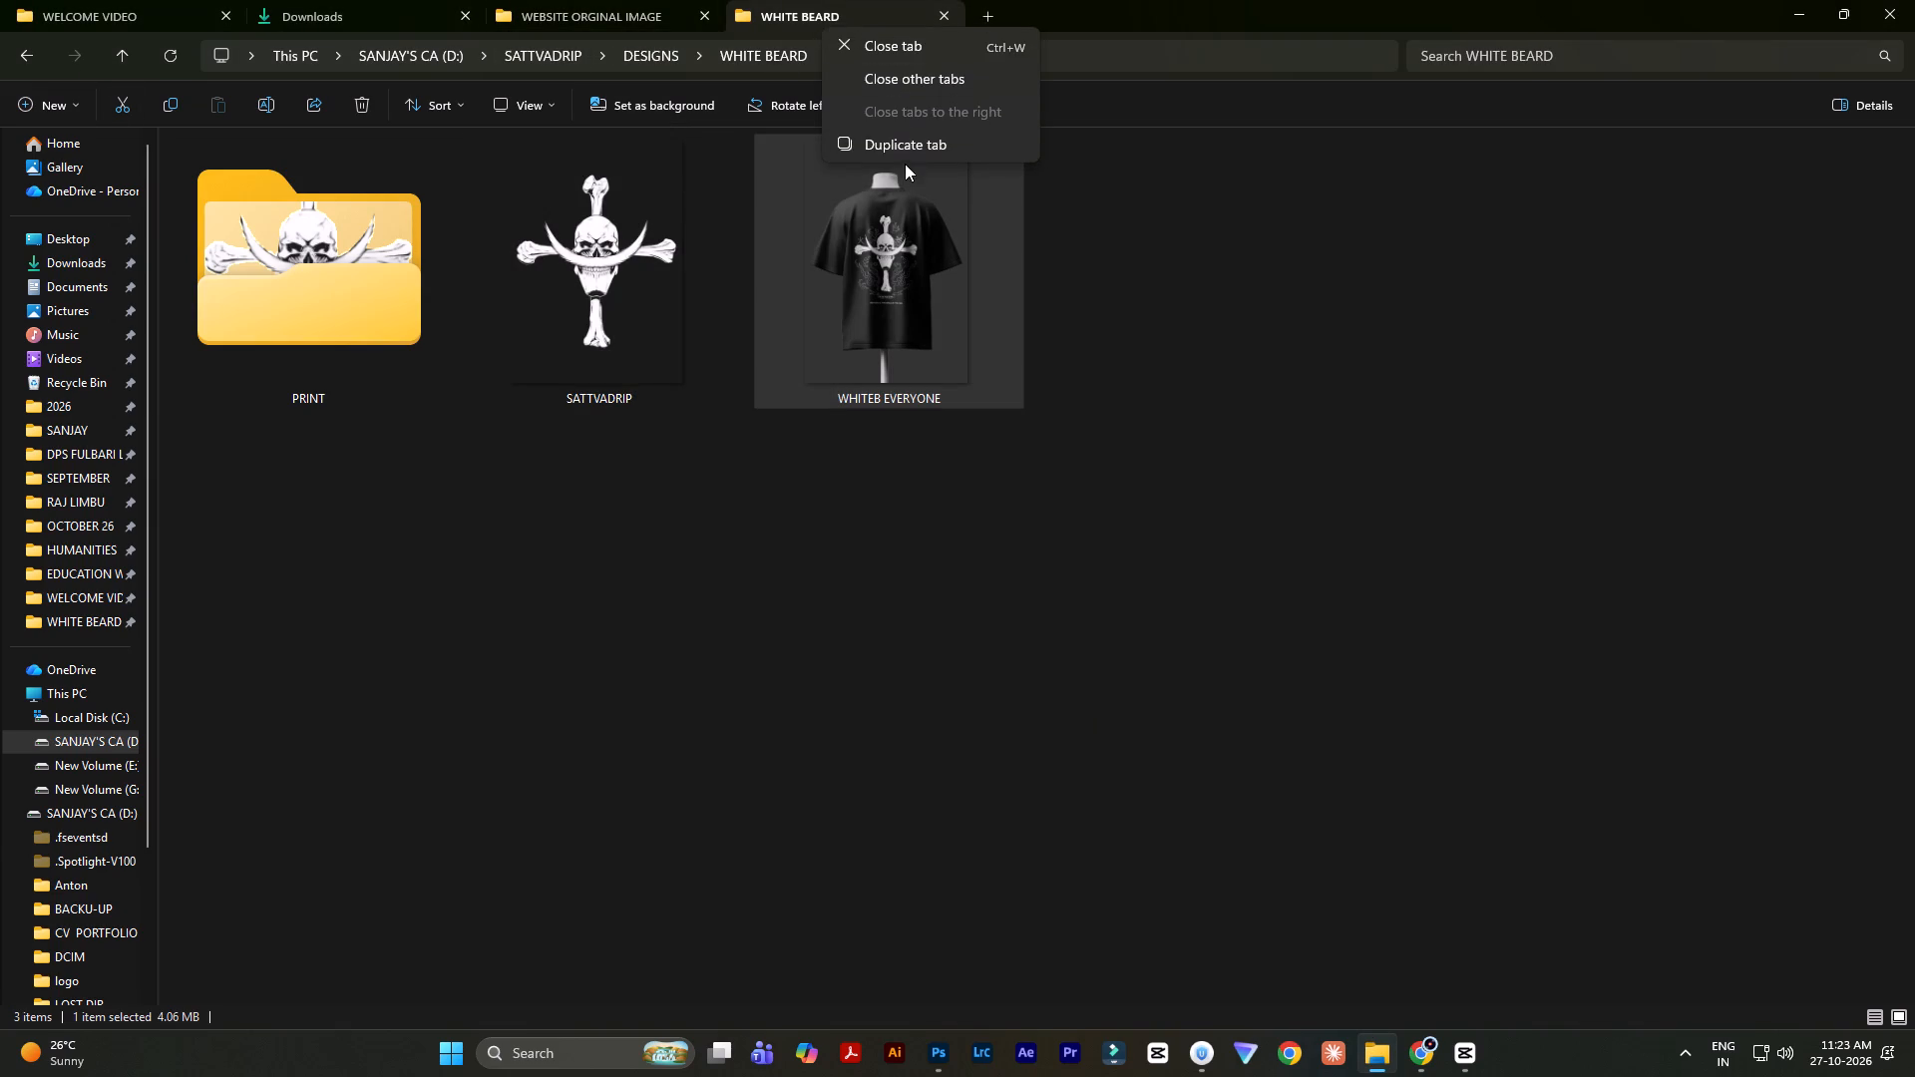
left_click(905, 148)
left_click(126, 52)
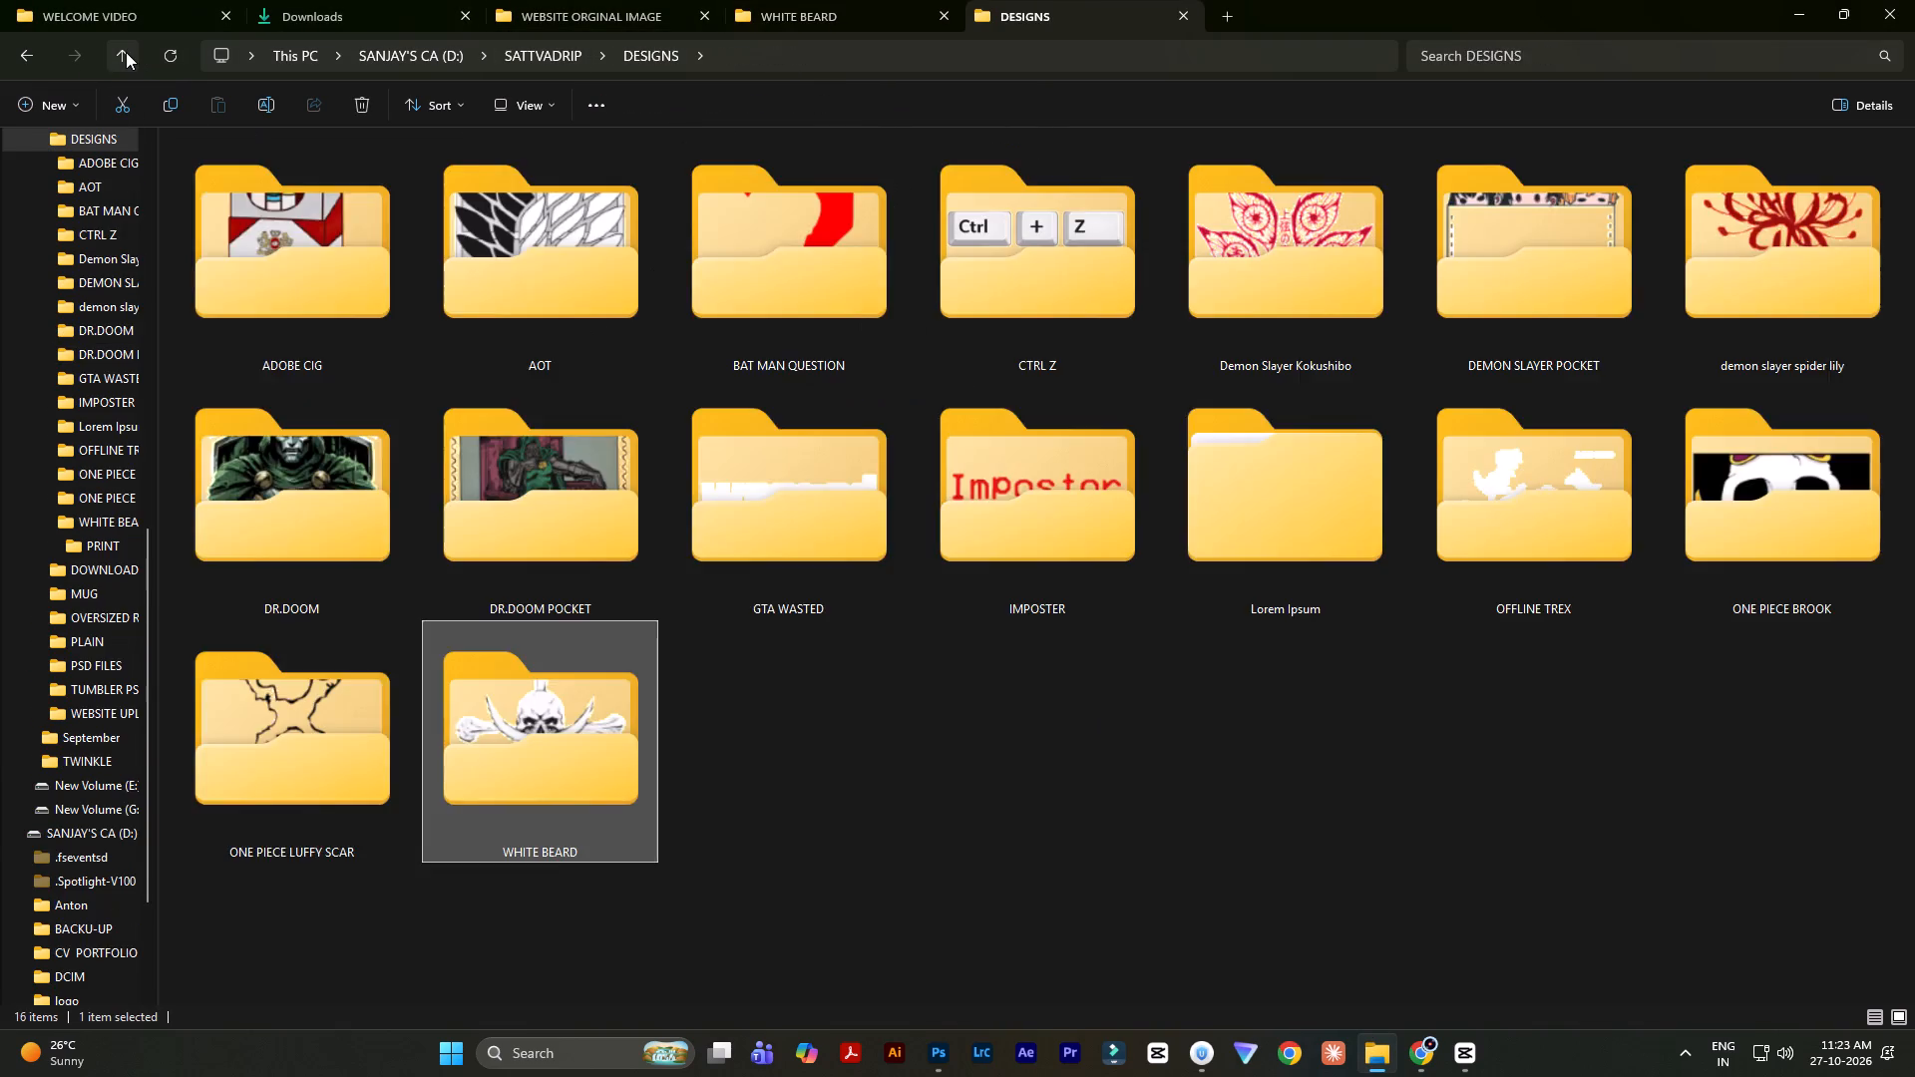
left_click(126, 52)
left_click(126, 52)
left_click(126, 52)
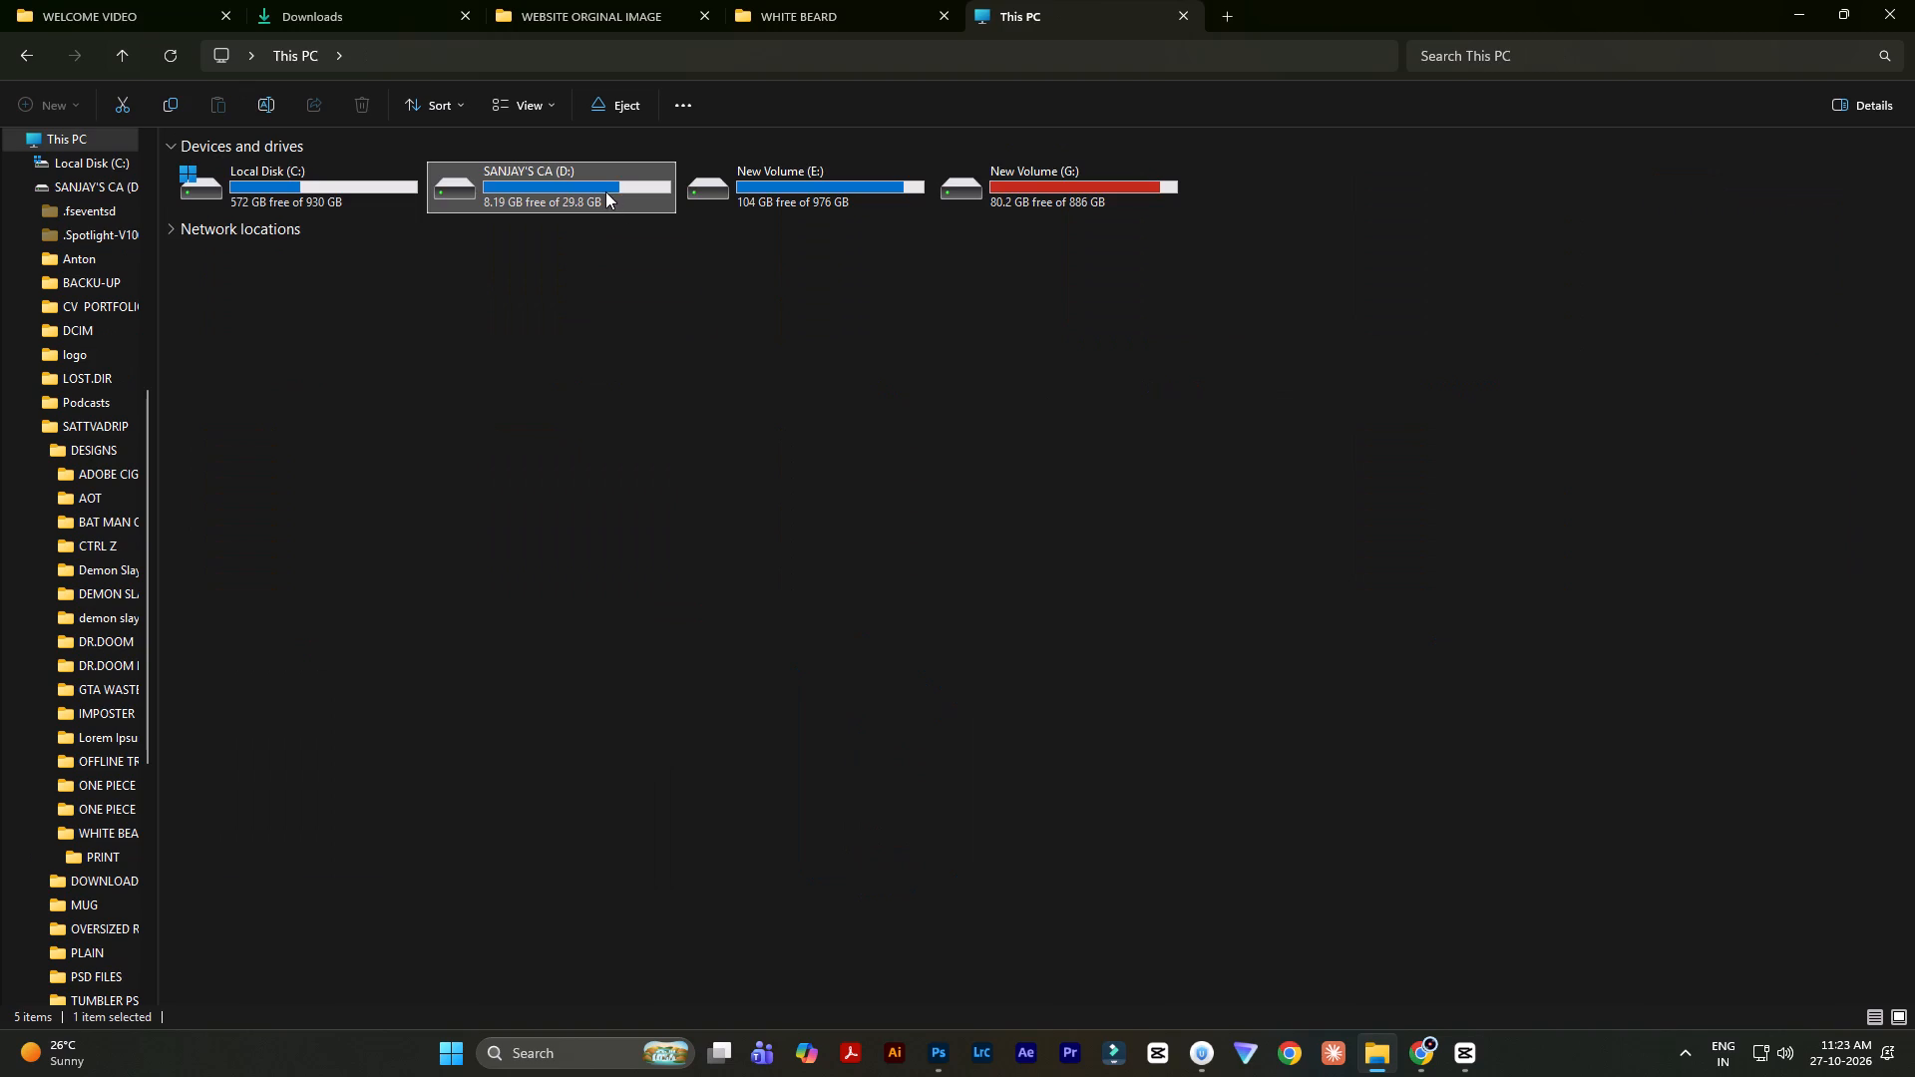
double_click(605, 191)
double_click(1218, 263)
double_click(310, 159)
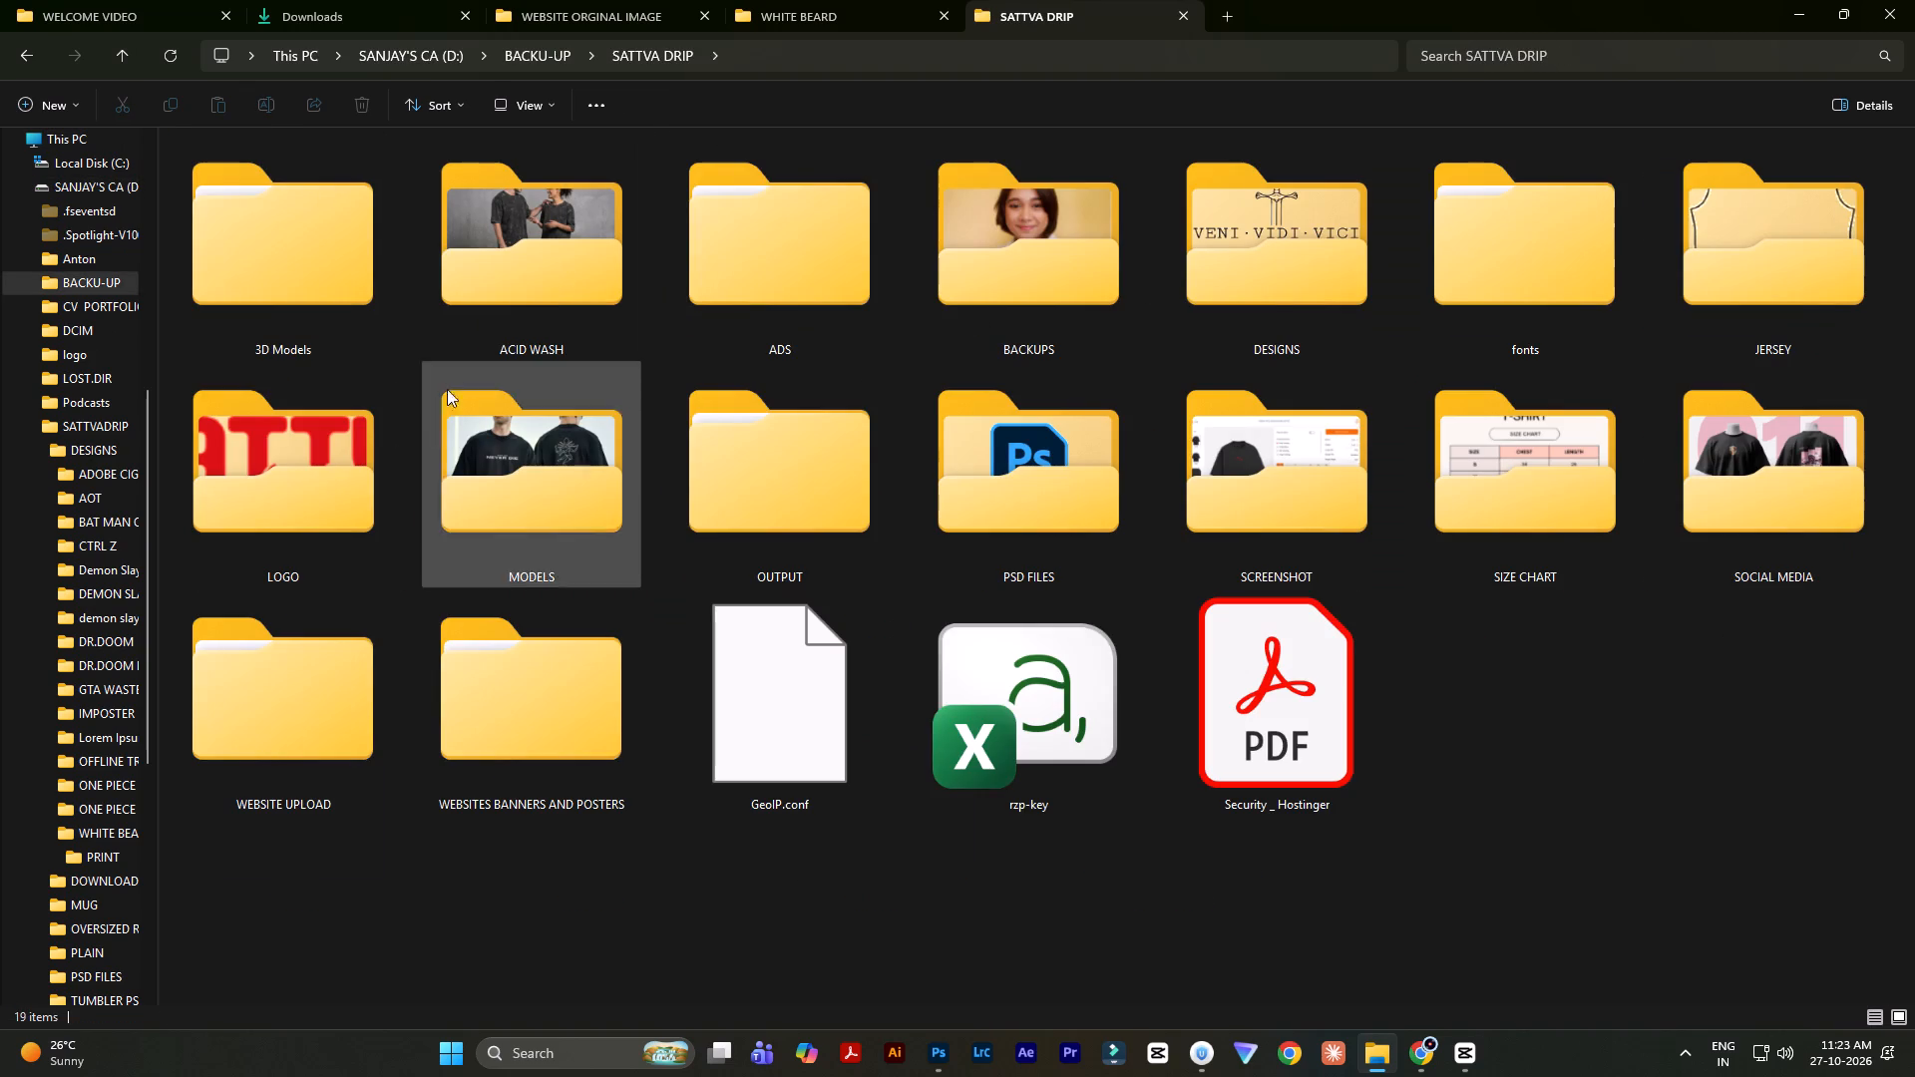
Open the DESIGNS > ONE PIECE > FRONT LOGO folder and refresh it with enlarged thumbnails.
scroll(538, 496, "down", 3)
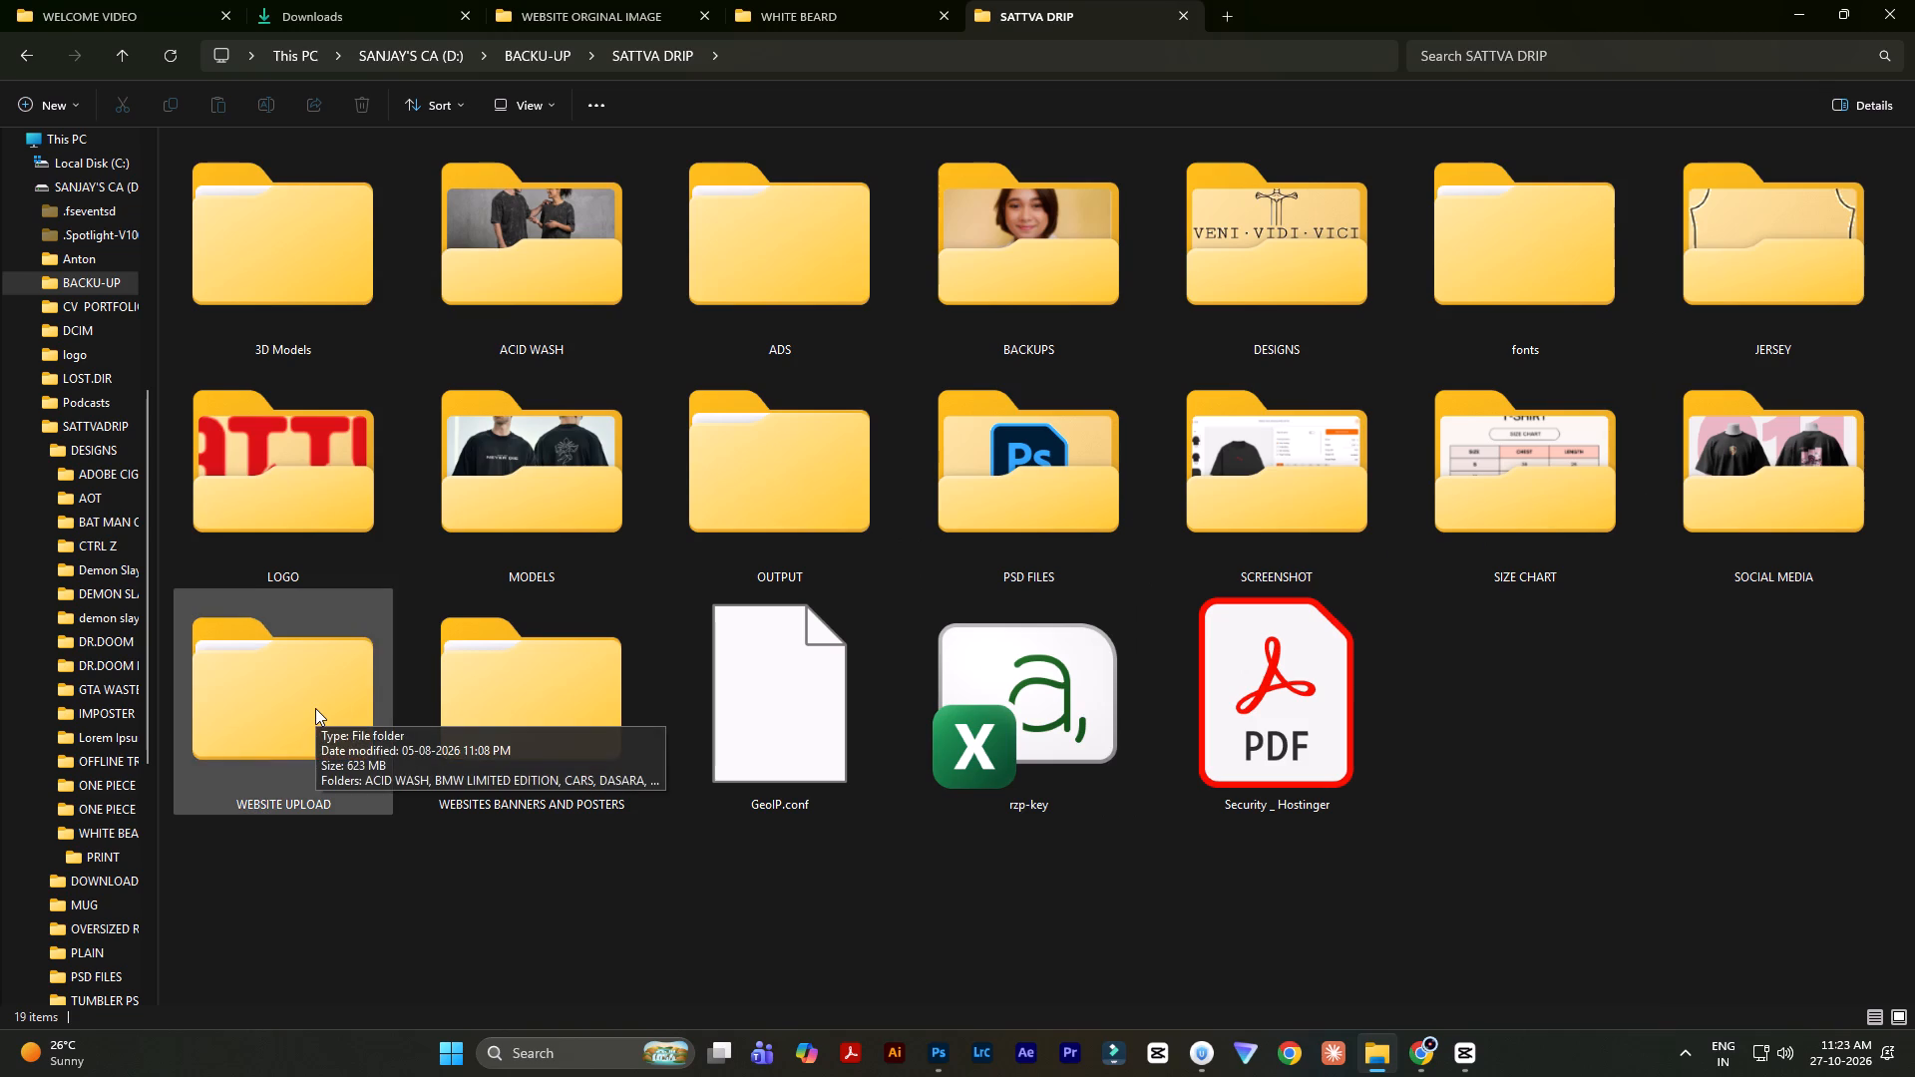
double_click(1266, 251)
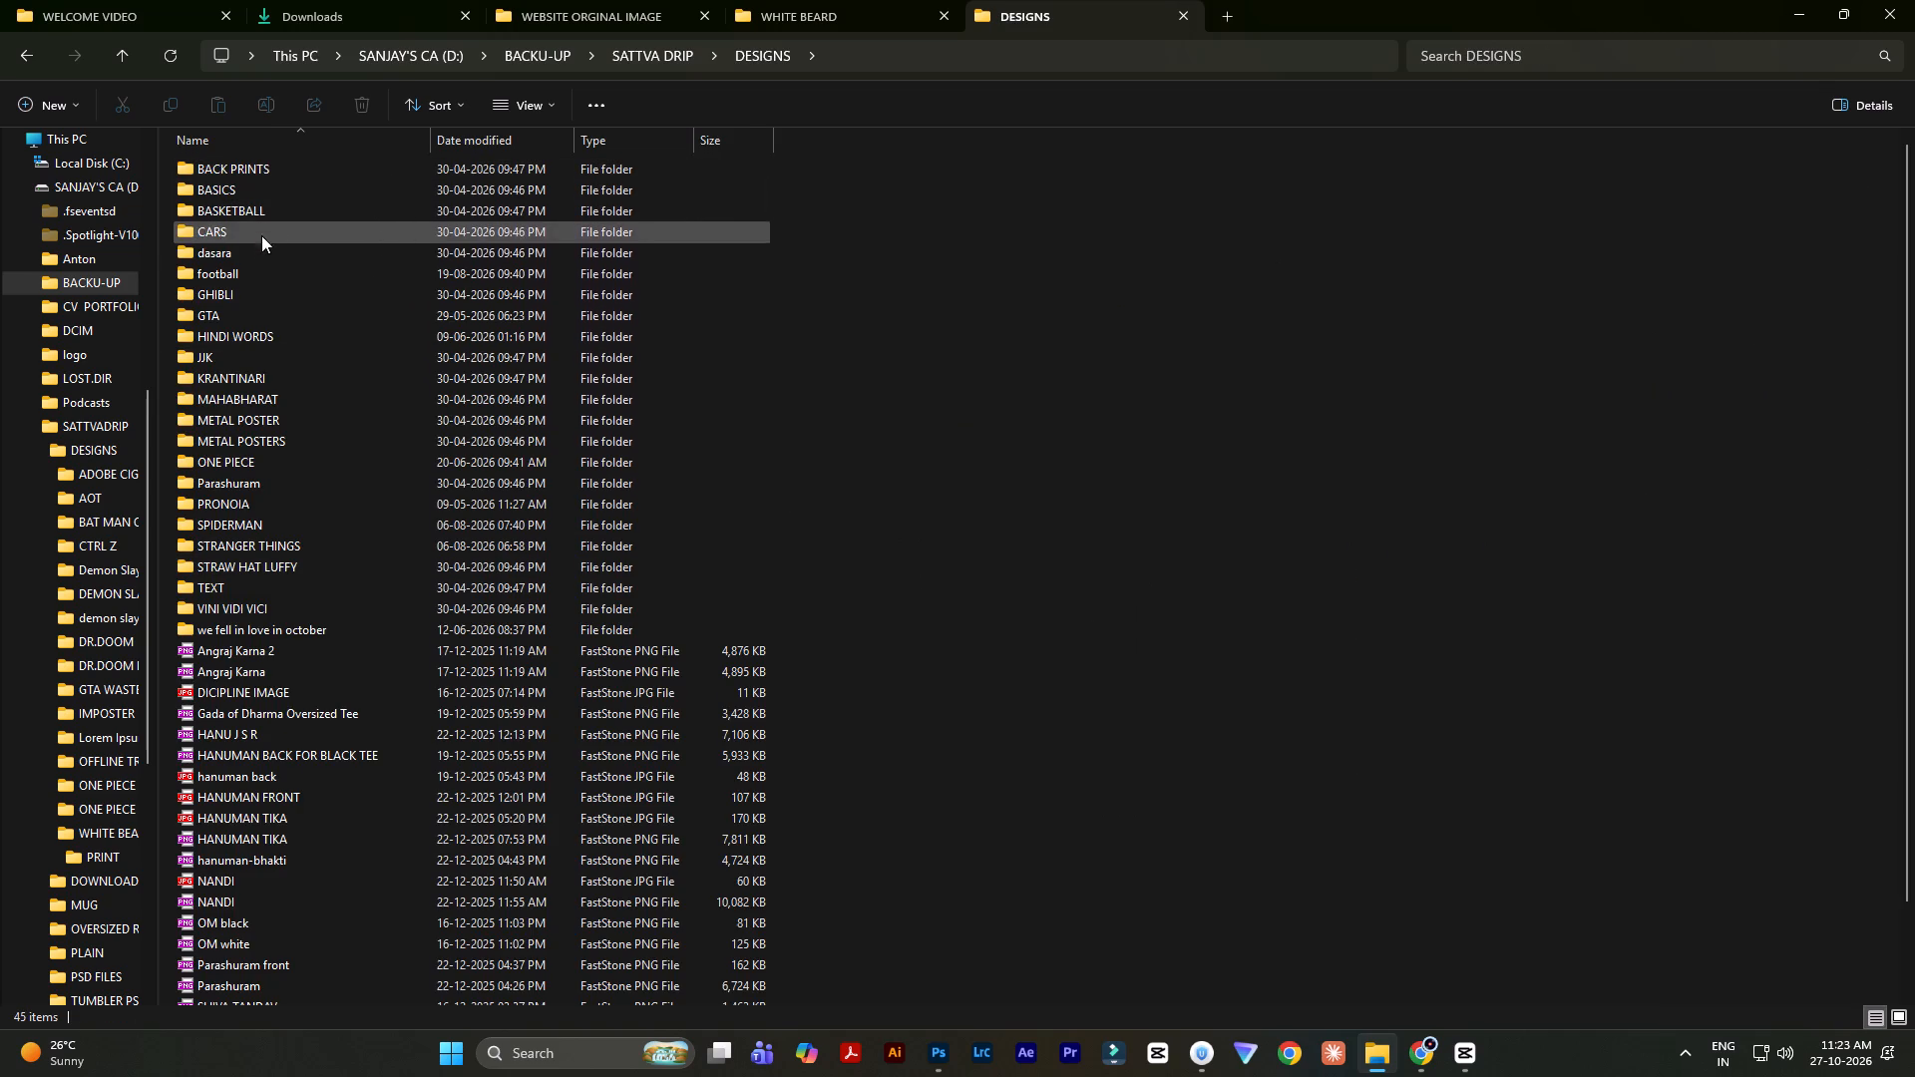
double_click(244, 458)
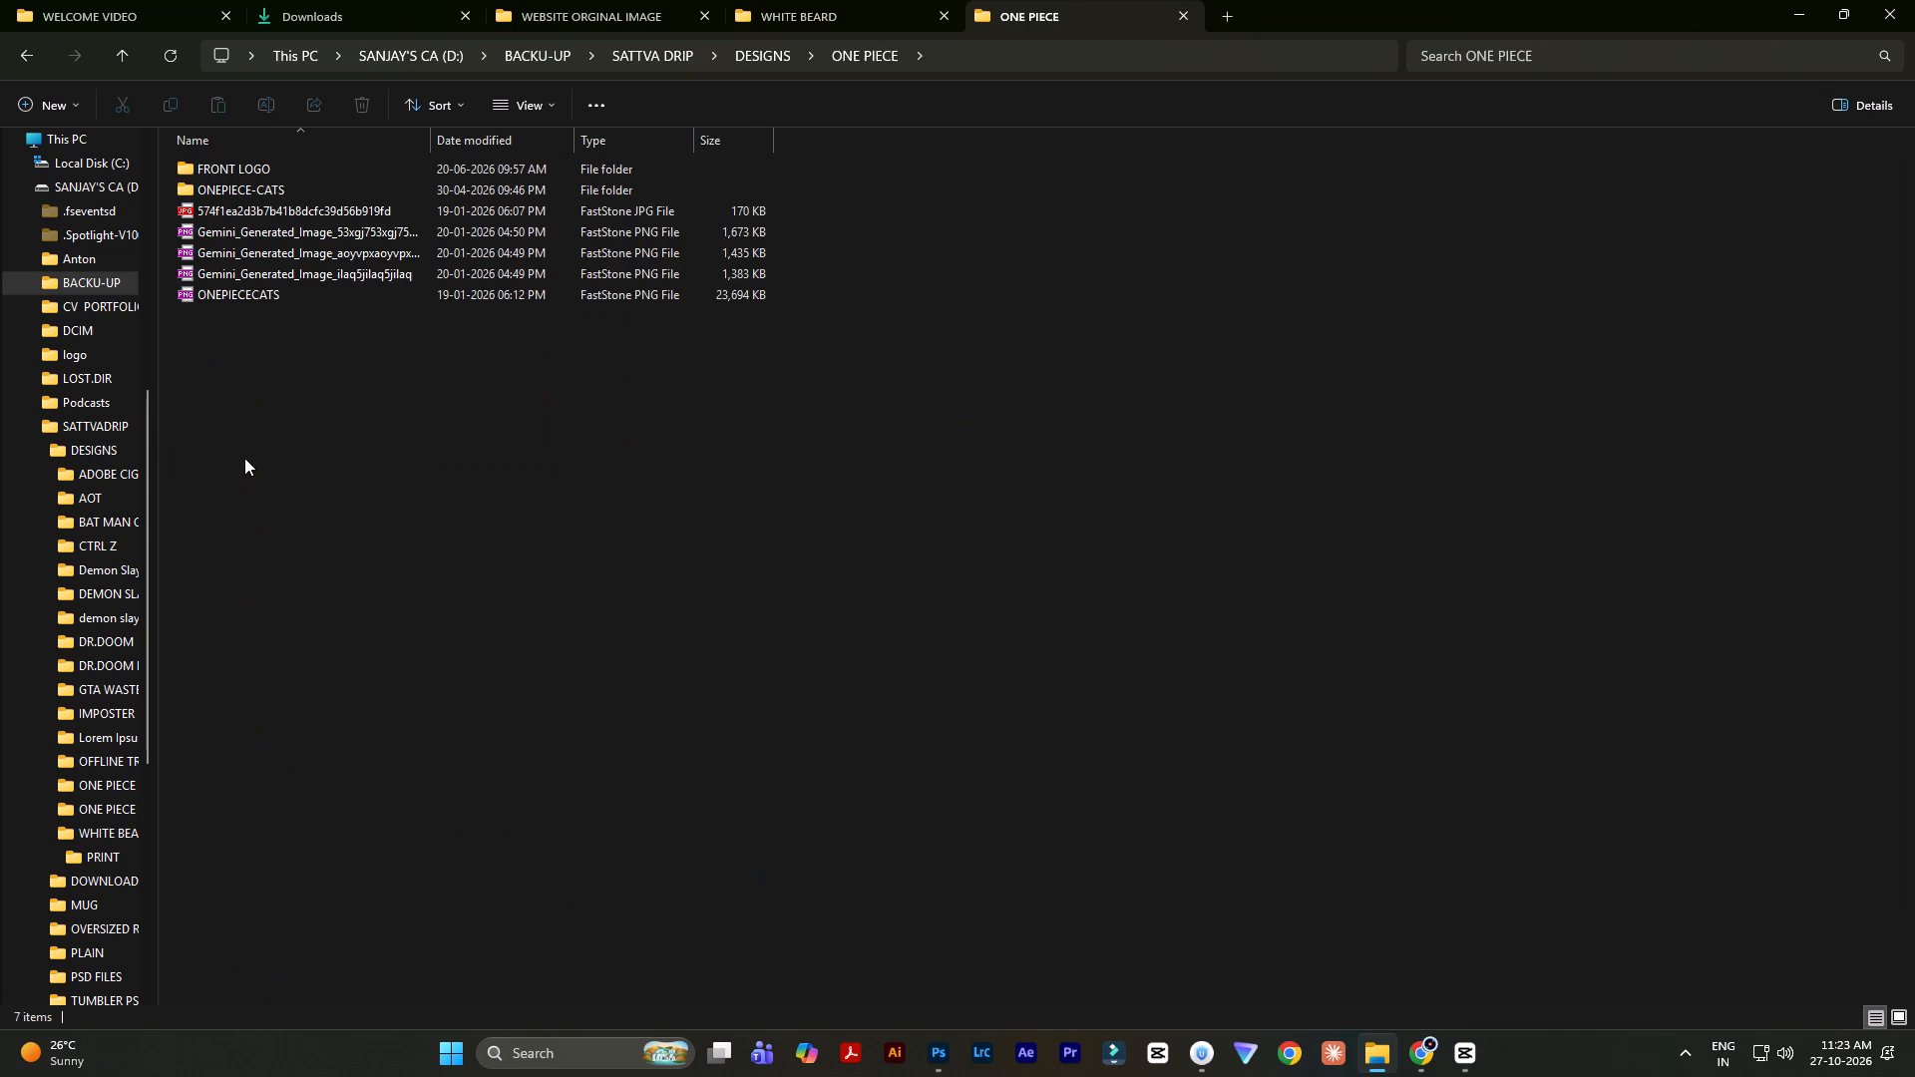
scroll(316, 389, "up", 20, "ctrl")
scroll(316, 389, "up", 11, "ctrl")
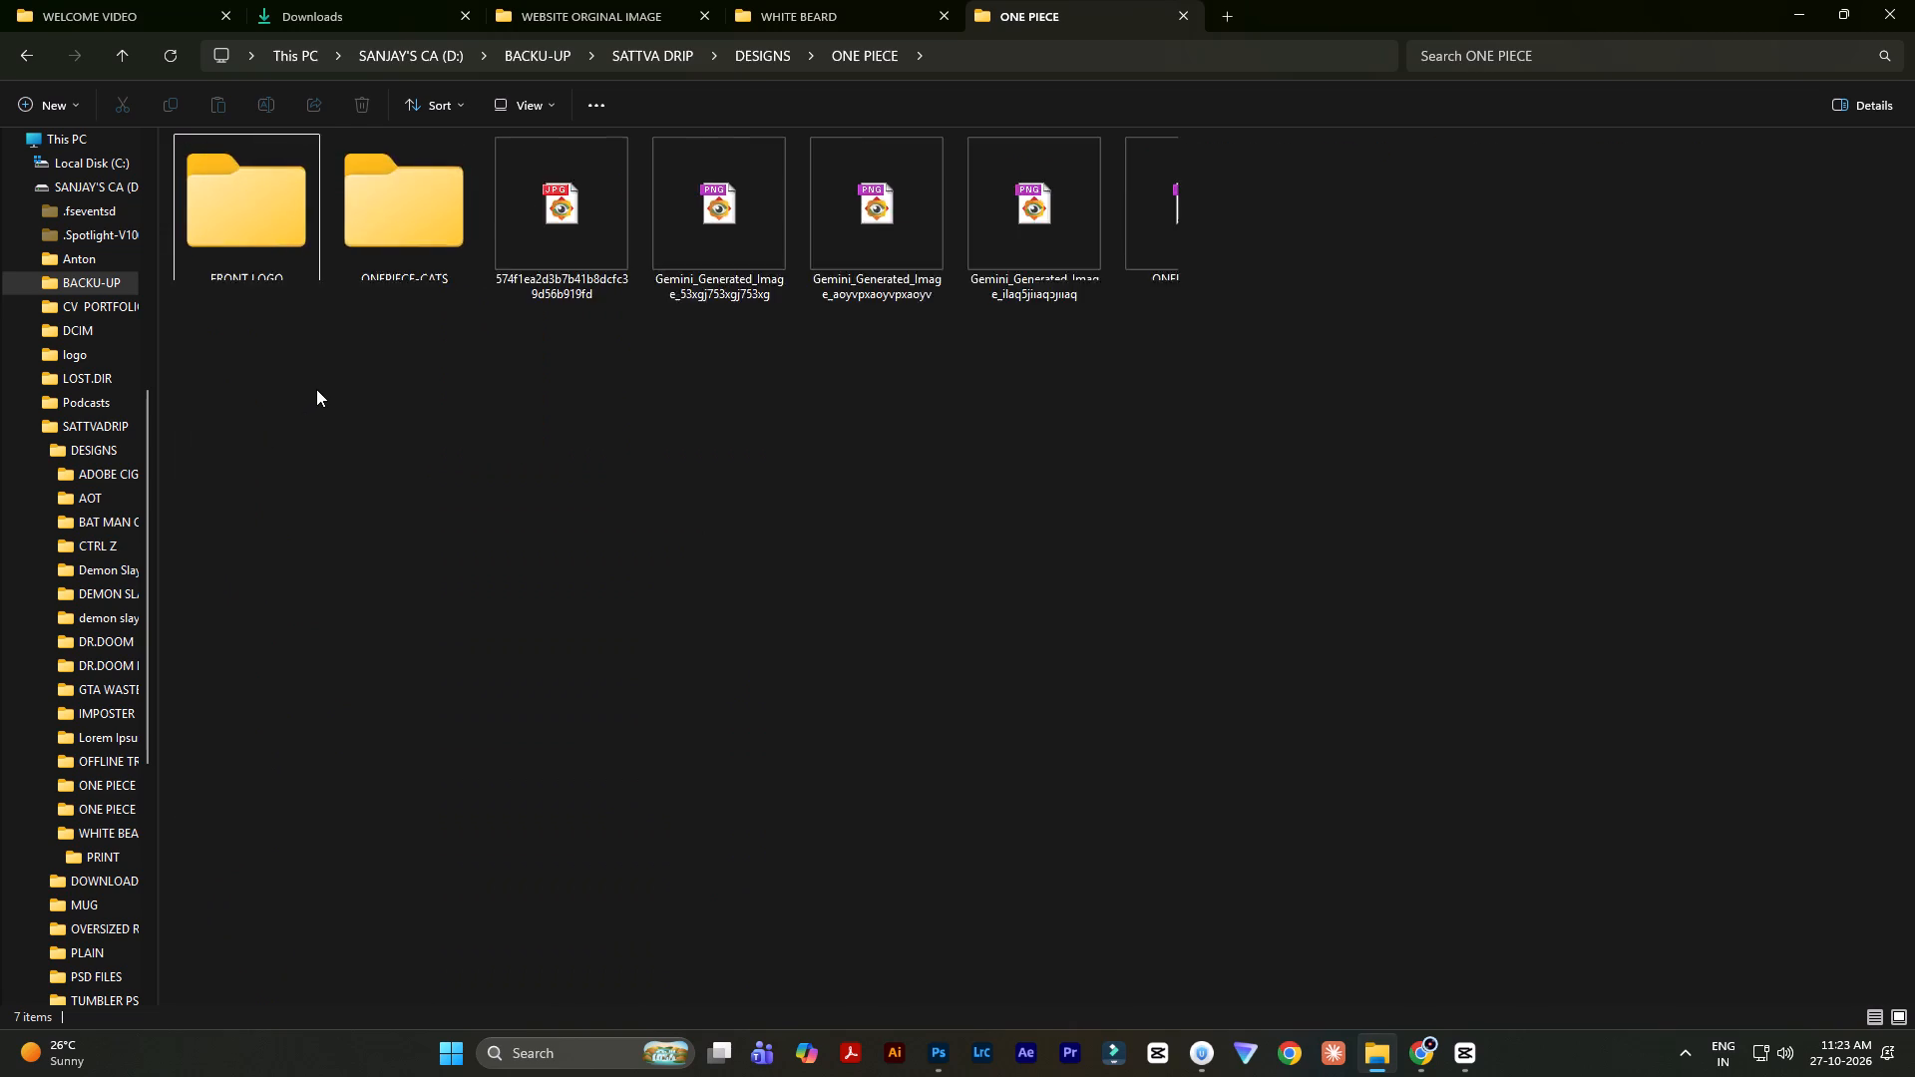
scroll(316, 389, "up", 8, "ctrl")
double_click(316, 266)
scroll(426, 329, "up", 12, "ctrl")
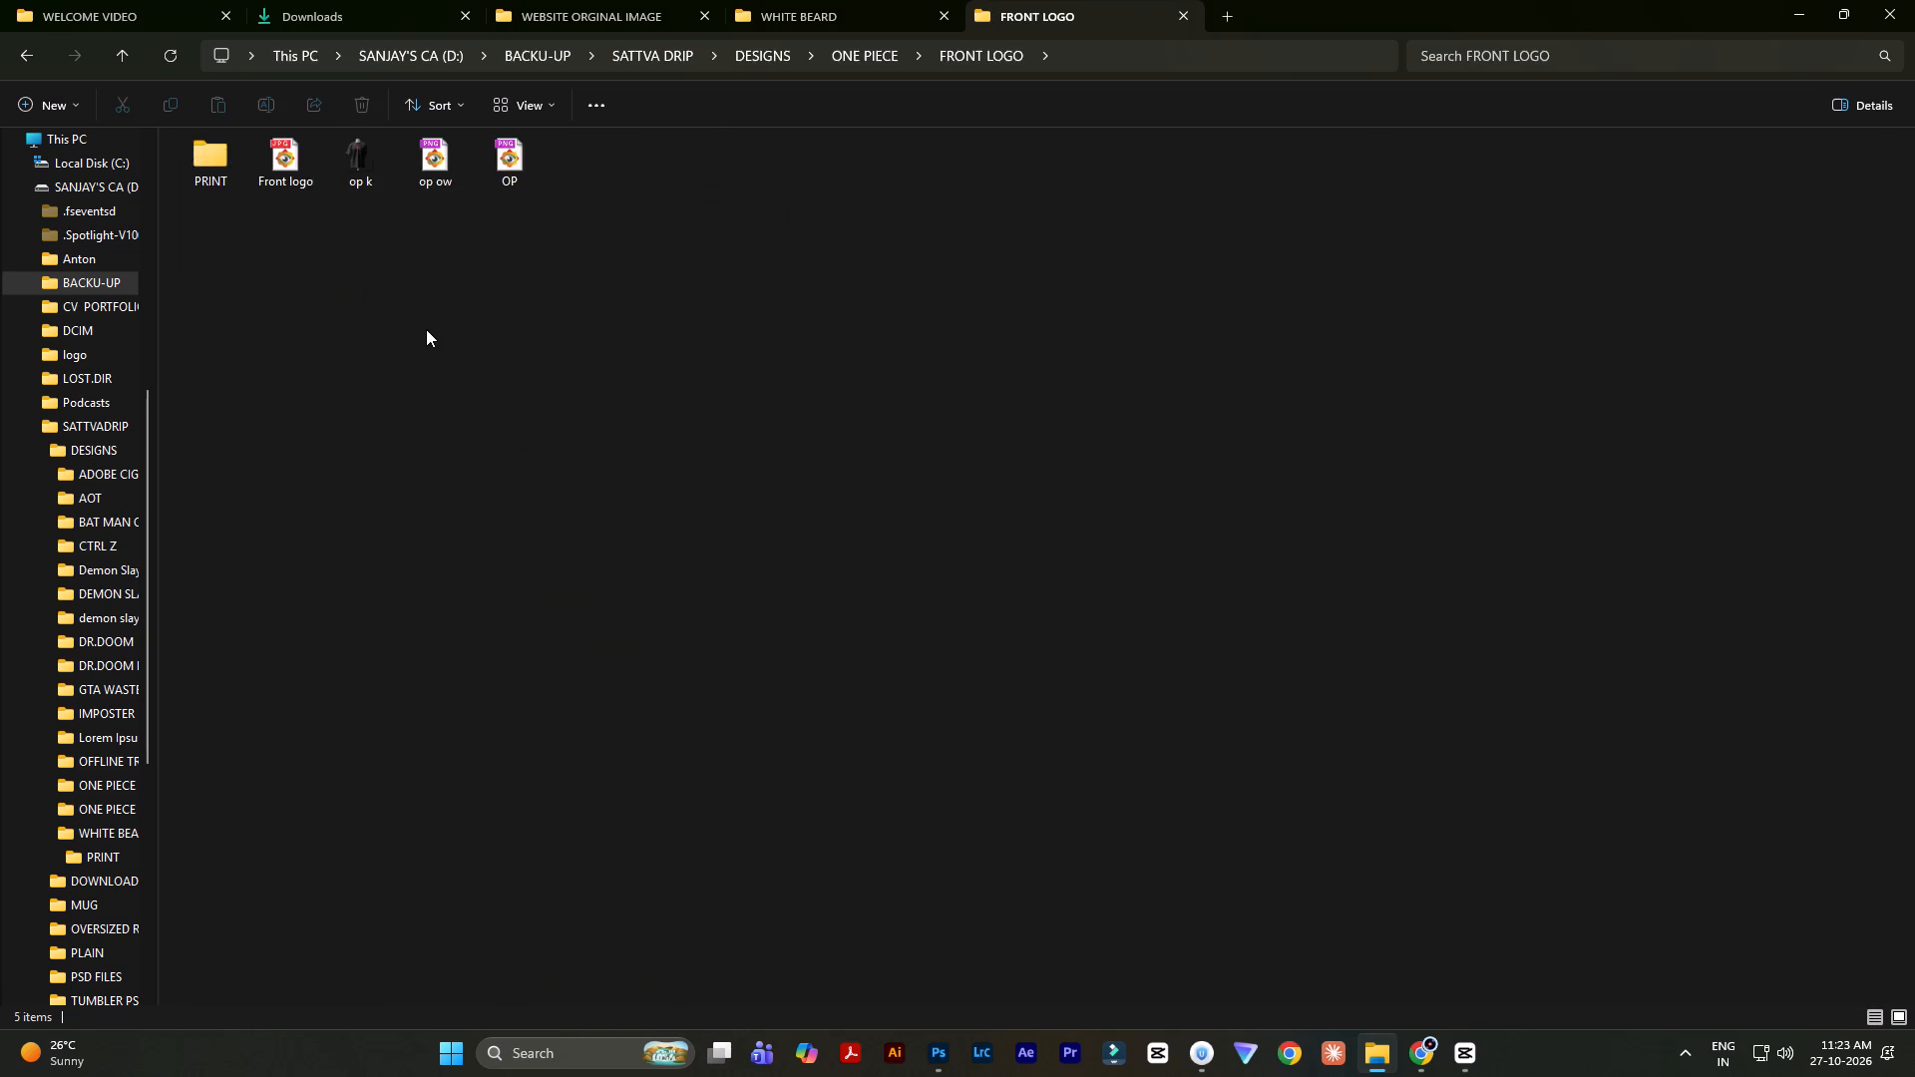
scroll(426, 329, "up", 9, "ctrl")
scroll(449, 297, "up", 12, "ctrl")
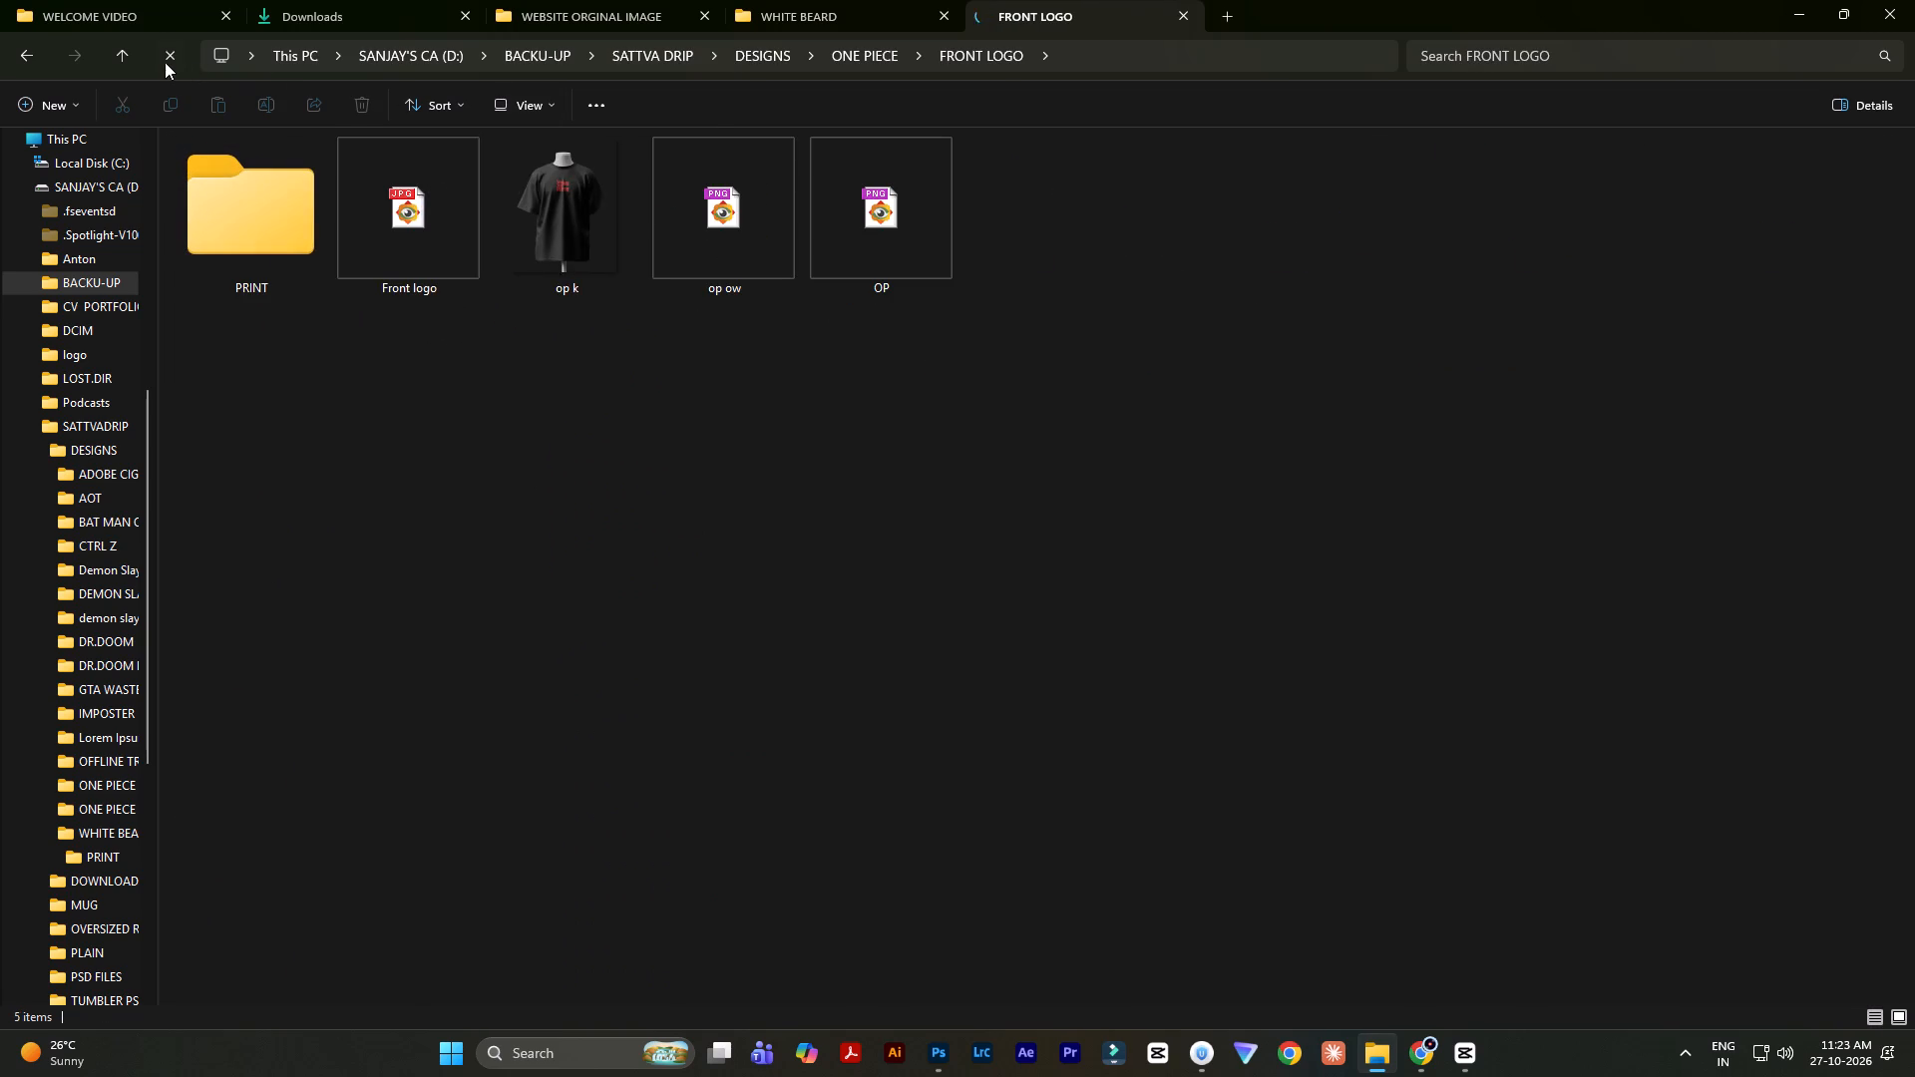
left_click(163, 58)
left_click(905, 505)
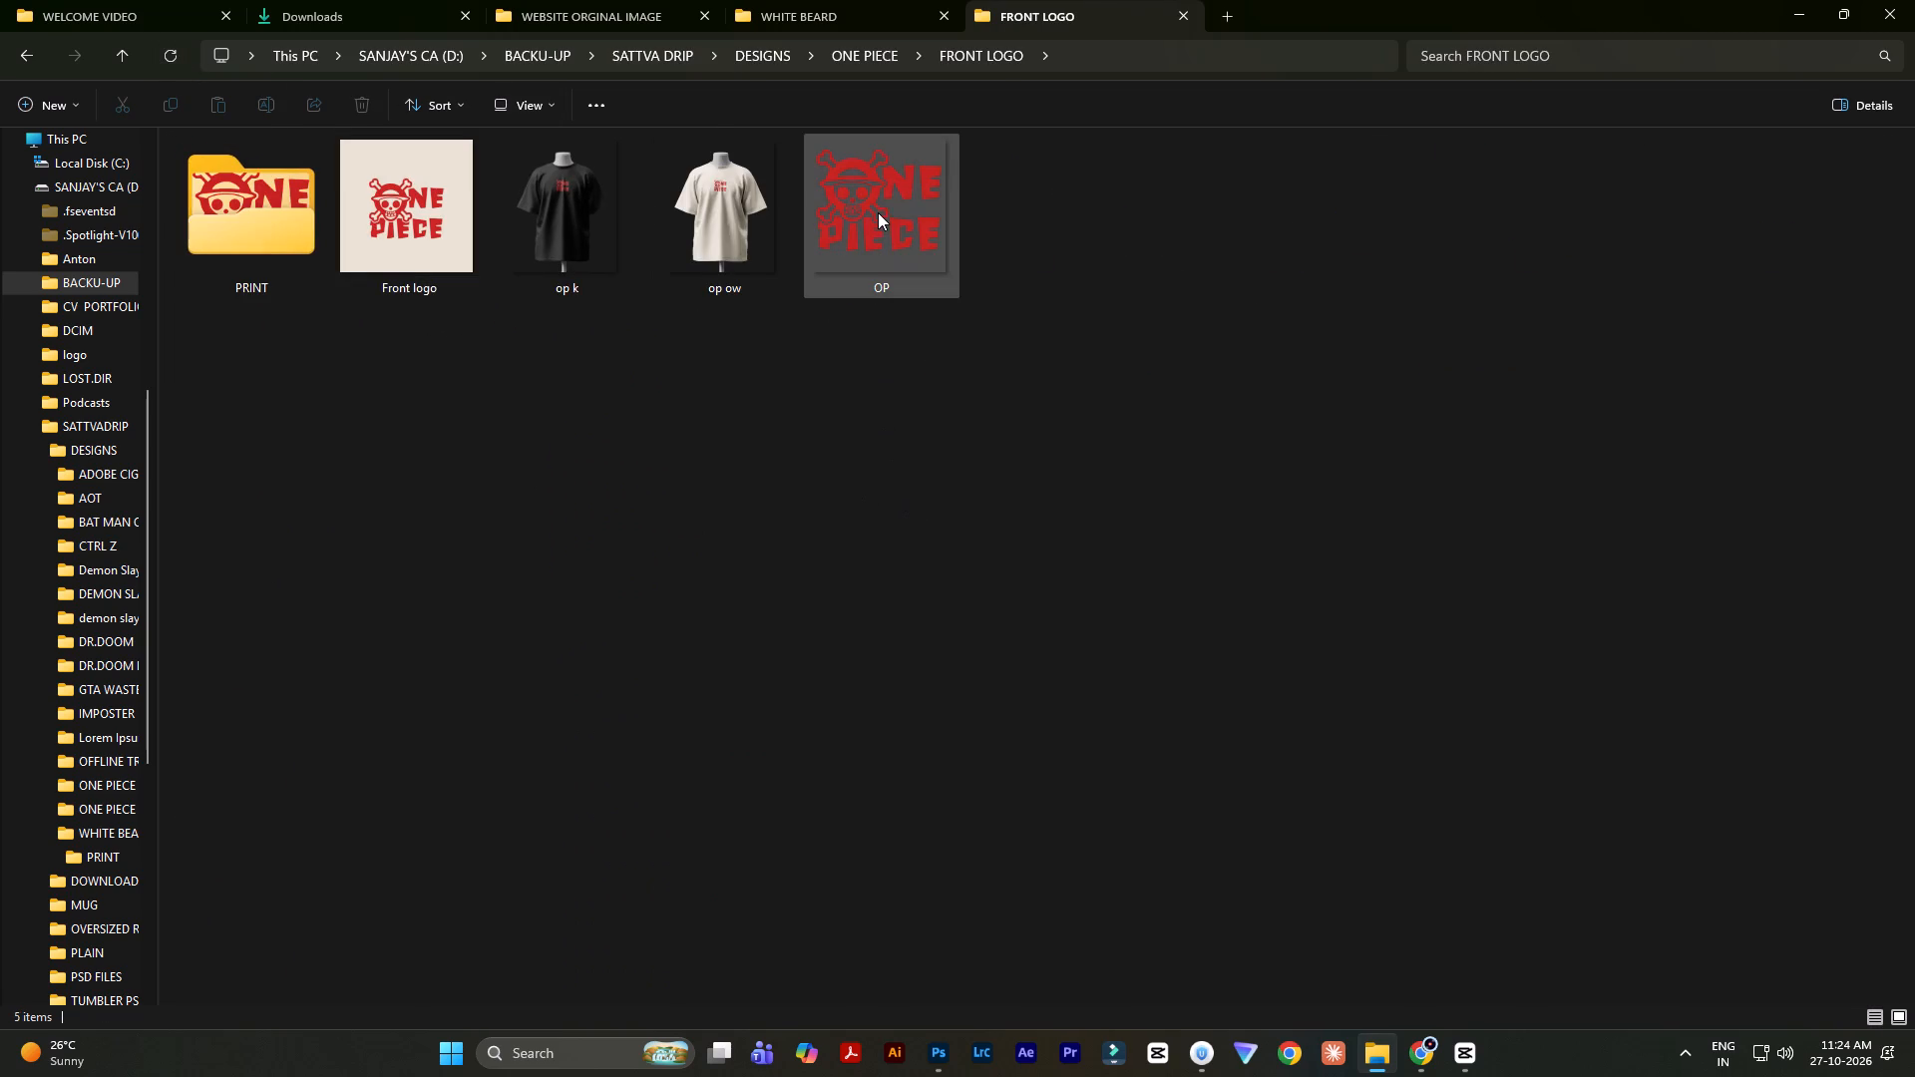
Open the red OP artwork from FRONT LOGO as a separate document in Photoshop.
left_click(878, 212)
left_click_drag(874, 202, 1324, 644)
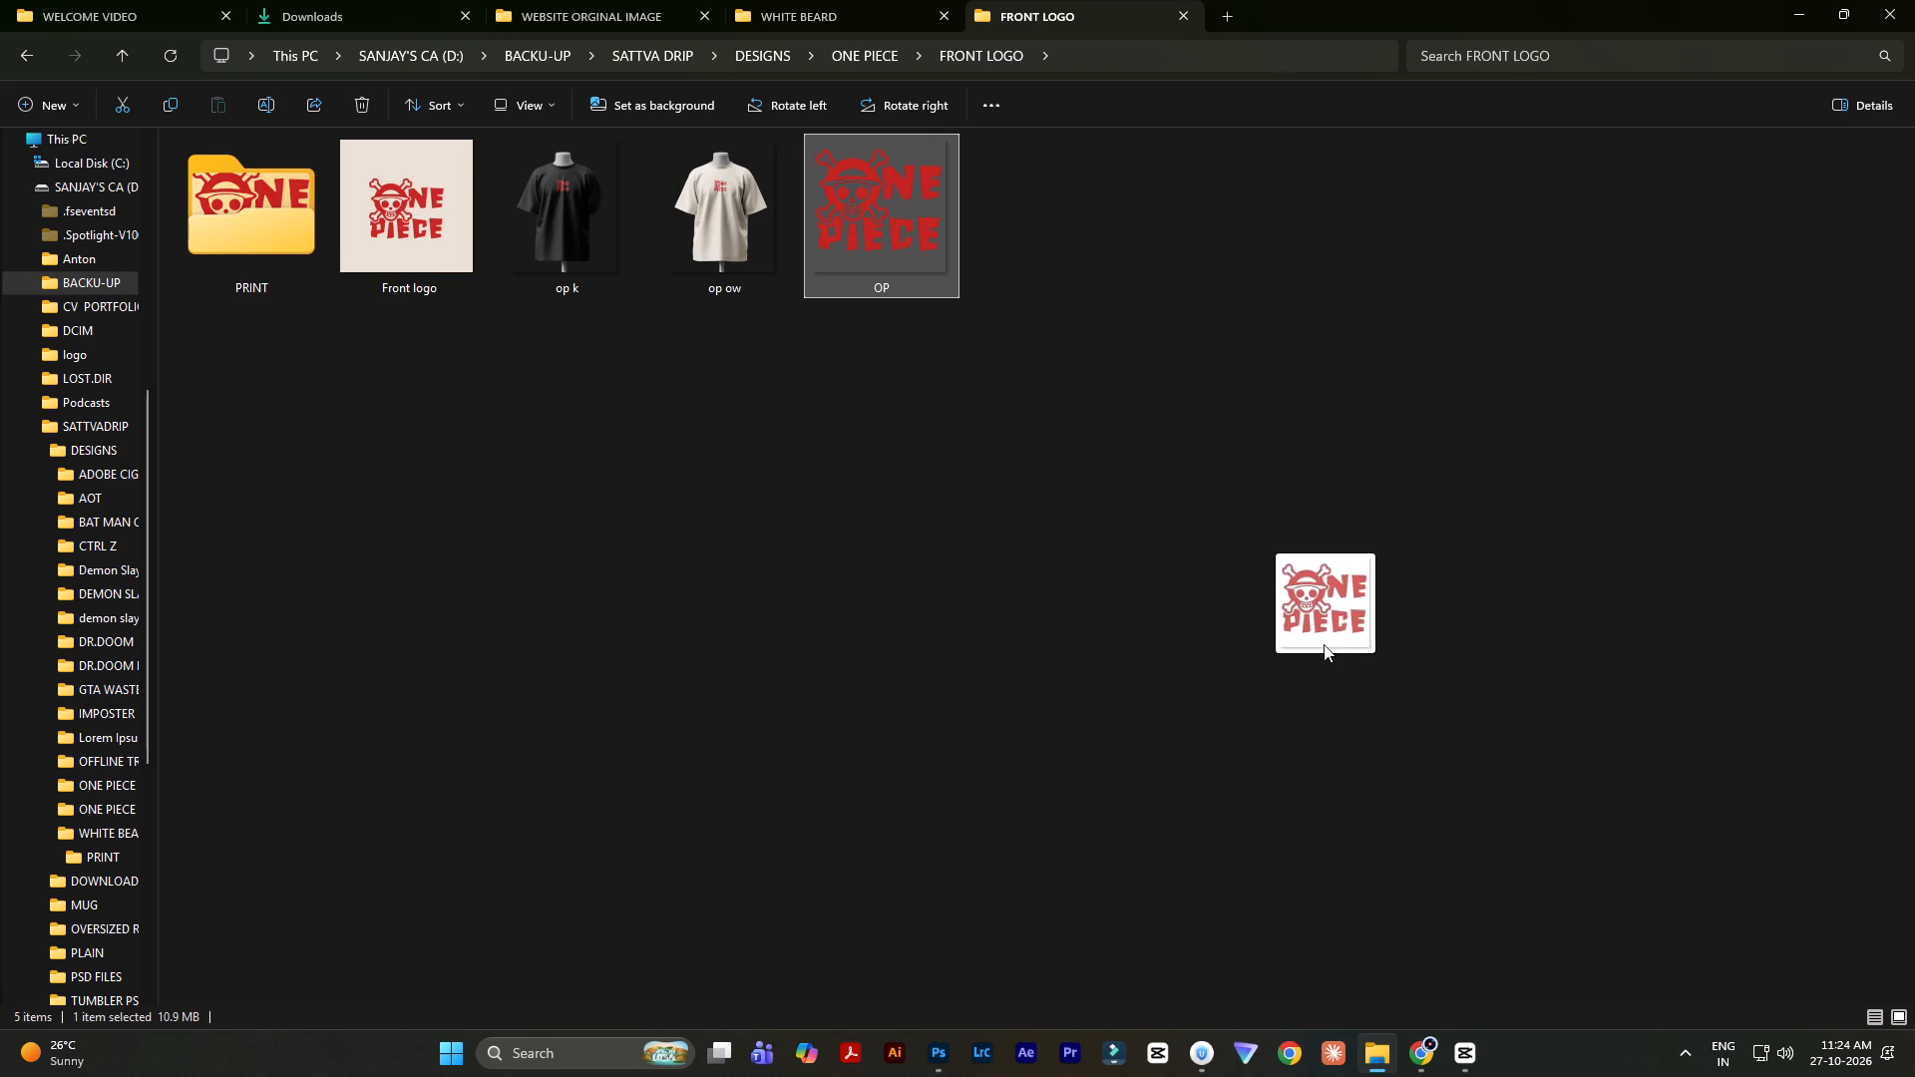
left_click_drag(1324, 644, 918, 940)
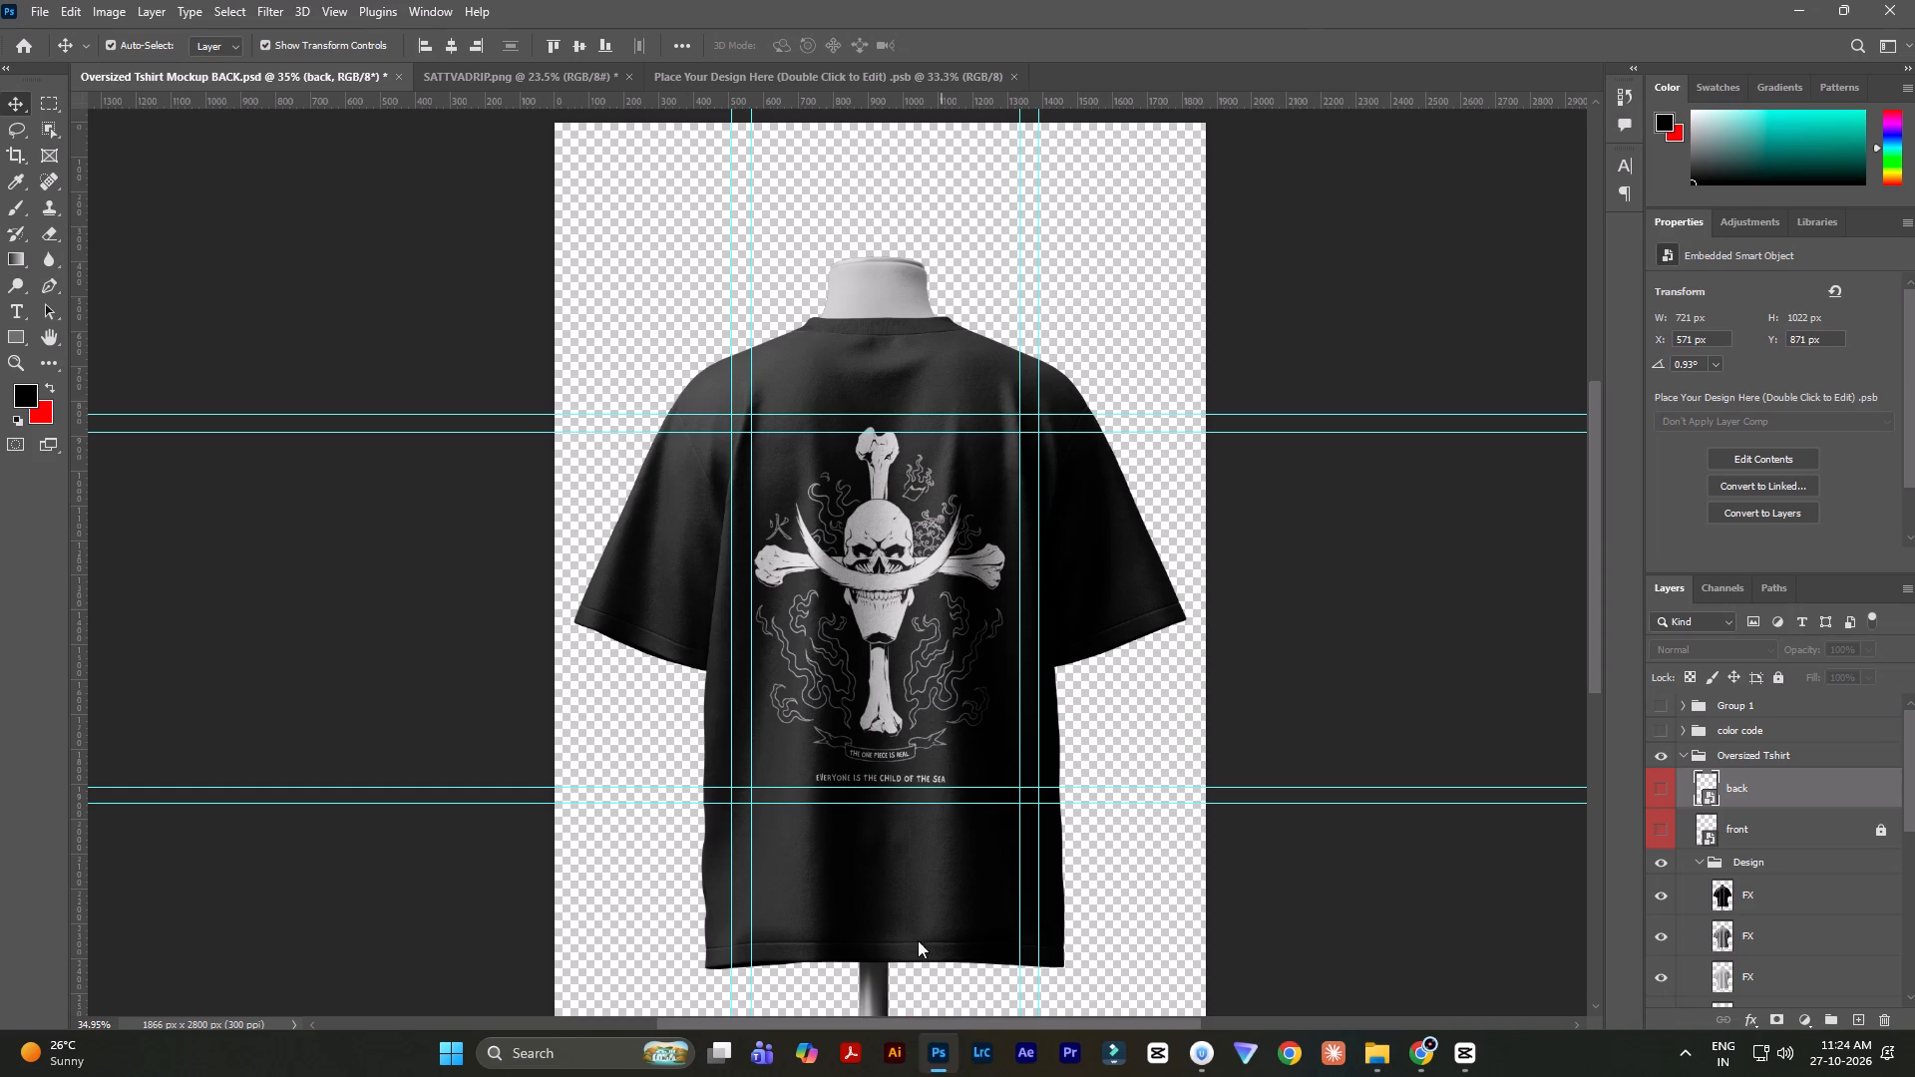
left_click_drag(918, 940, 1226, 82)
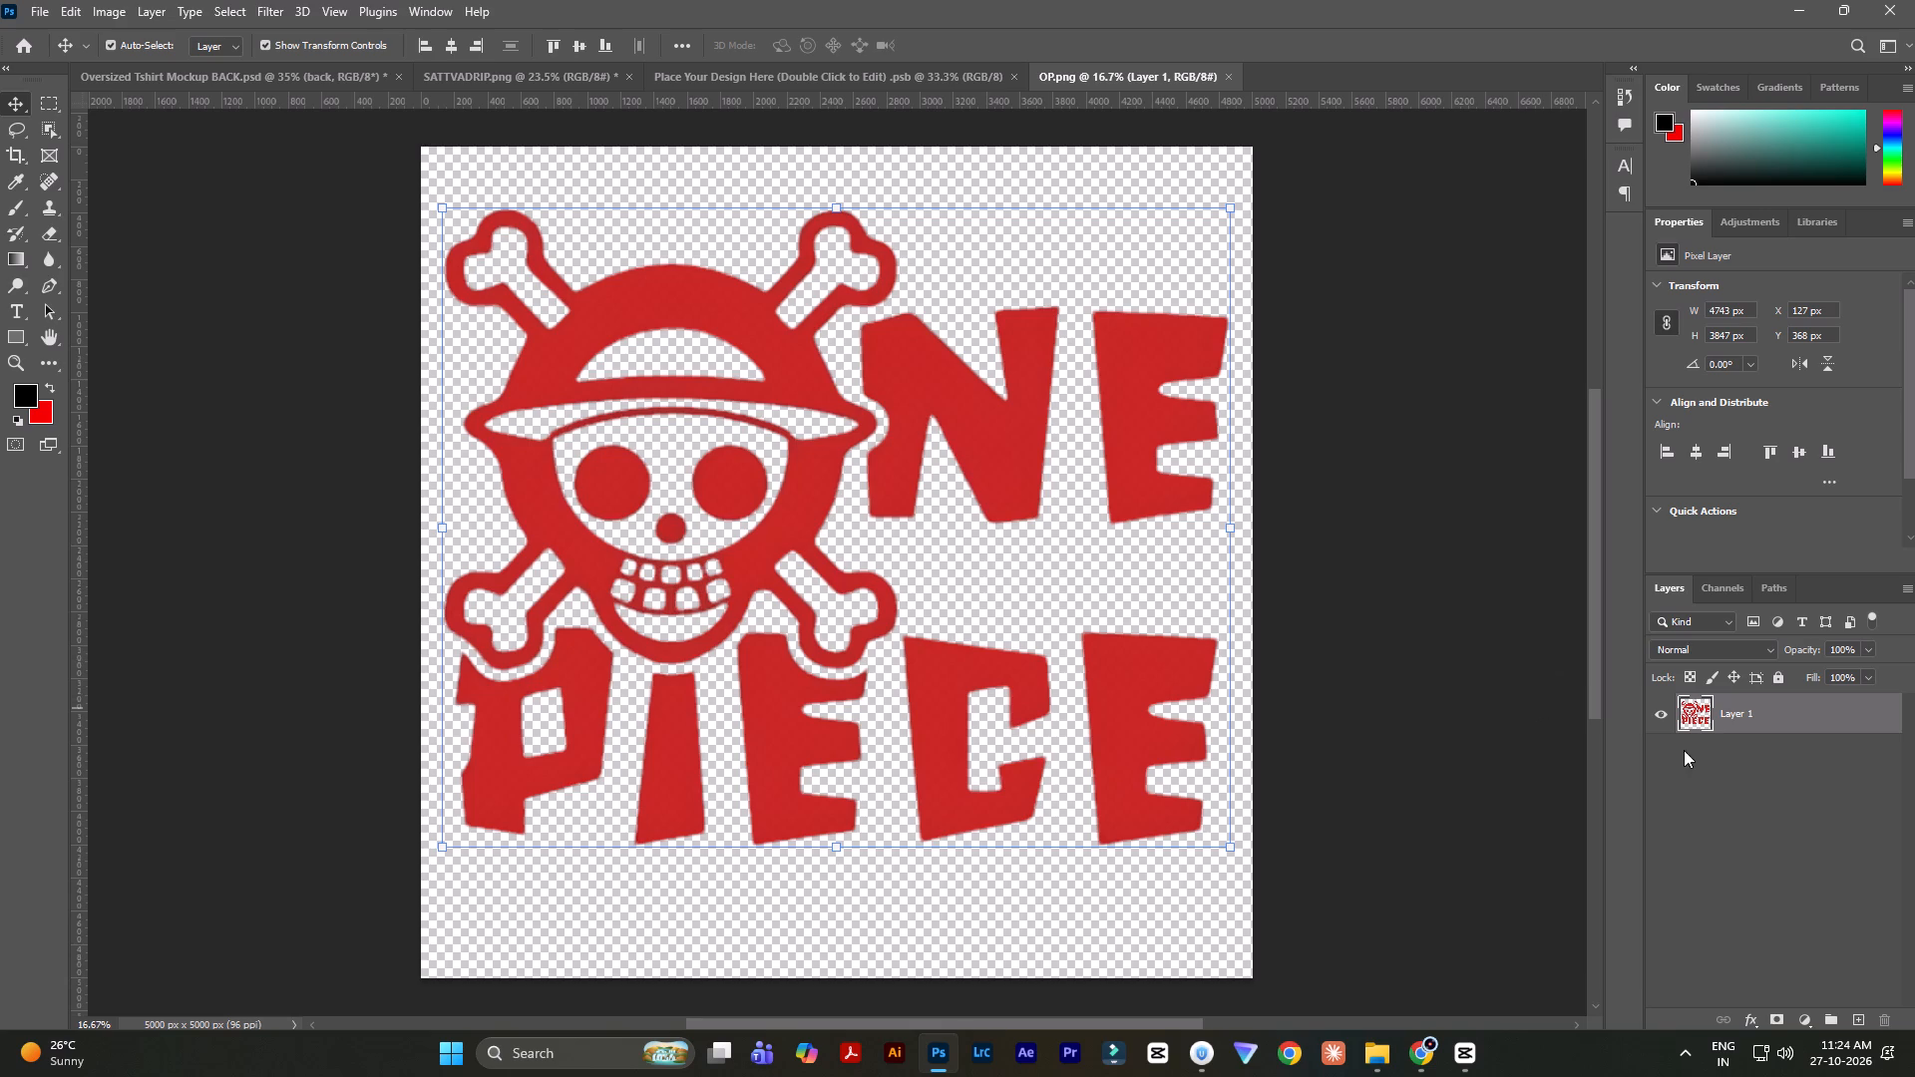
Duplicate Layer 1, select the copy's artwork outline, hide the original and add a new empty layer on top.
left_click_drag(1768, 718, 1846, 1012)
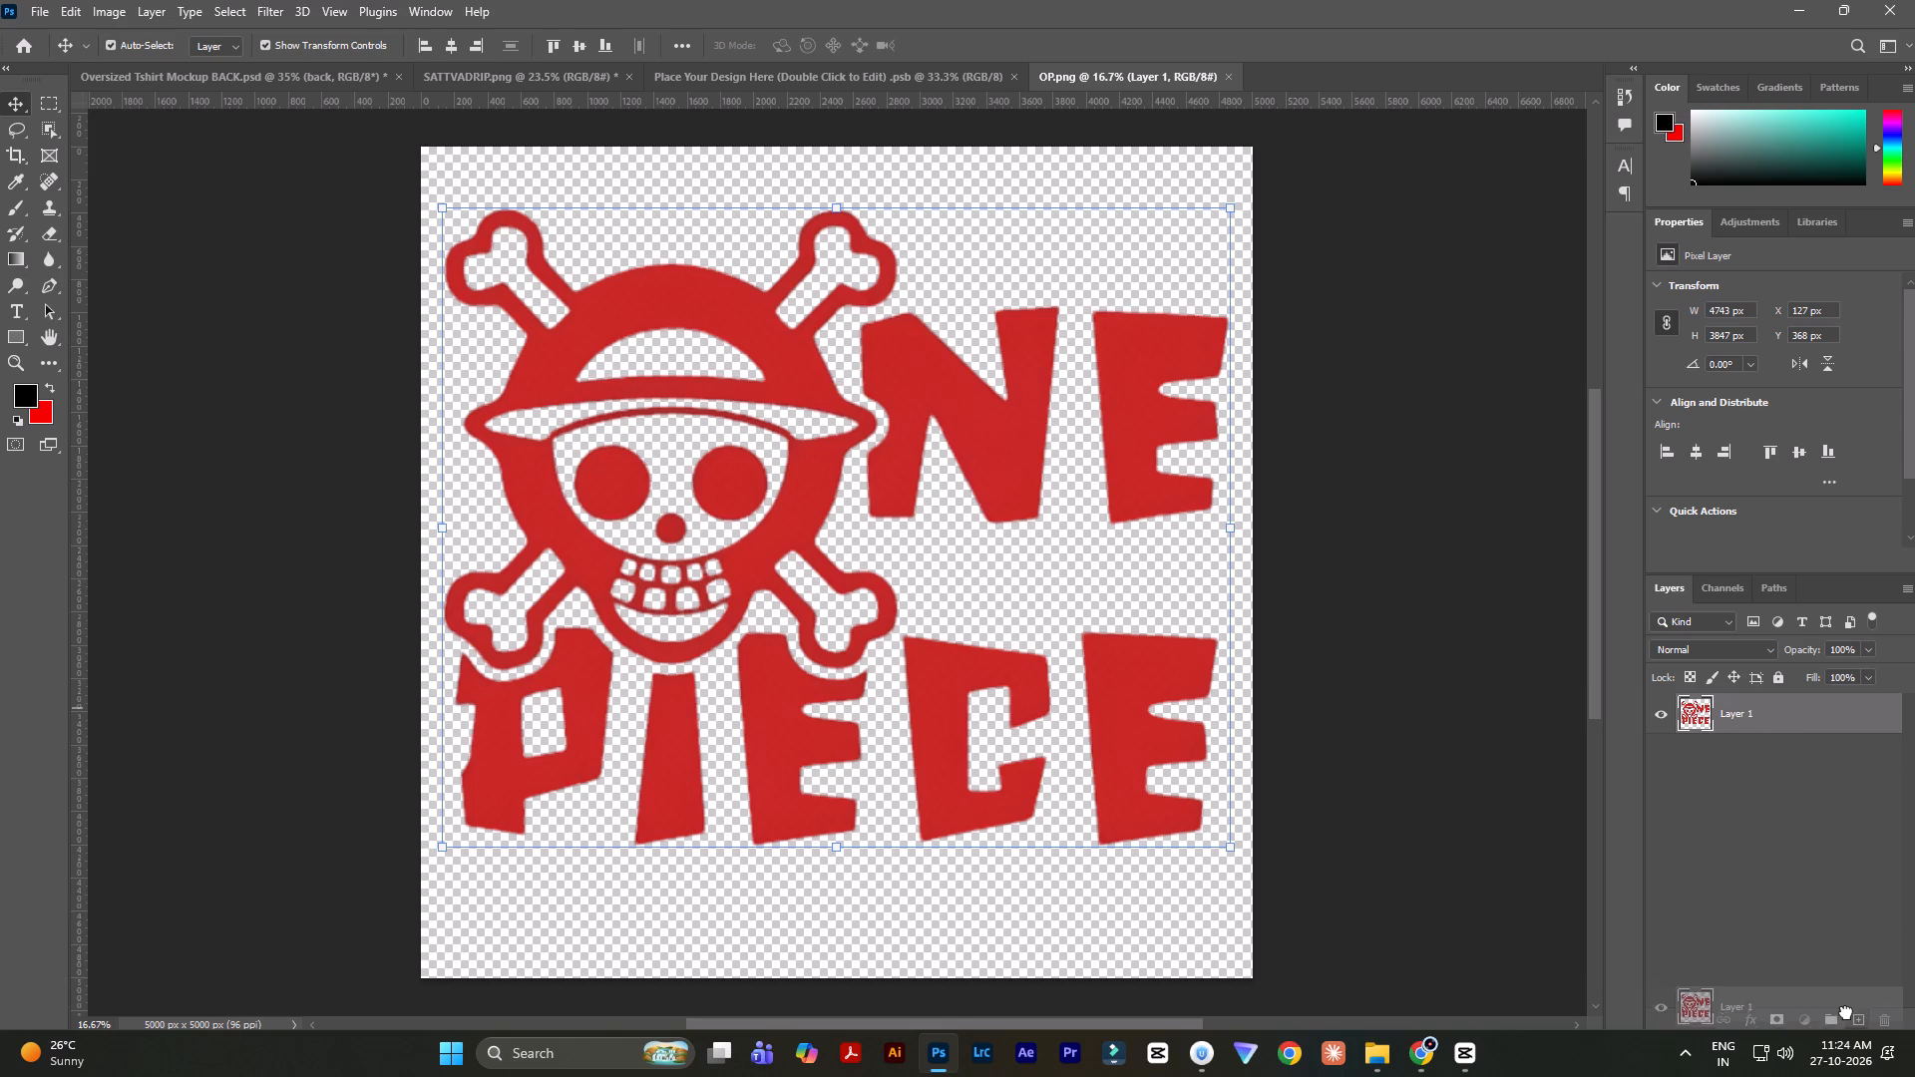
left_click_drag(1846, 1012, 1858, 1020)
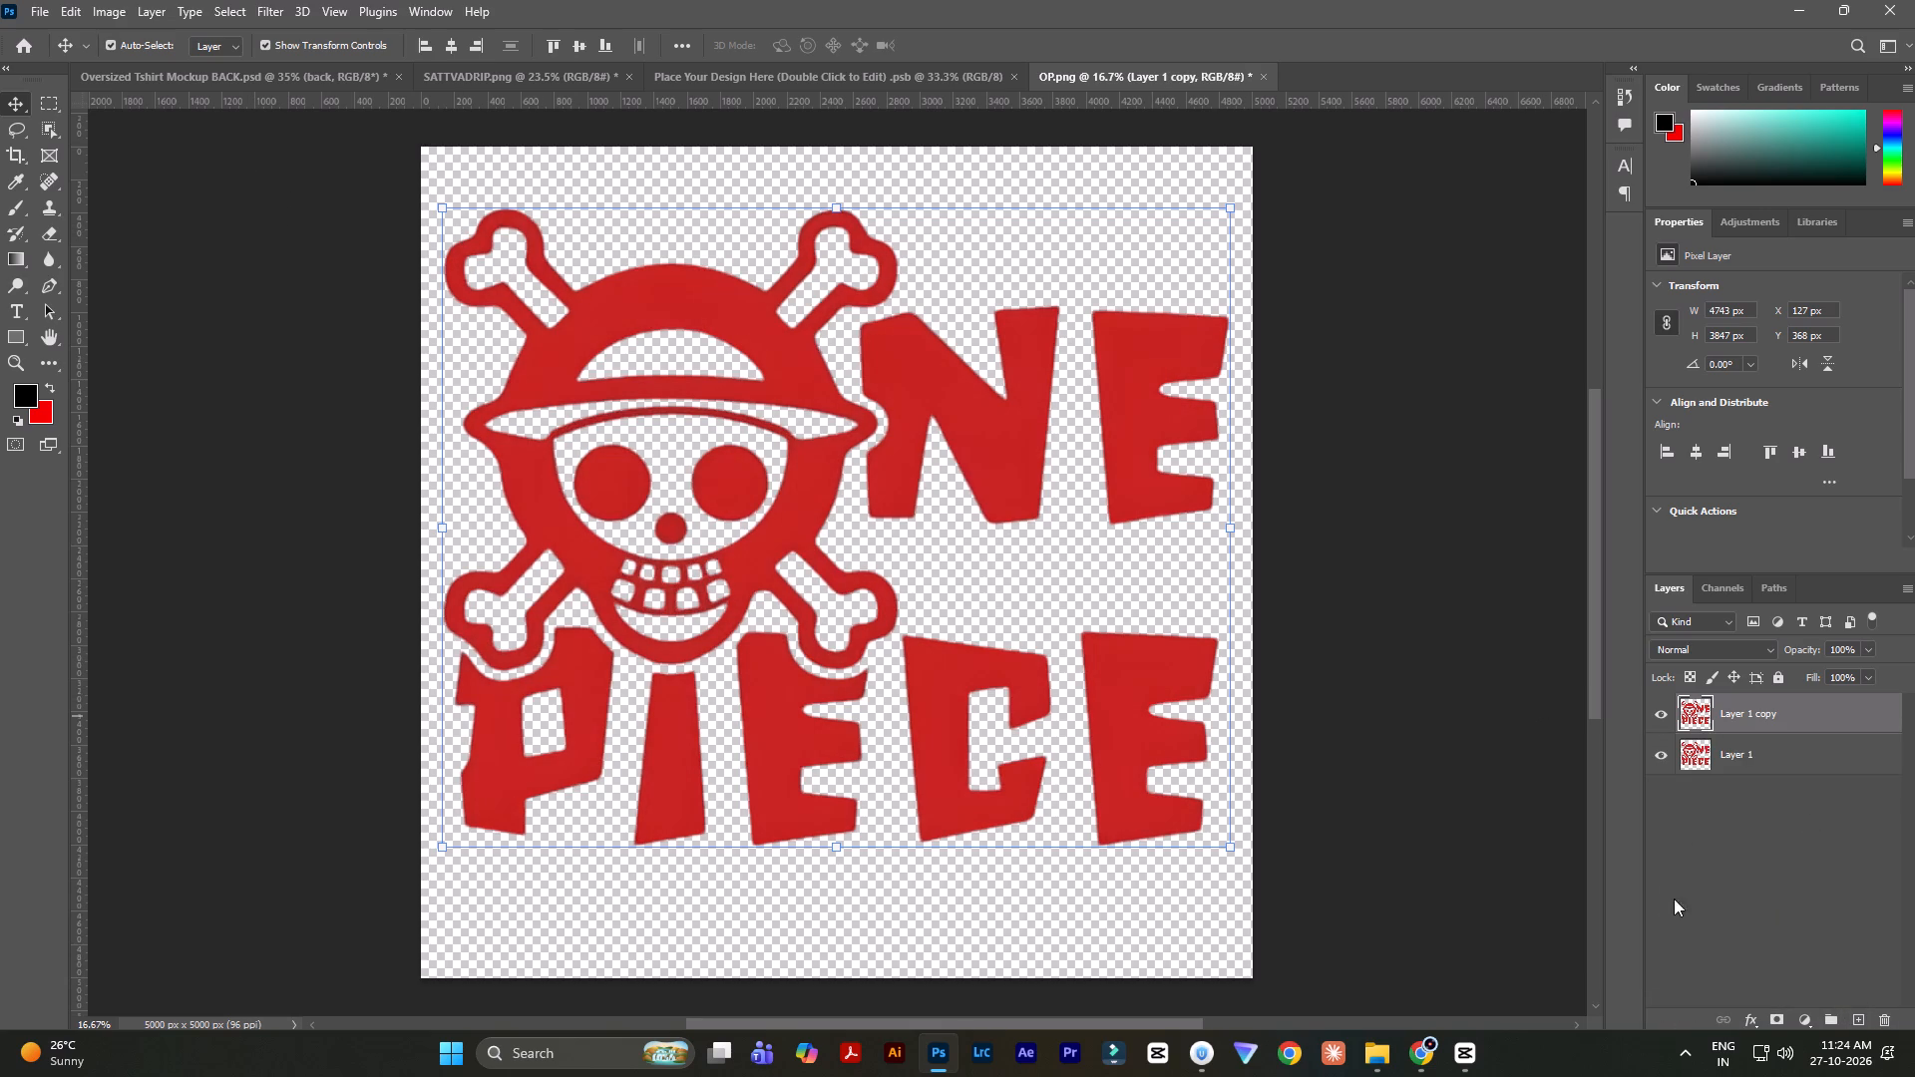
left_click(1693, 708, "ctrl")
left_click(1662, 758)
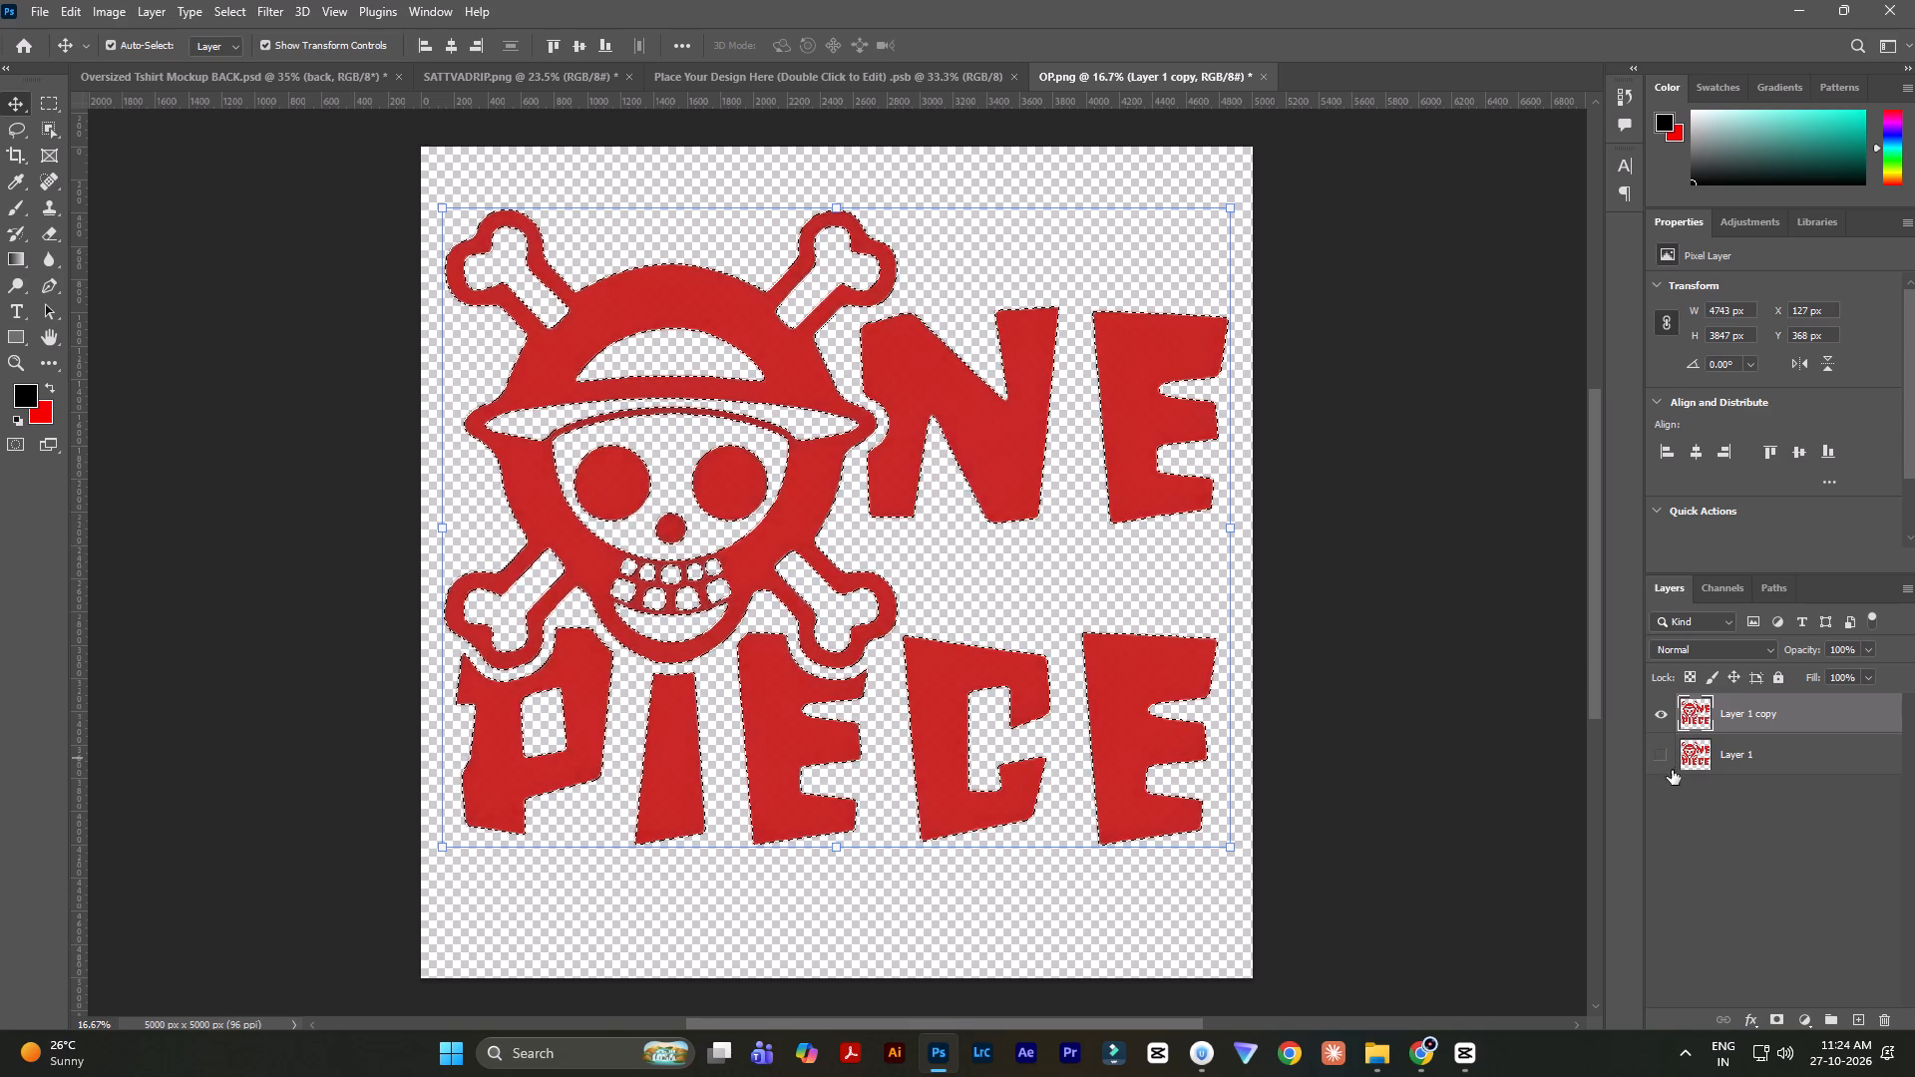
left_click(1866, 1013)
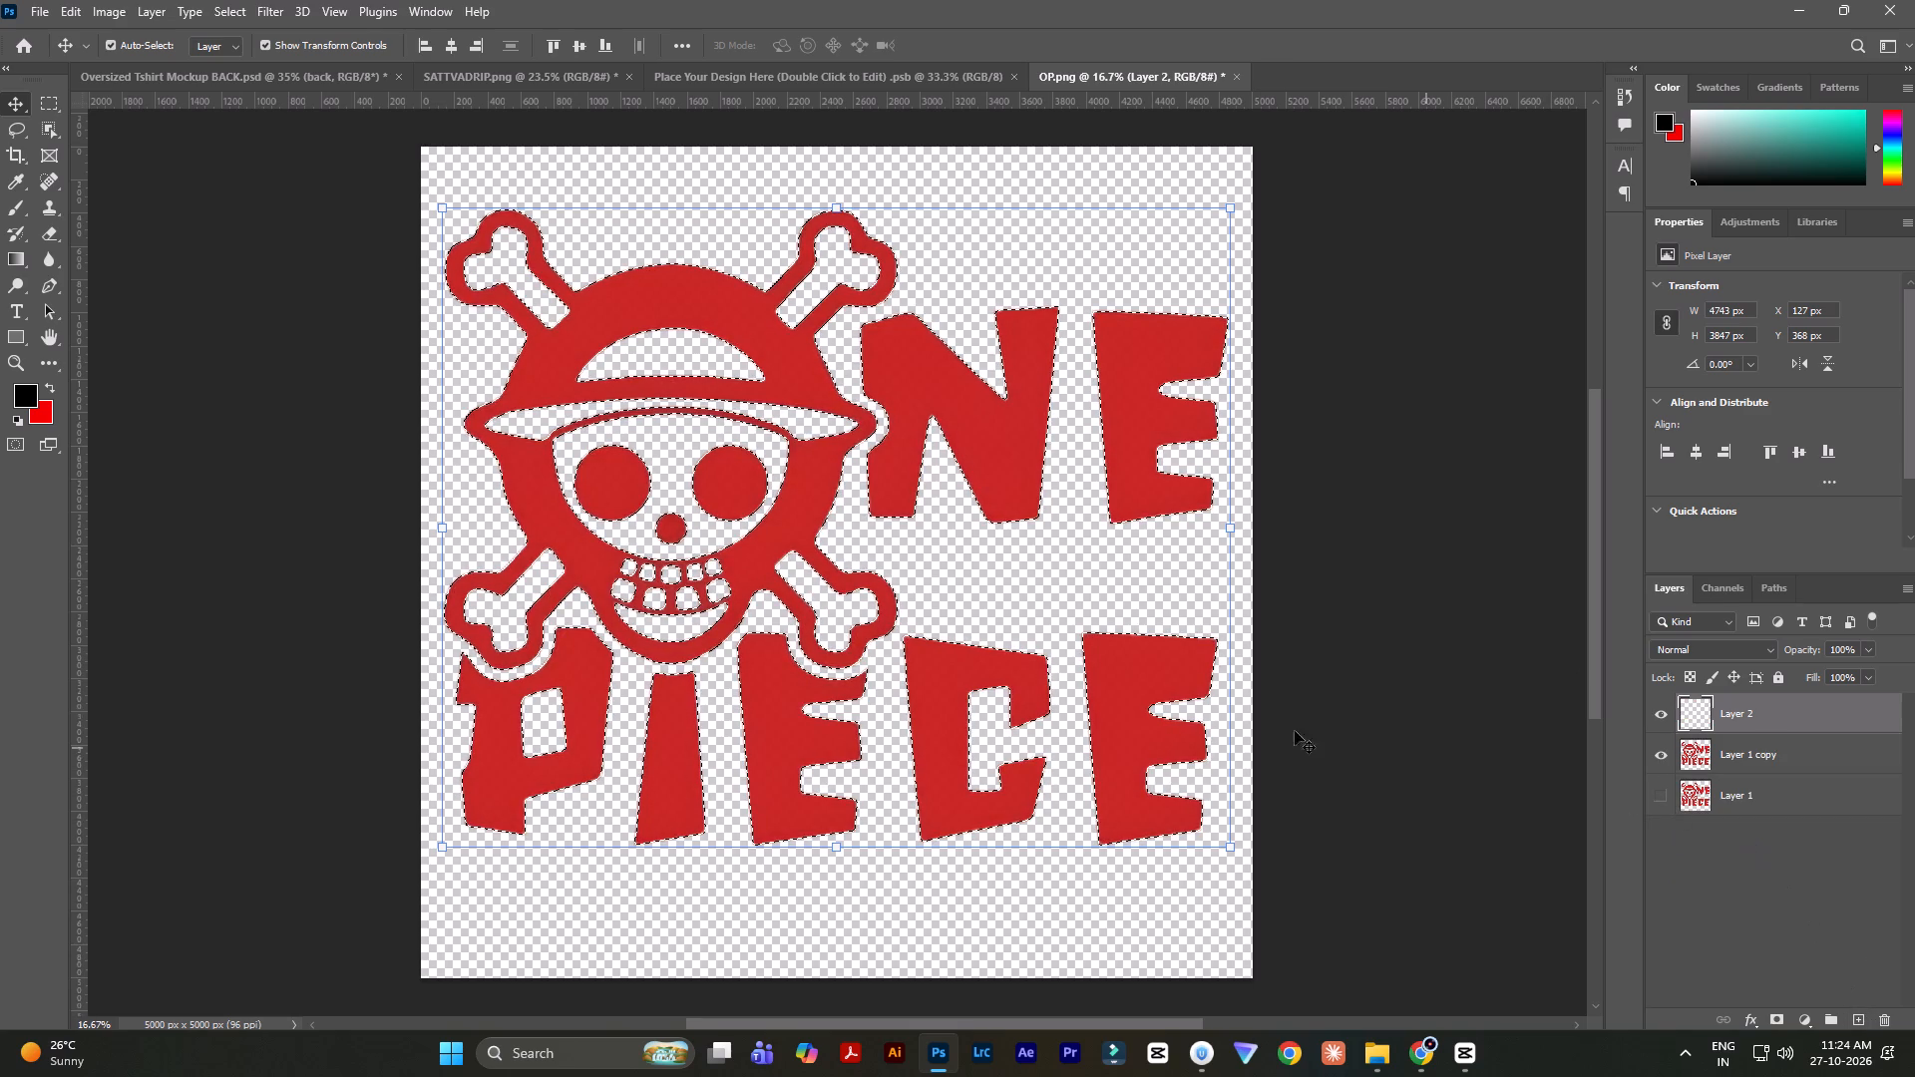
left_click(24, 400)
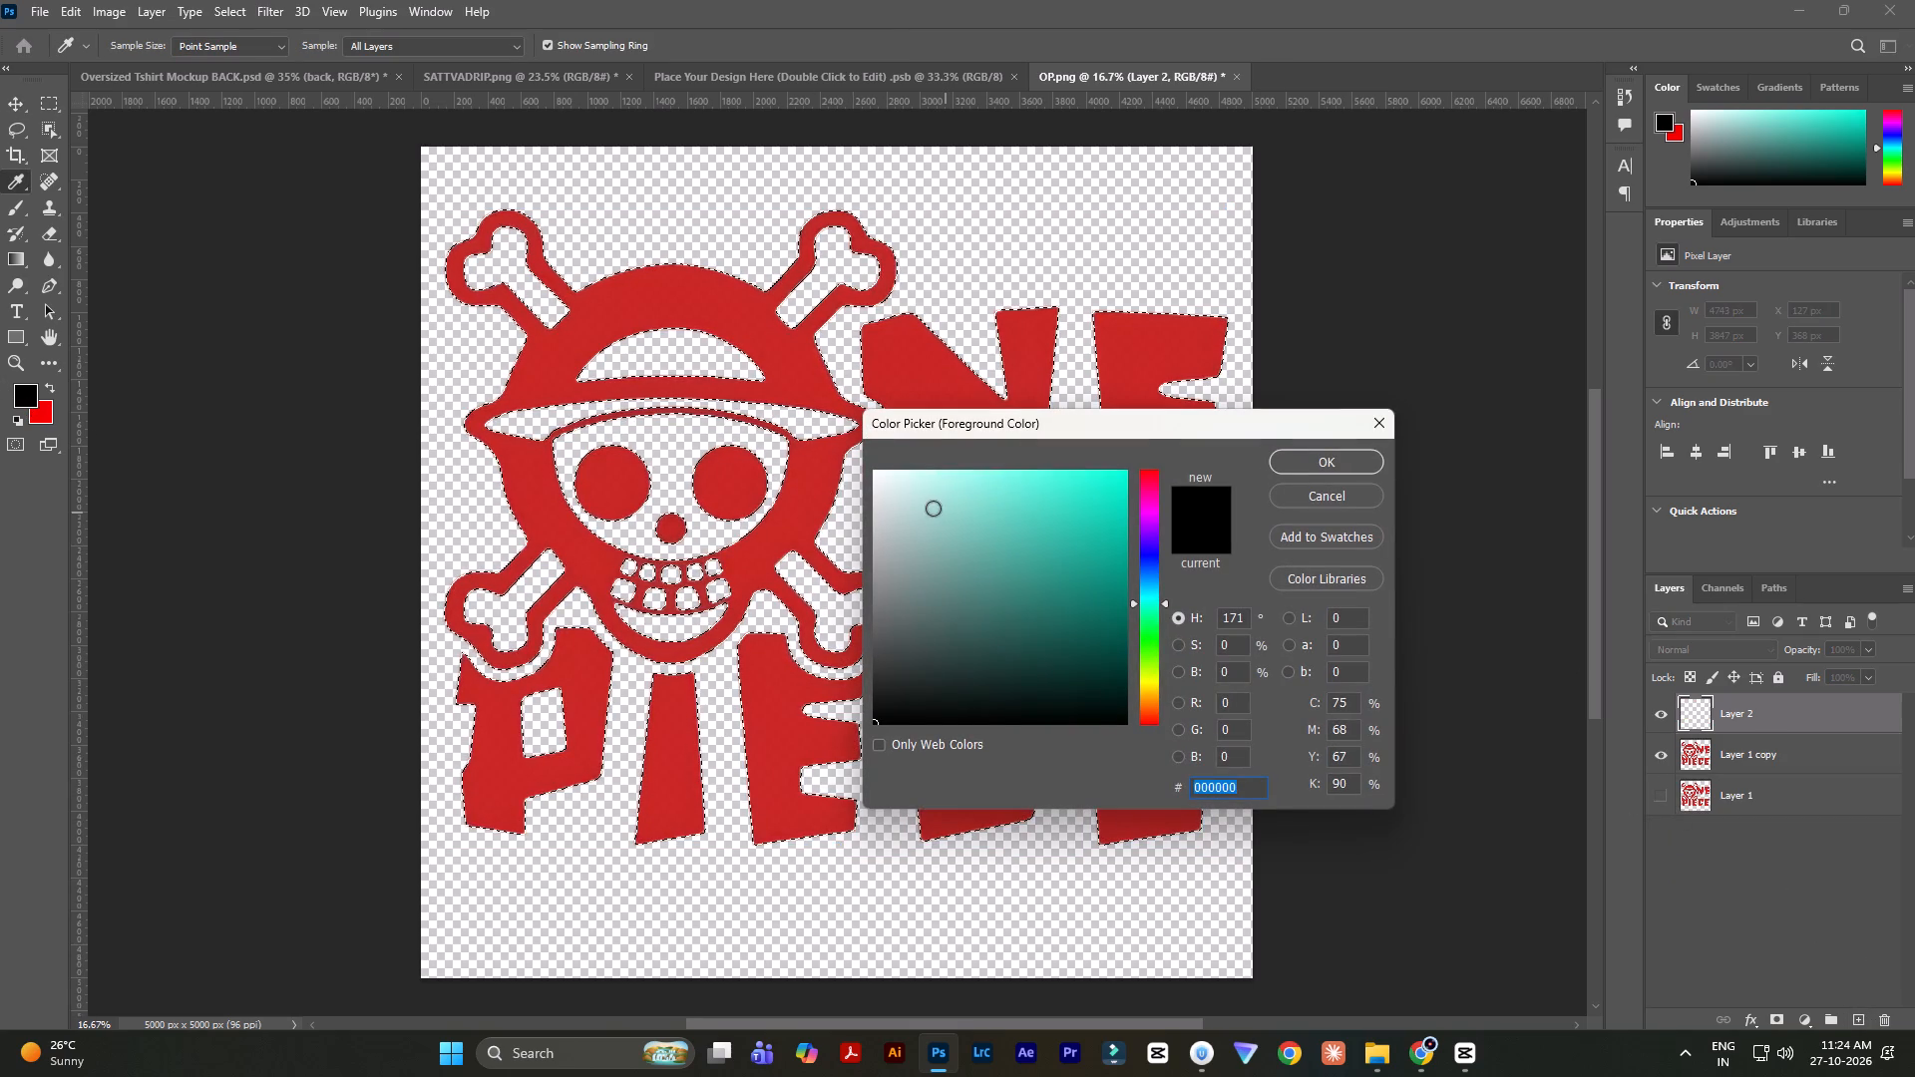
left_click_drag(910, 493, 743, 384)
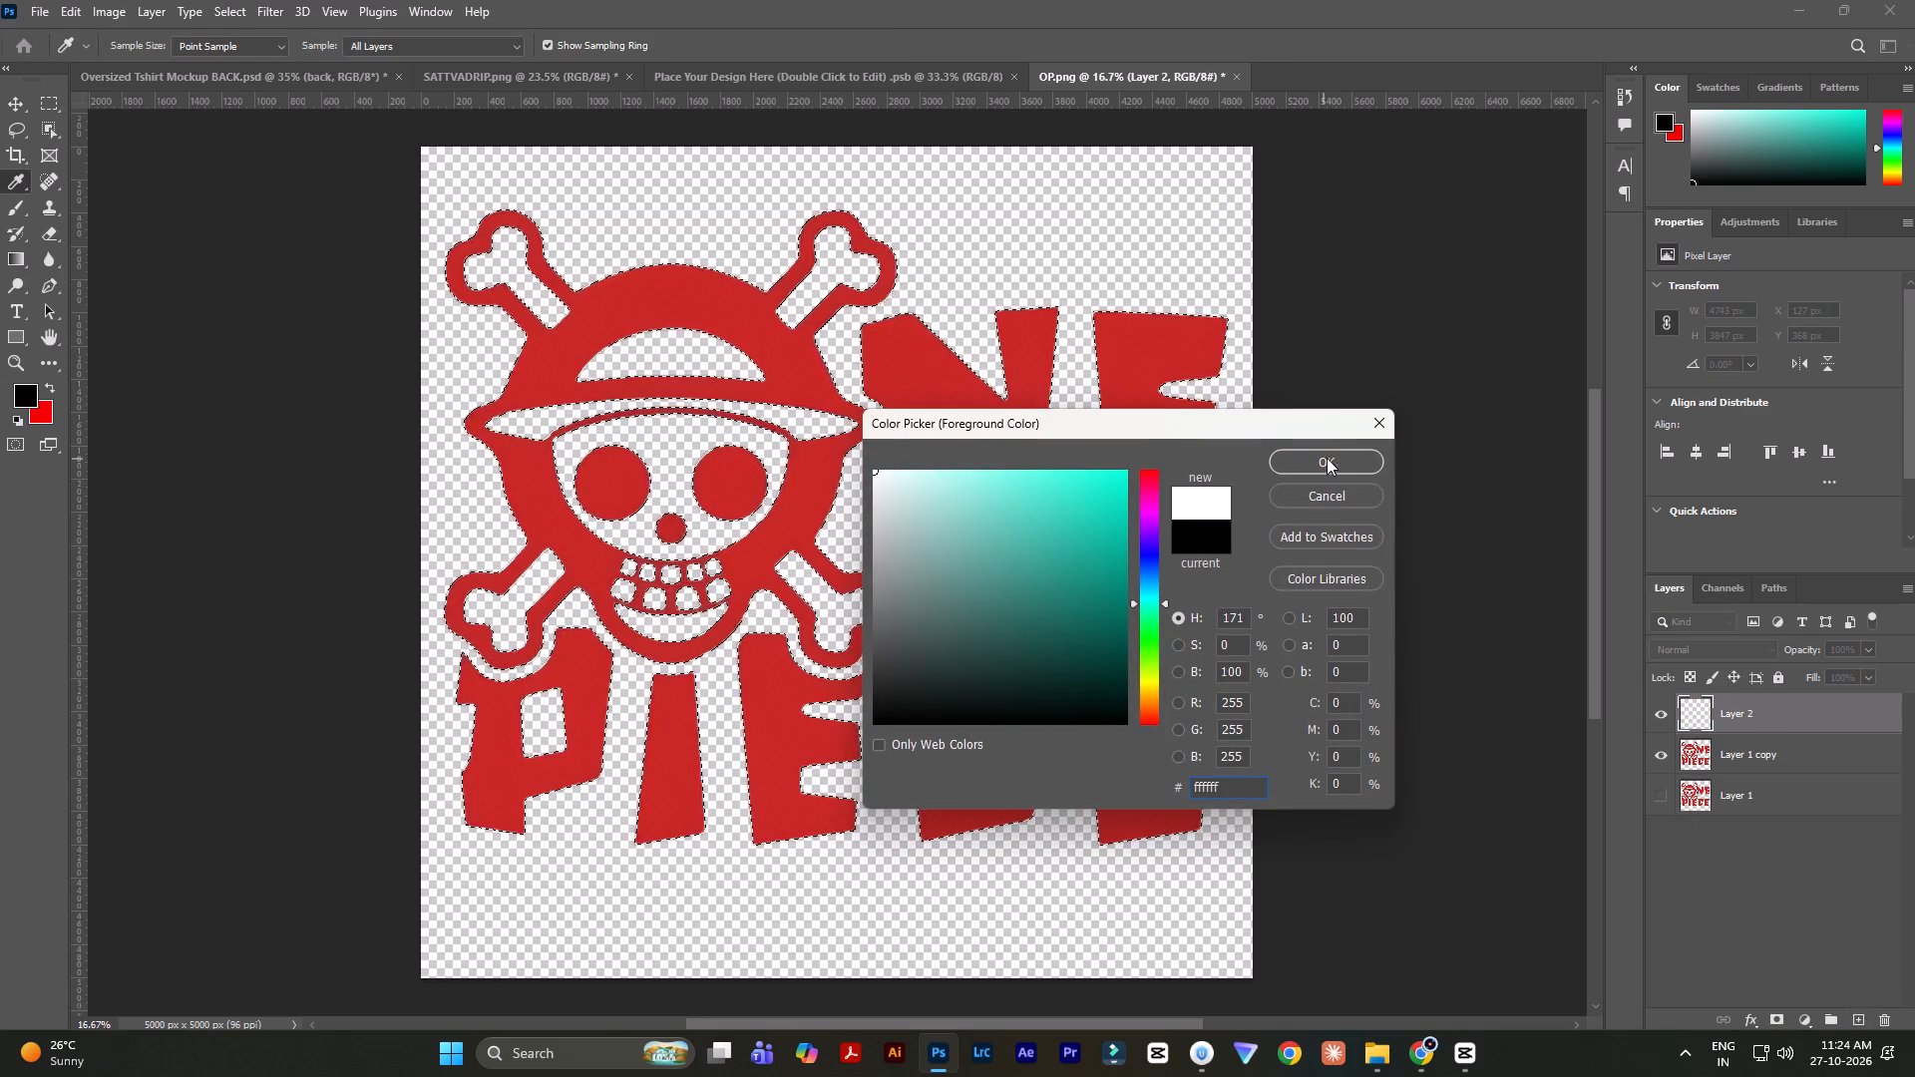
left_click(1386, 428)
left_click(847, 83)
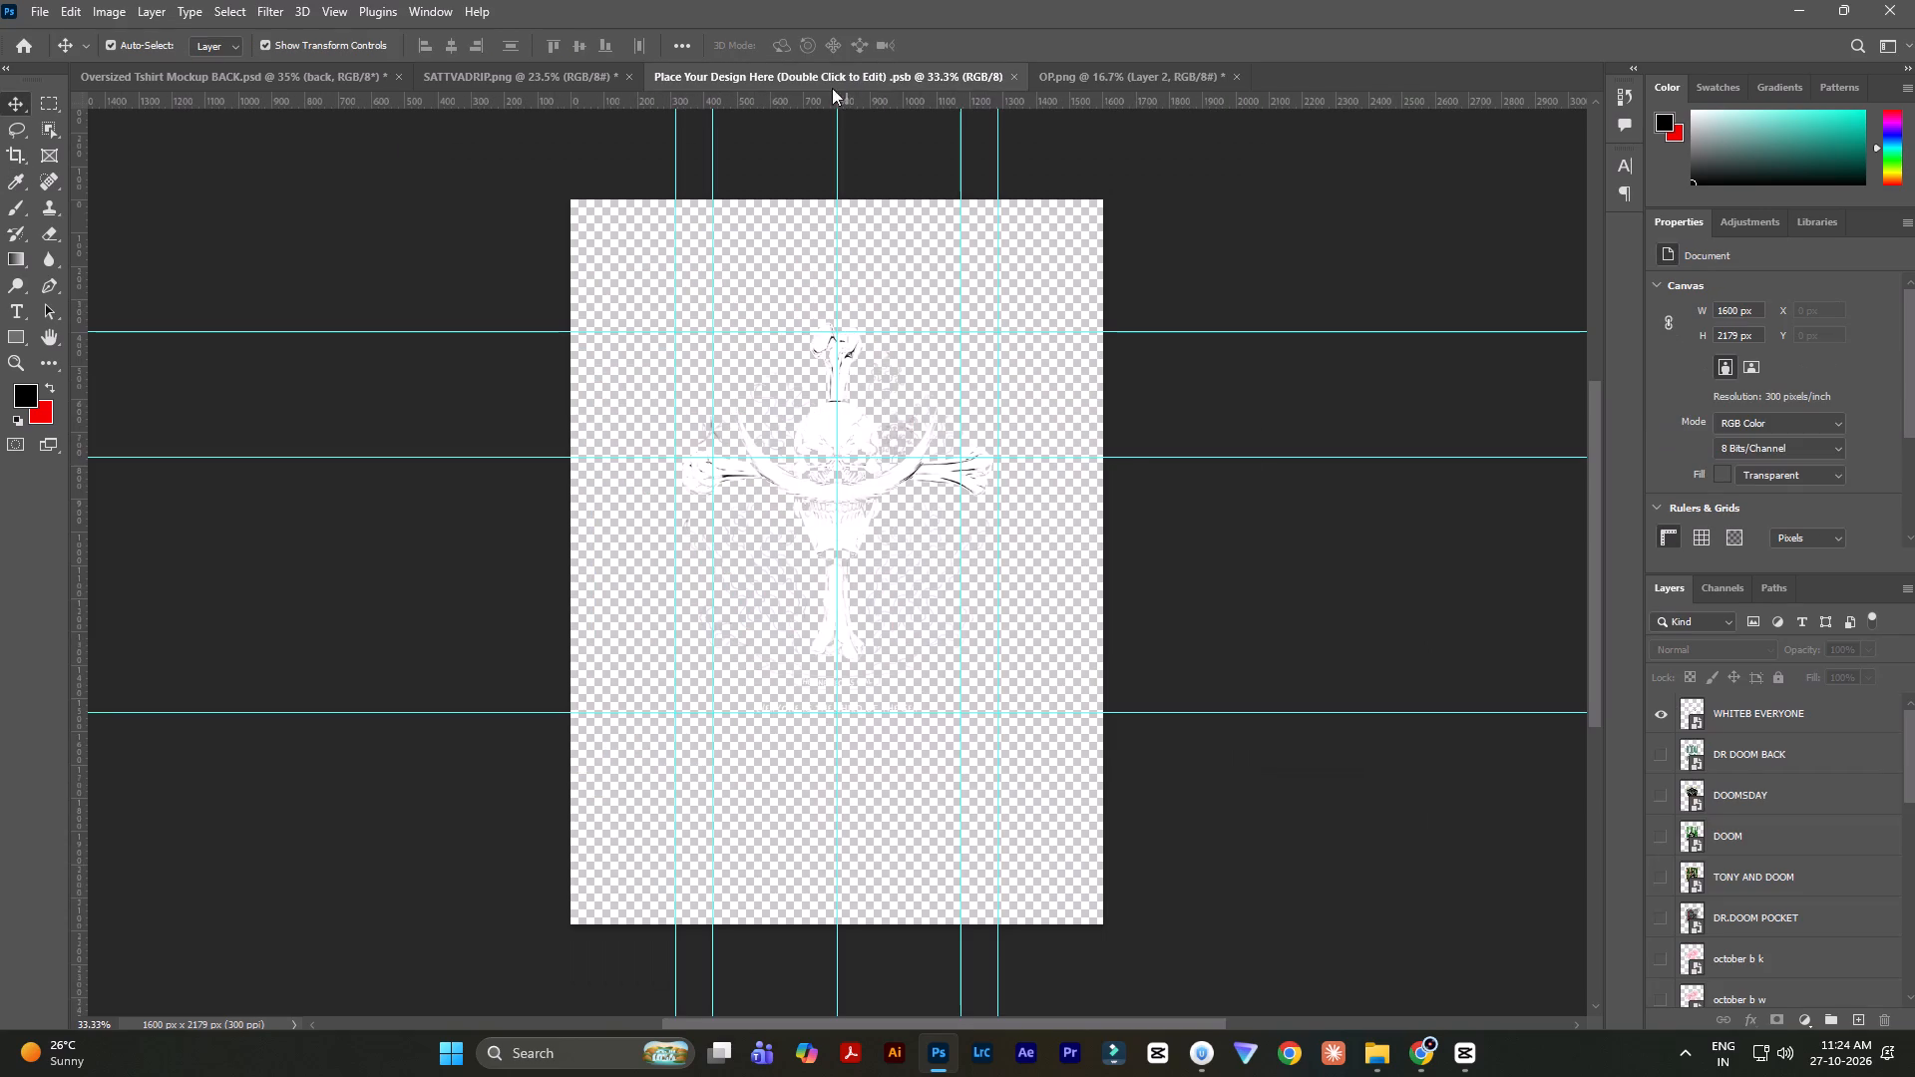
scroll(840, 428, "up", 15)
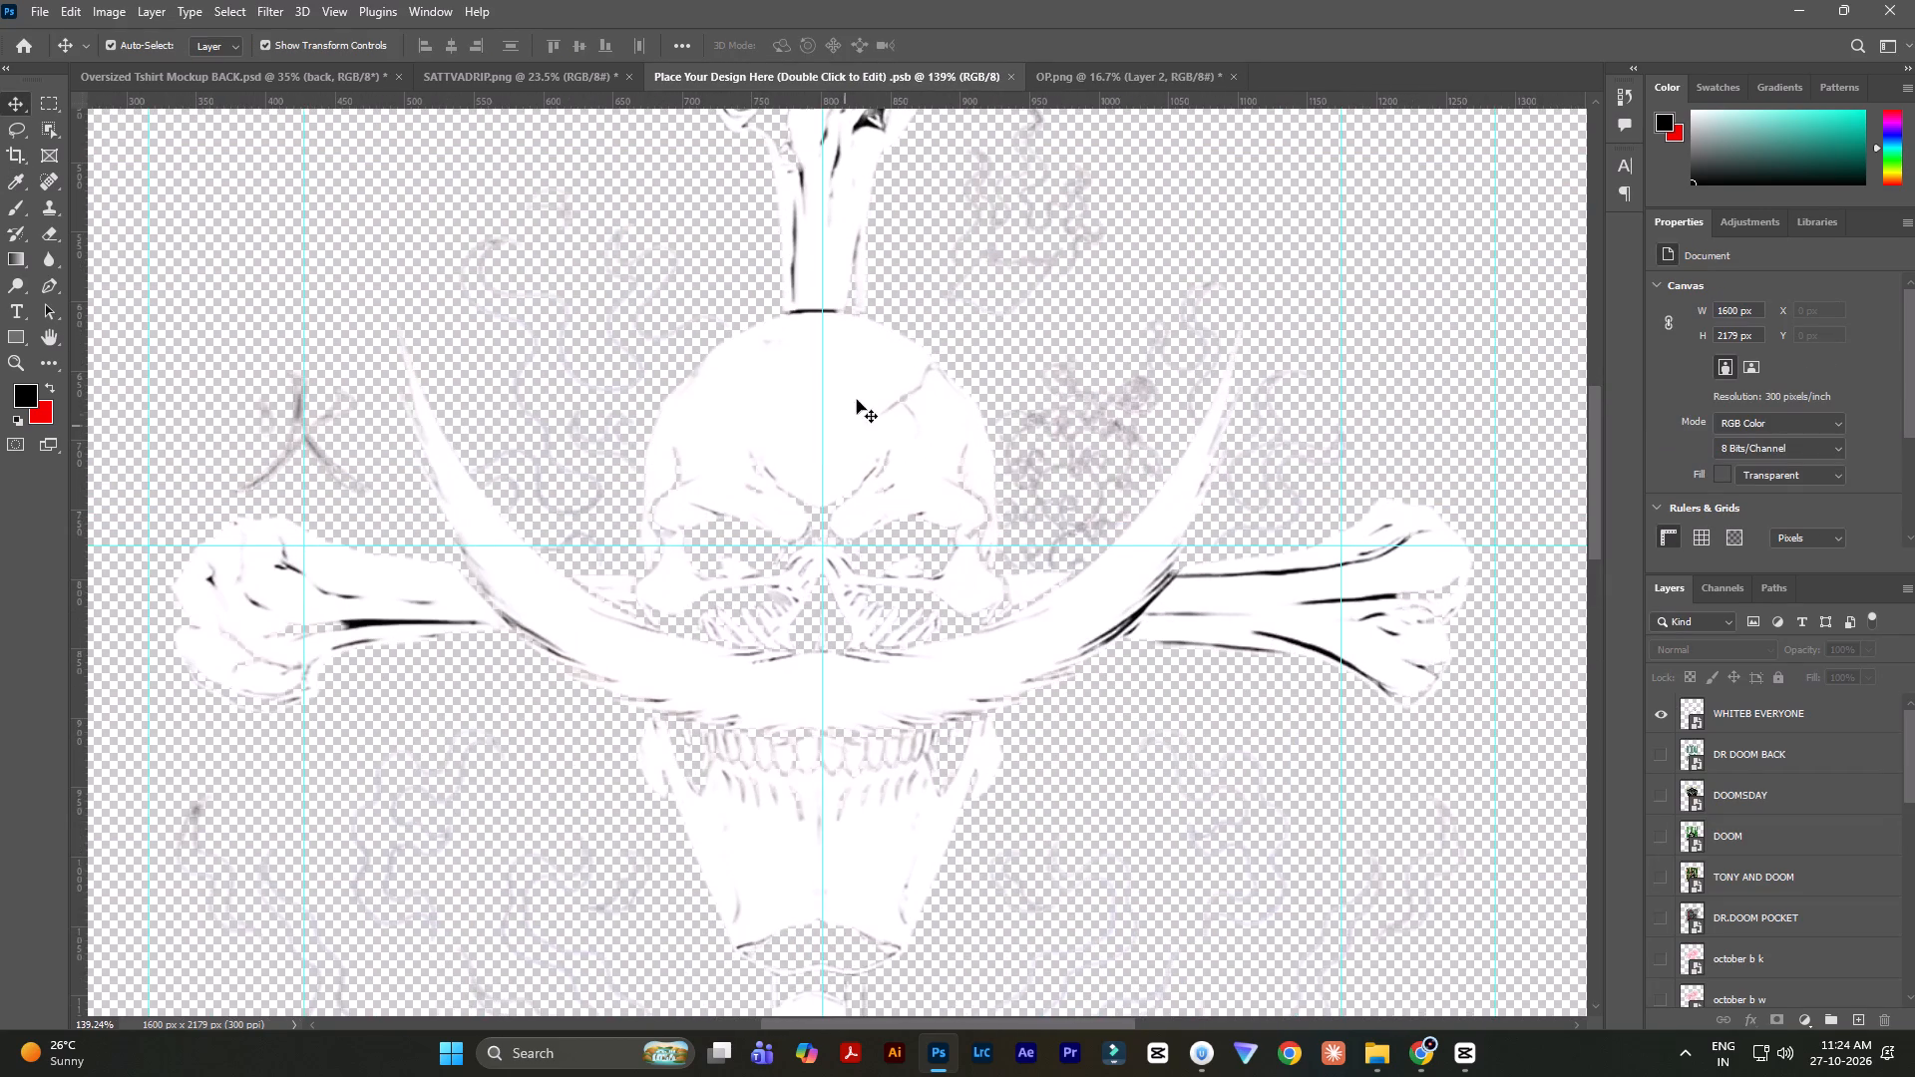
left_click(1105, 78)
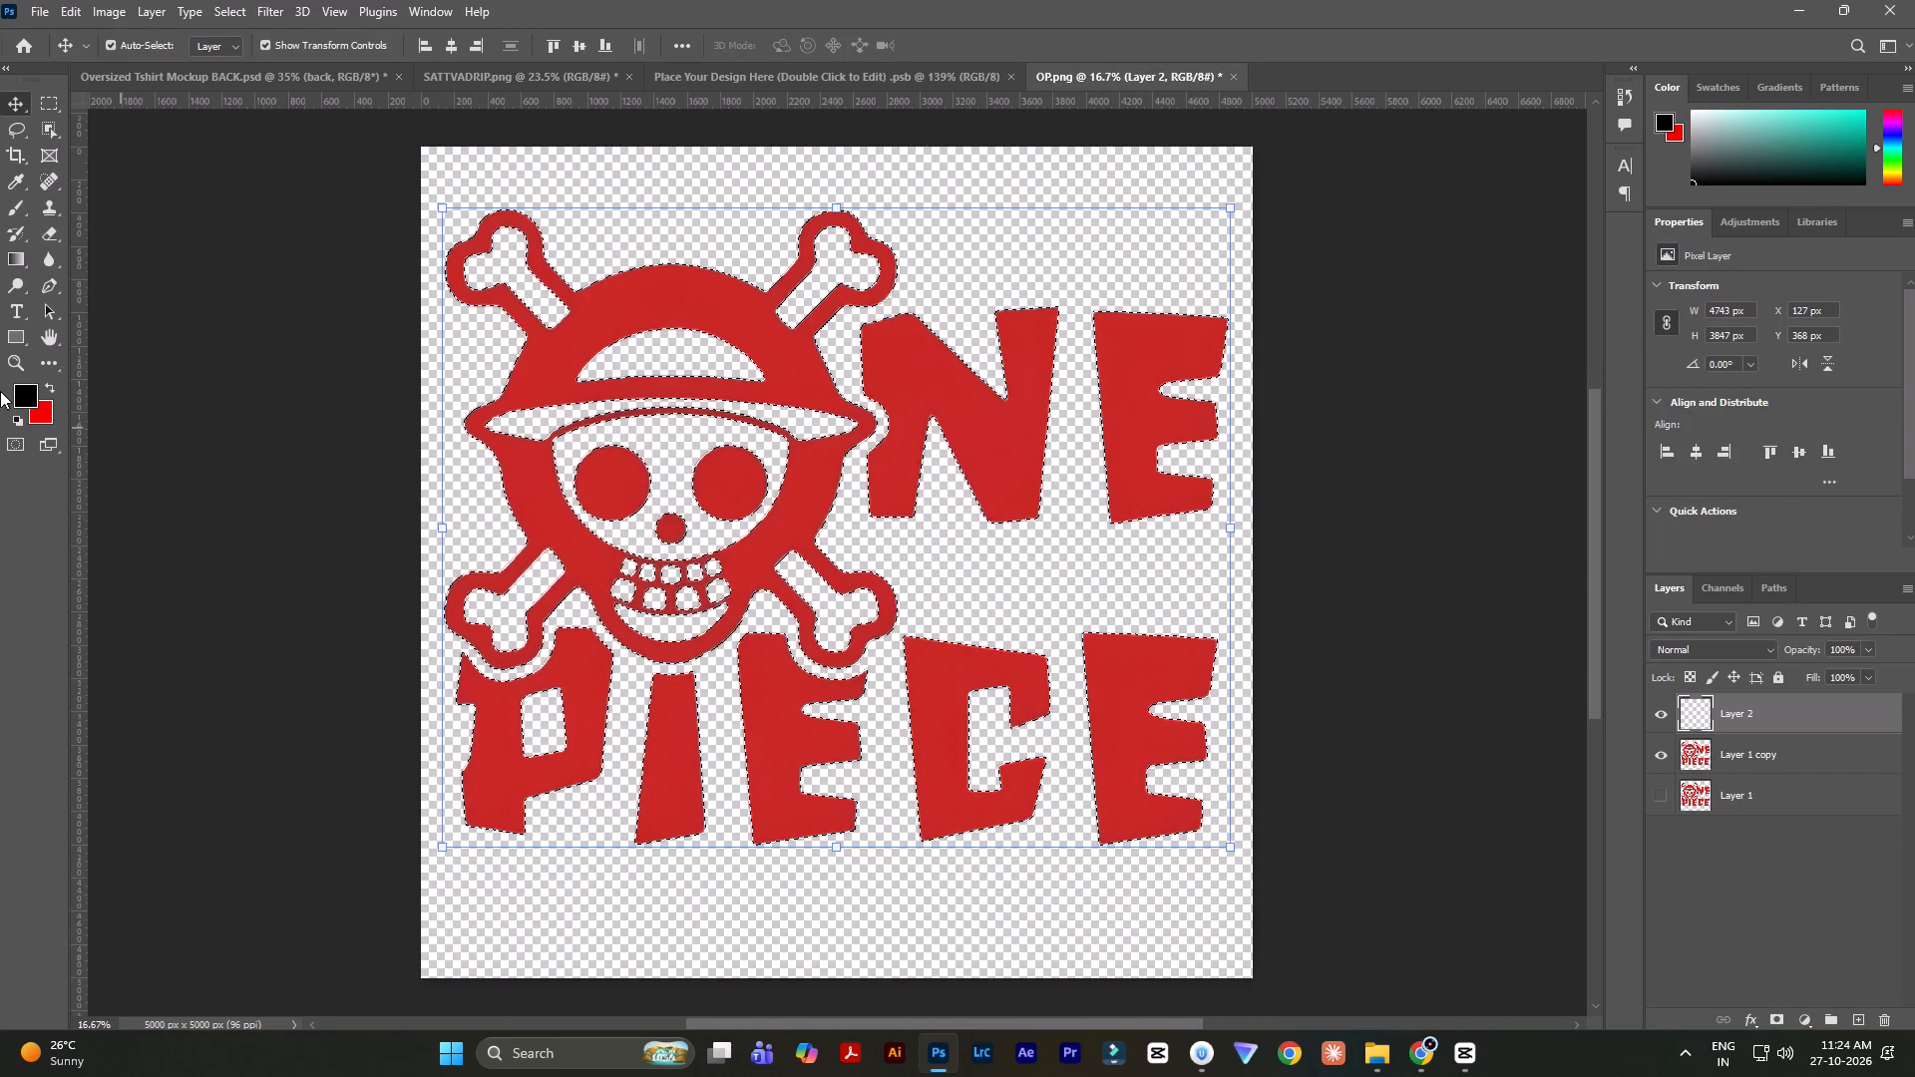
Fill the selected One Piece artwork with white (ffffff) on Layer 2, deselect, and hide the red Layer 1 copy.
left_click(29, 391)
left_click_drag(920, 506, 693, 367)
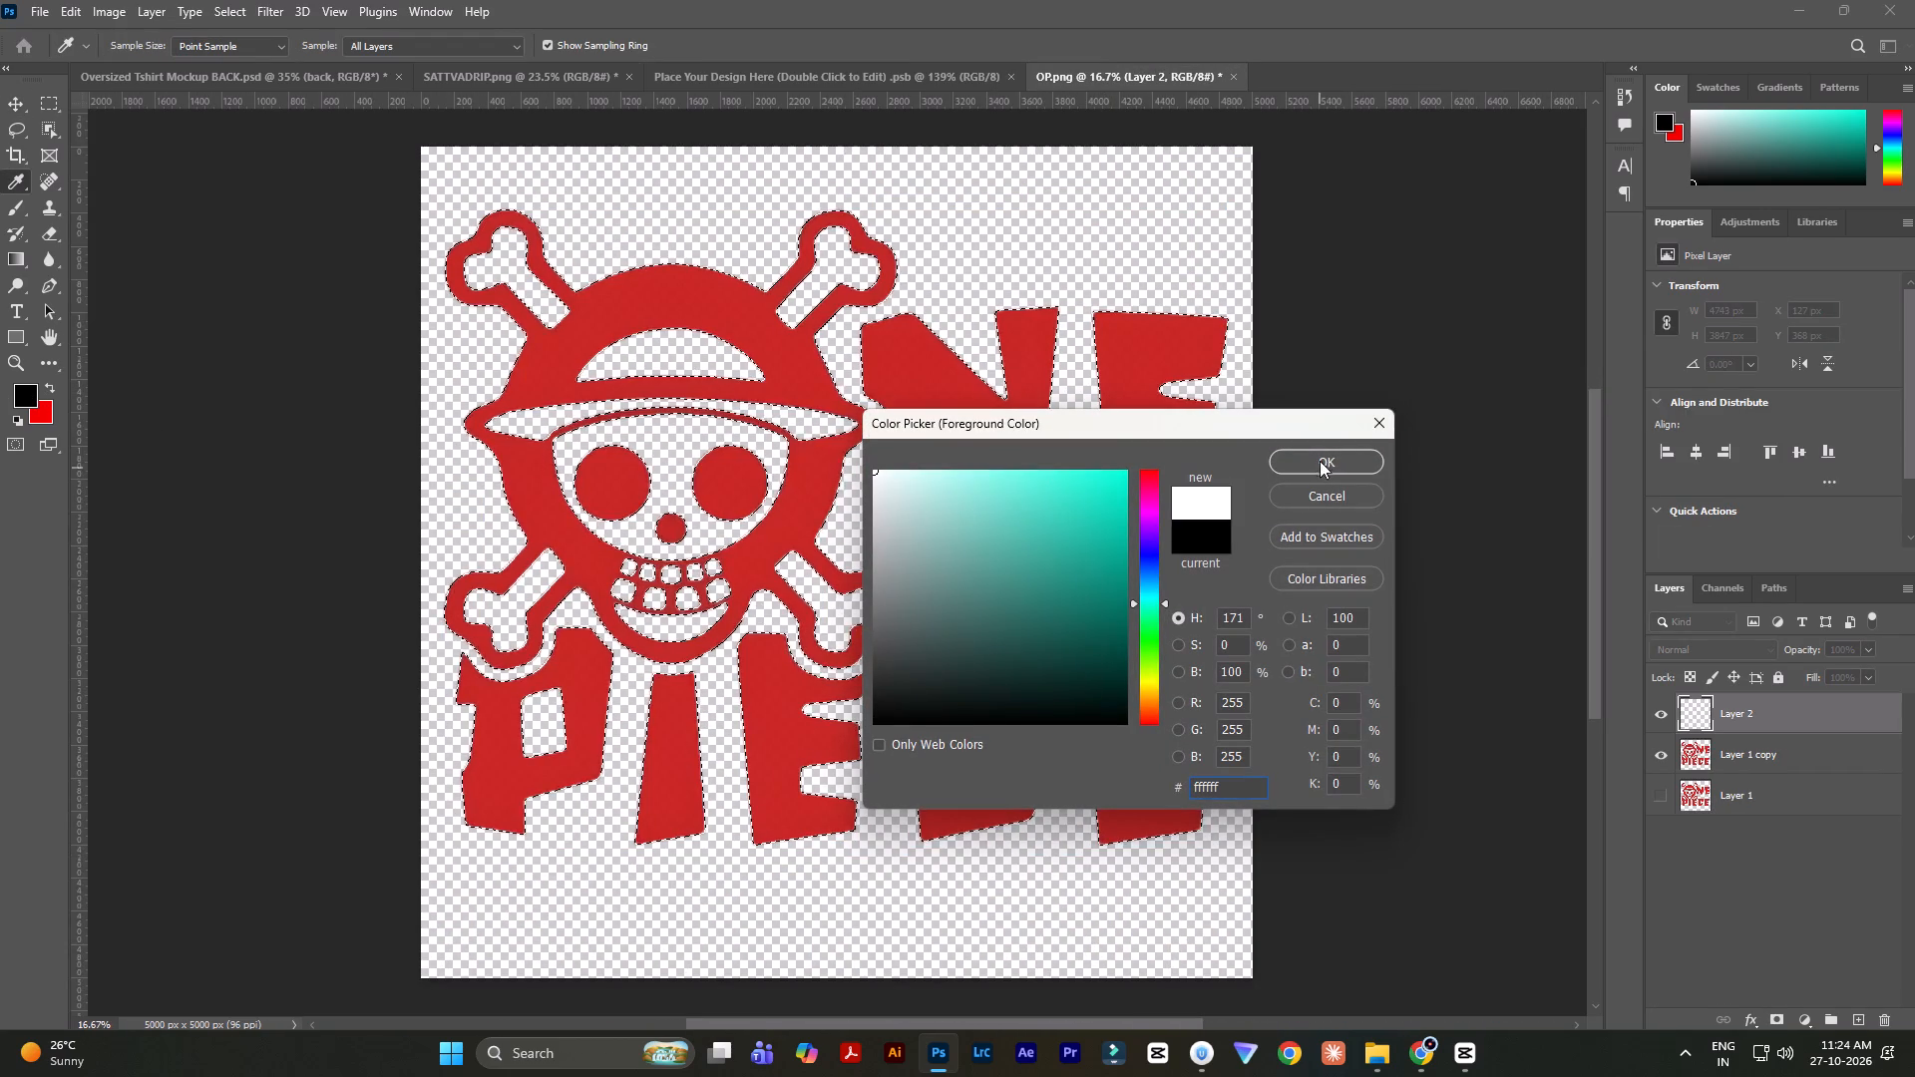
left_click(1320, 460)
key("alt+BackSpace")
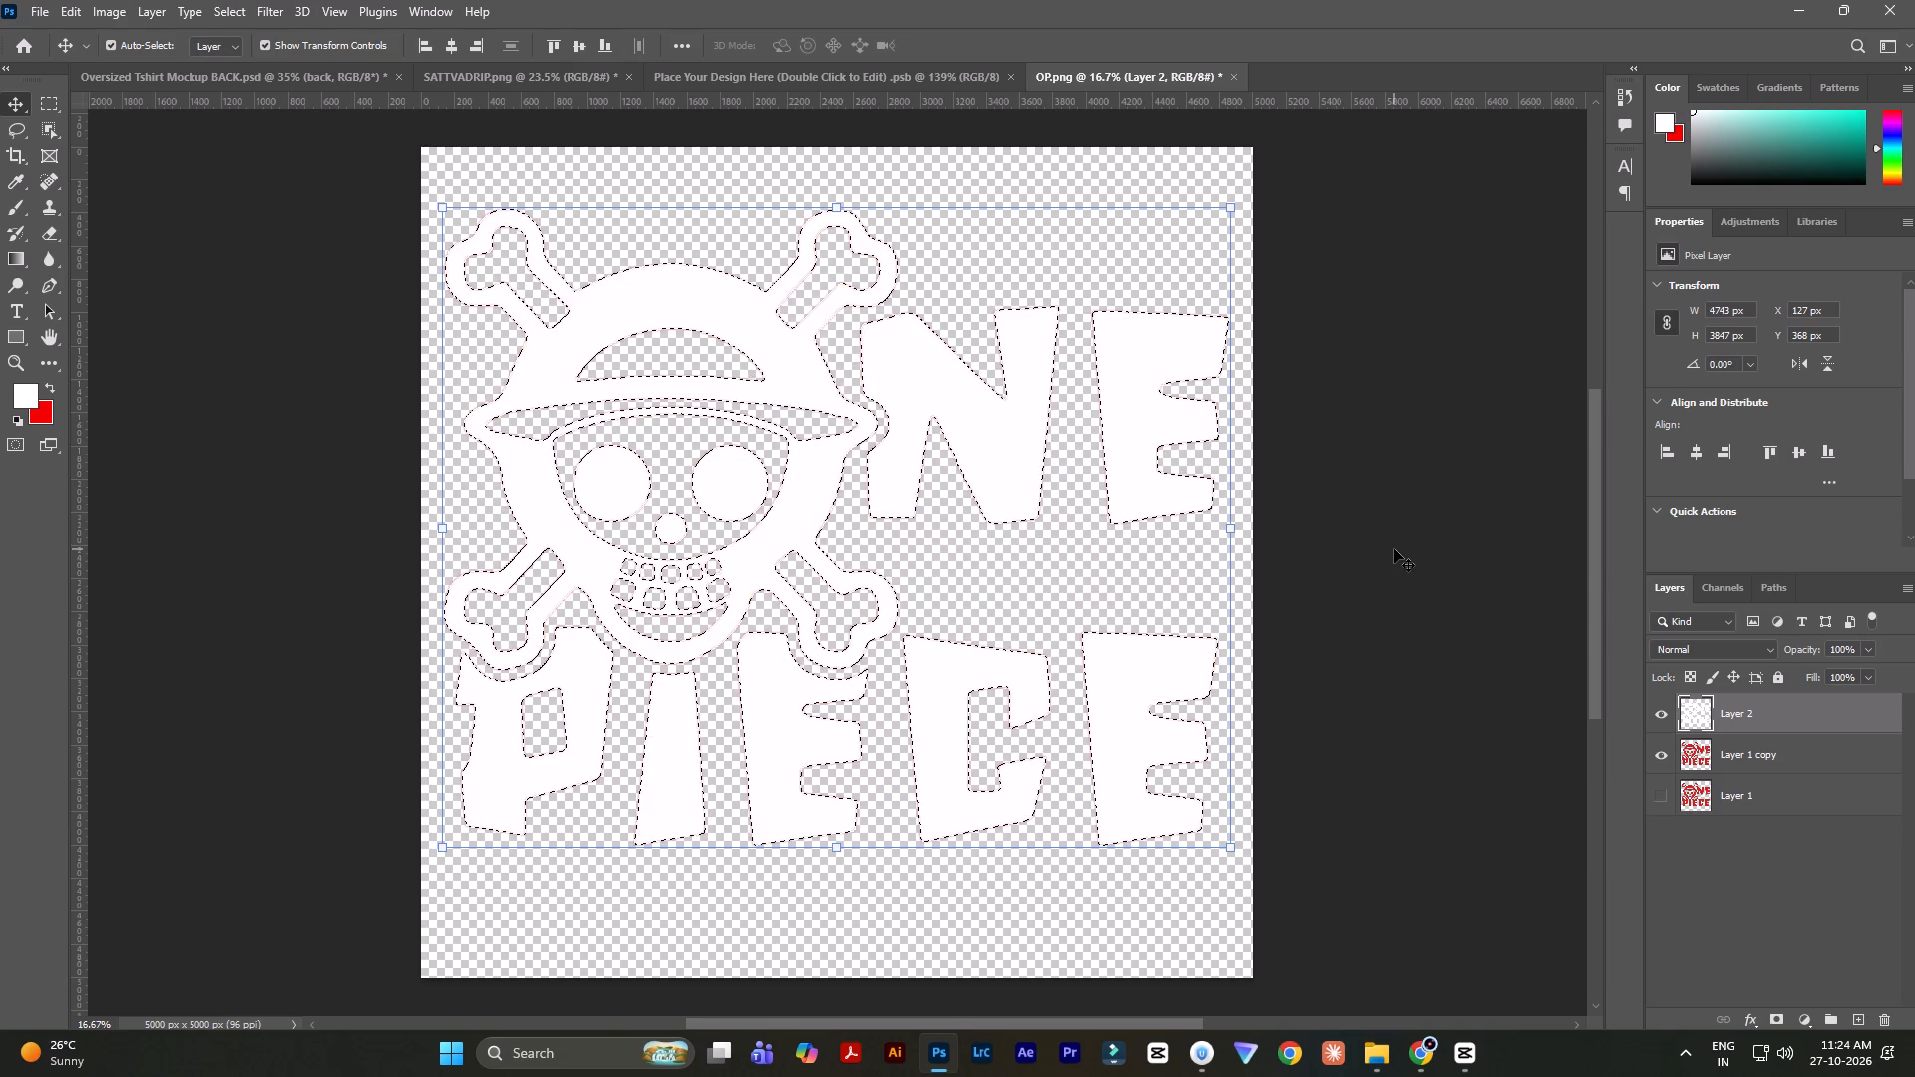
key("ctrl+d")
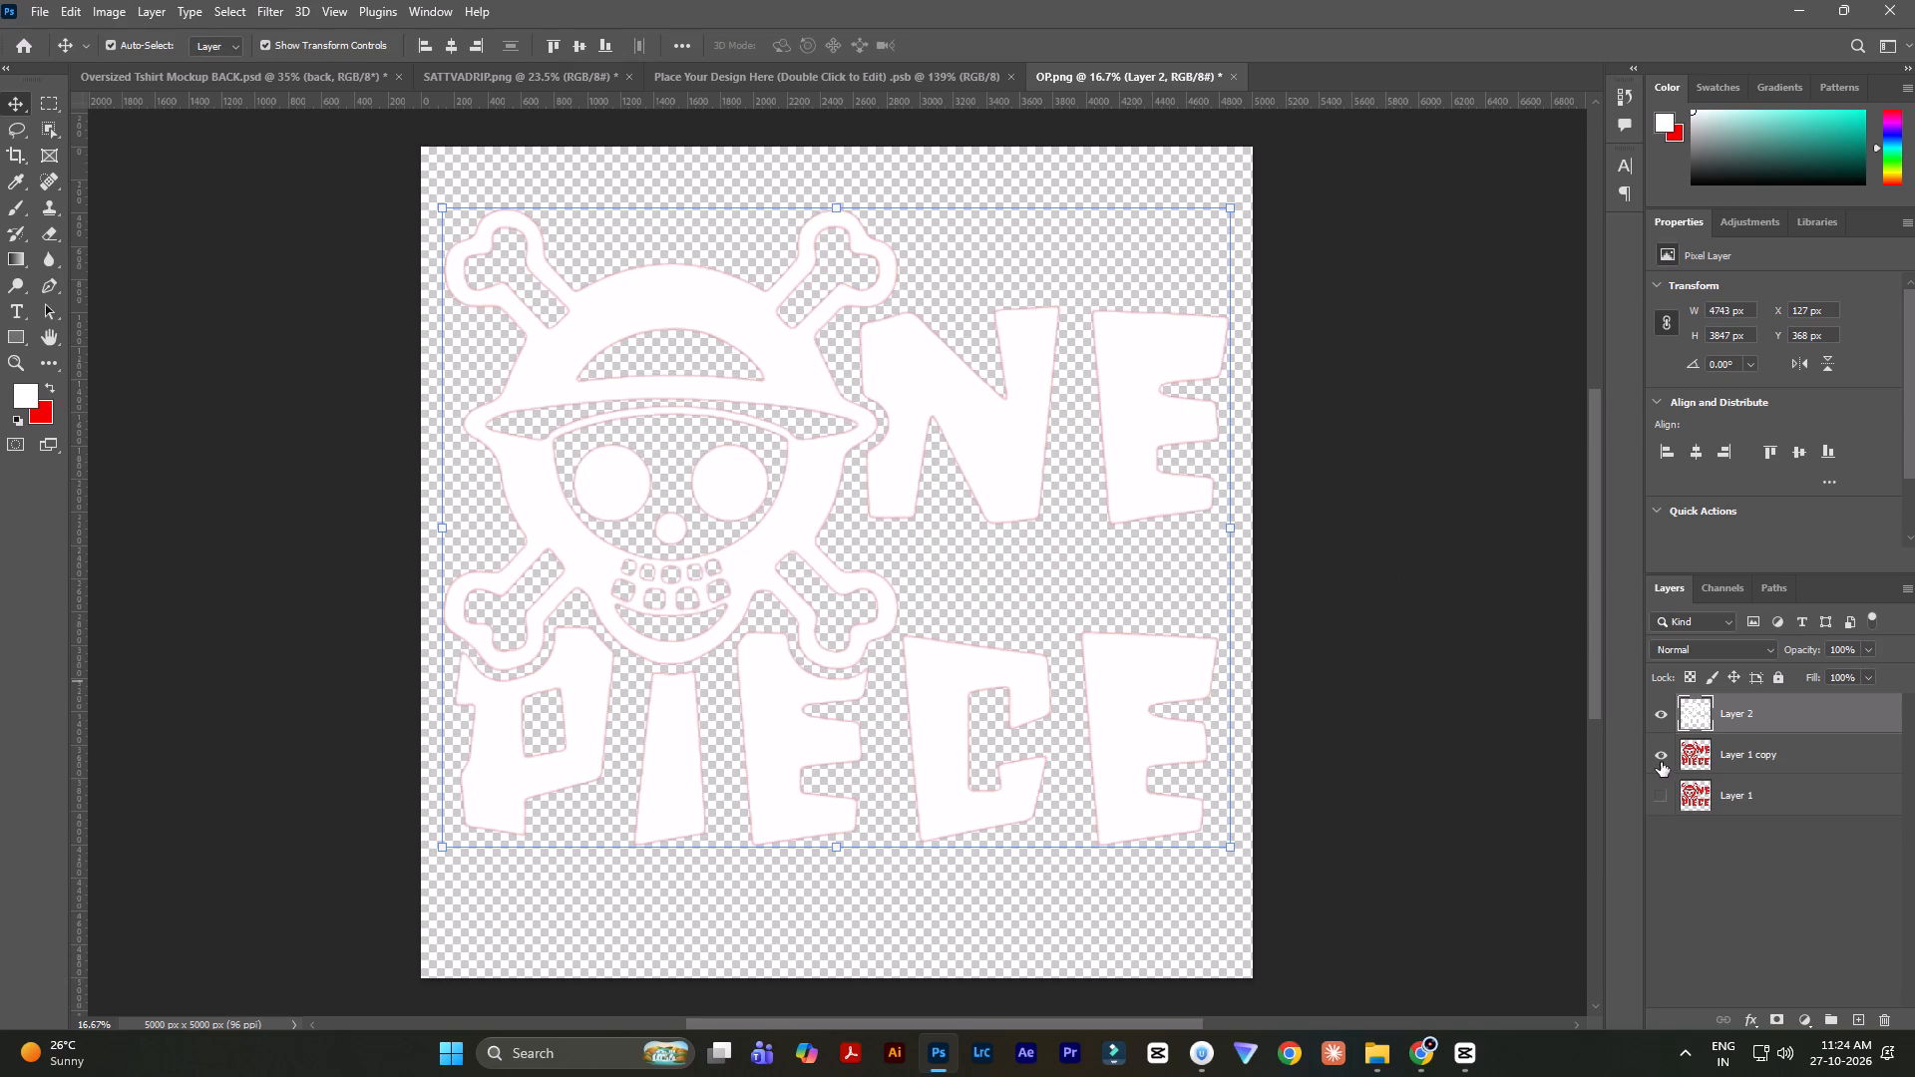
left_click(1667, 758)
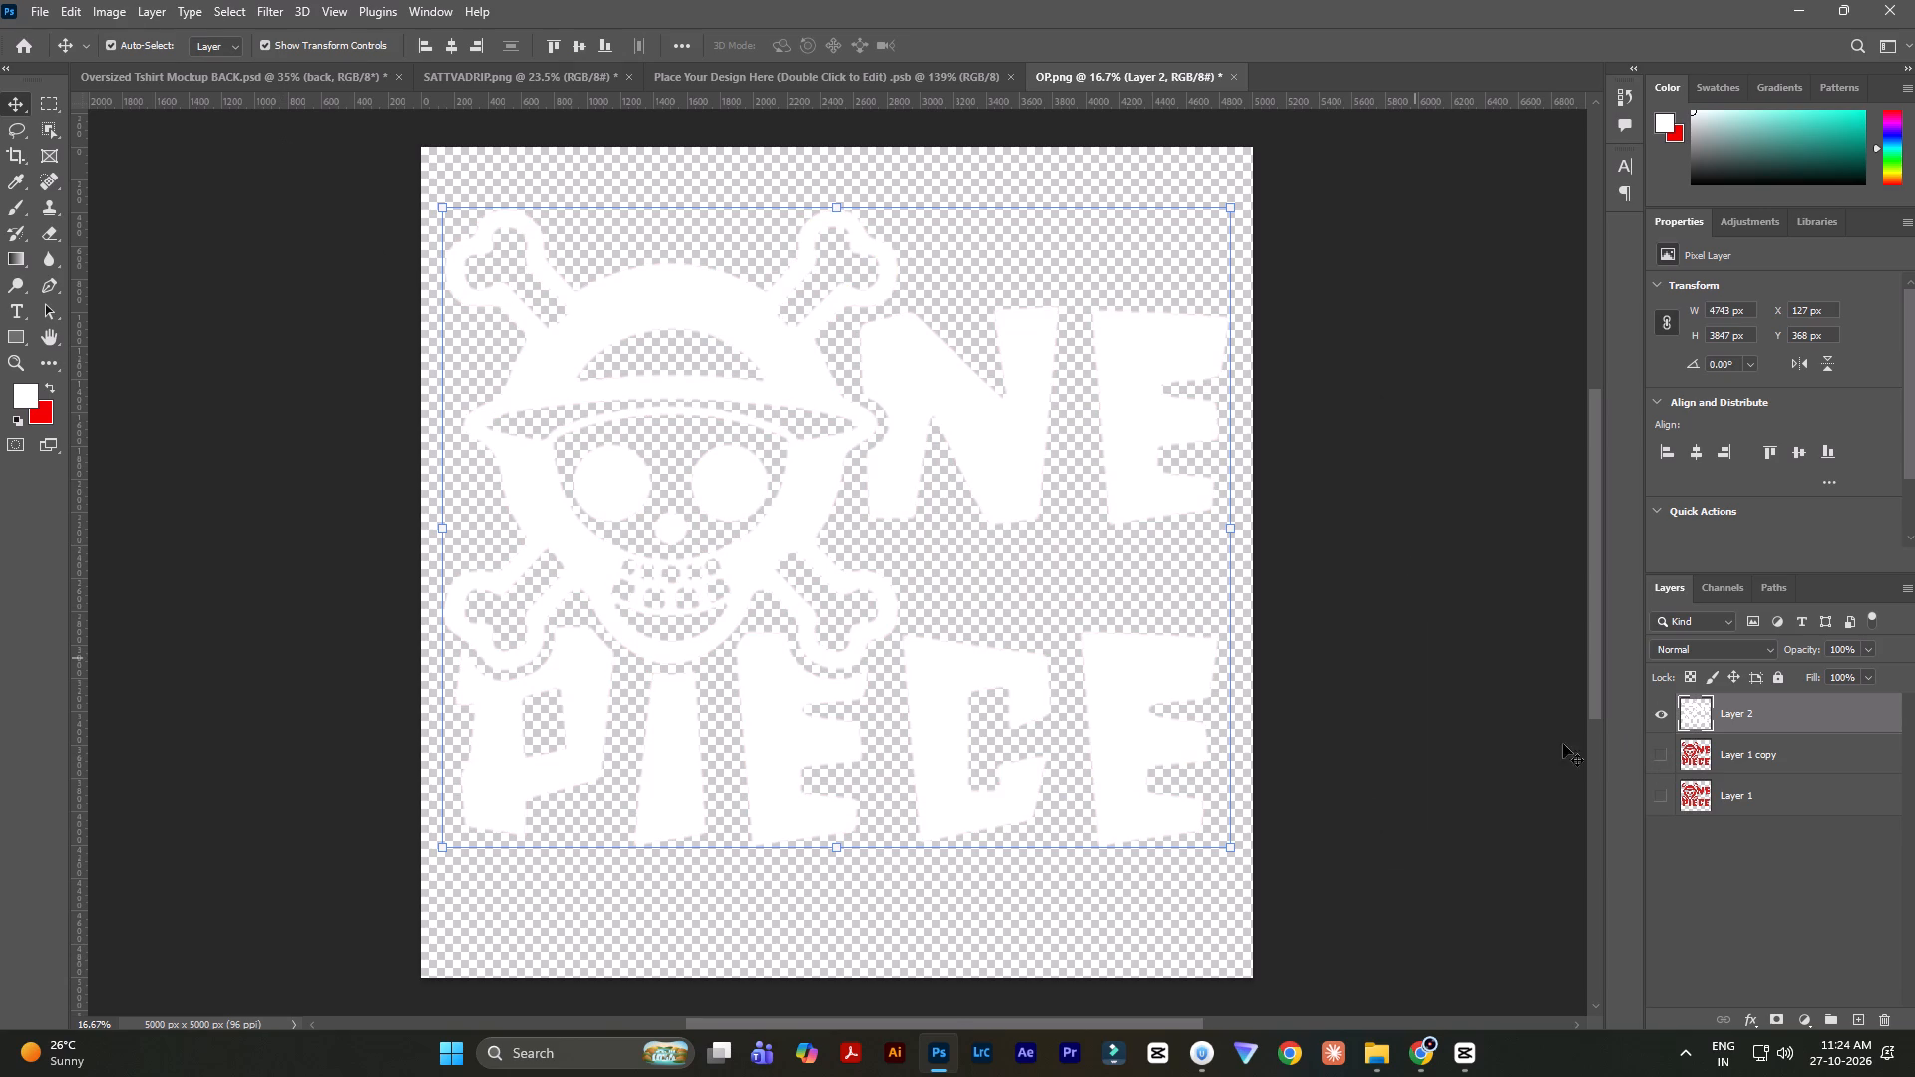
Add a layer beneath the white artwork, fill it with the red background colour to check the edges, and hide it.
left_click(1856, 1016)
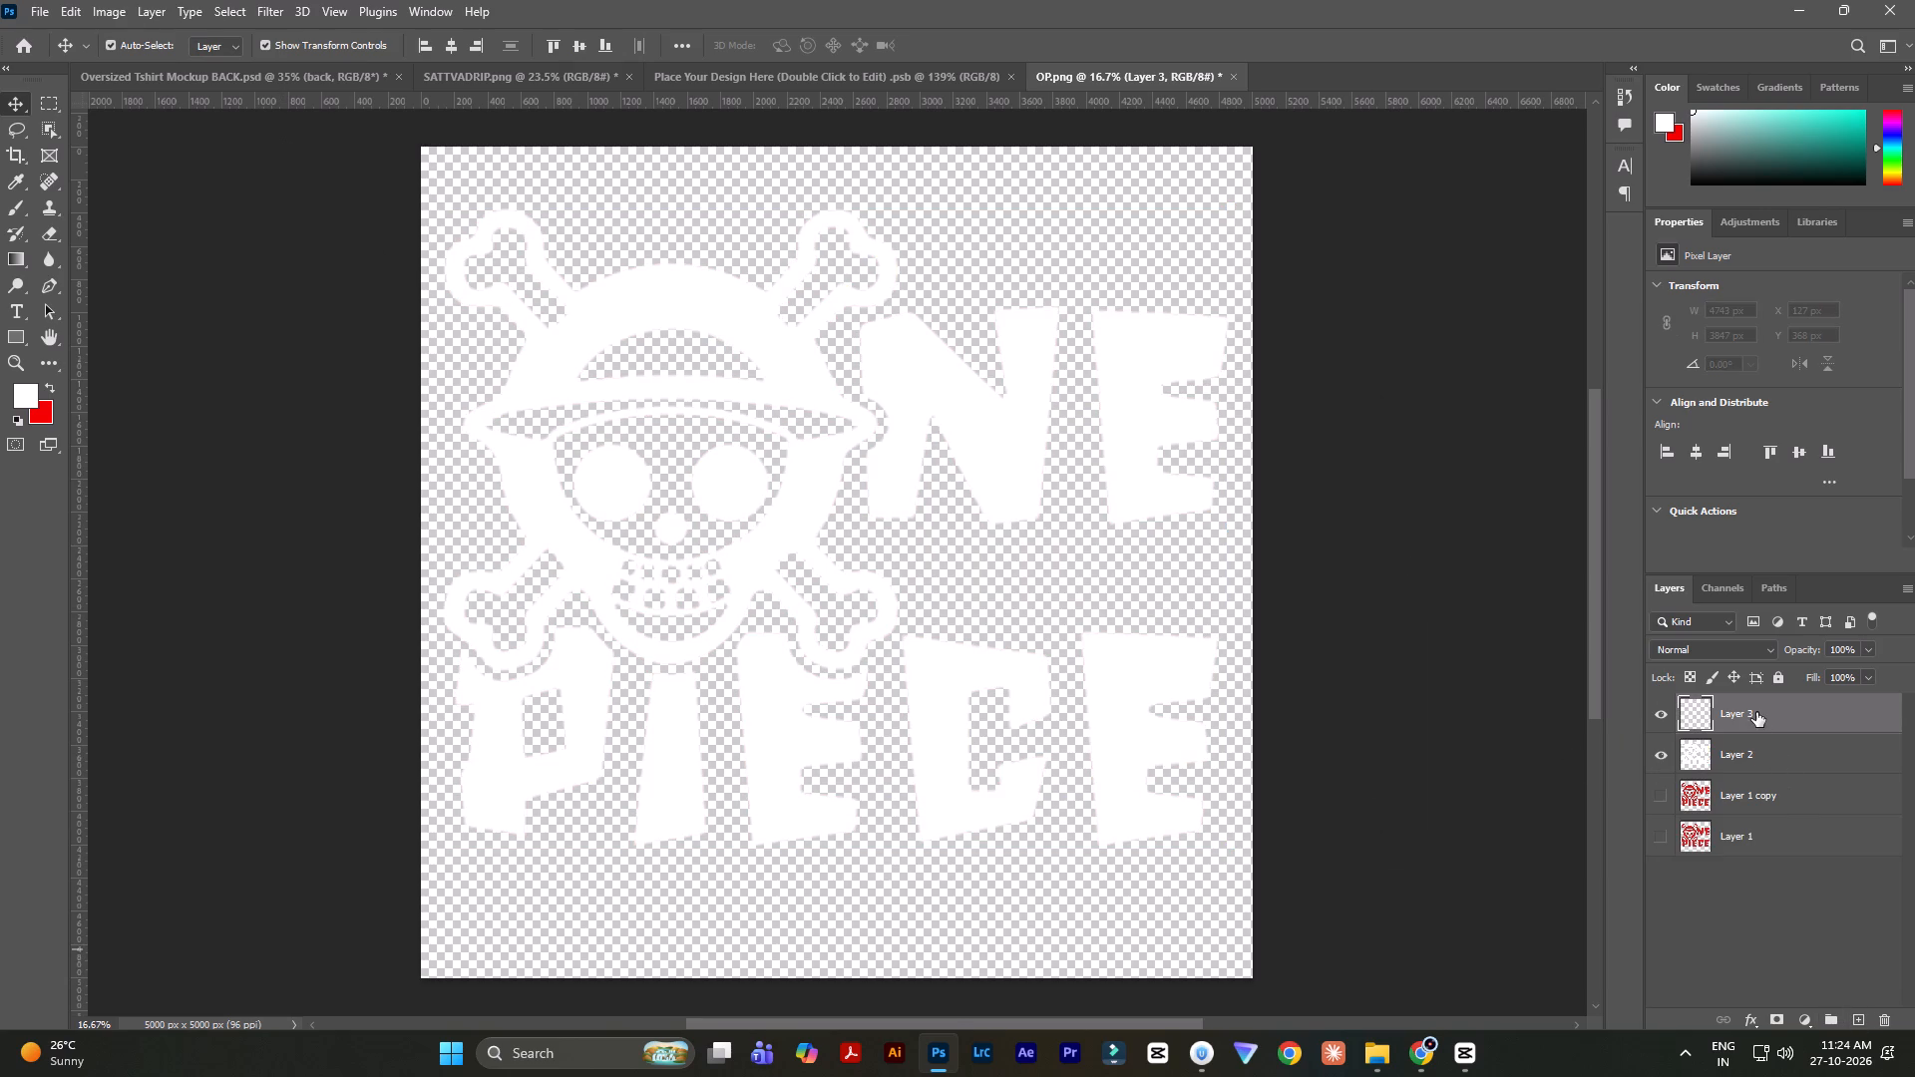
left_click_drag(1756, 712, 1763, 774)
key("ctrl+BackSpace")
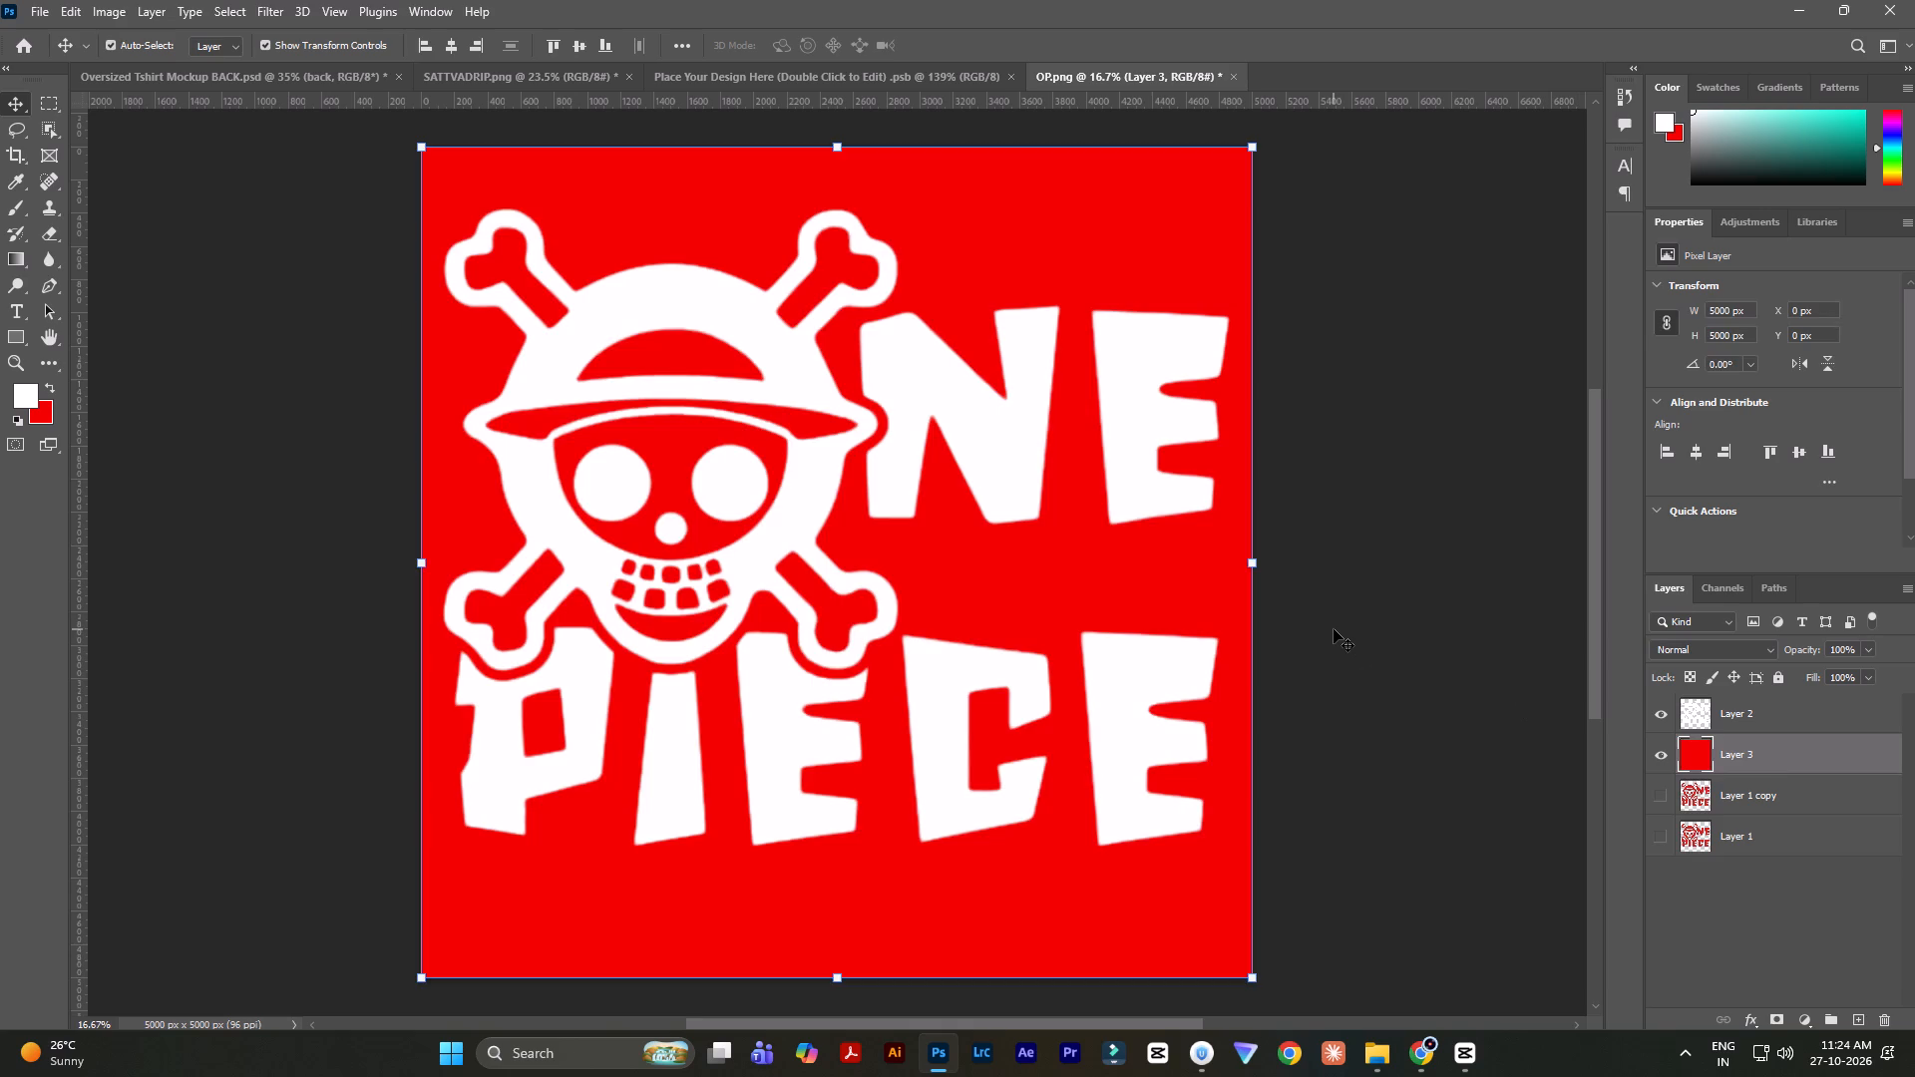
scroll(1213, 438, "up", 16)
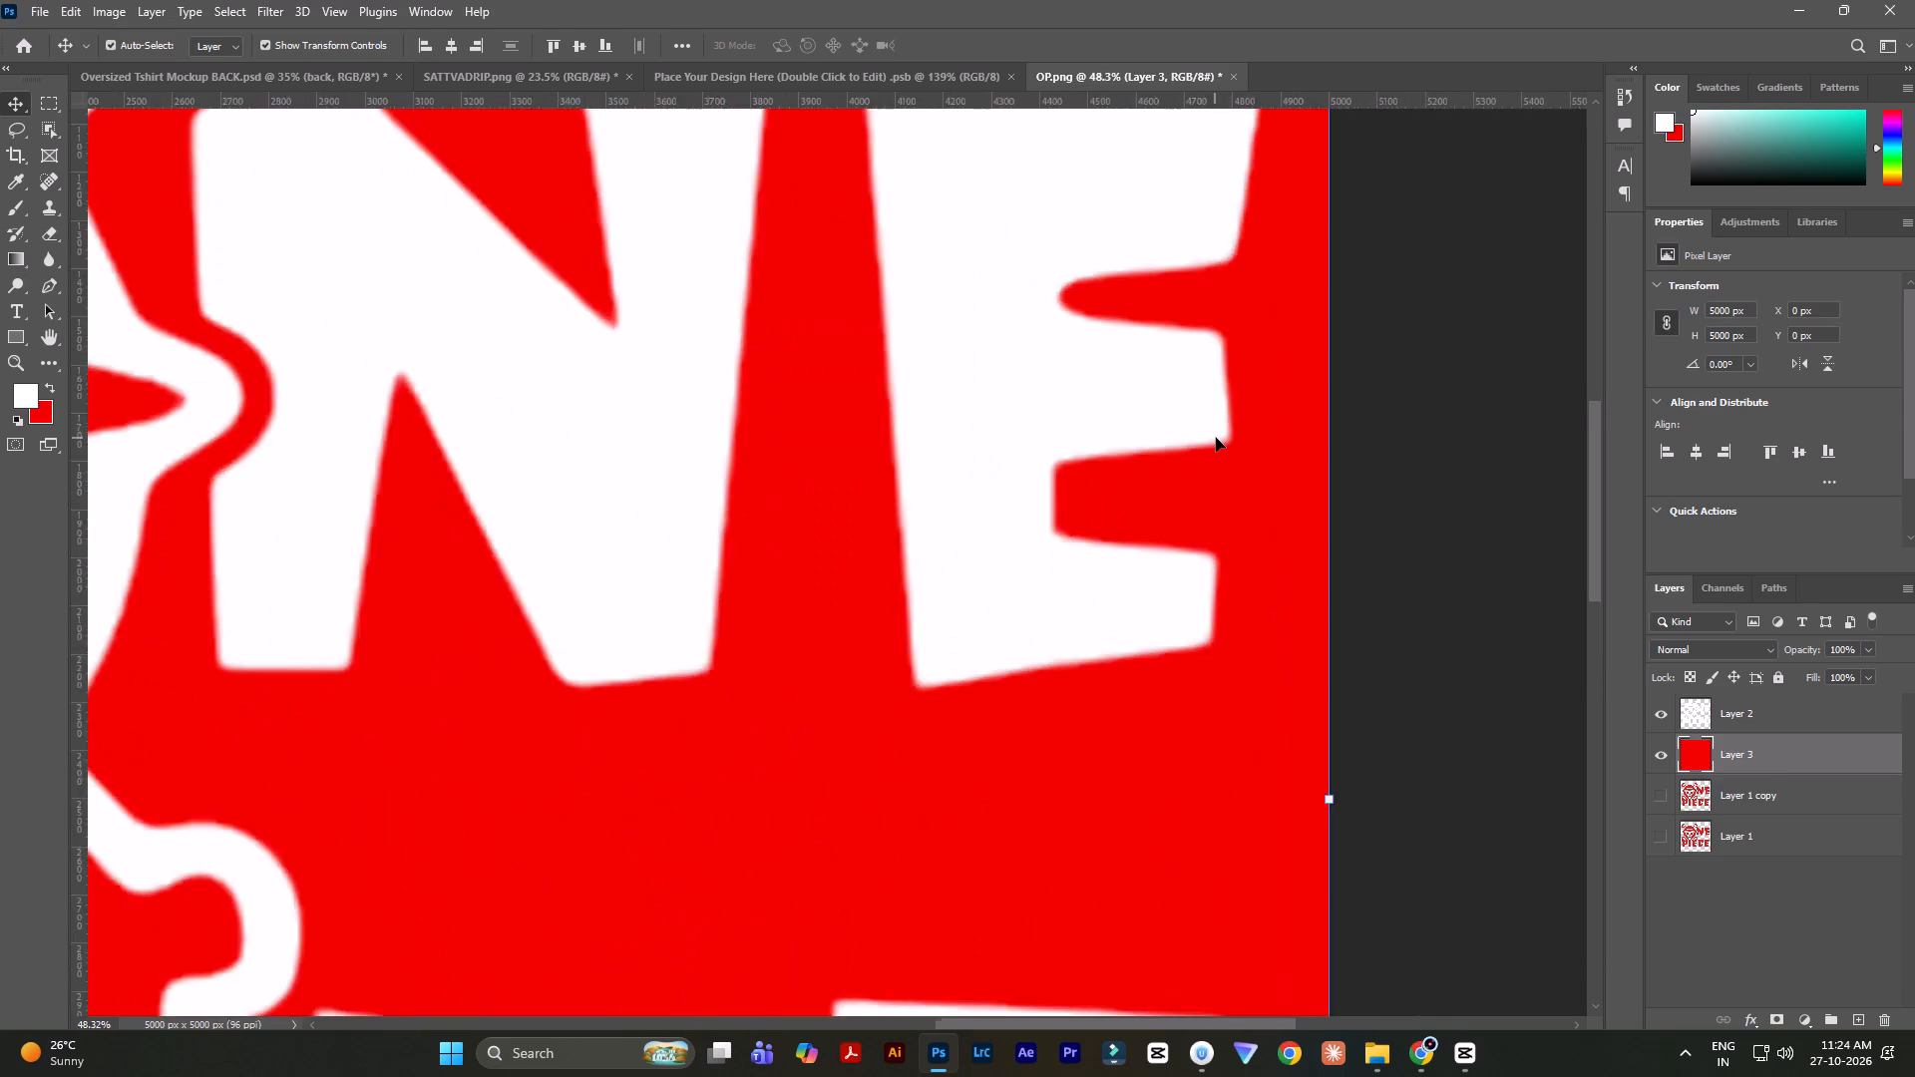
scroll(1216, 438, "up", 10)
key("ctrl+0")
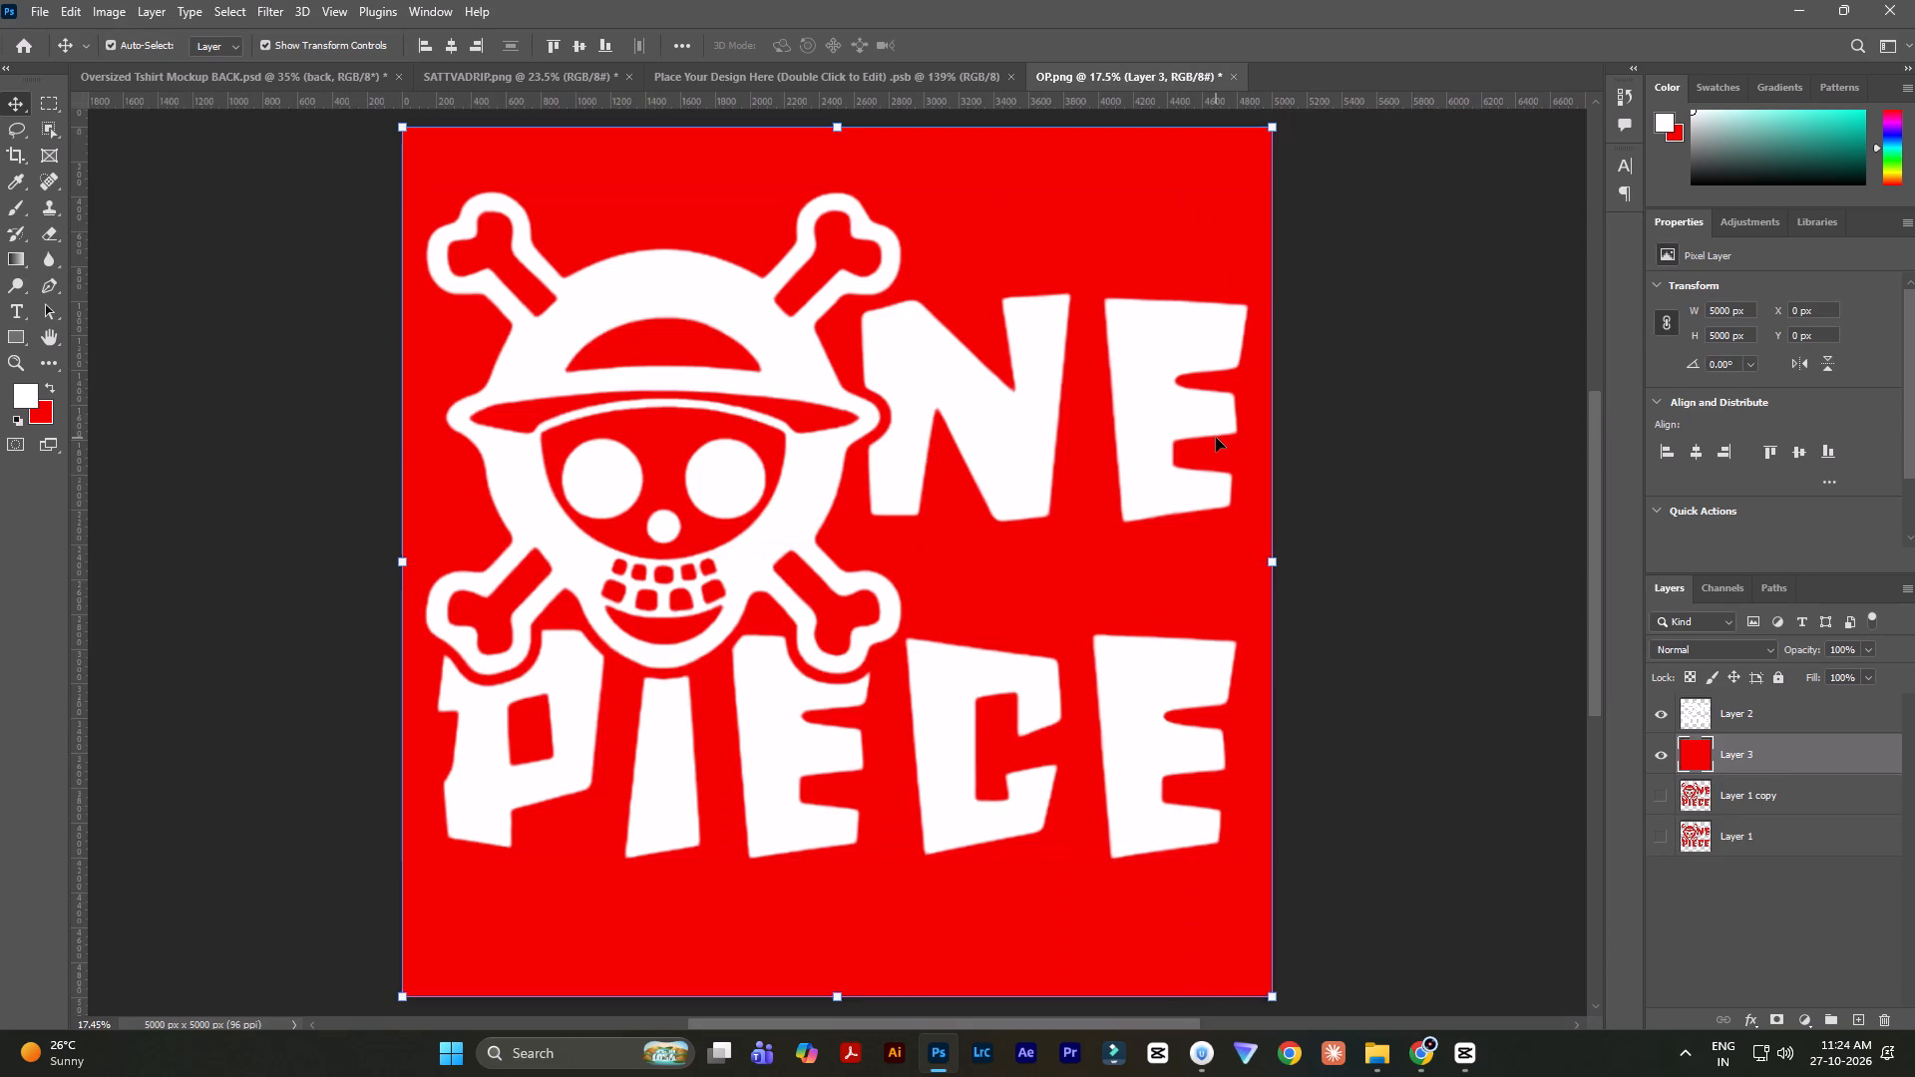
left_click(1664, 749)
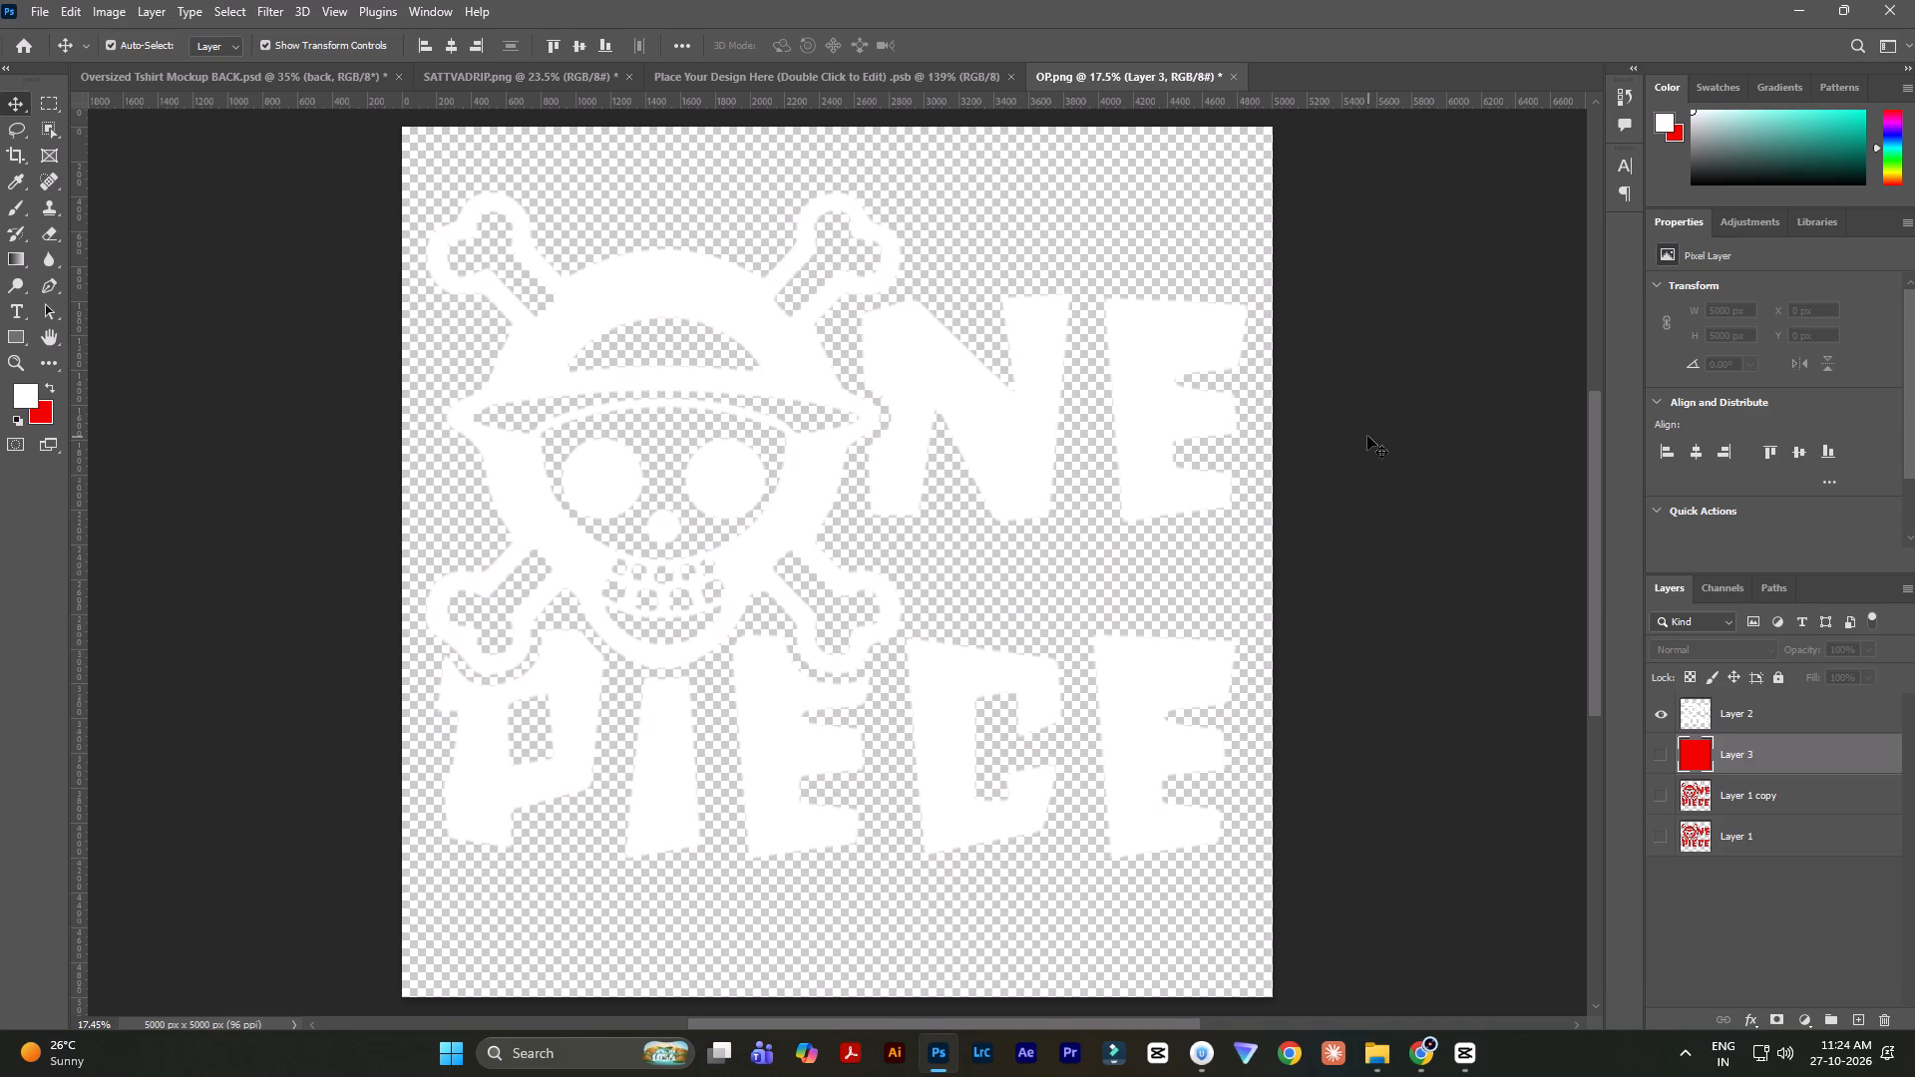
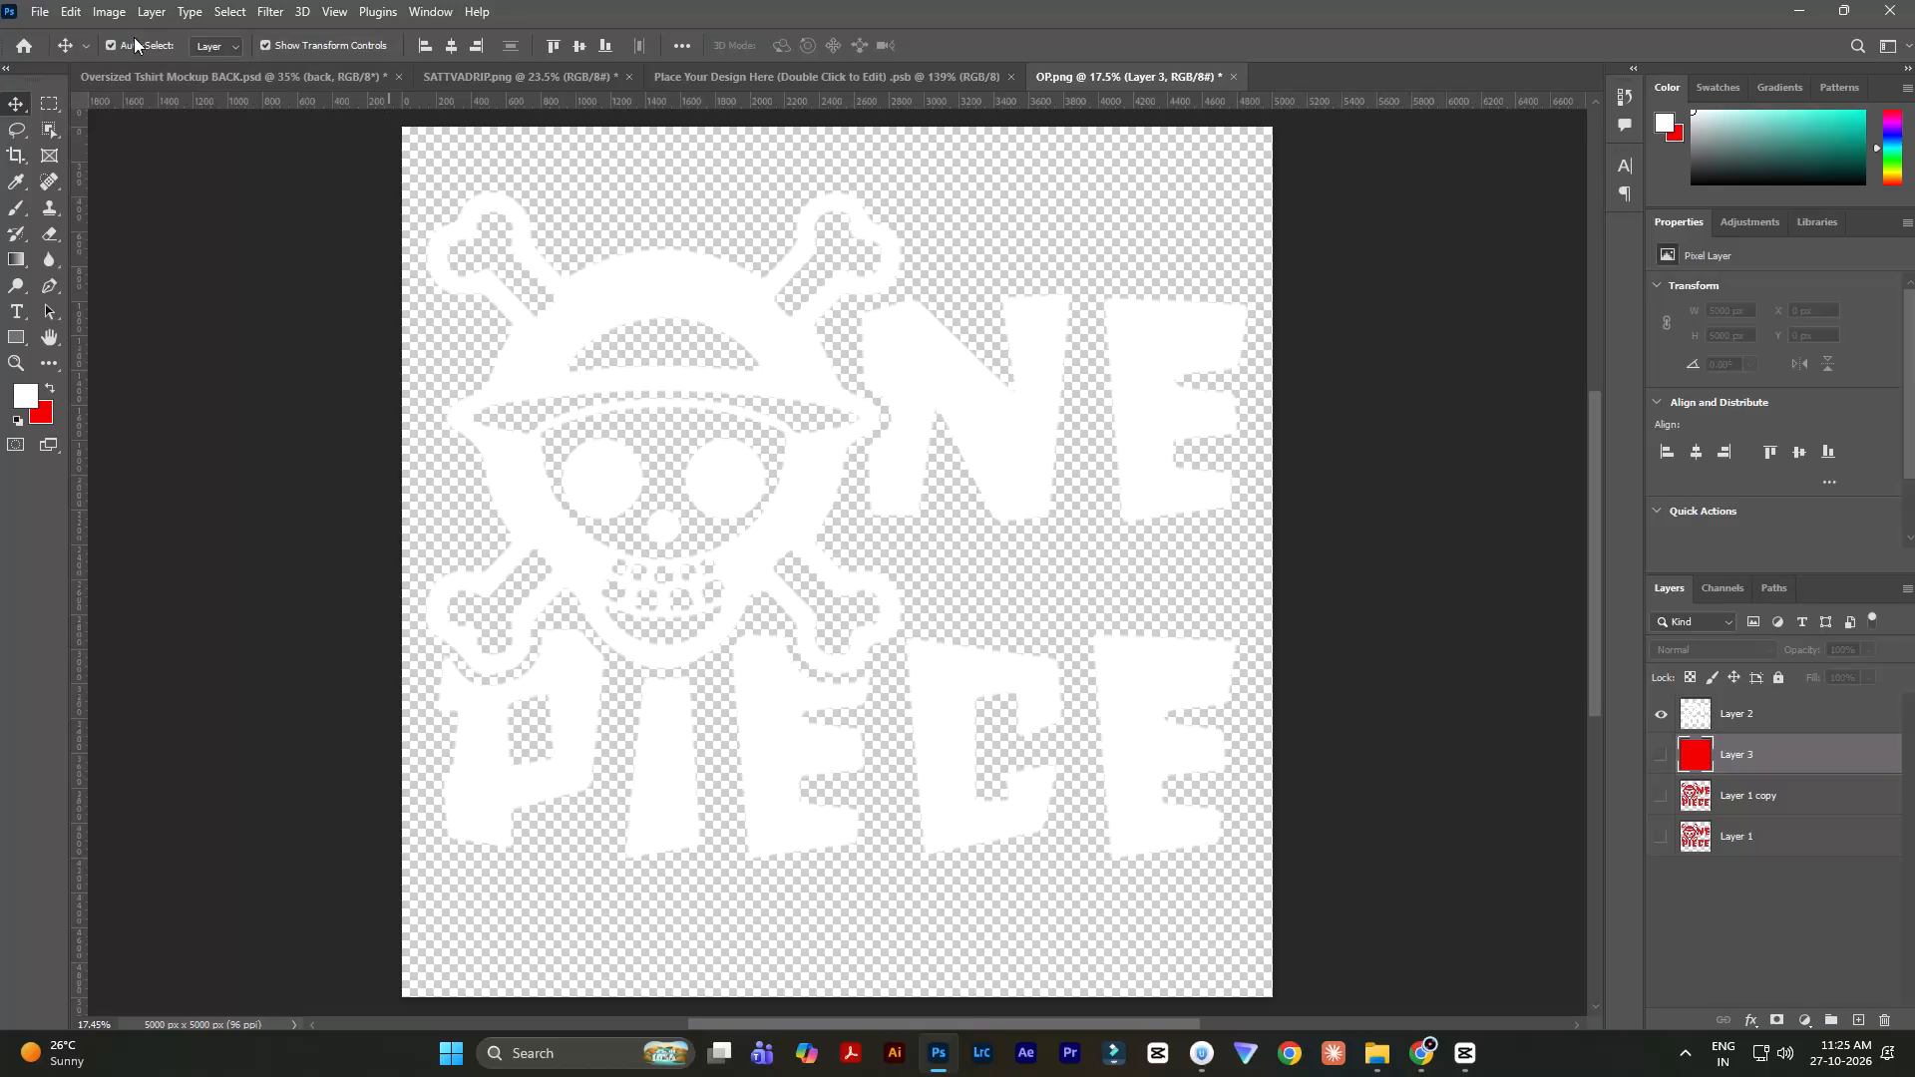
Trim the transparent pixels from all four sides of the white One Piece artwork.
left_click(116, 17)
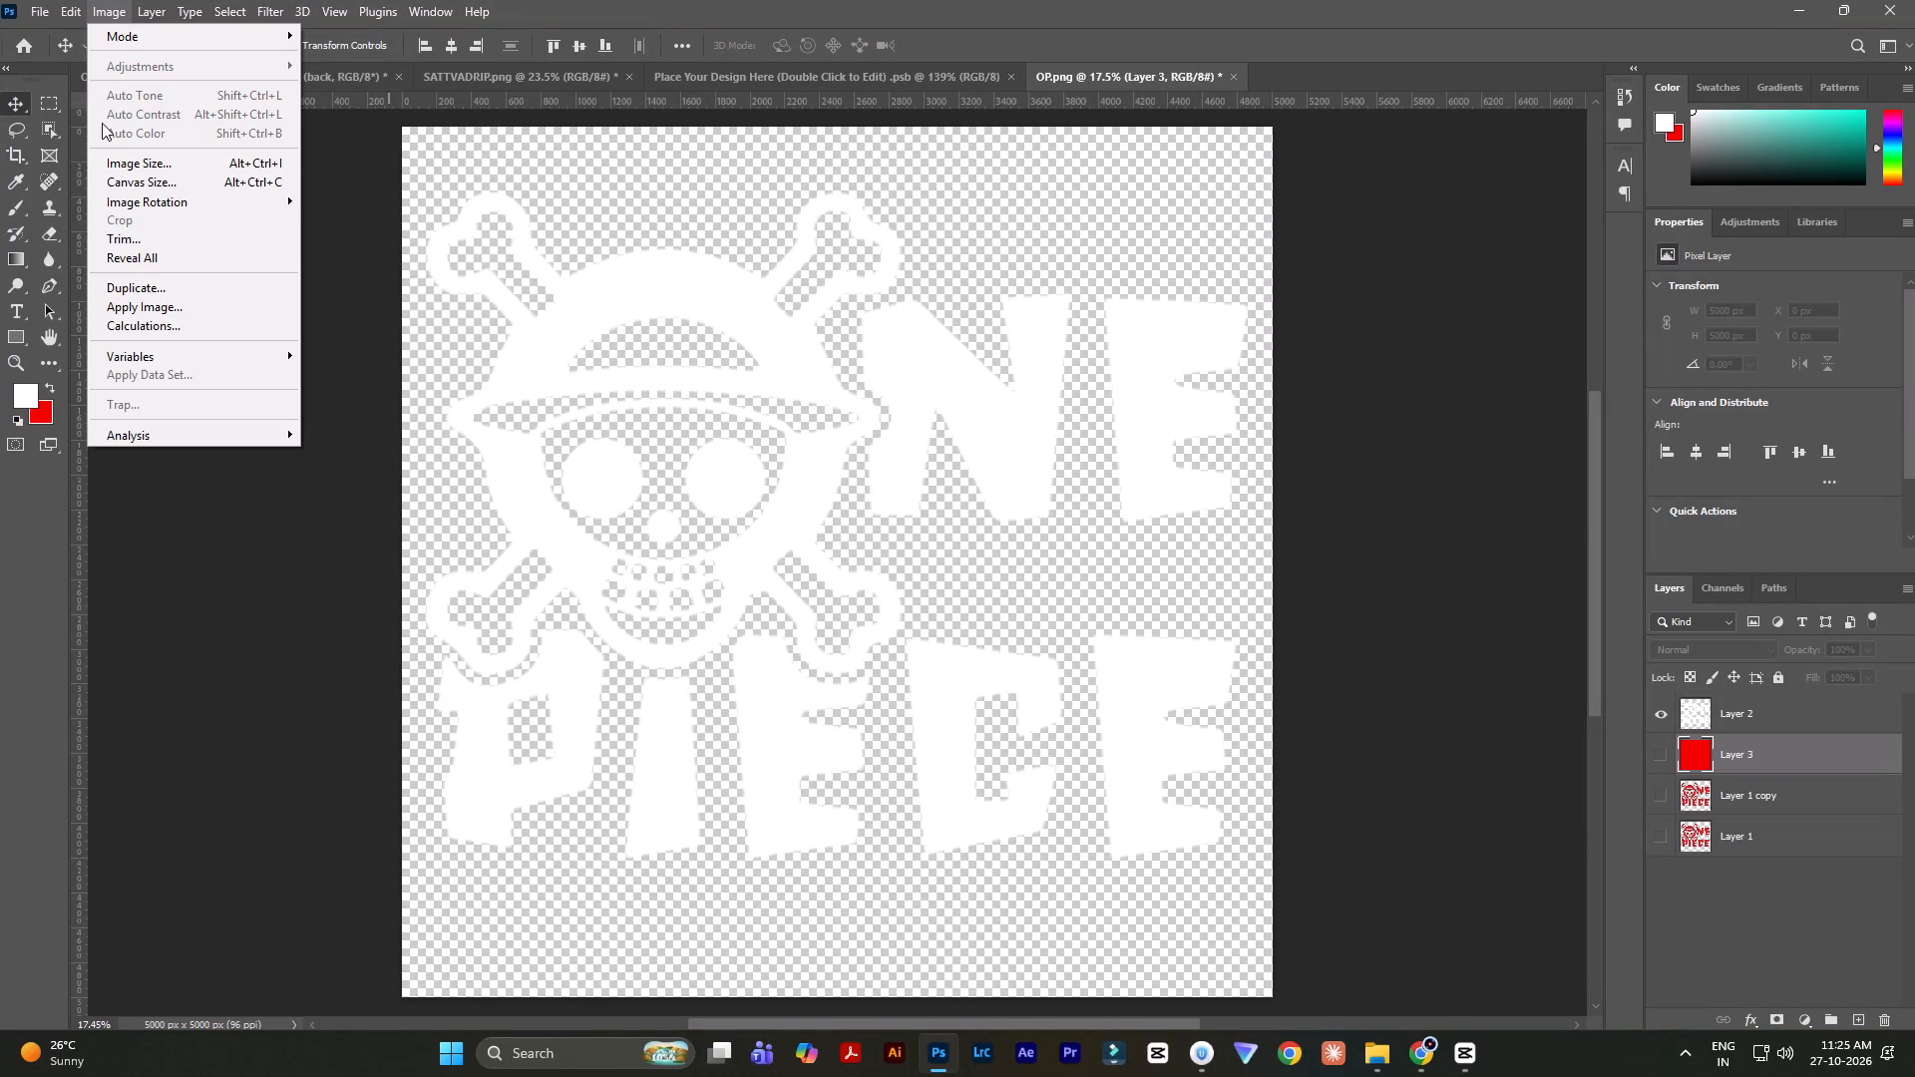
left_click(155, 238)
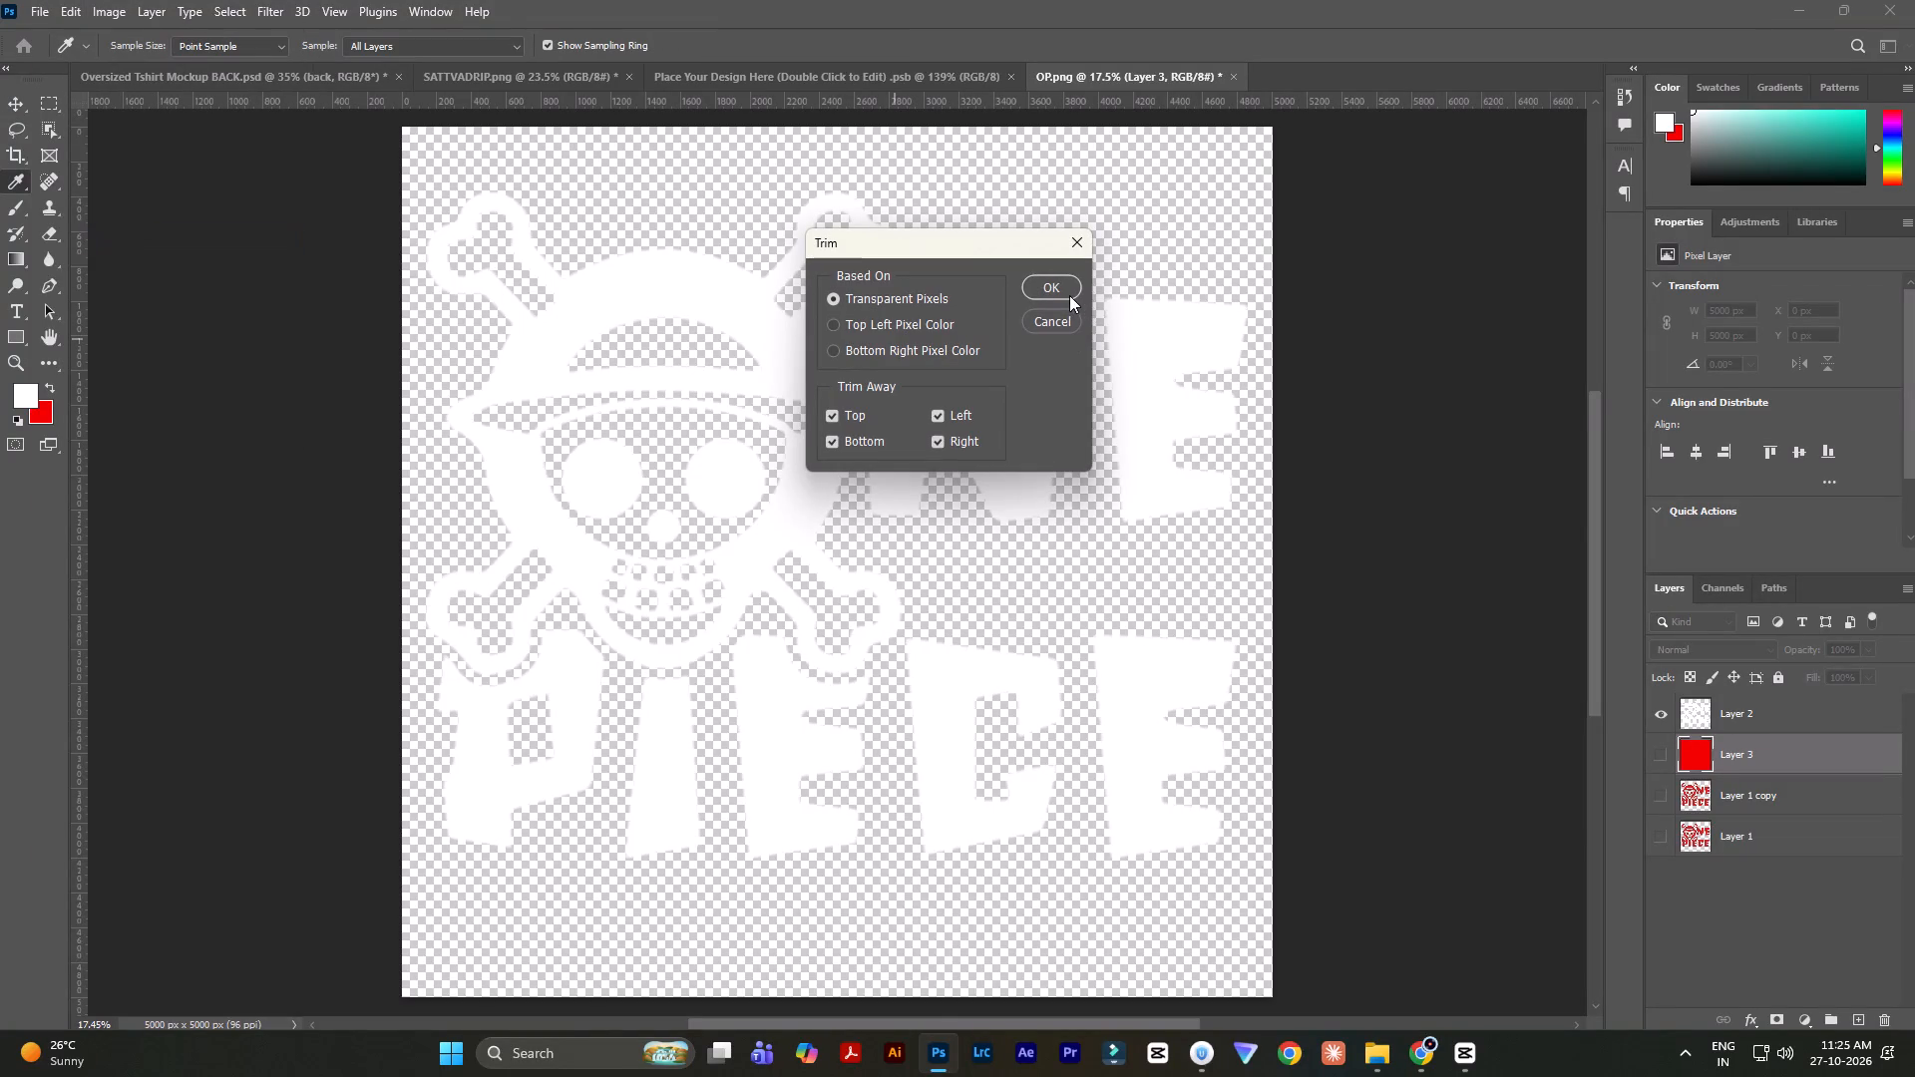
left_click(1063, 282)
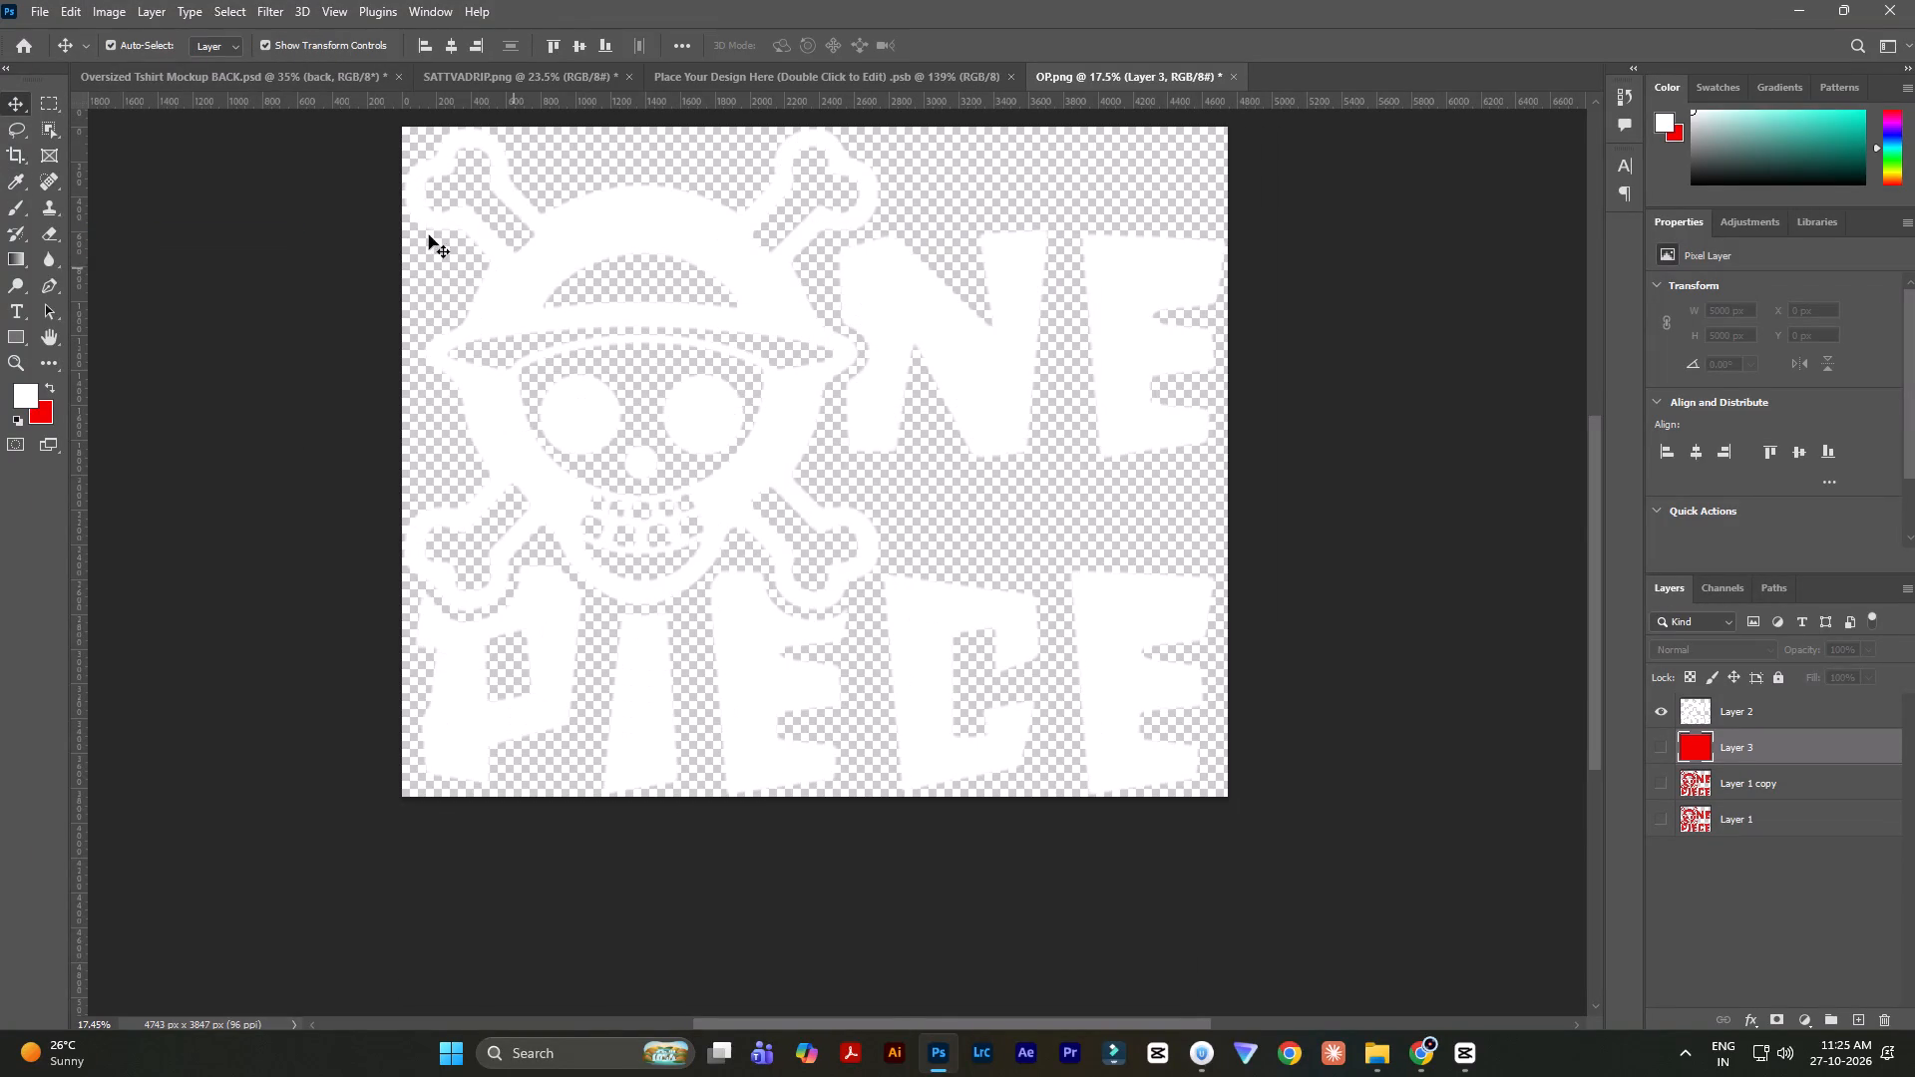
Export the trimmed artwork as a PNG named WHITEB FRONT into the PRINT folder inside WHITE BEARD.
left_click(46, 10)
left_click(124, 318)
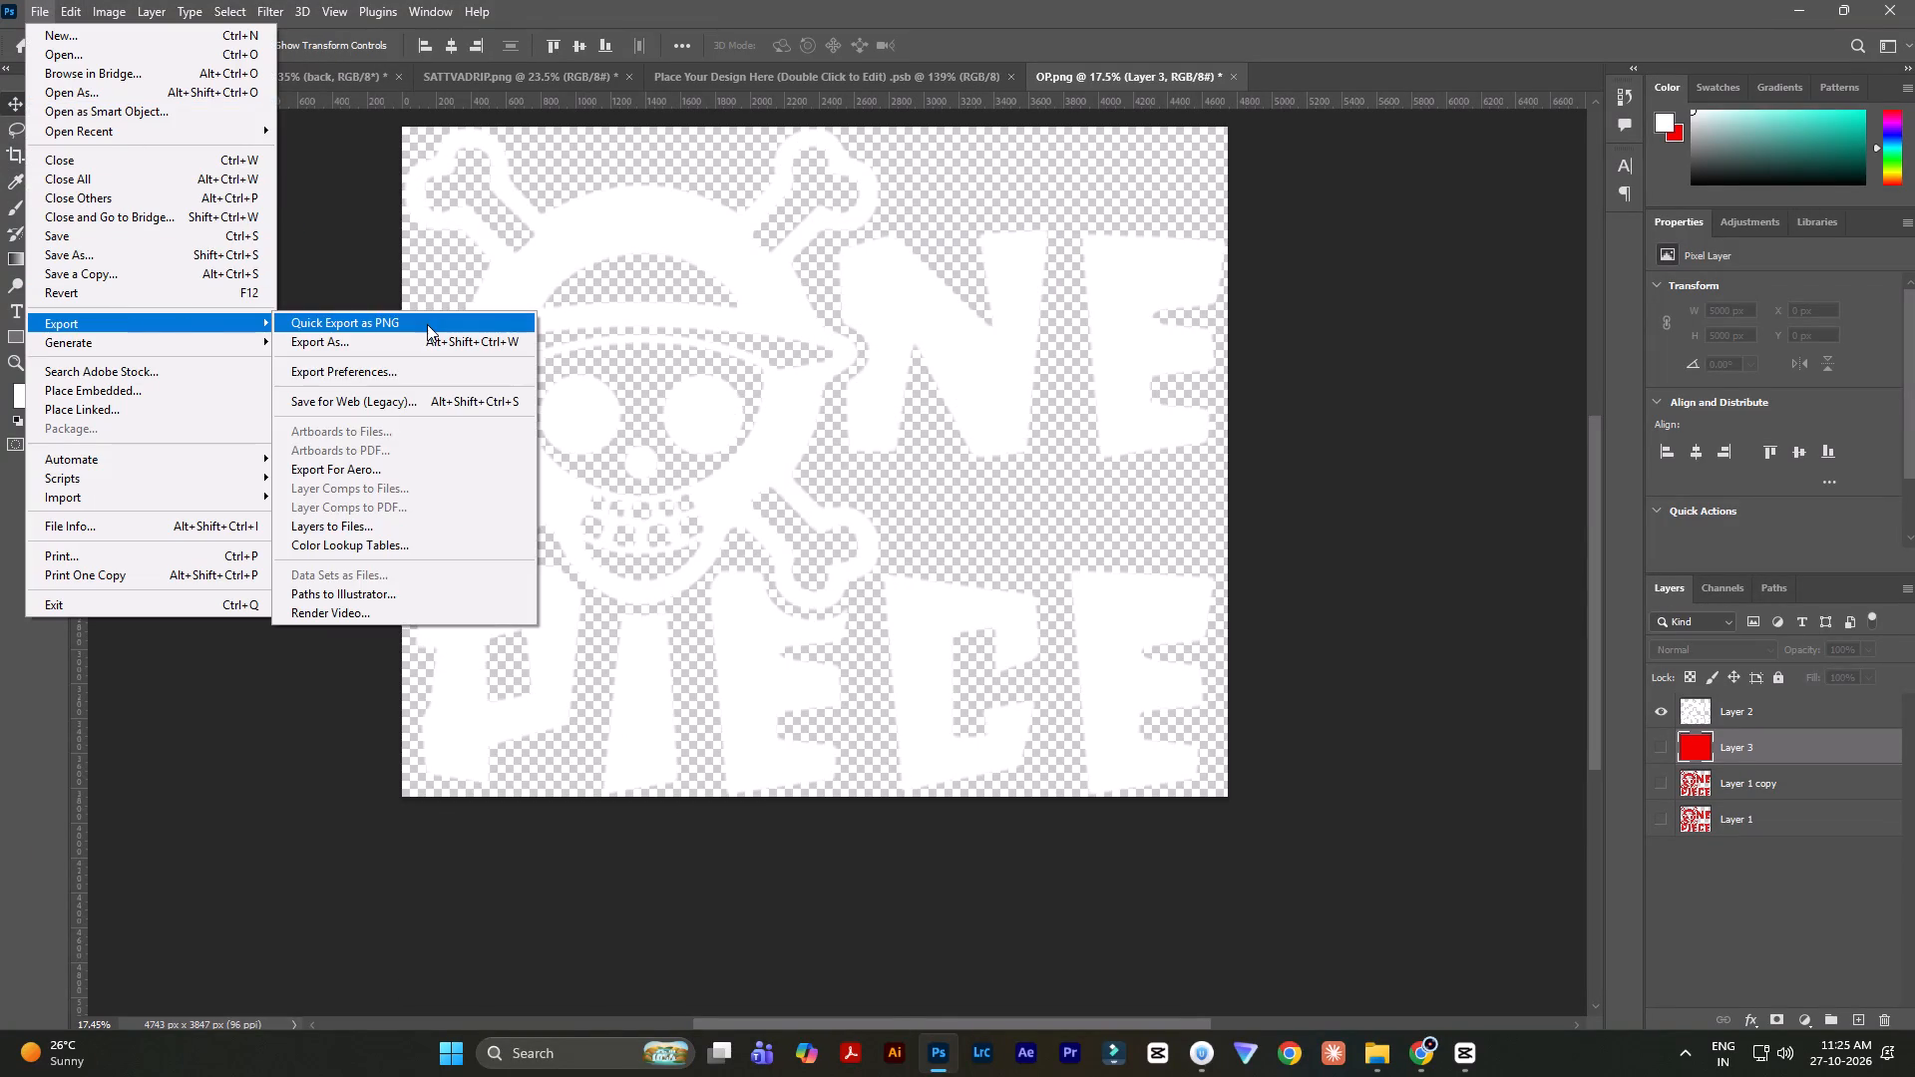
left_click(427, 324)
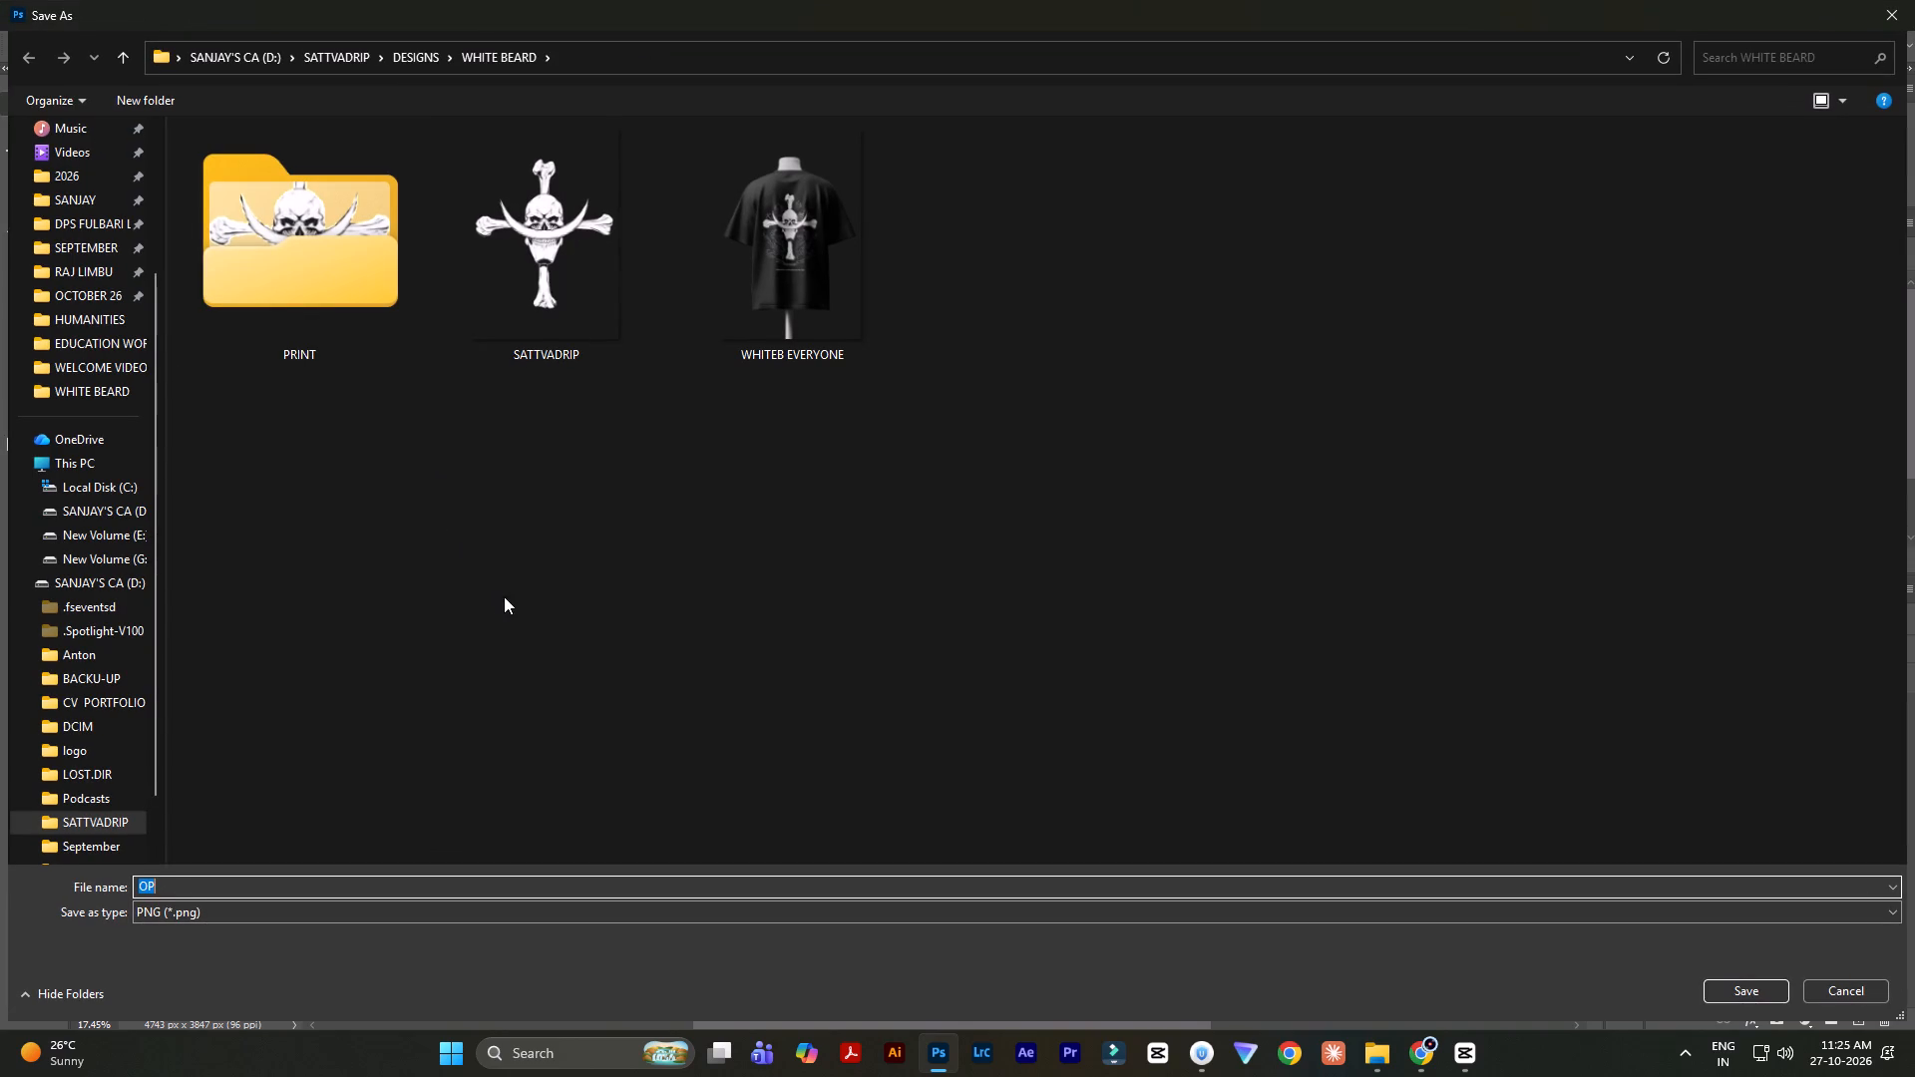
double_click(323, 261)
left_click(173, 920)
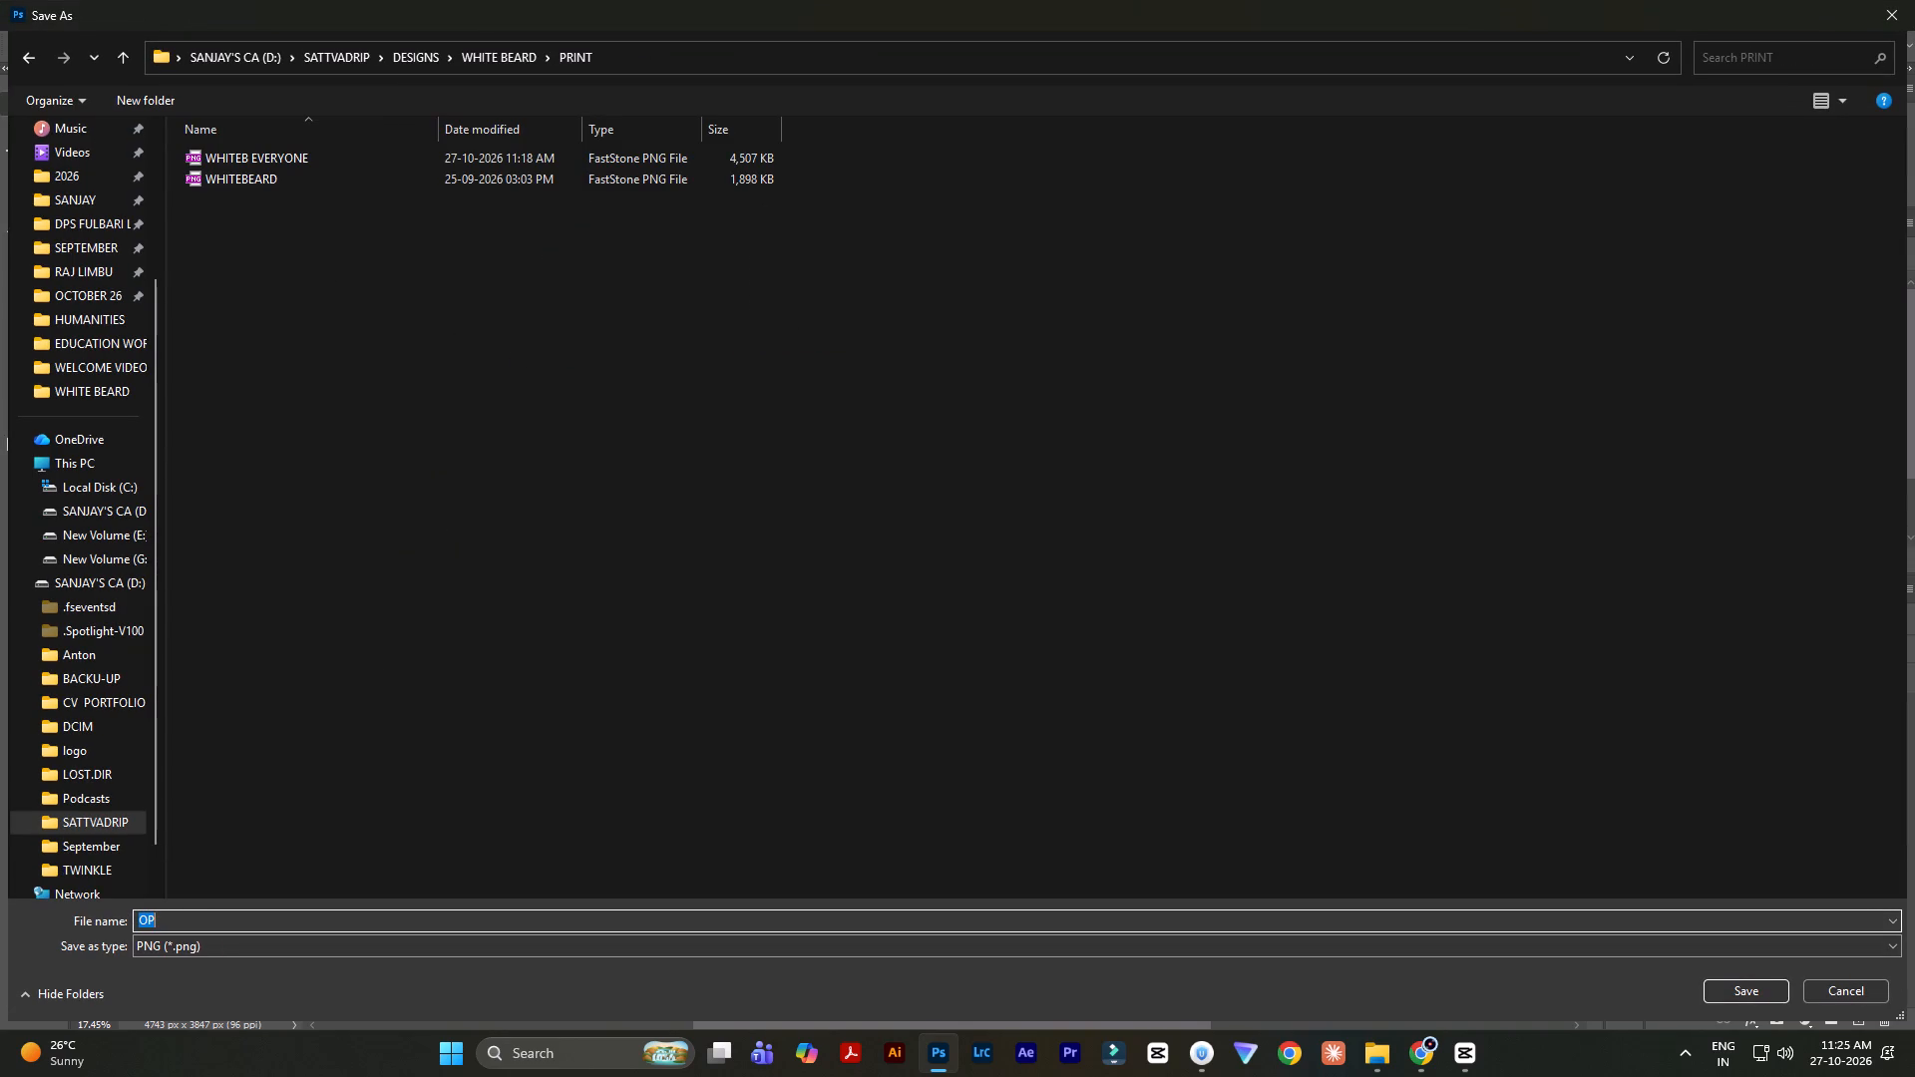
type("WHITE")
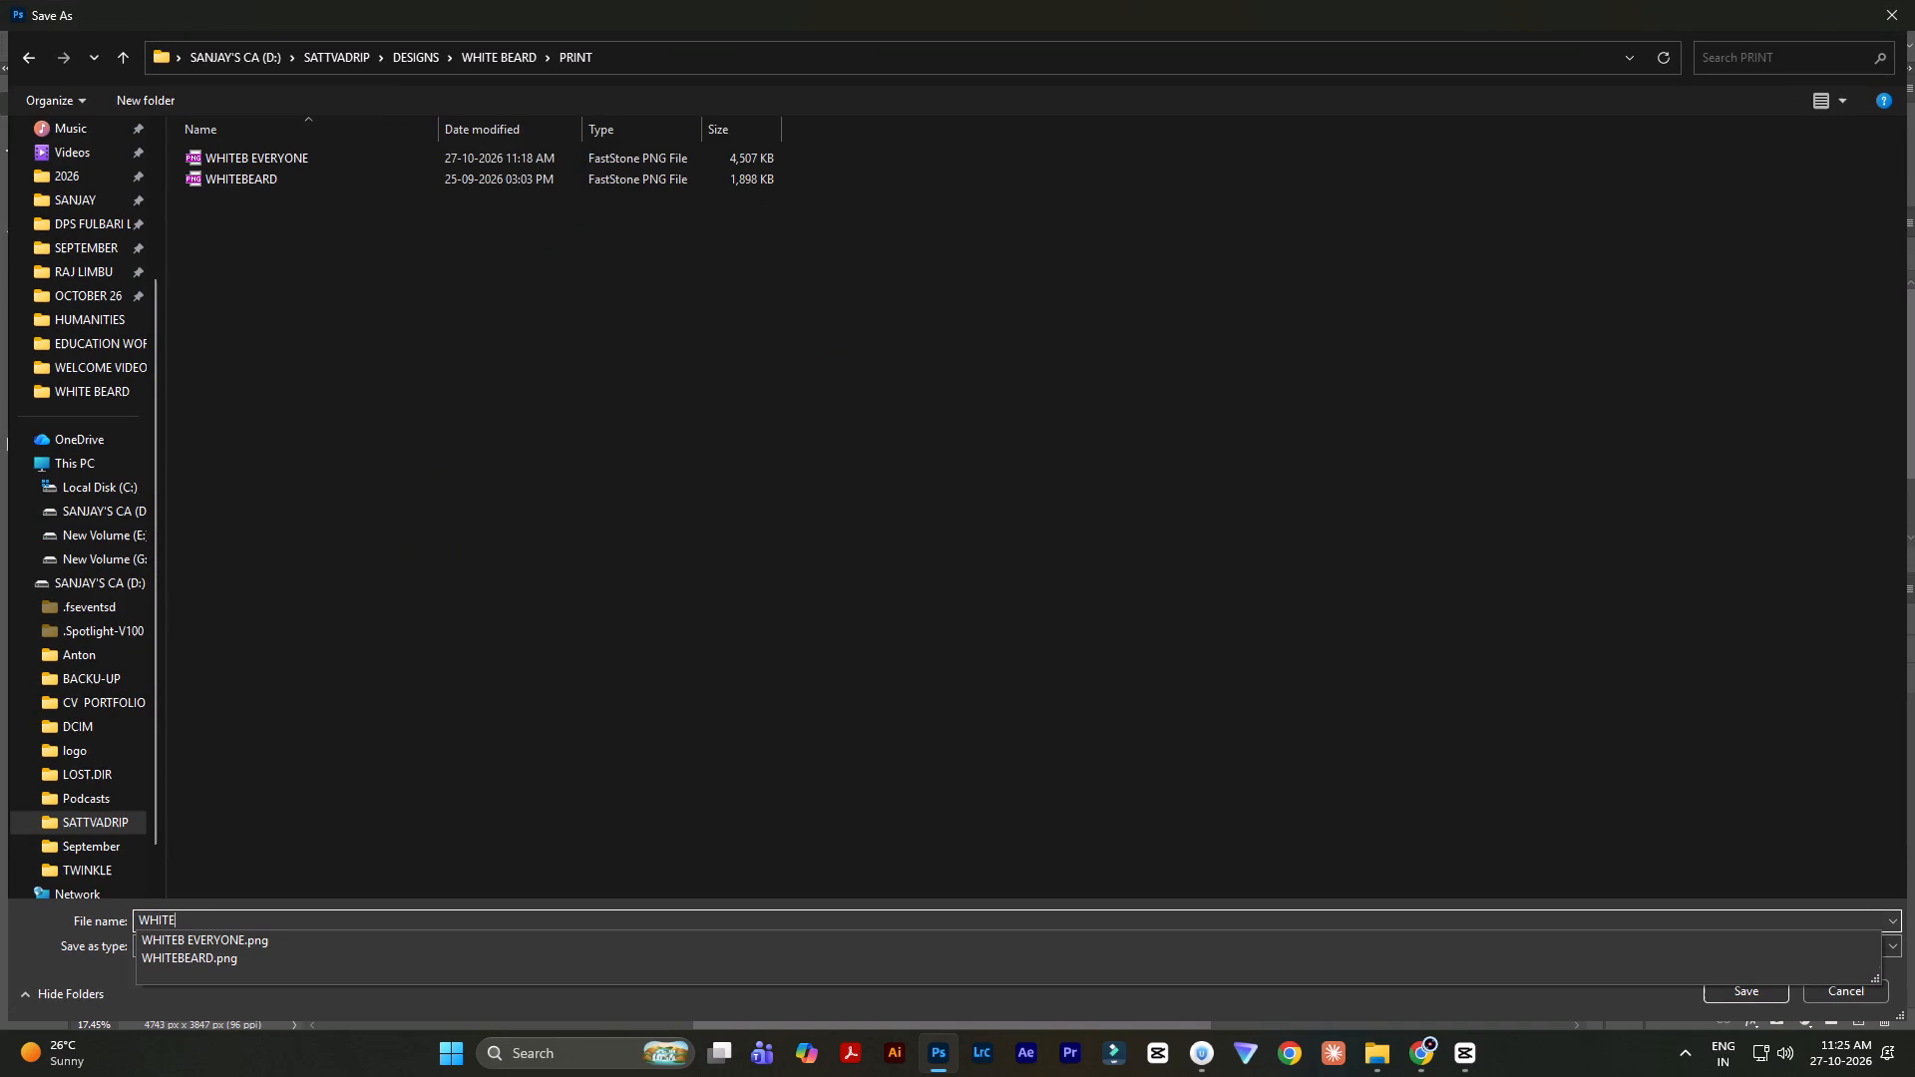
type("B FRONT")
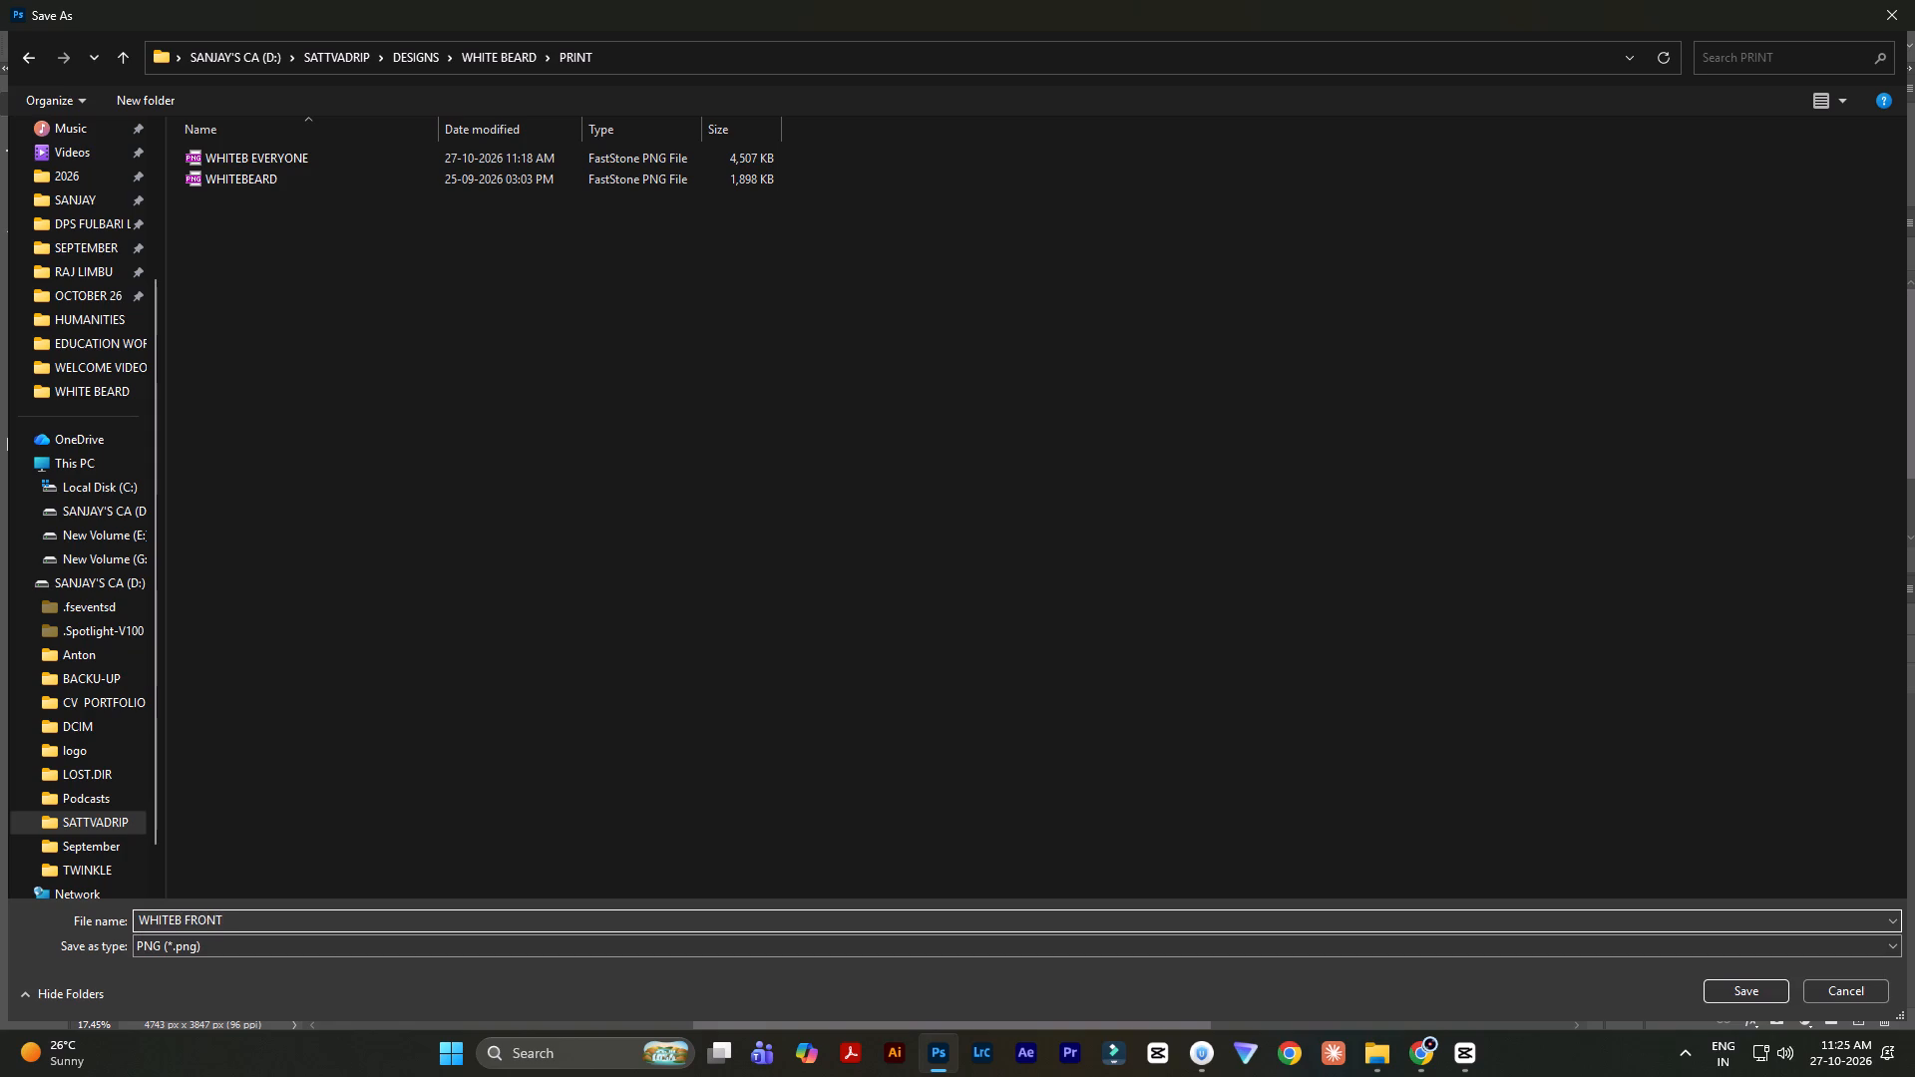
key("Return")
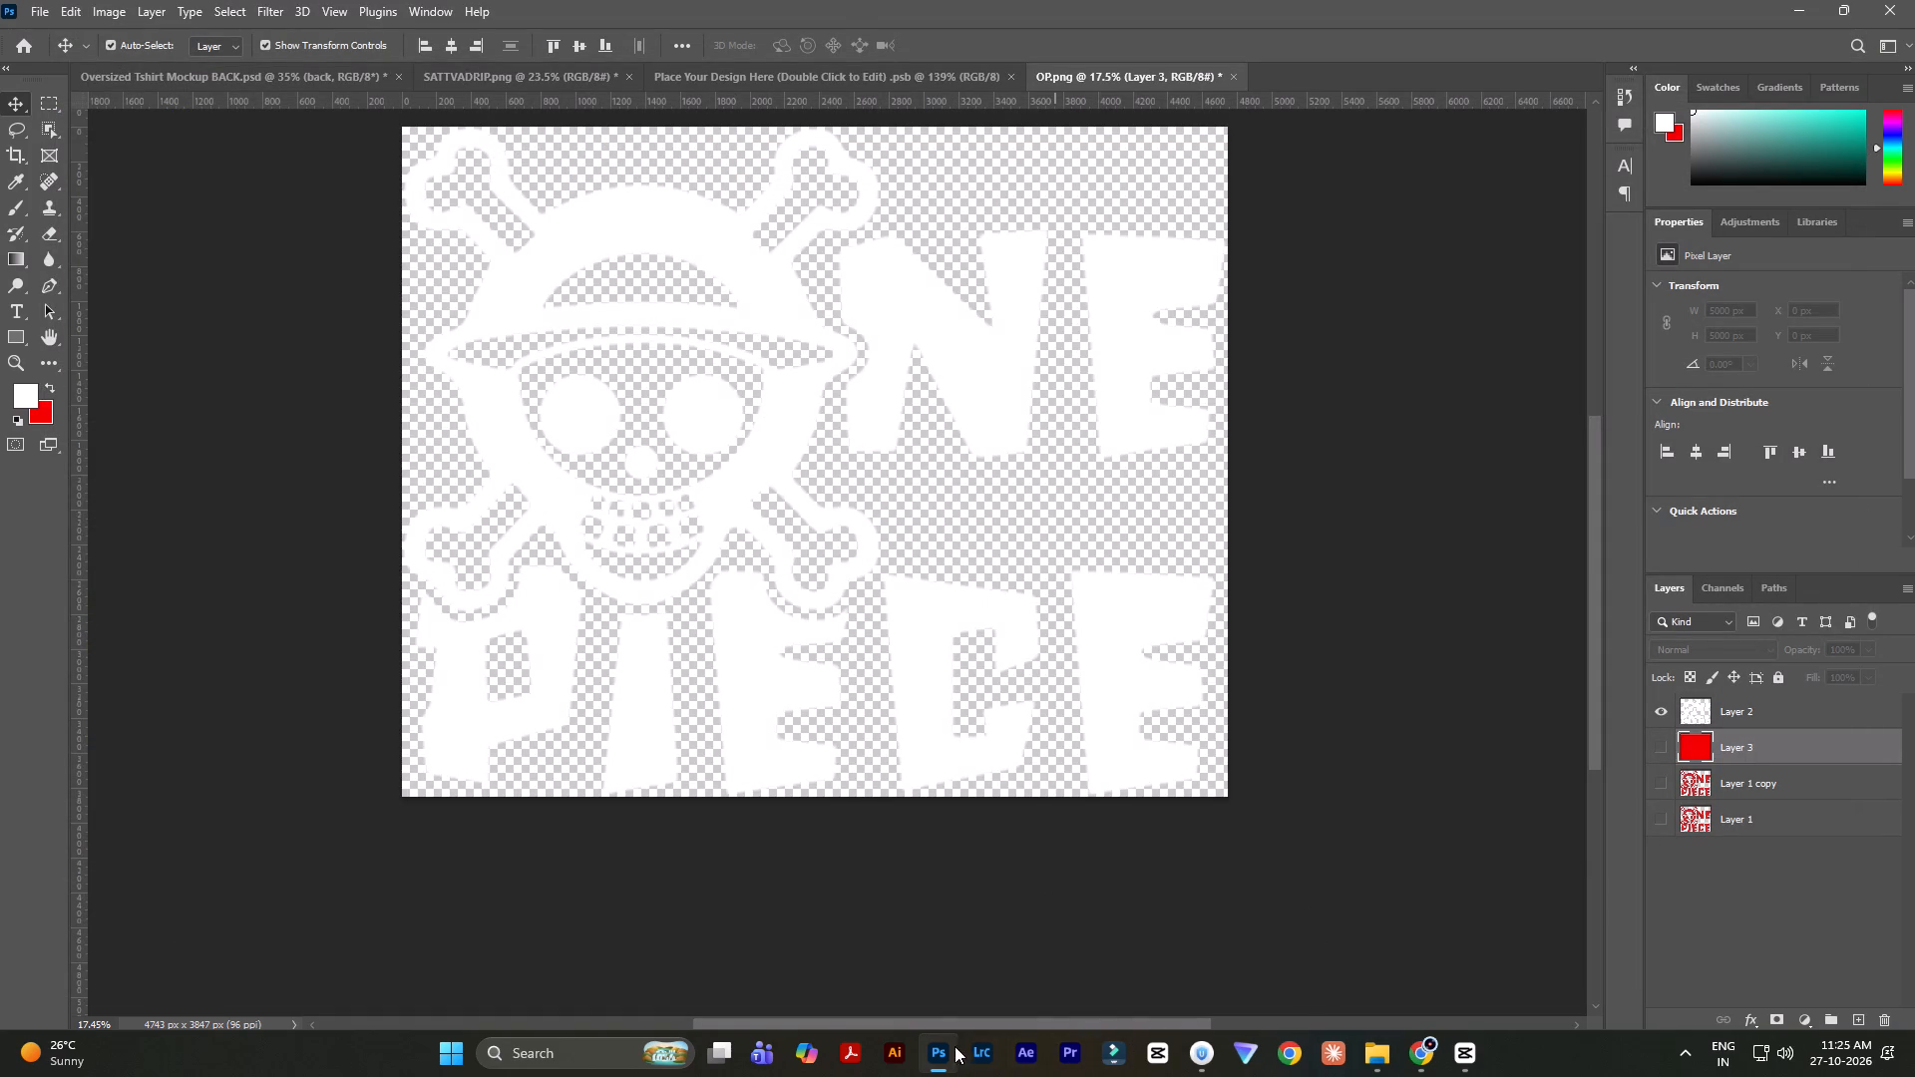
Open the Oversized Tshirt Mockup FRONT PSD from SATTVA DRIP's PSD FILES > MANIQUINE folder in Photoshop.
left_click(13, 46)
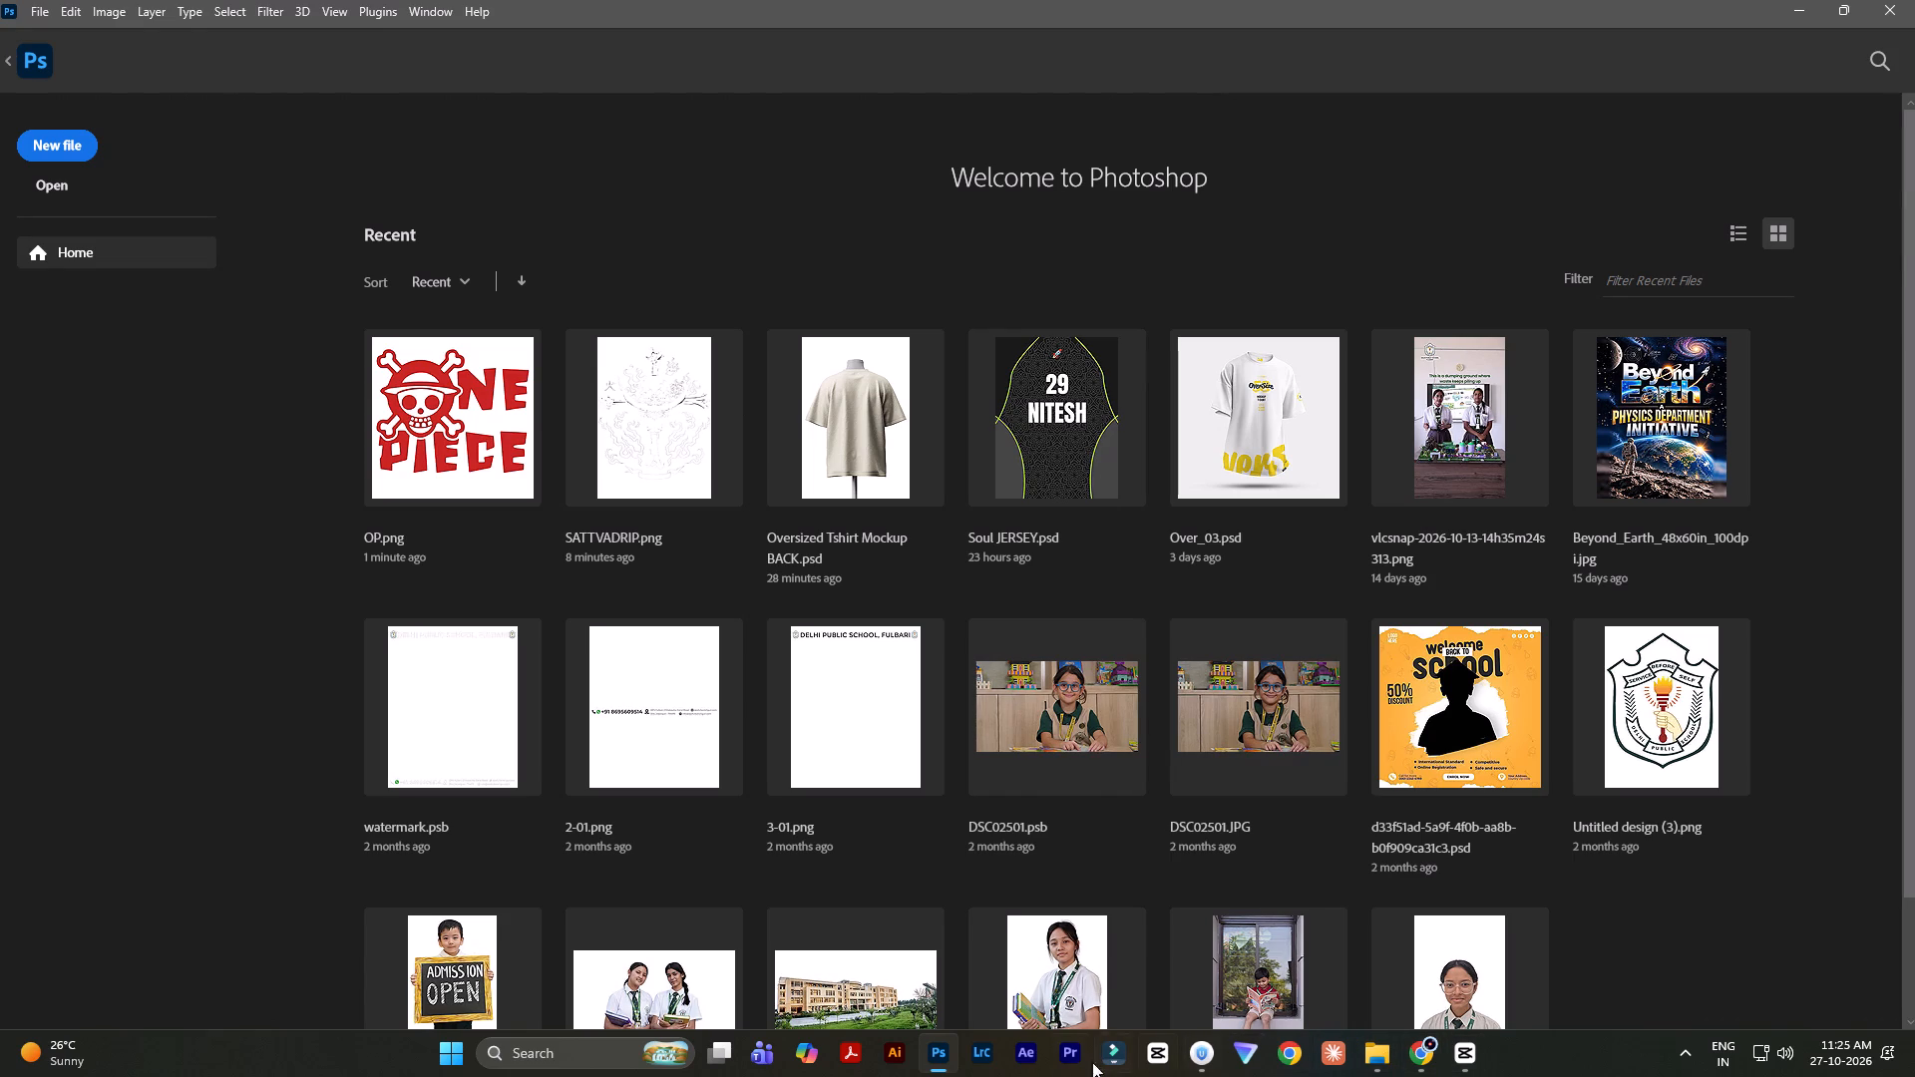
left_click(1383, 1053)
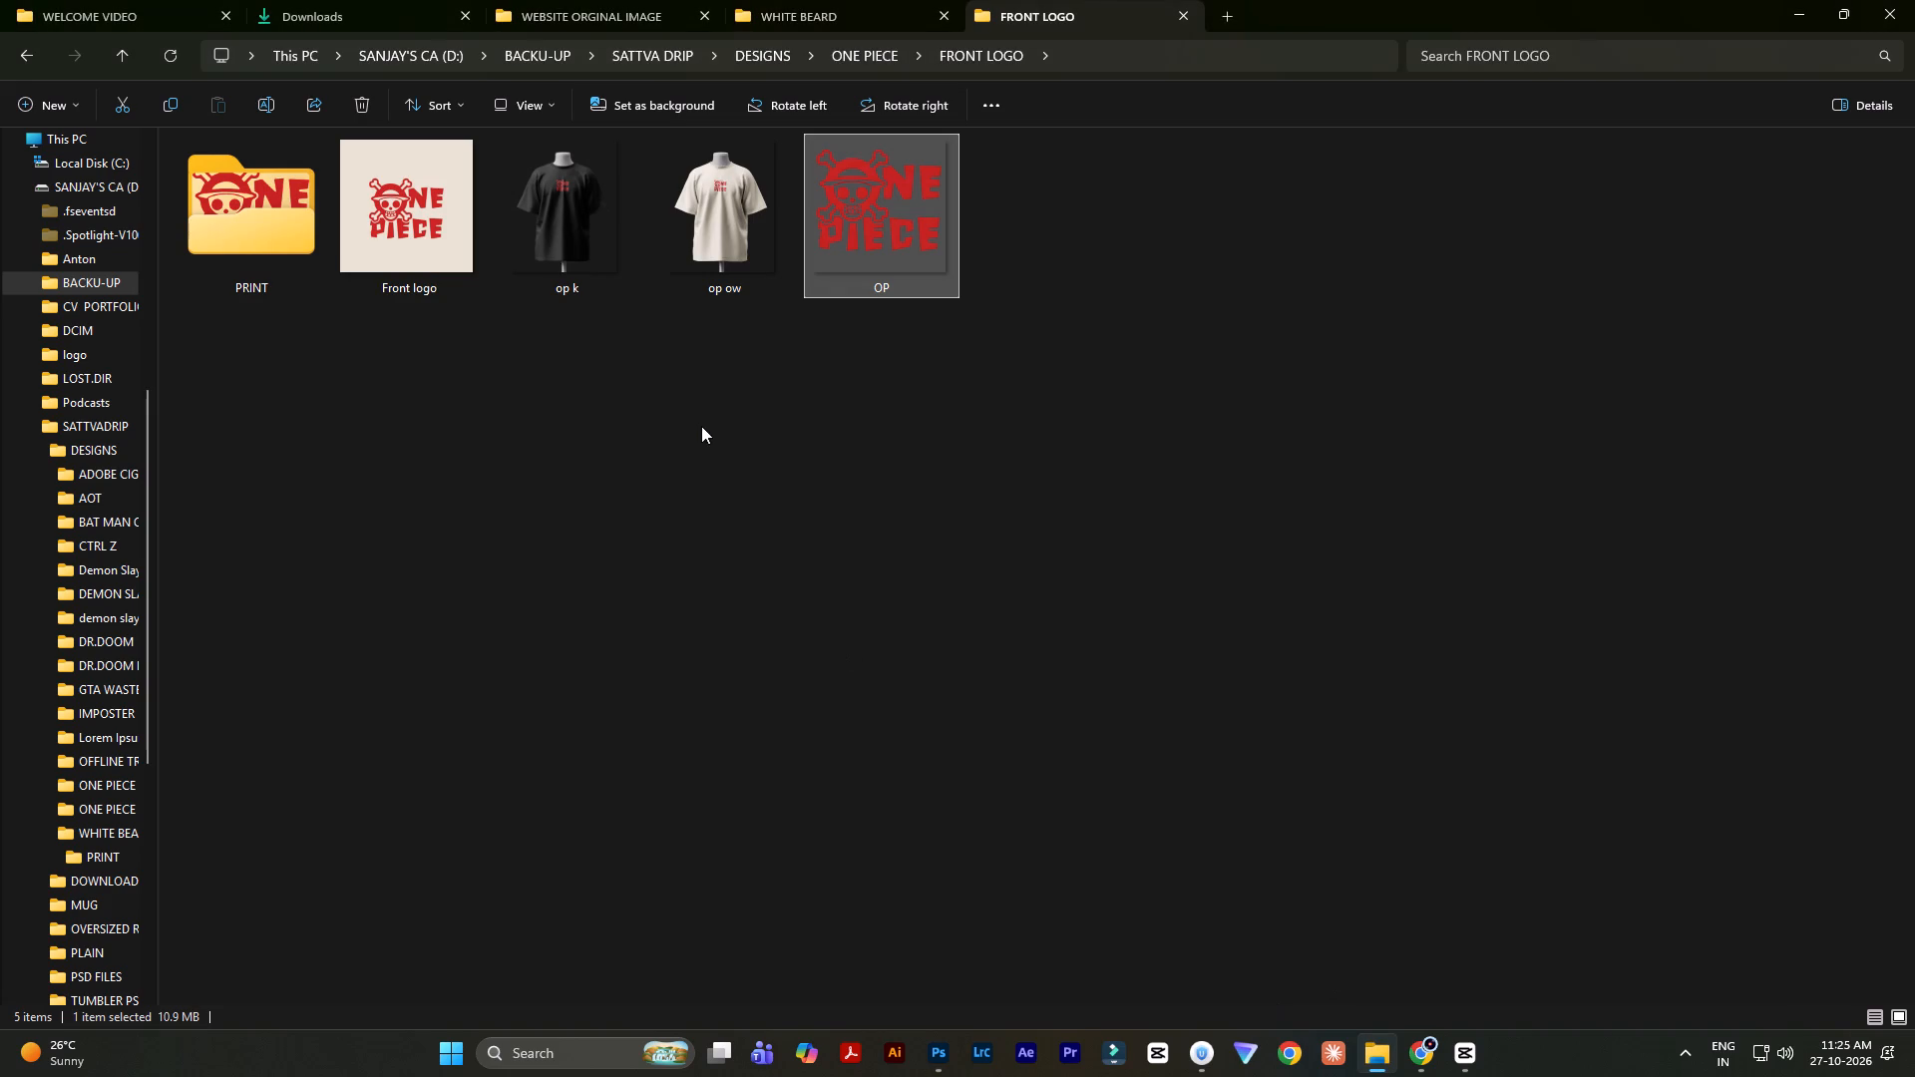
left_click(674, 422)
double_click(123, 60)
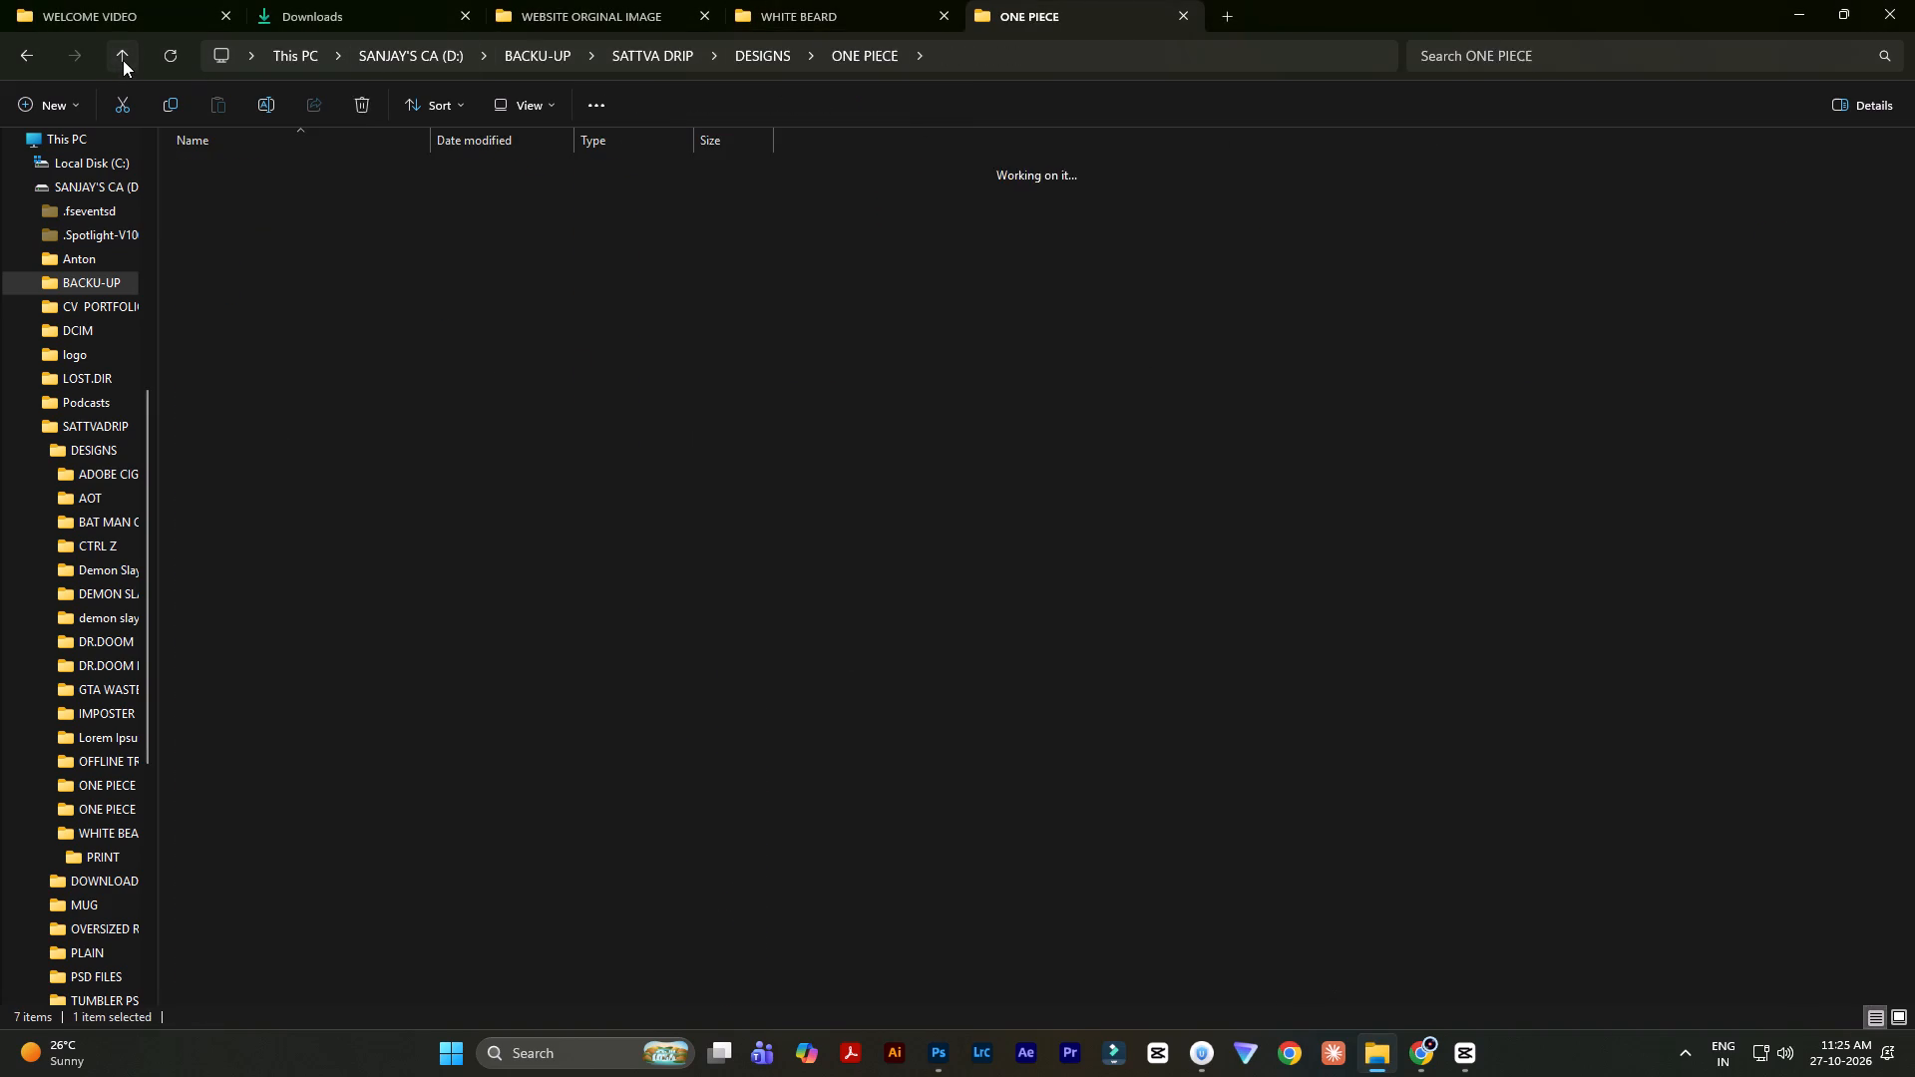
left_click(123, 60)
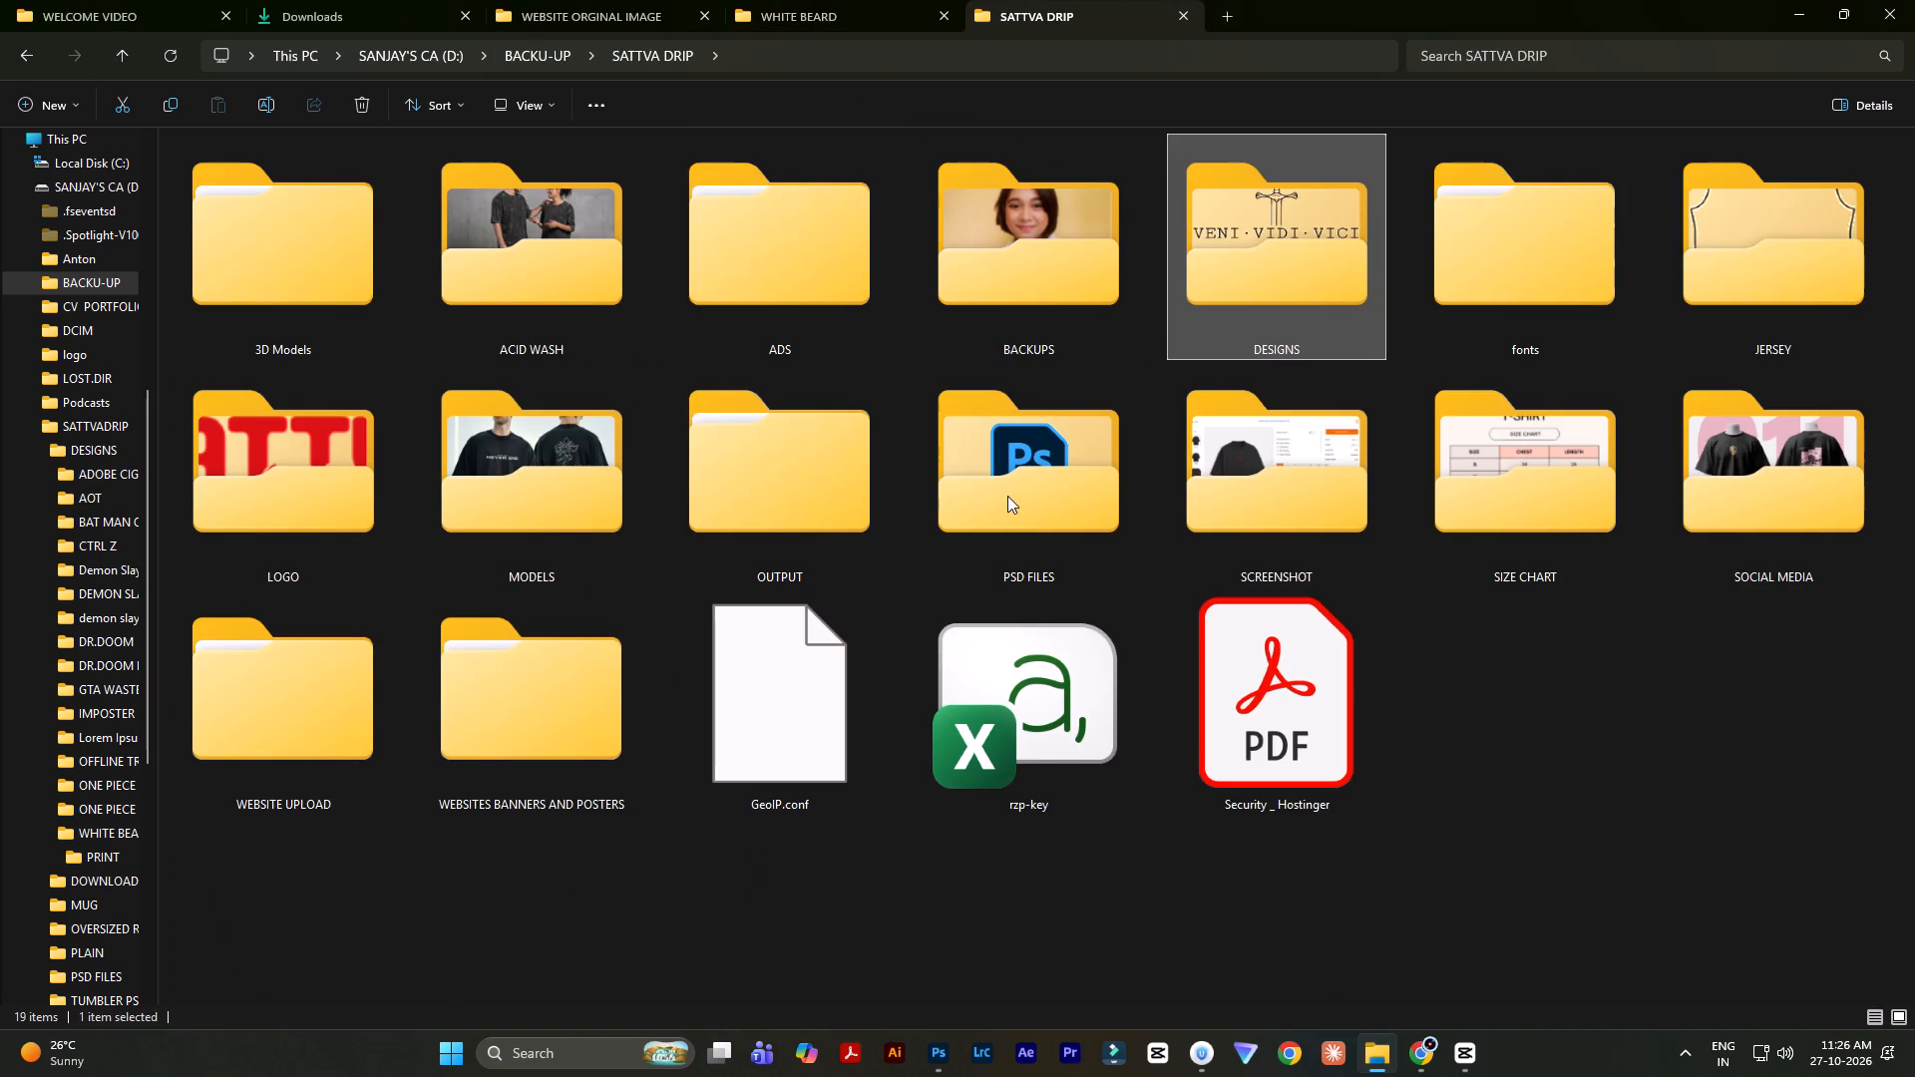
double_click(1007, 496)
double_click(858, 265)
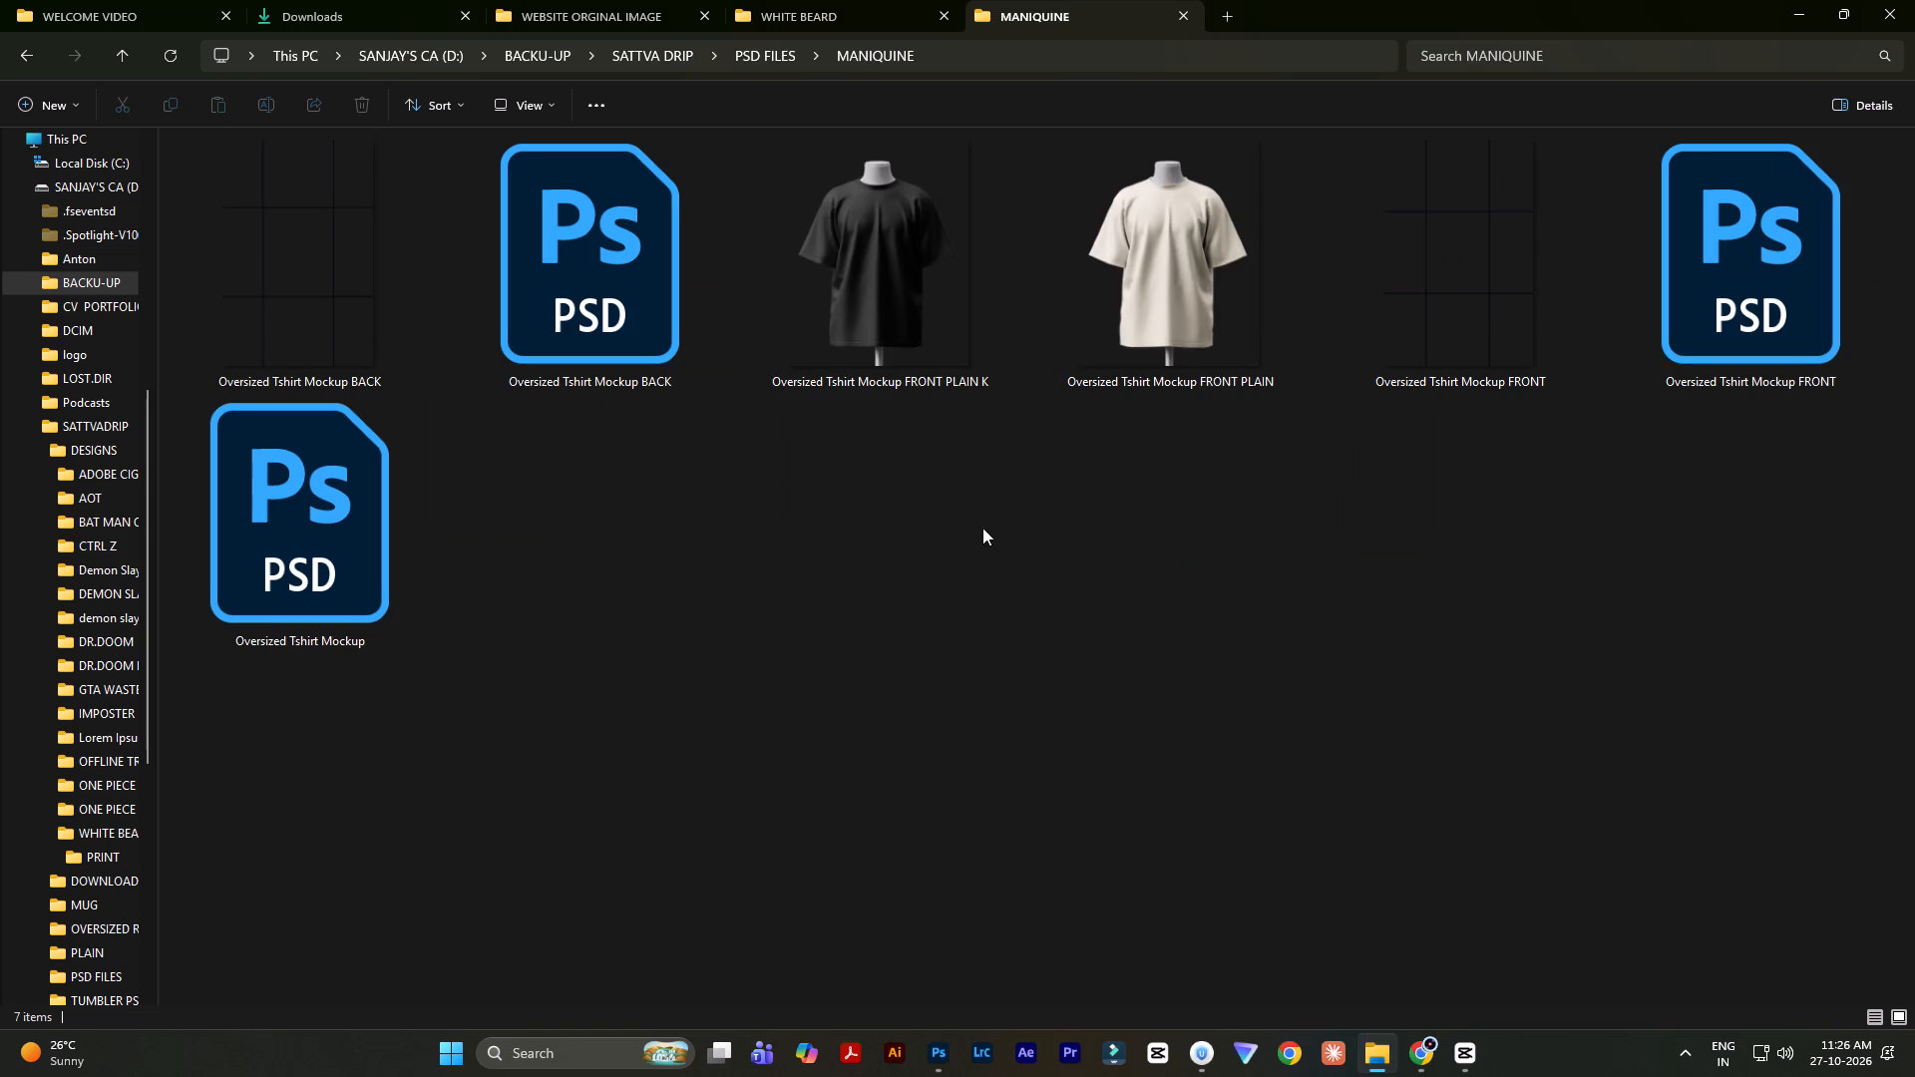
double_click(907, 573)
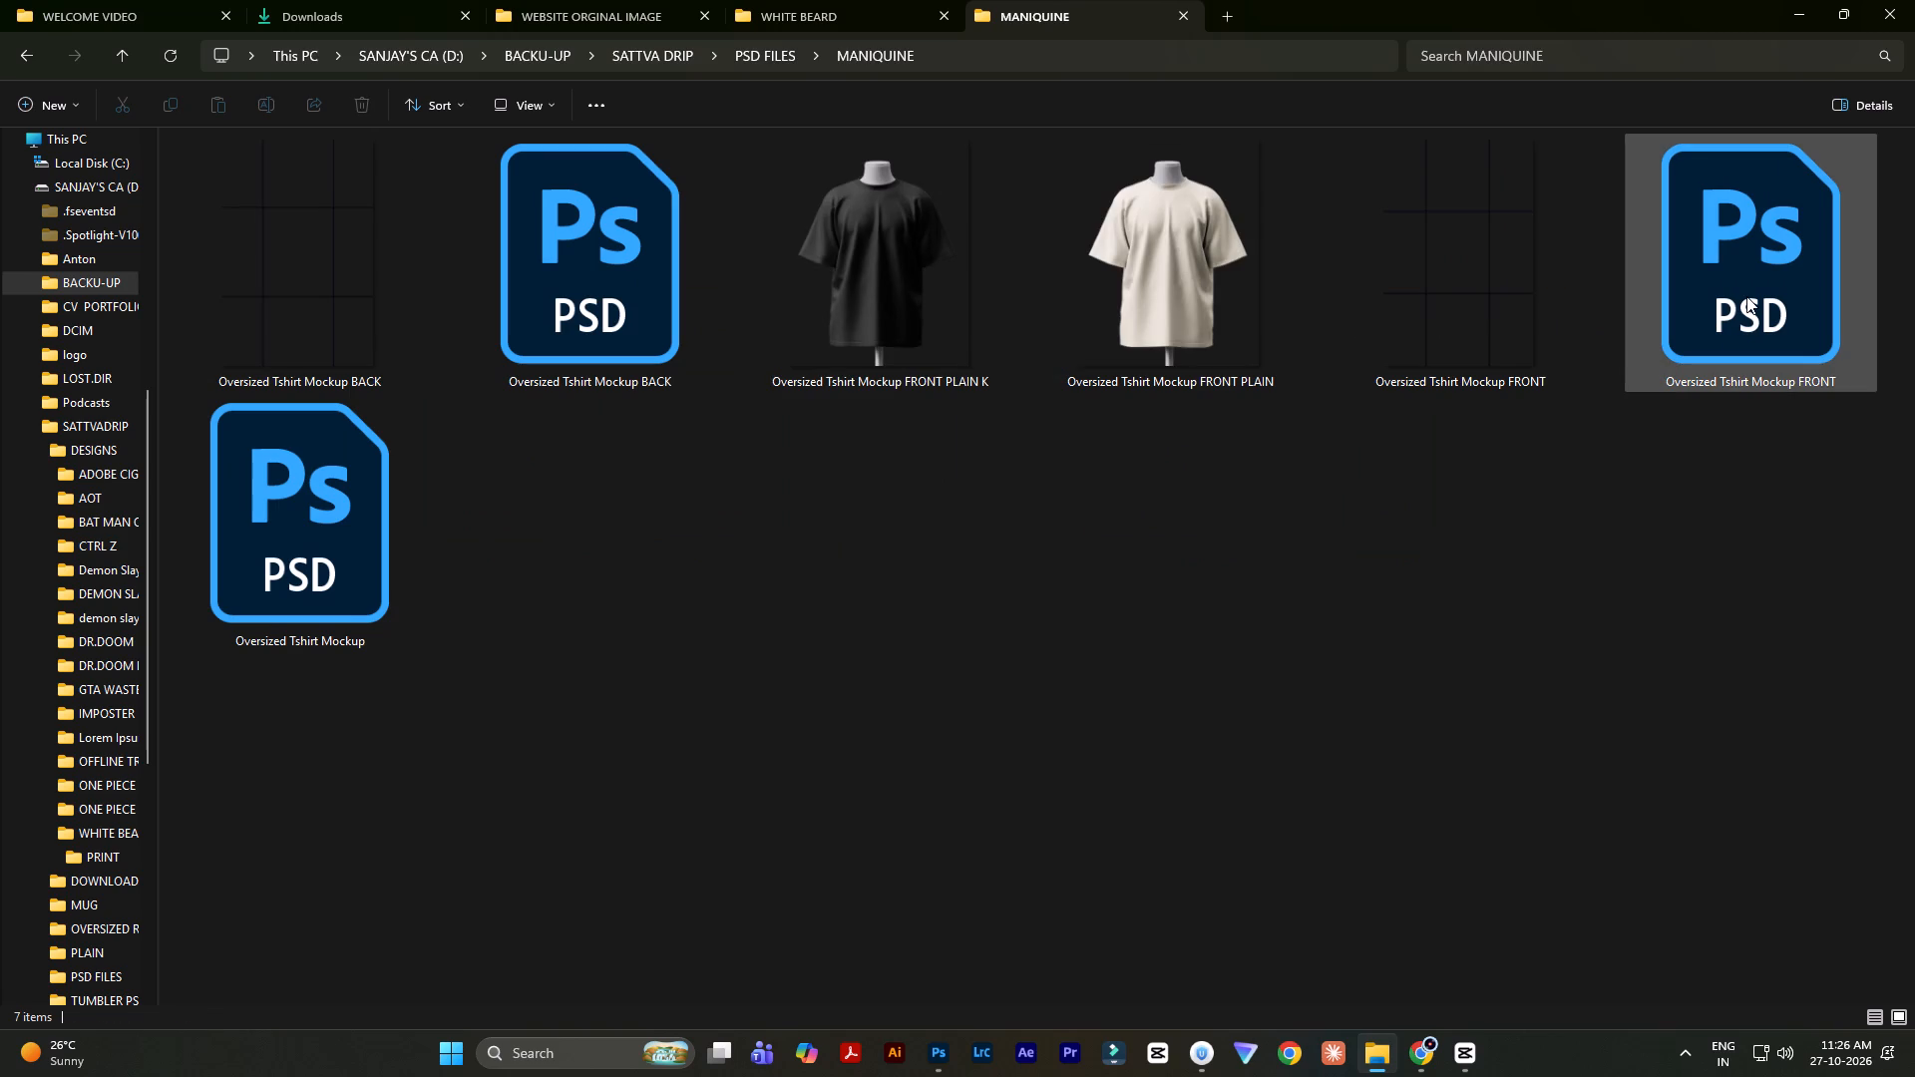
double_click(1746, 296)
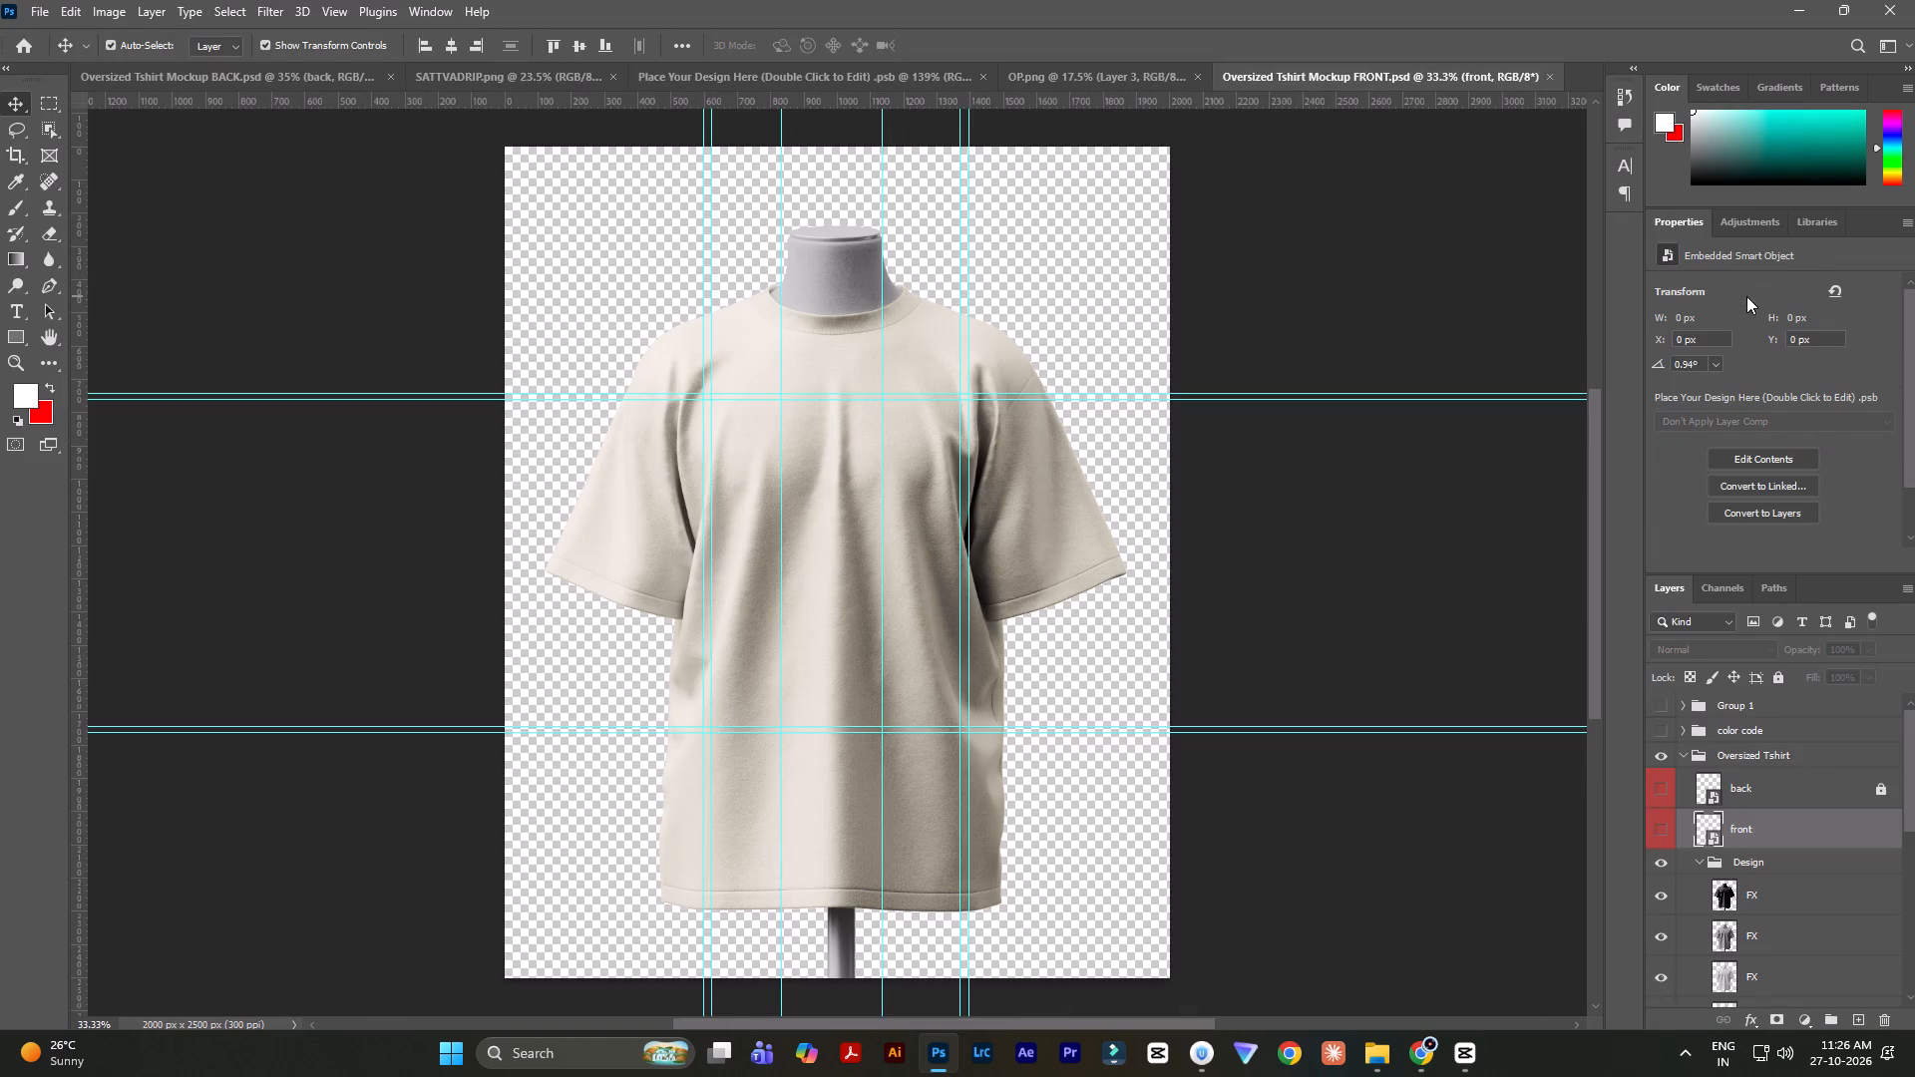
Switch the mockup shirt to black by showing the BLACK group and hiding the OffWhite group.
scroll(1860, 856, "down", 19)
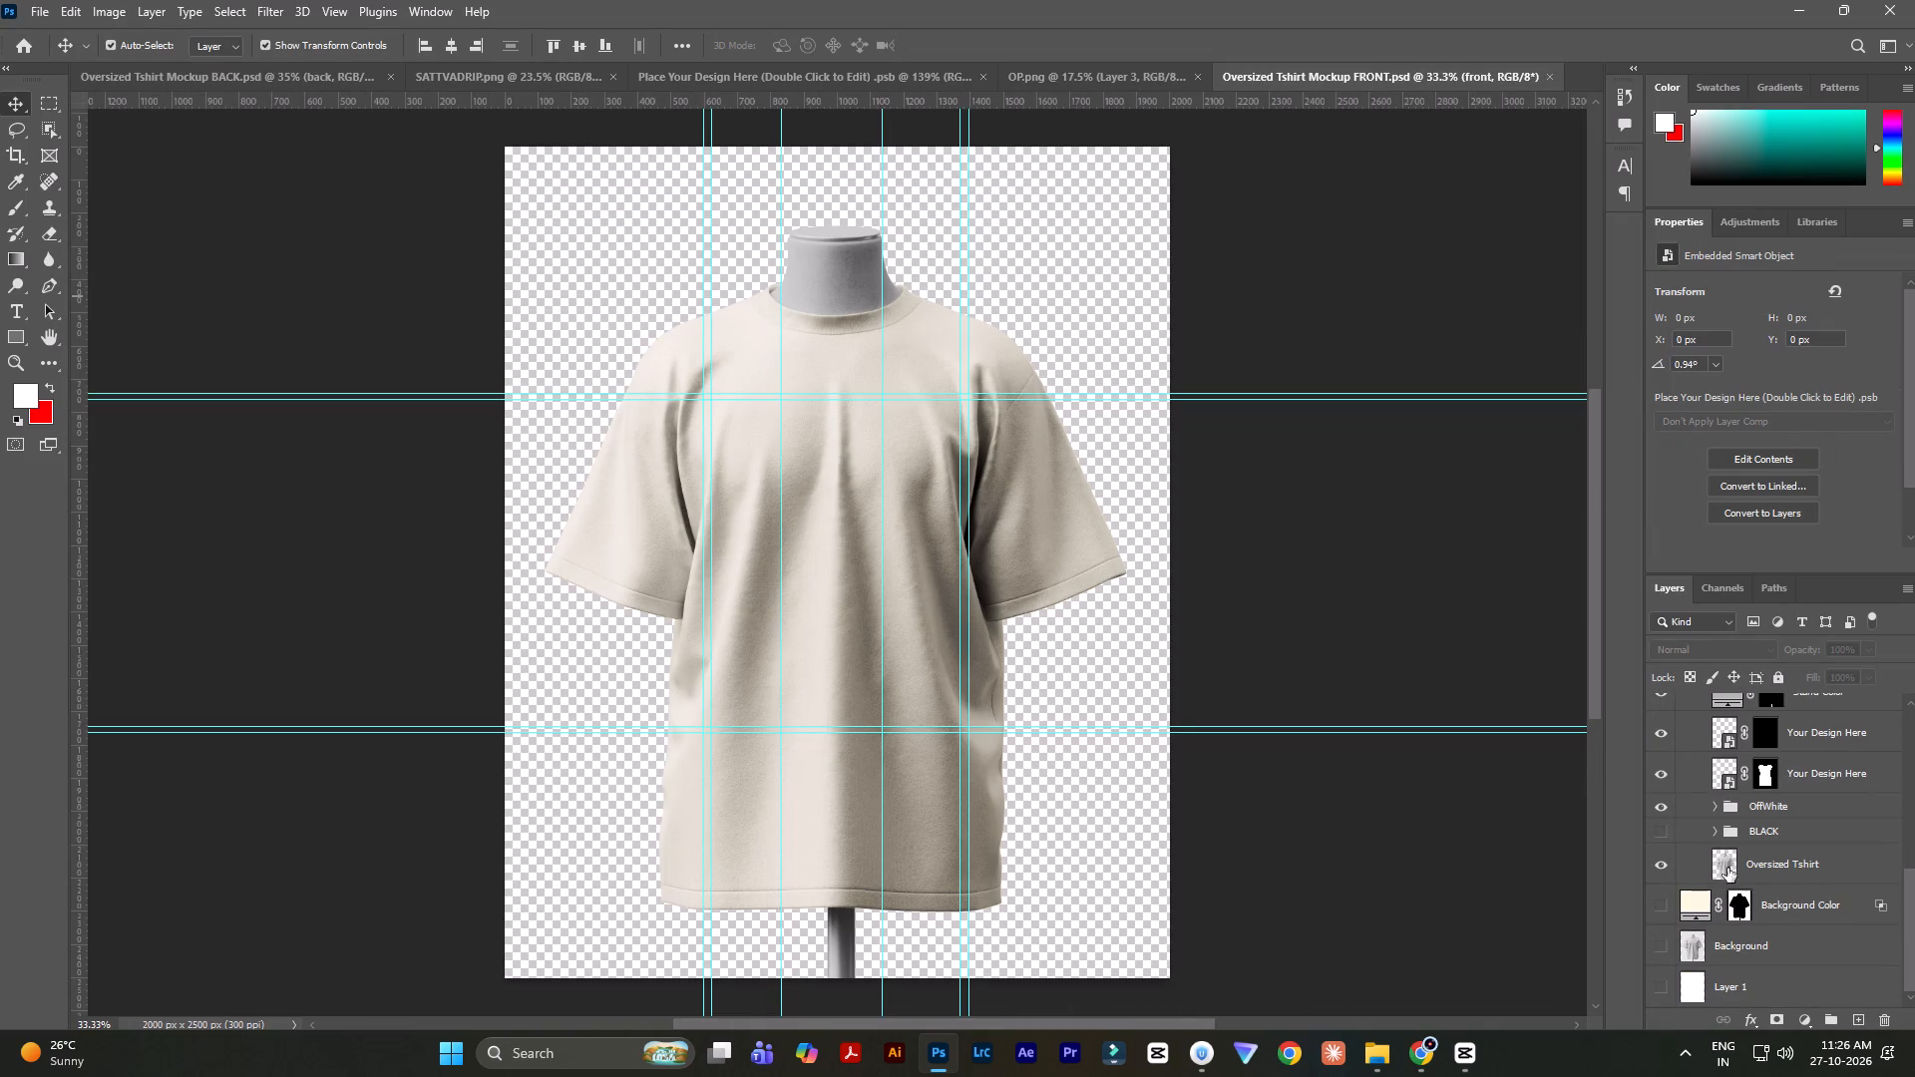
left_click(1660, 830)
left_click(1659, 815)
Open the front smart object's contents and place WHITEB FRONT from WHITE BEARD's PRINT folder into it.
scroll(1784, 807, "up", 19)
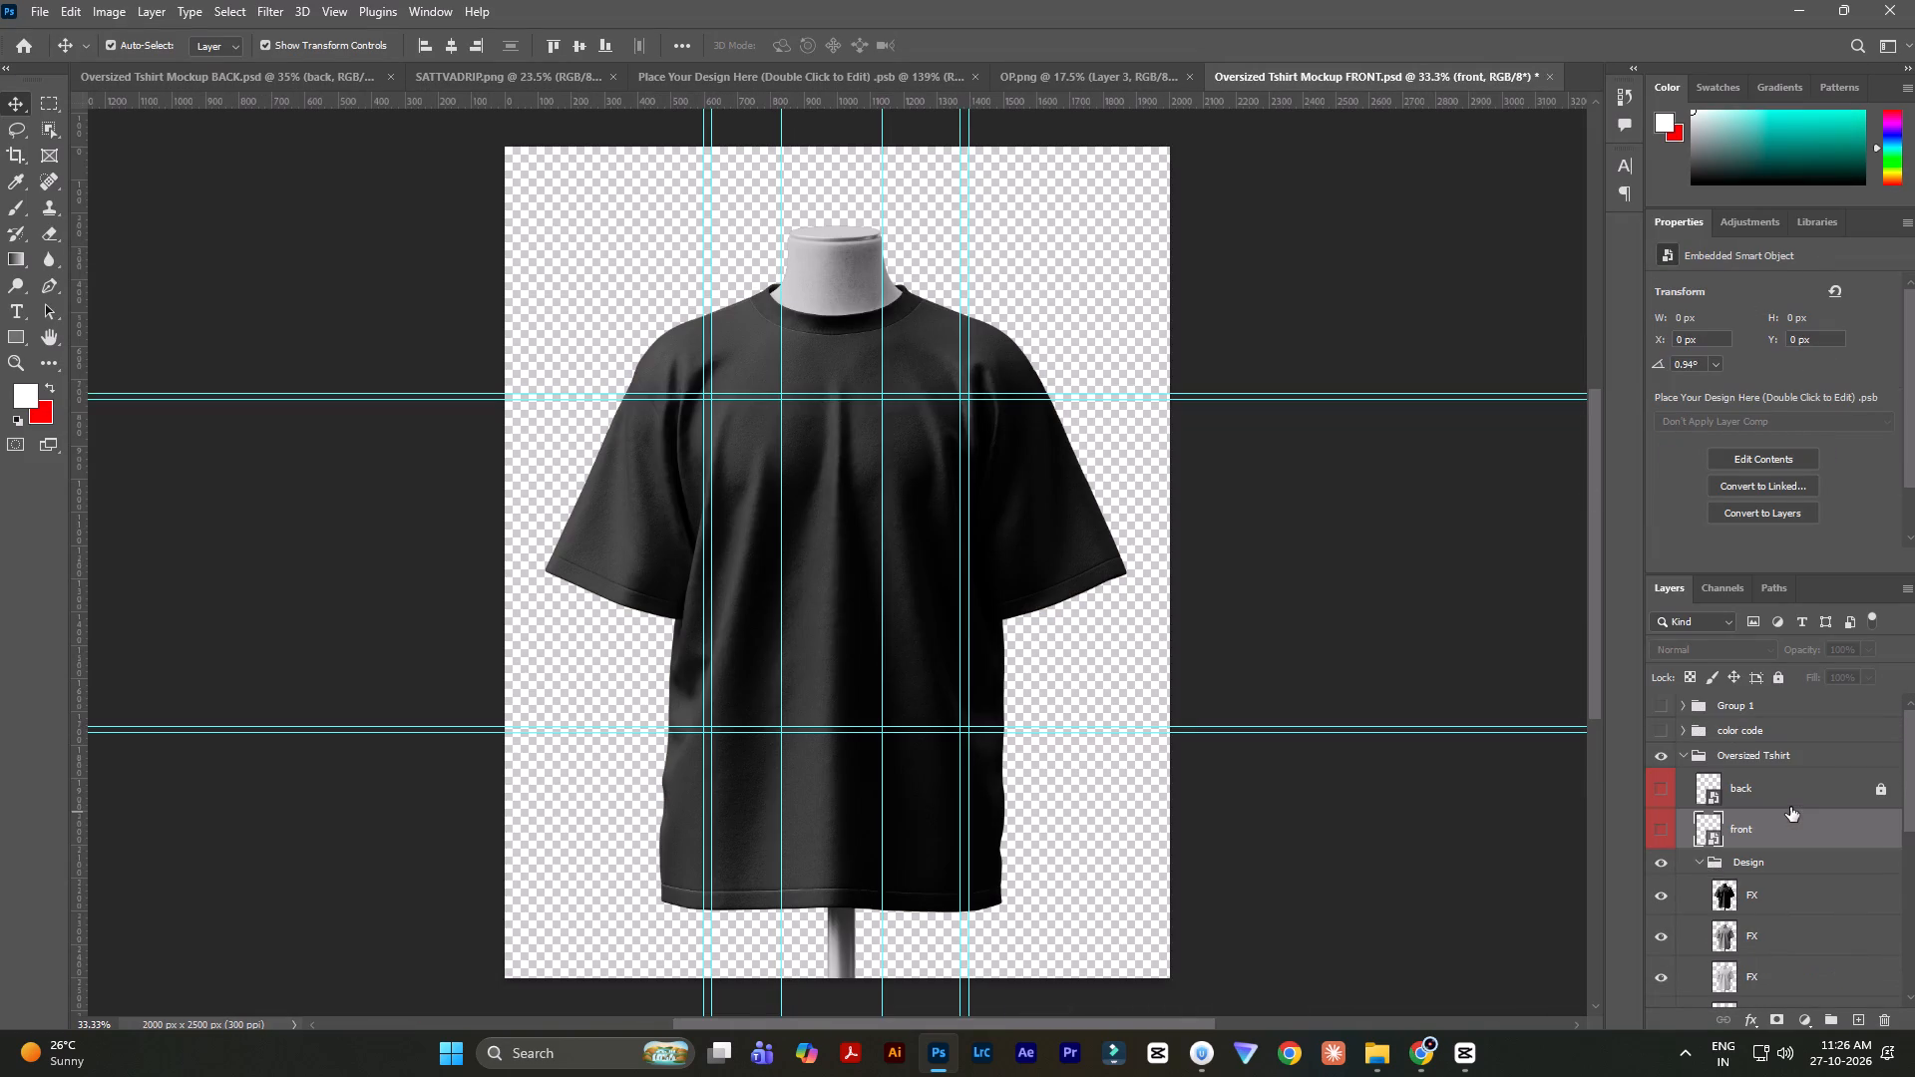
double_click(1707, 826)
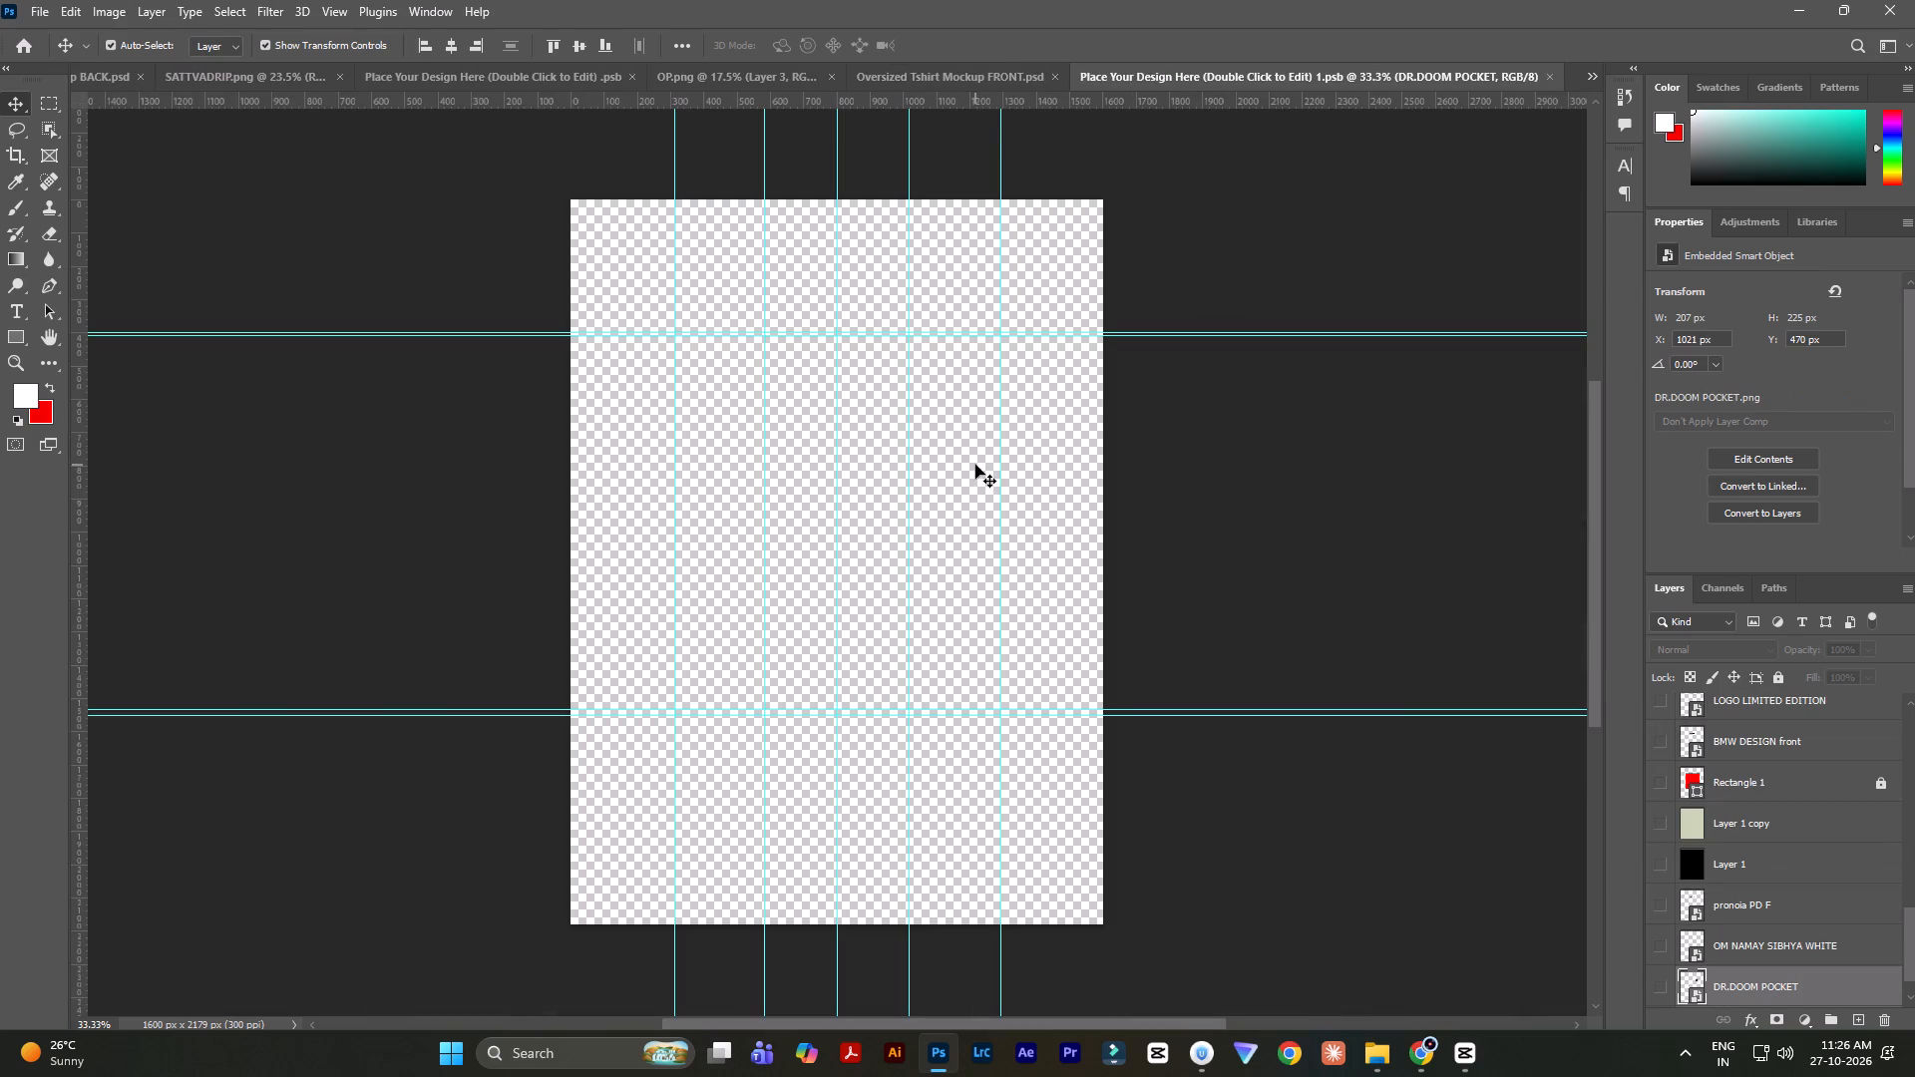
key("alt+Tab")
key("alt+Tab")
left_click(559, 542, "alt")
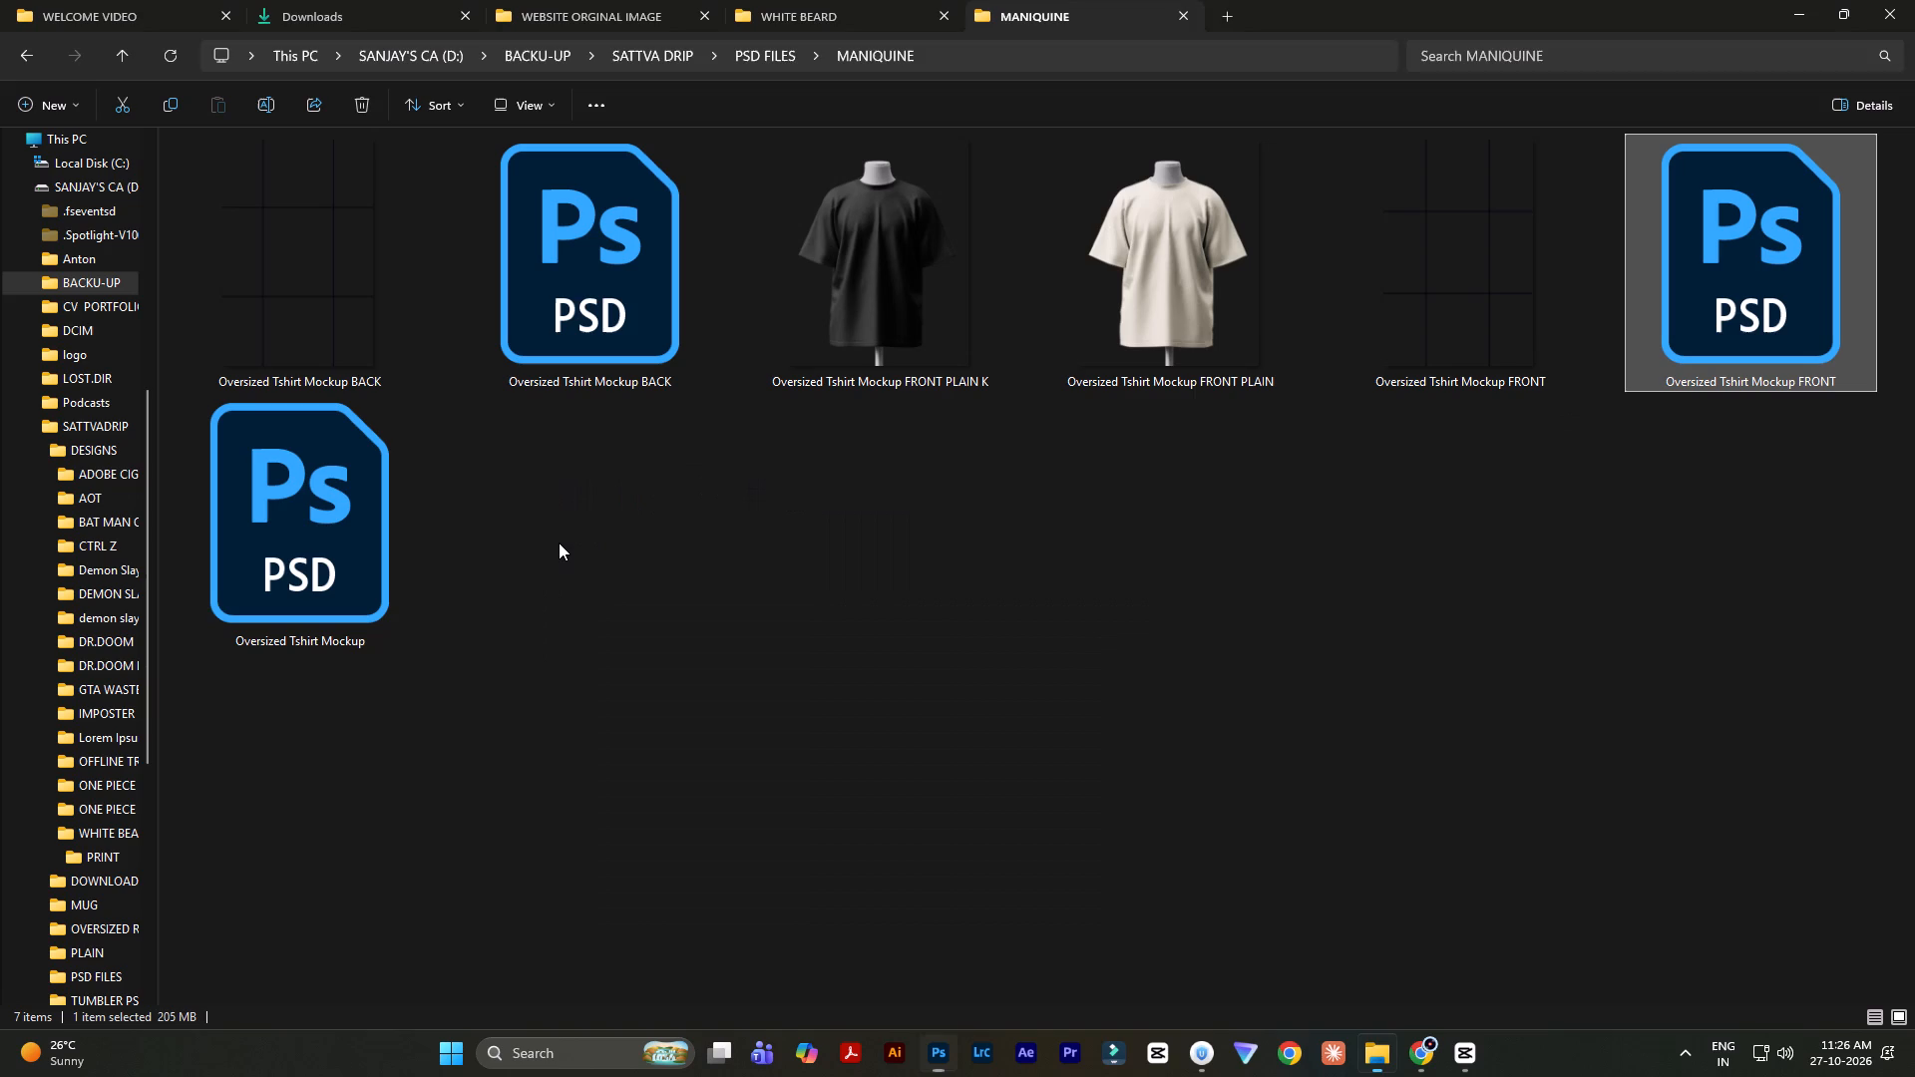
left_click(835, 7)
left_click(656, 566)
left_click_drag(651, 565, 610, 524)
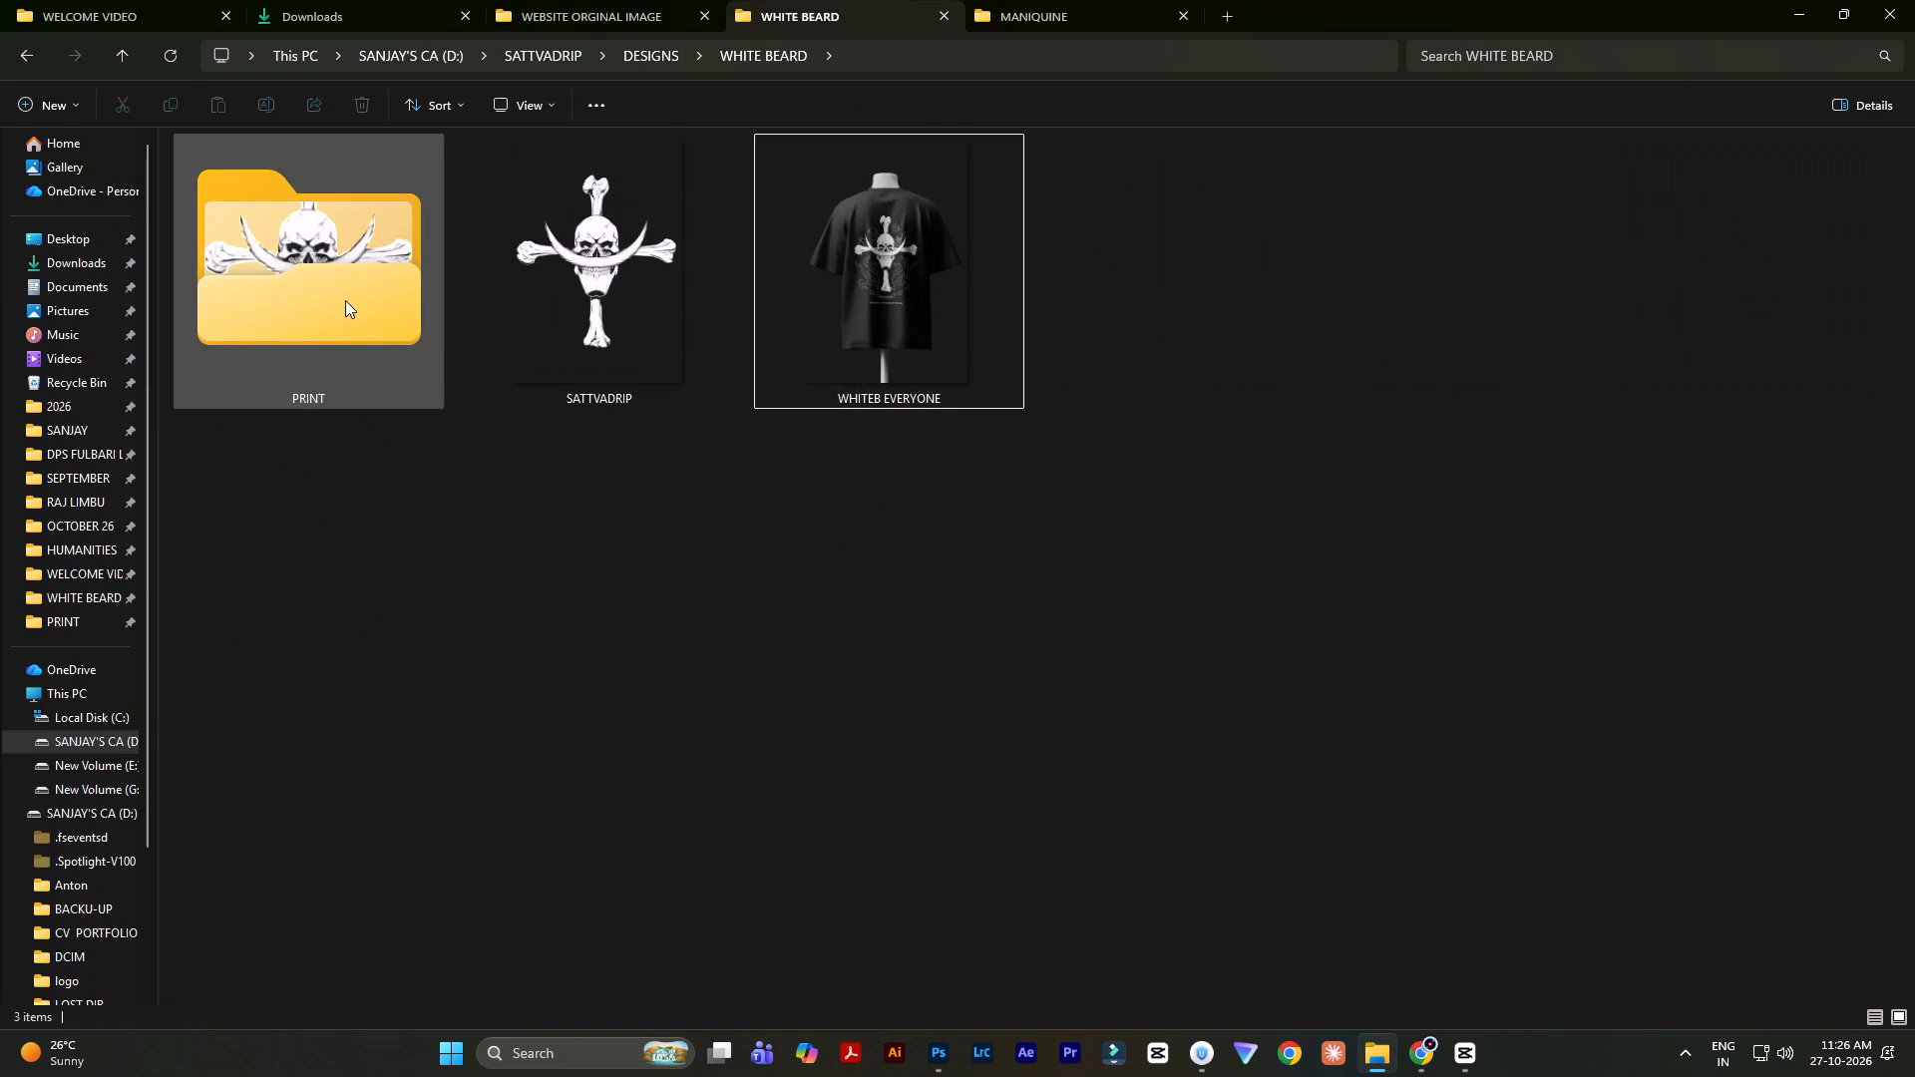
double_click(345, 300)
scroll(562, 476, "up", 4, "ctrl")
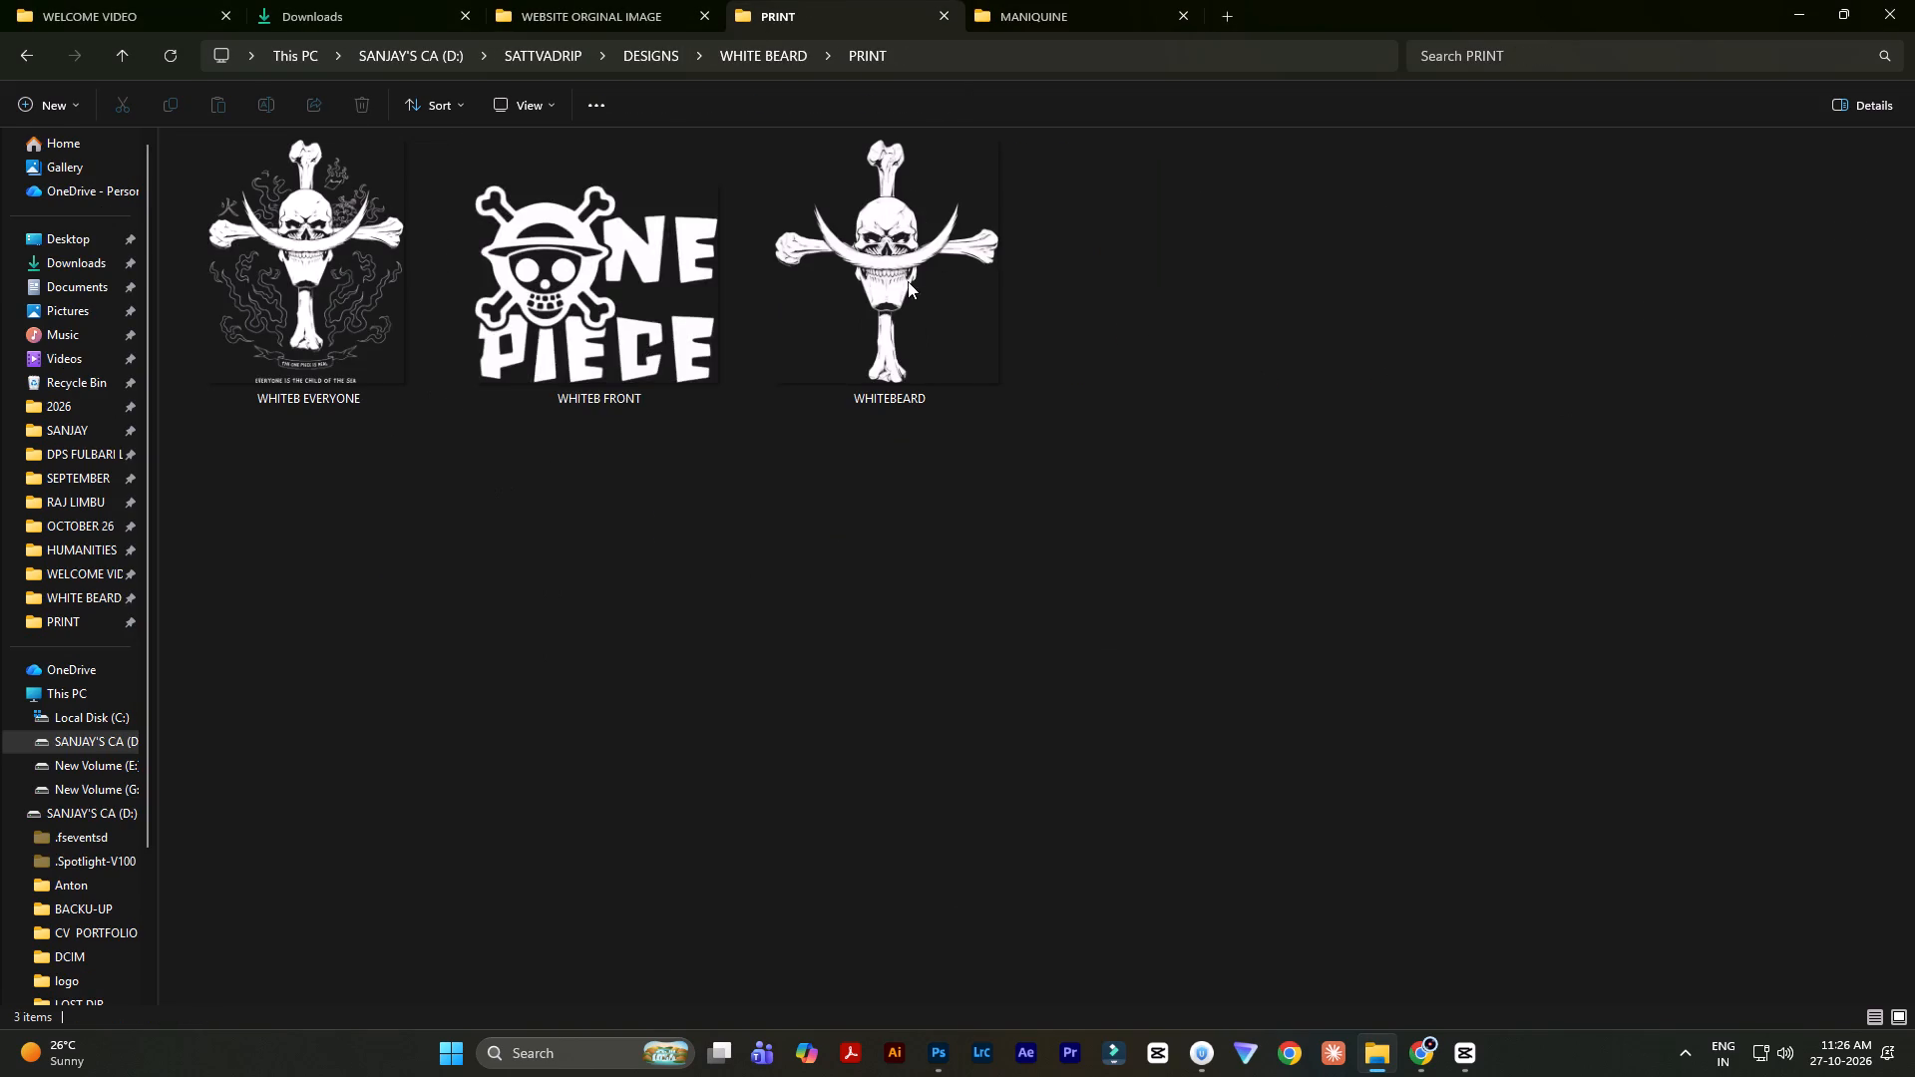
left_click(588, 266)
left_click_drag(592, 255, 811, 416)
key("alt+Tab")
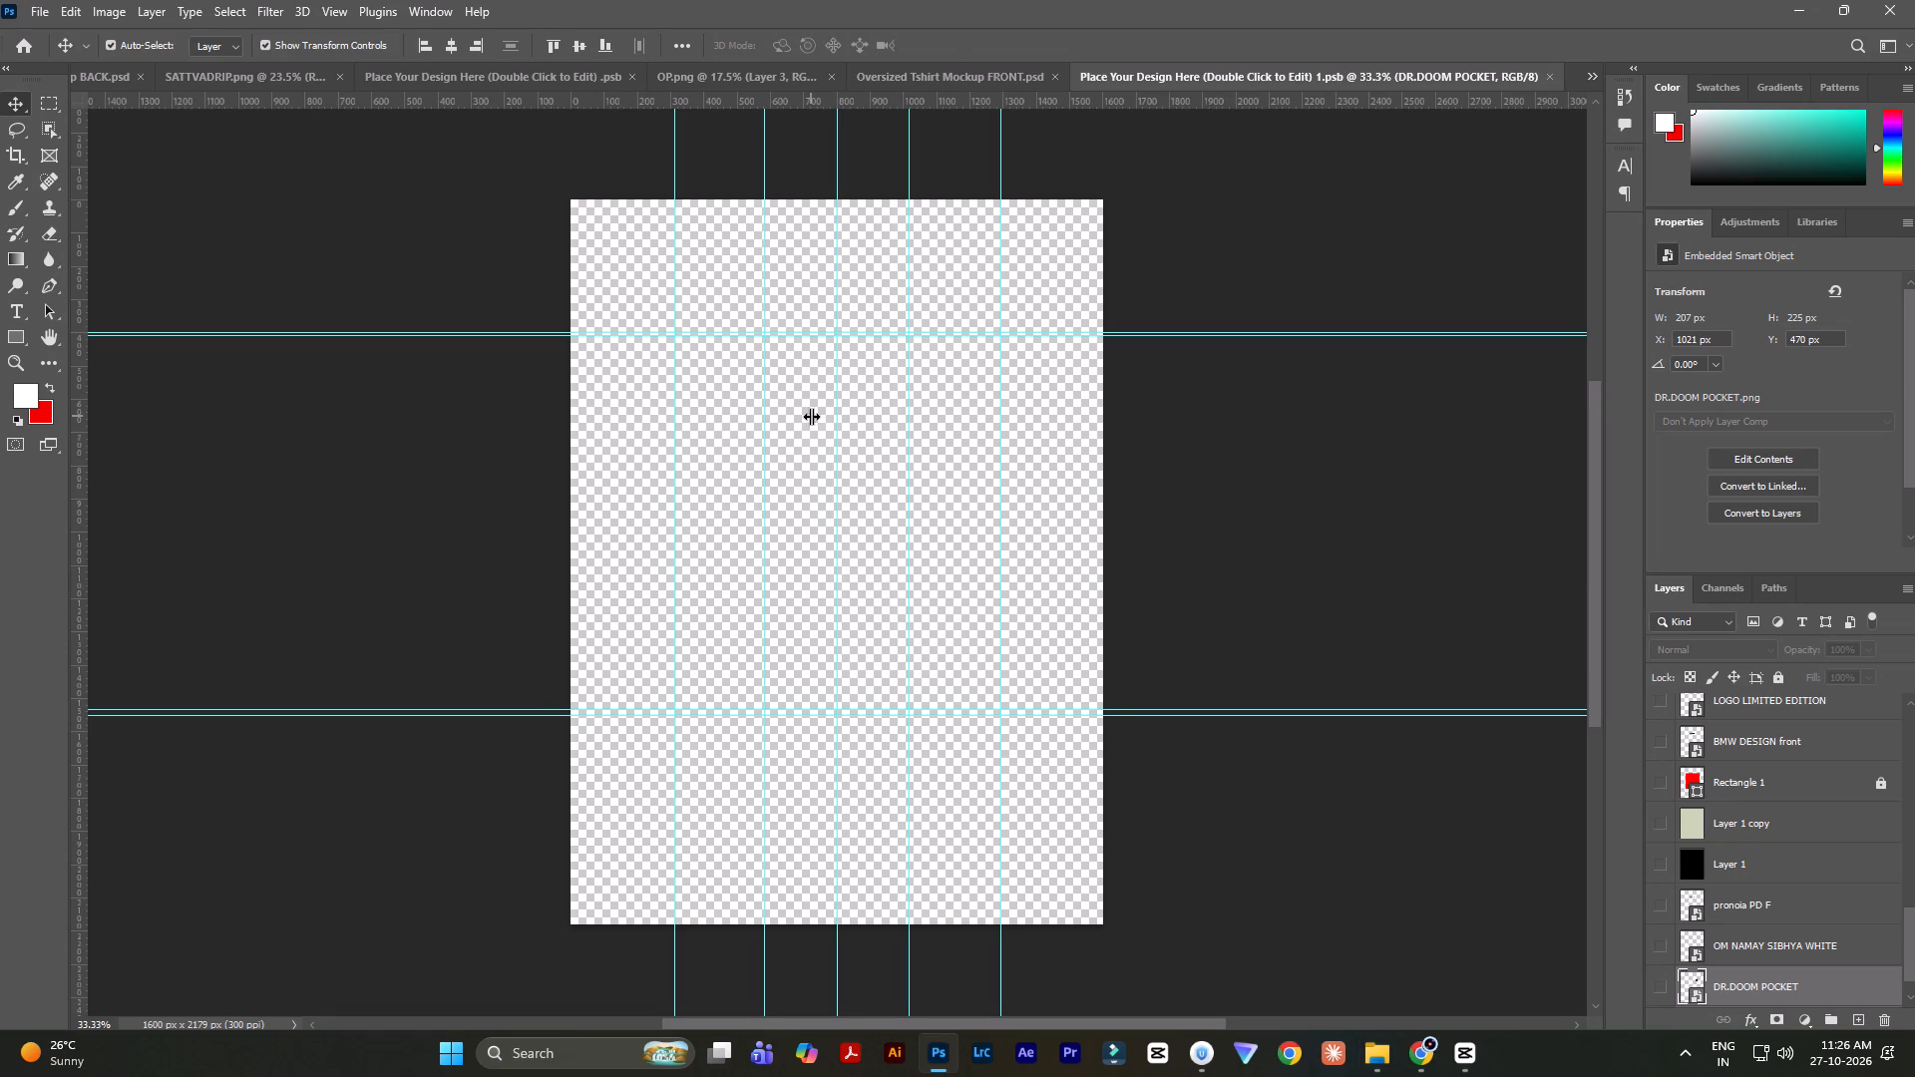
Scale the placed artwork to about 303 × 245 px and centre it horizontally just beneath the upper guides.
left_click_drag(1105, 348, 747, 700)
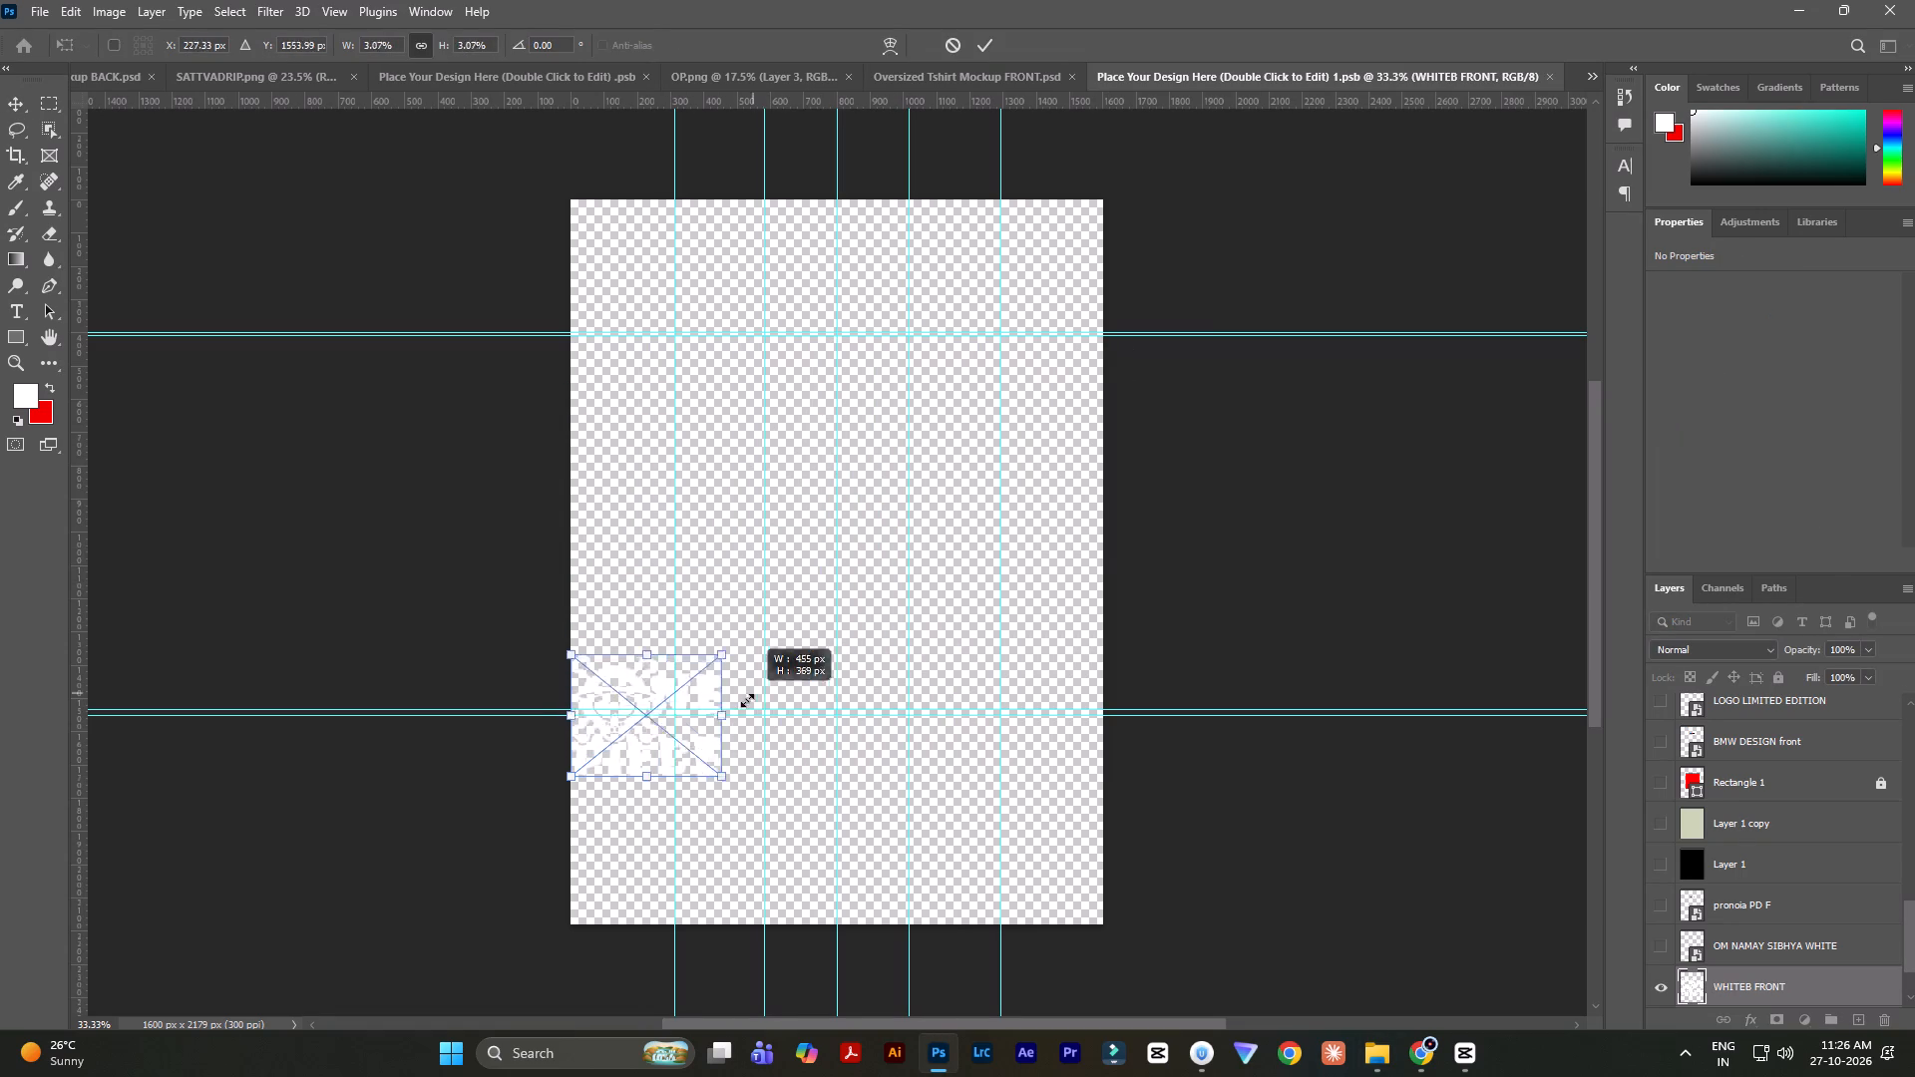
left_click_drag(747, 700, 704, 736)
left_click_drag(638, 749, 854, 392)
left_click(989, 38)
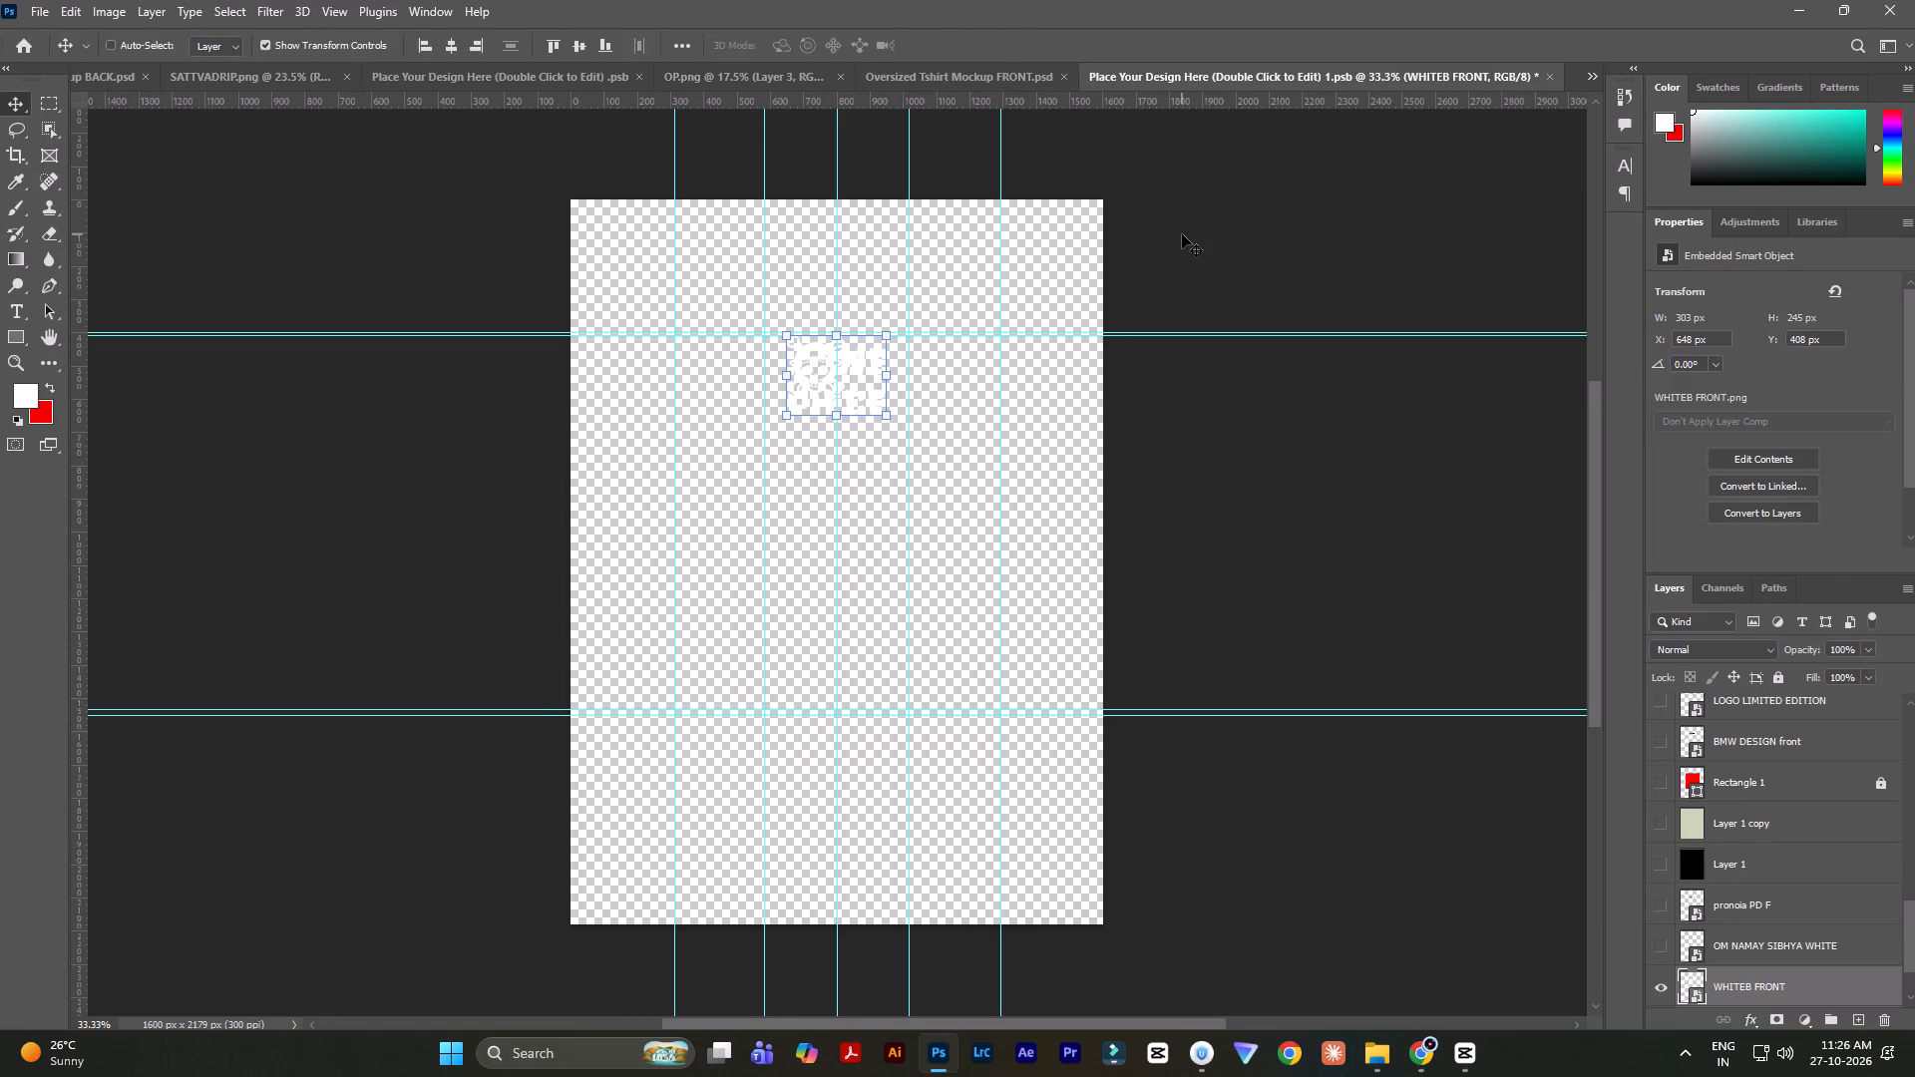
Save the smart object contents and inspect the chest print on the front T-shirt mockup.
key("ctrl+s")
left_click(974, 72)
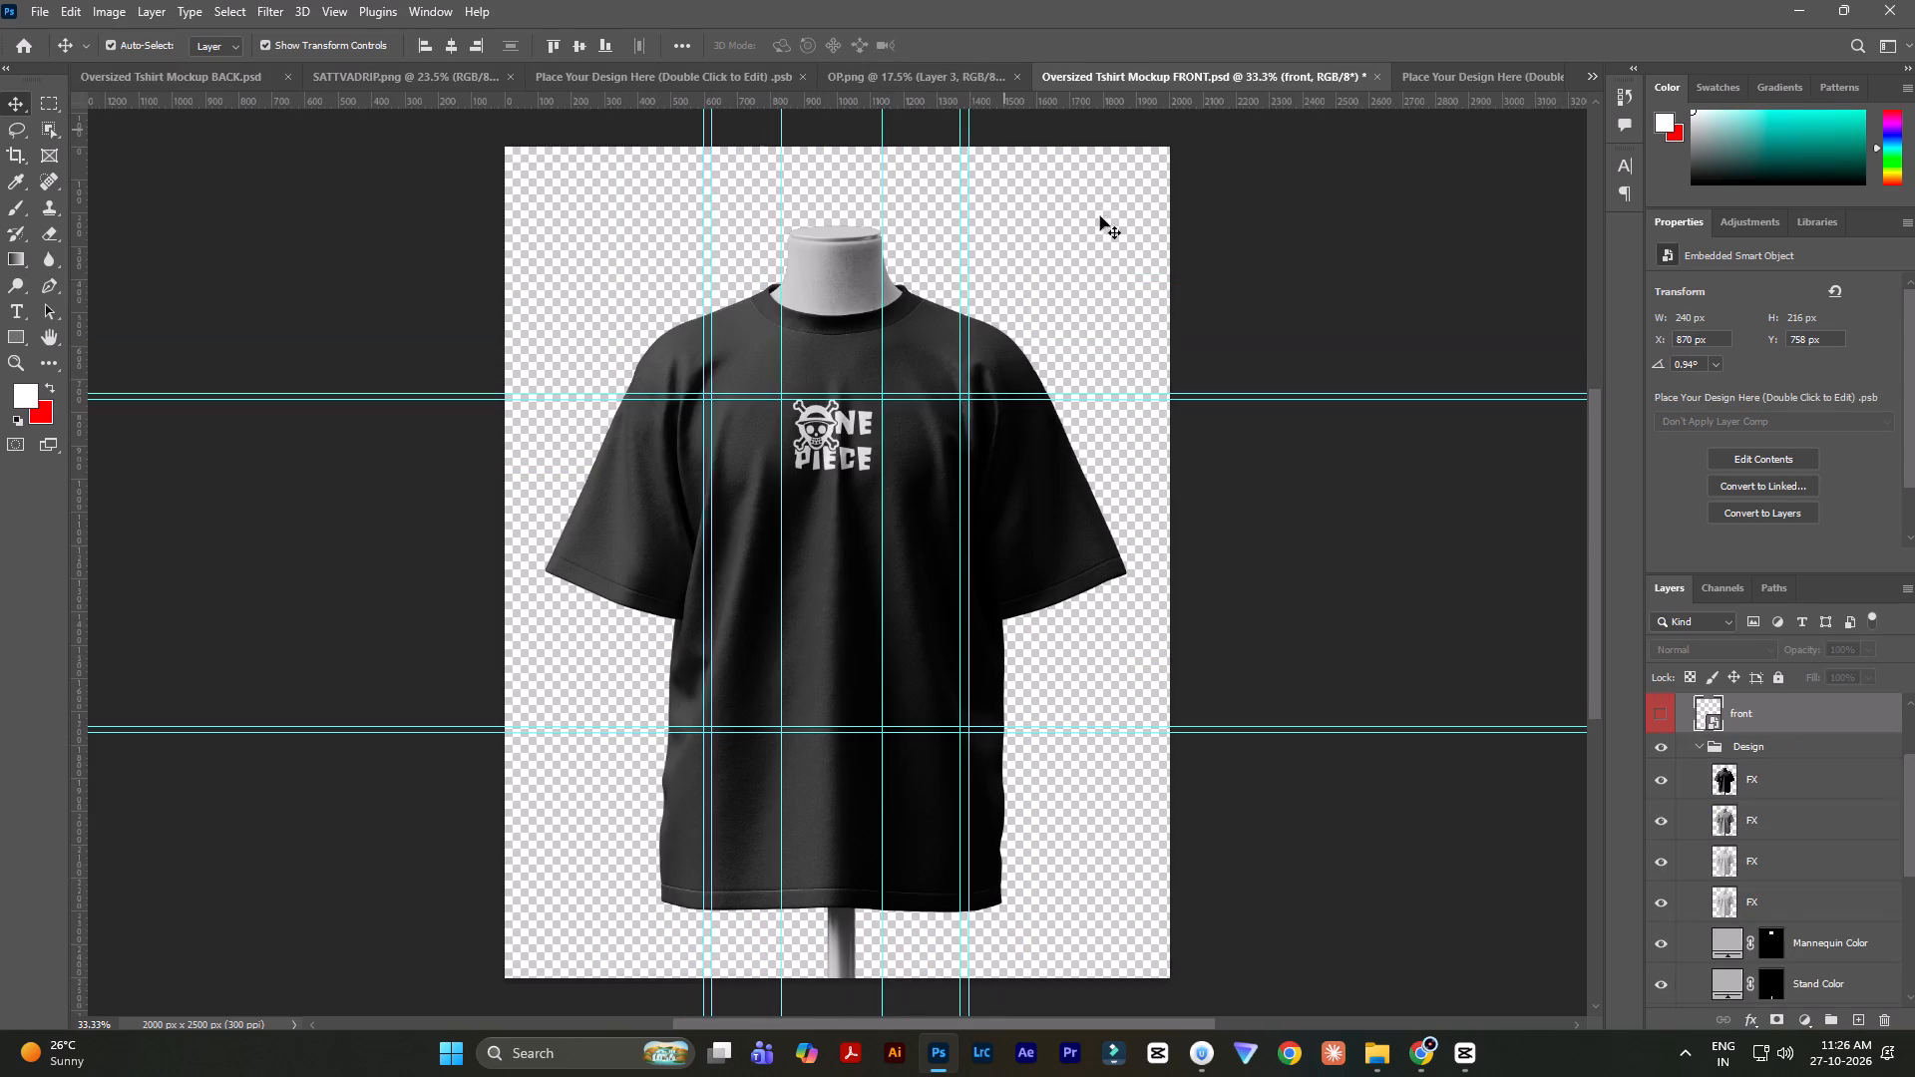
scroll(822, 436, "up", 12)
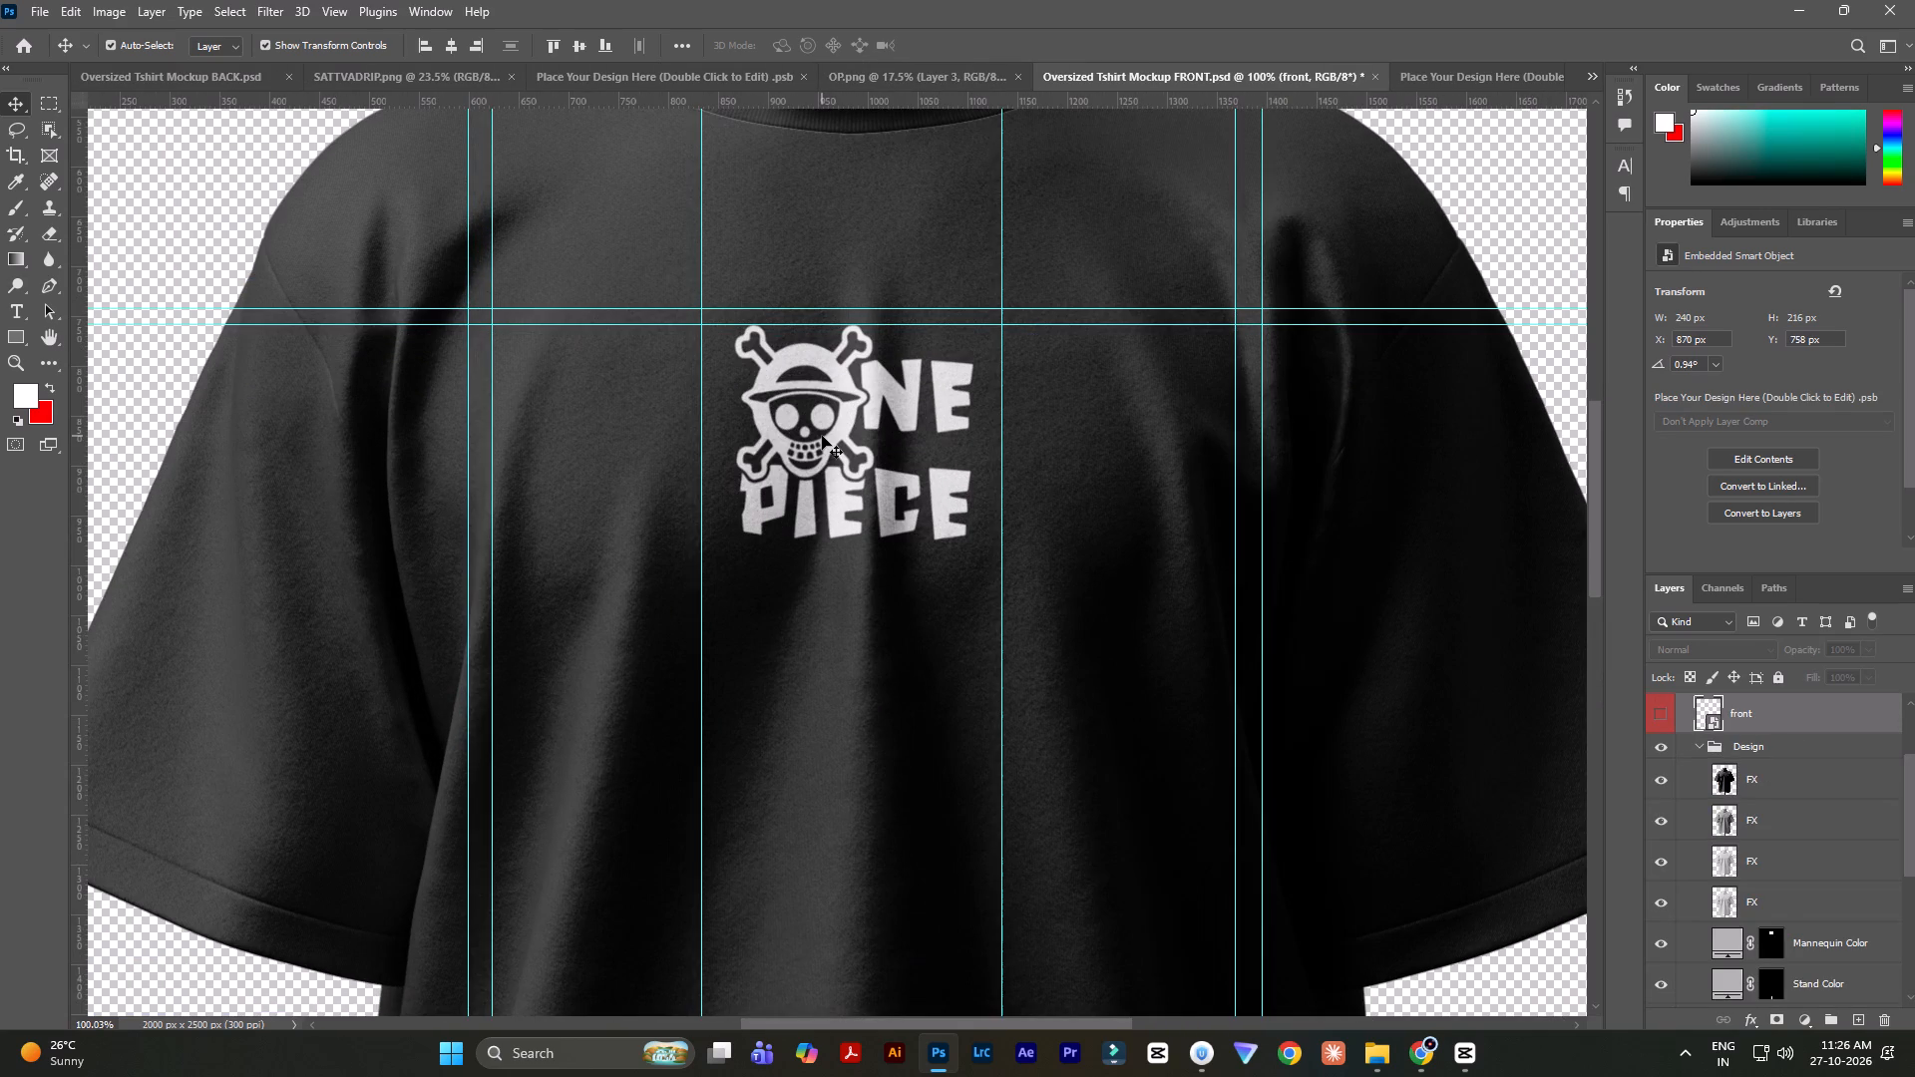
scroll(822, 436, "down", 12)
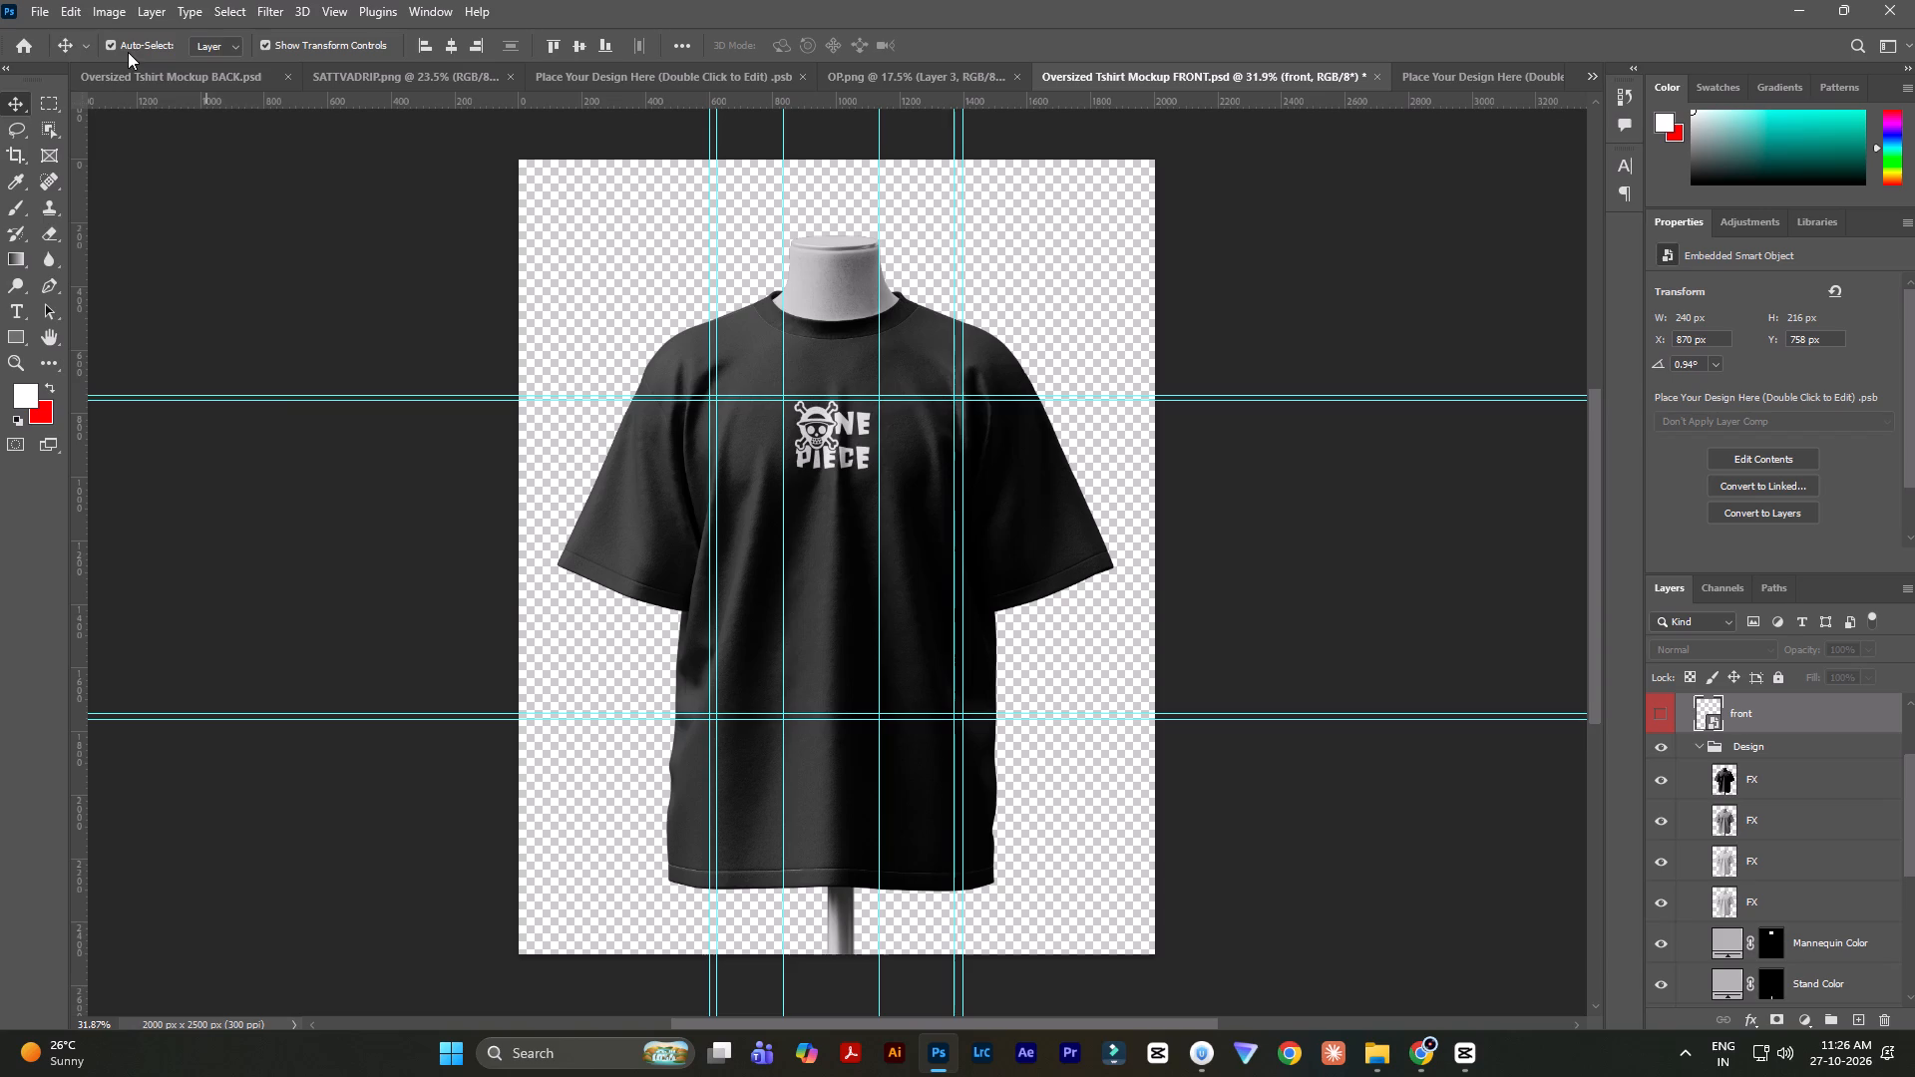
Export the black front mockup as a PNG named WHITEB EVERYONE BACK into the WHITE BEARD folder.
left_click(45, 14)
left_click(156, 318)
left_click(405, 316)
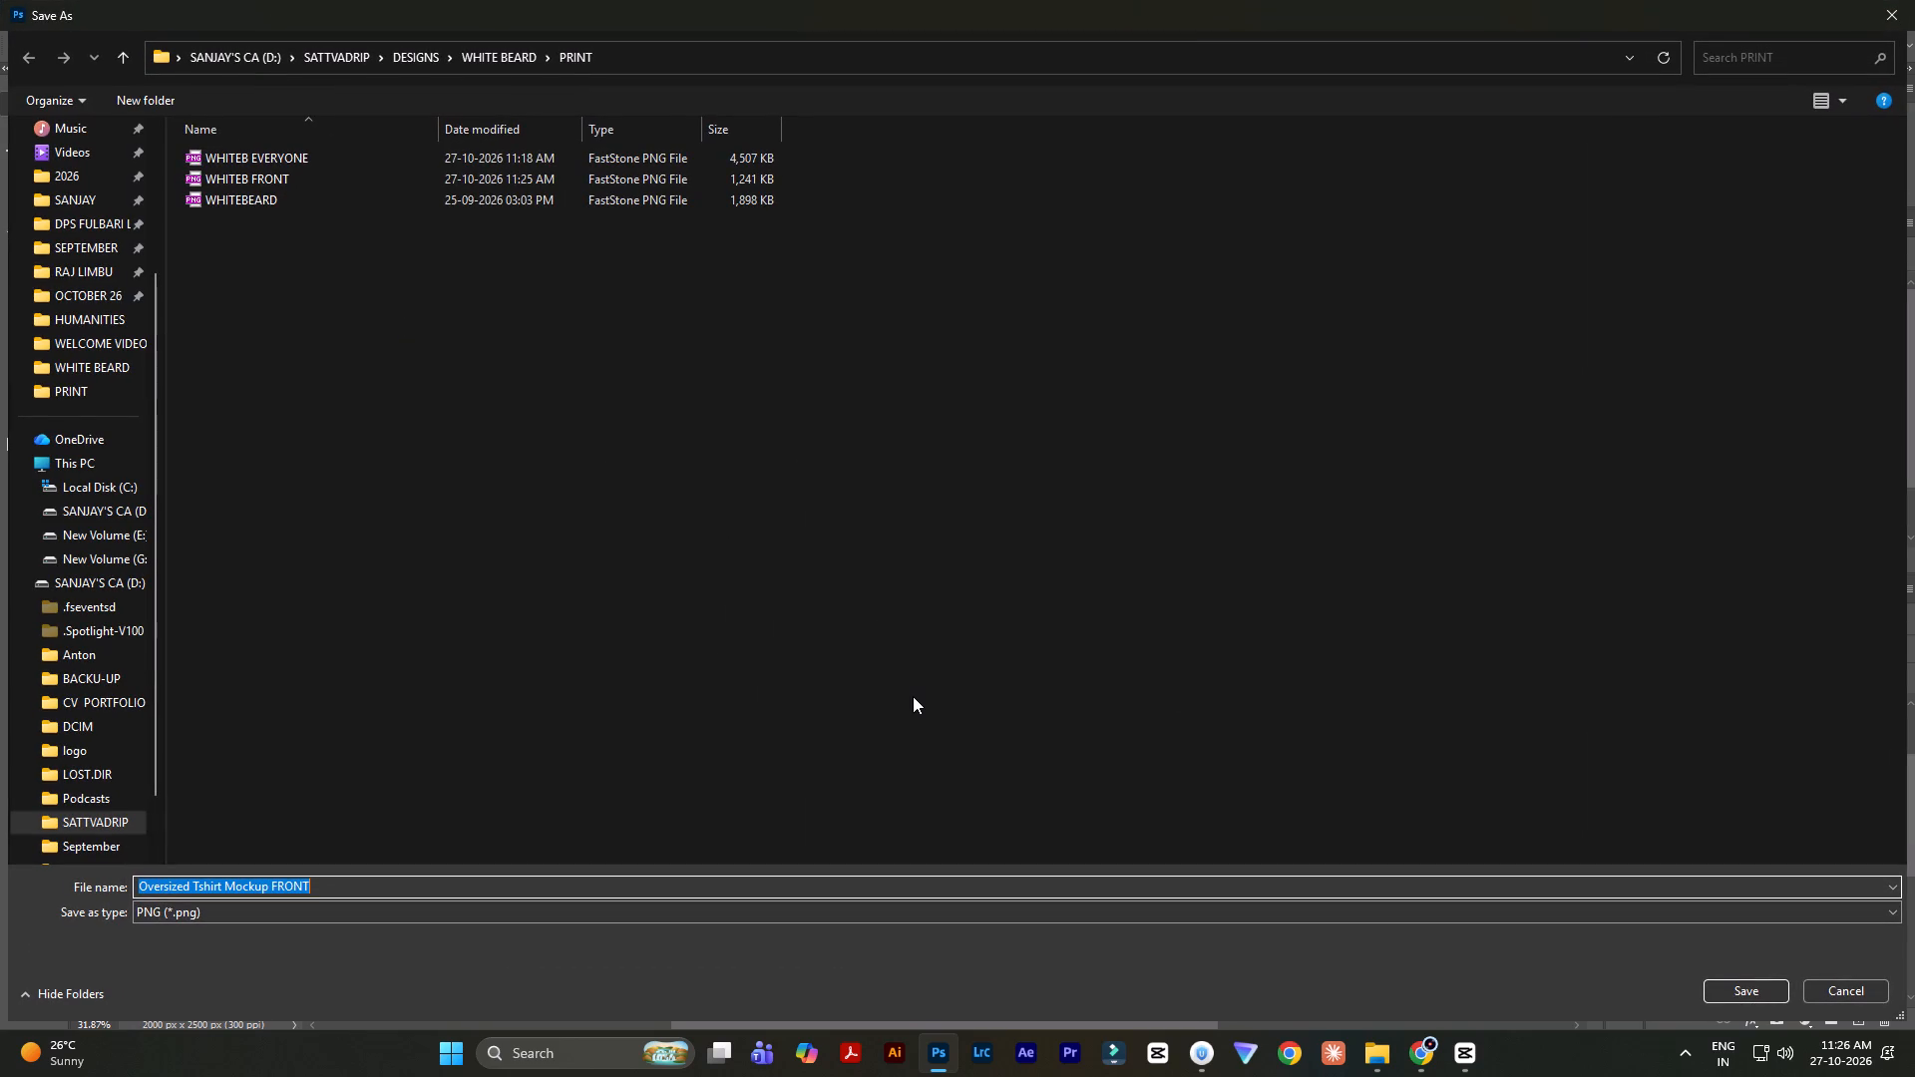
scroll(702, 540, "up", 20, "ctrl")
scroll(702, 540, "up", 12, "ctrl")
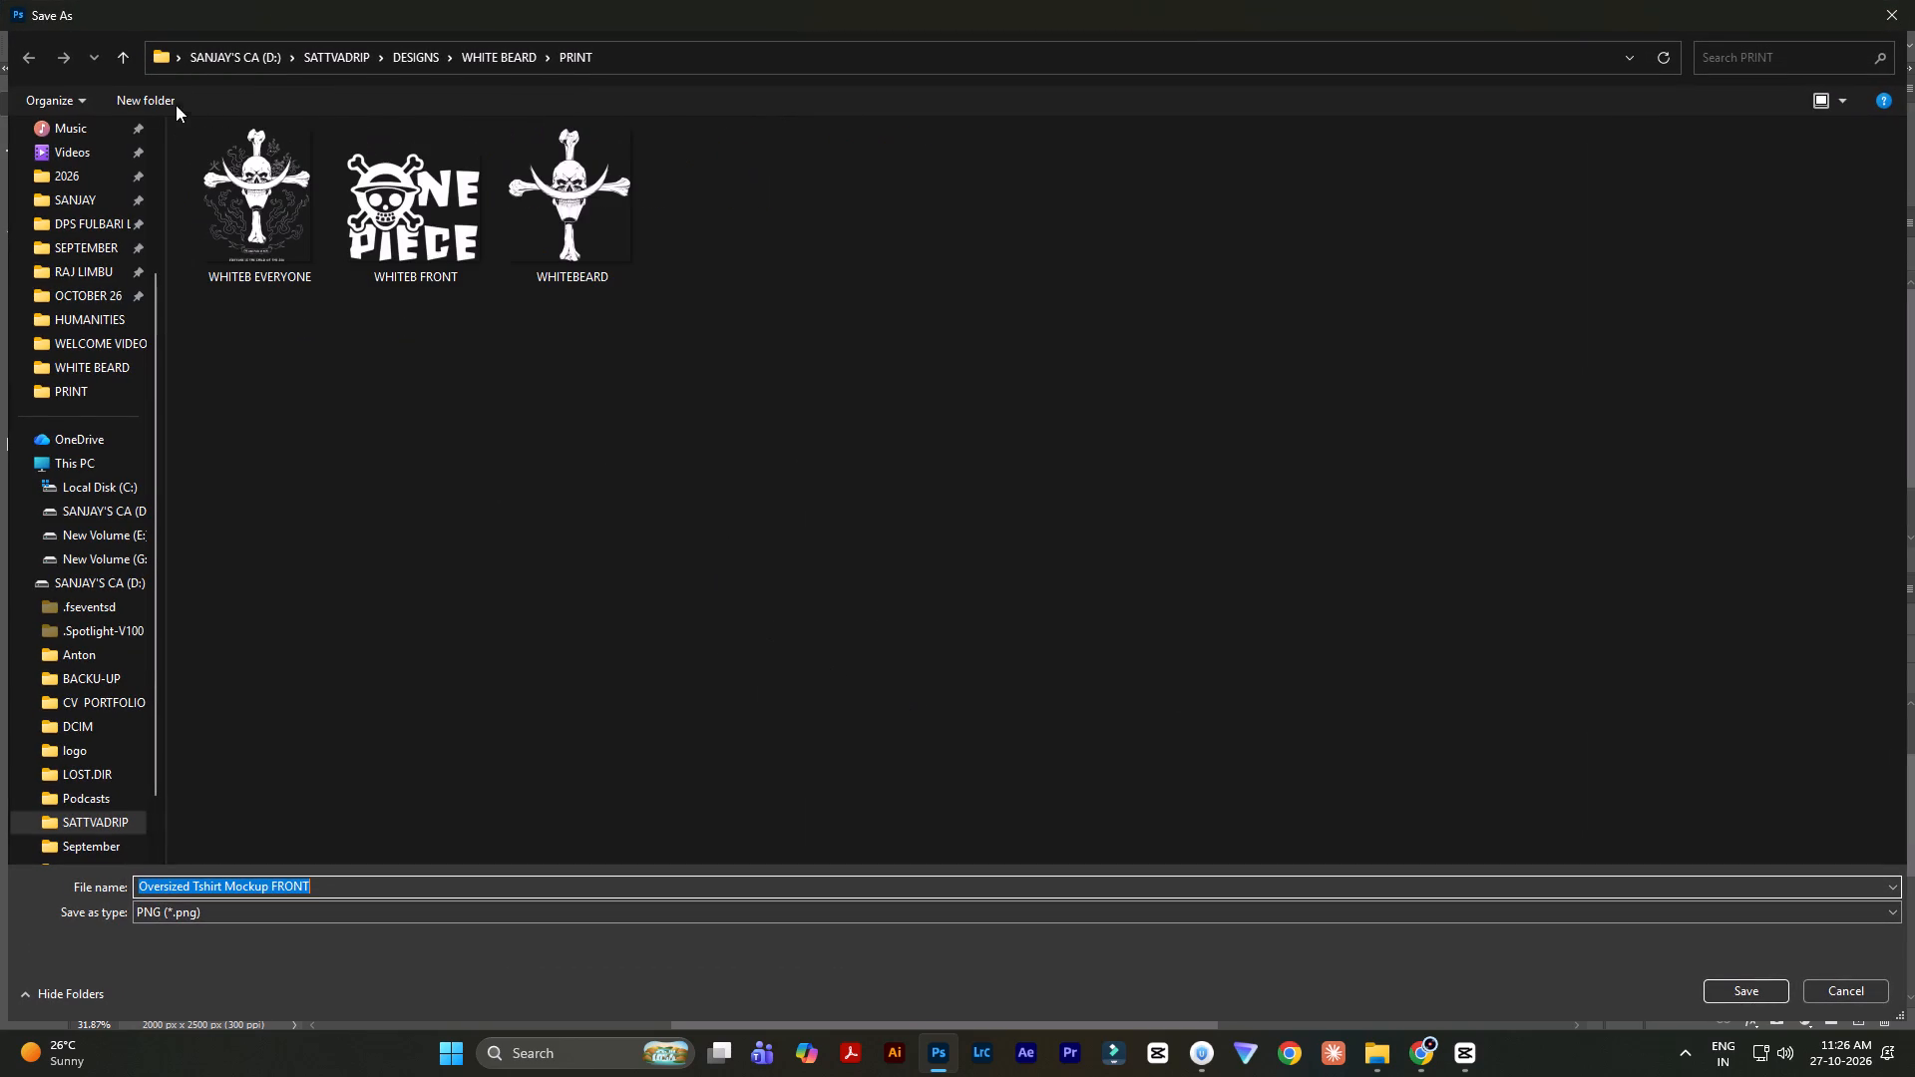
left_click(125, 59)
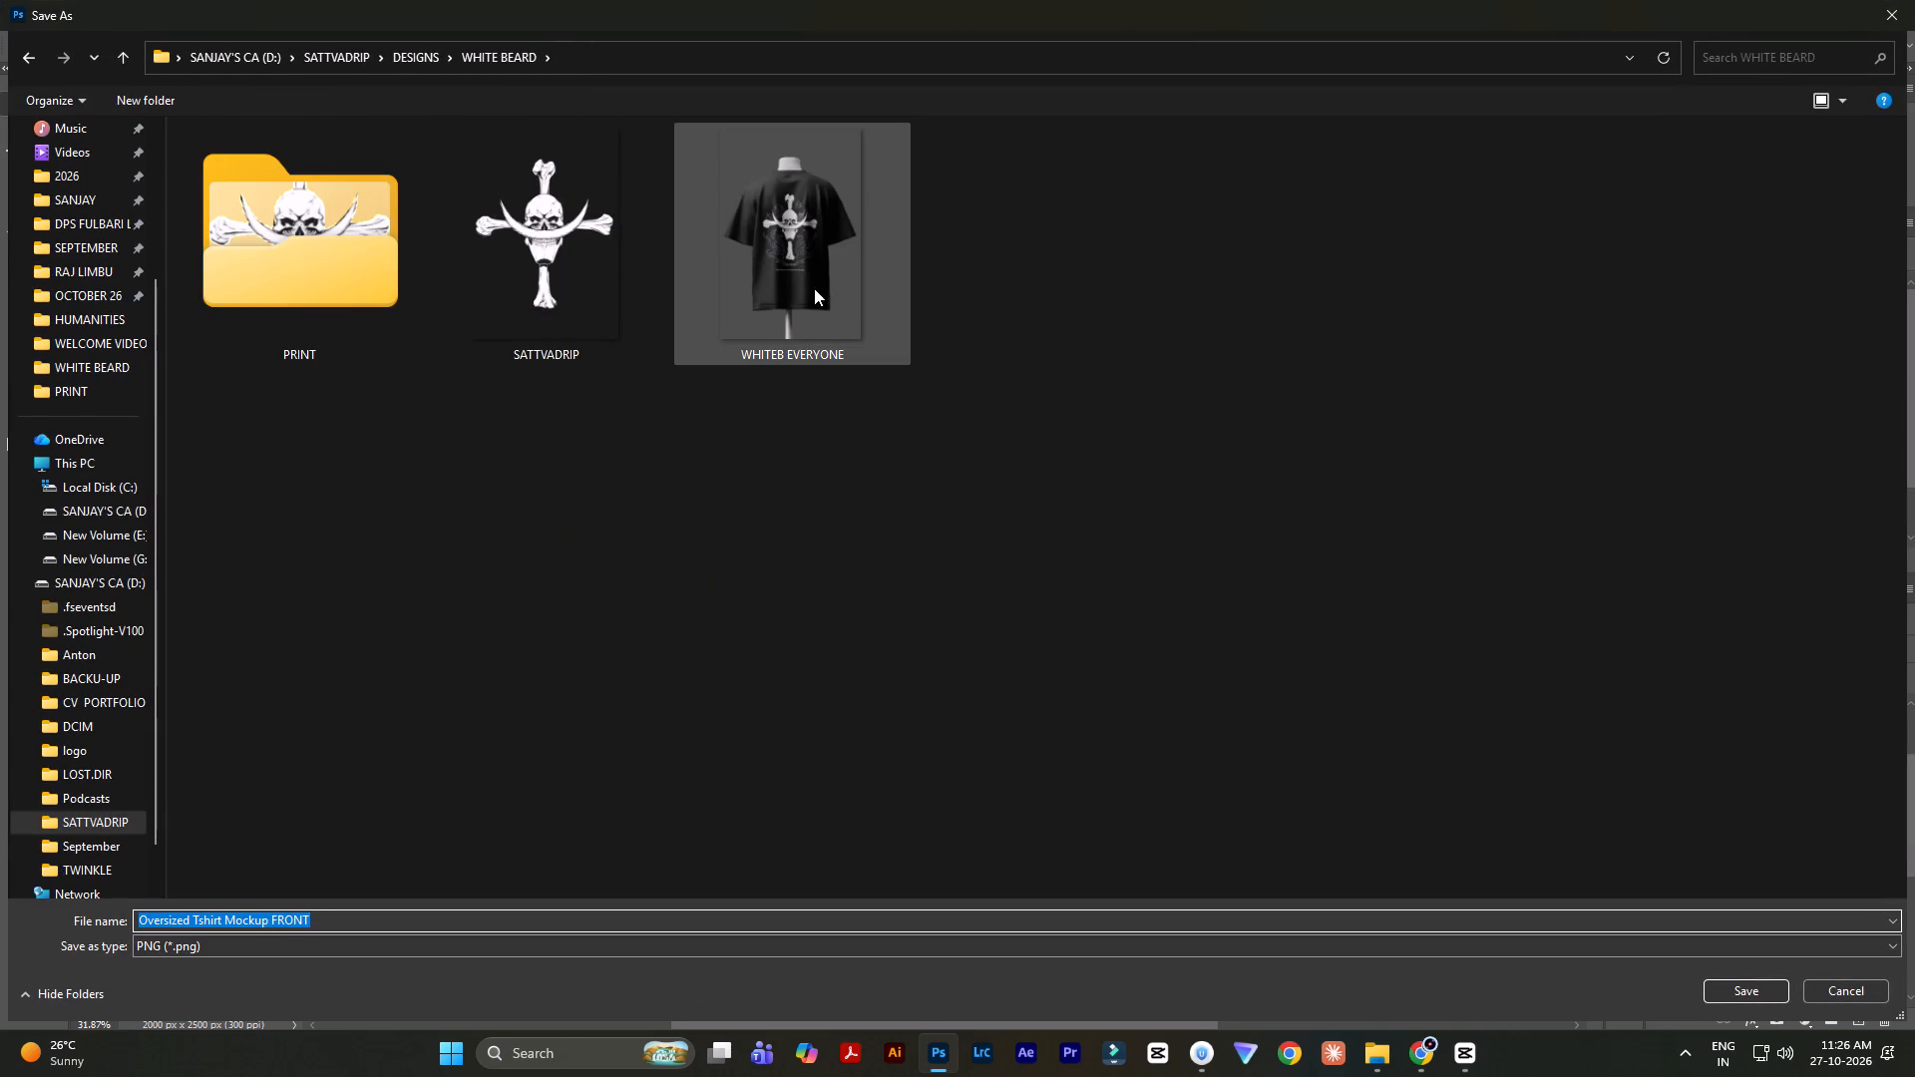
left_click(814, 288)
triple_click(308, 921)
key("space")
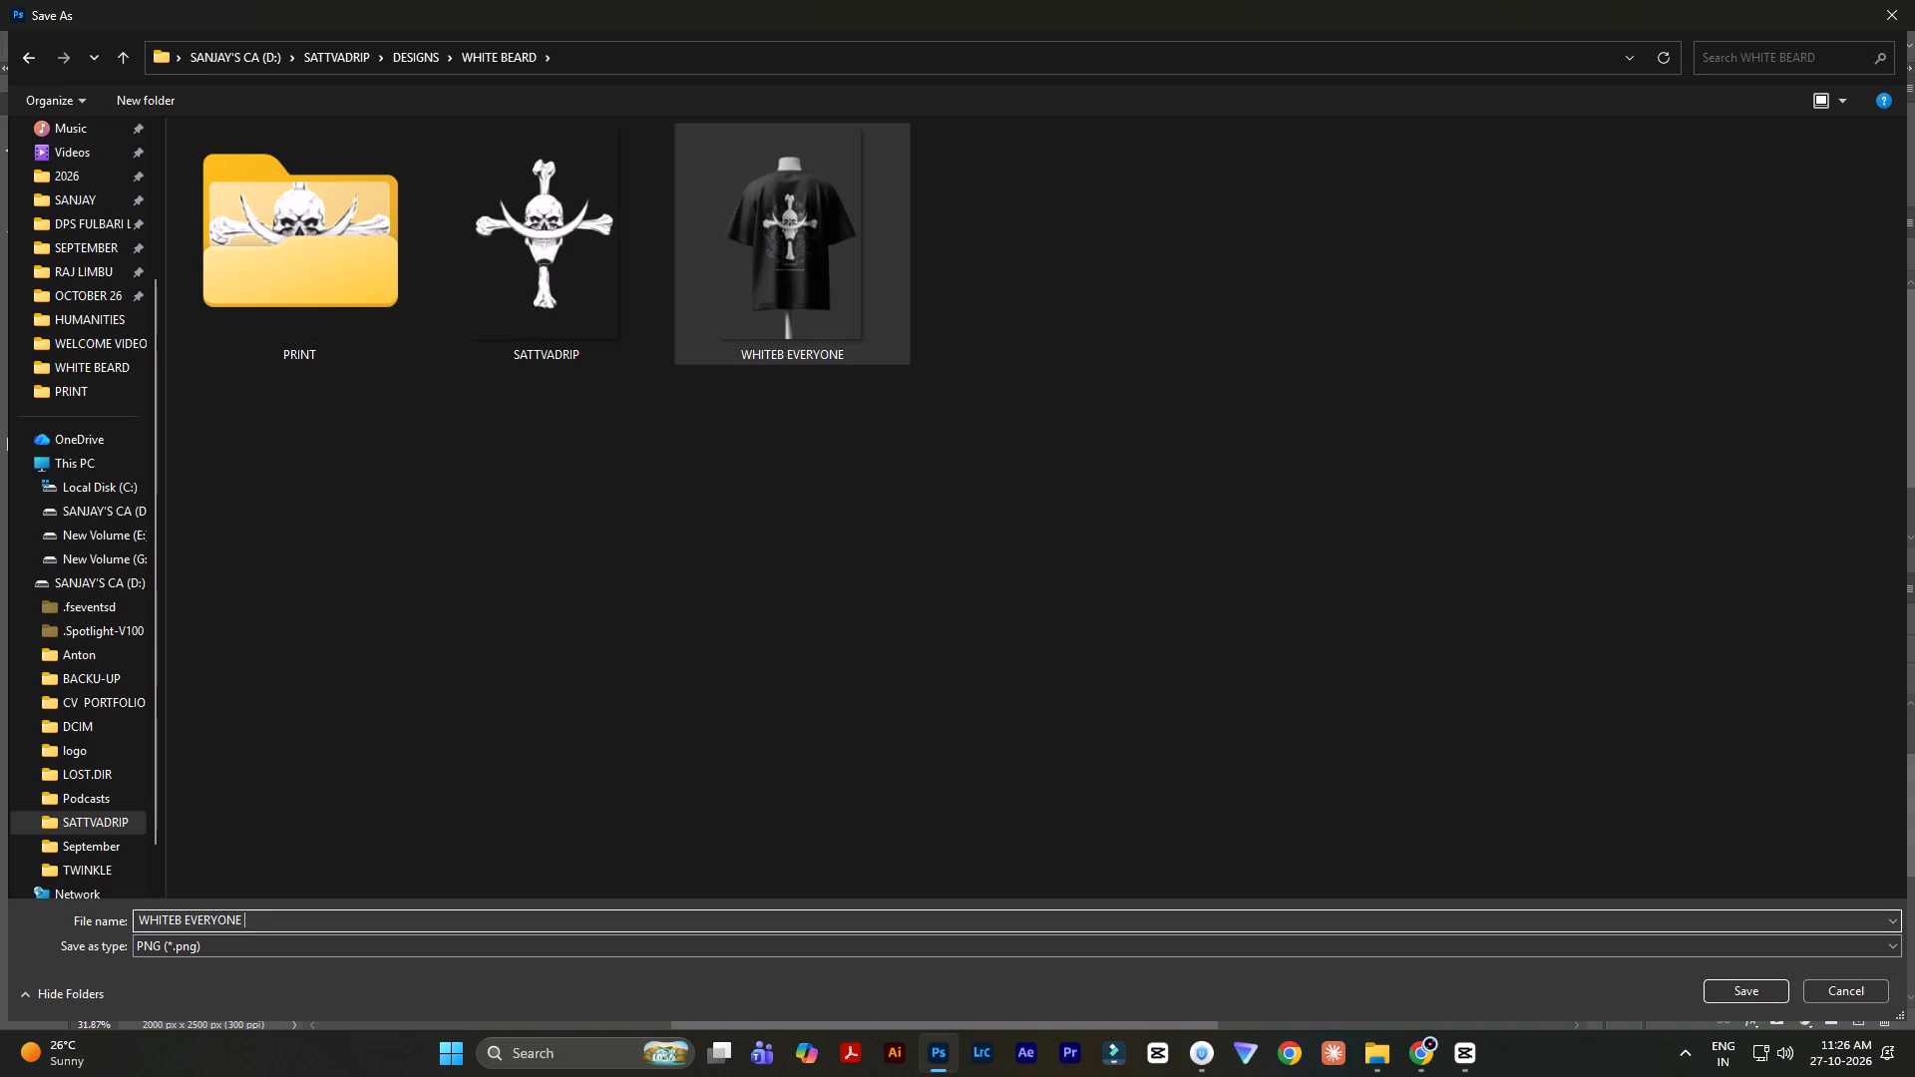
type("BACK")
key("Return")
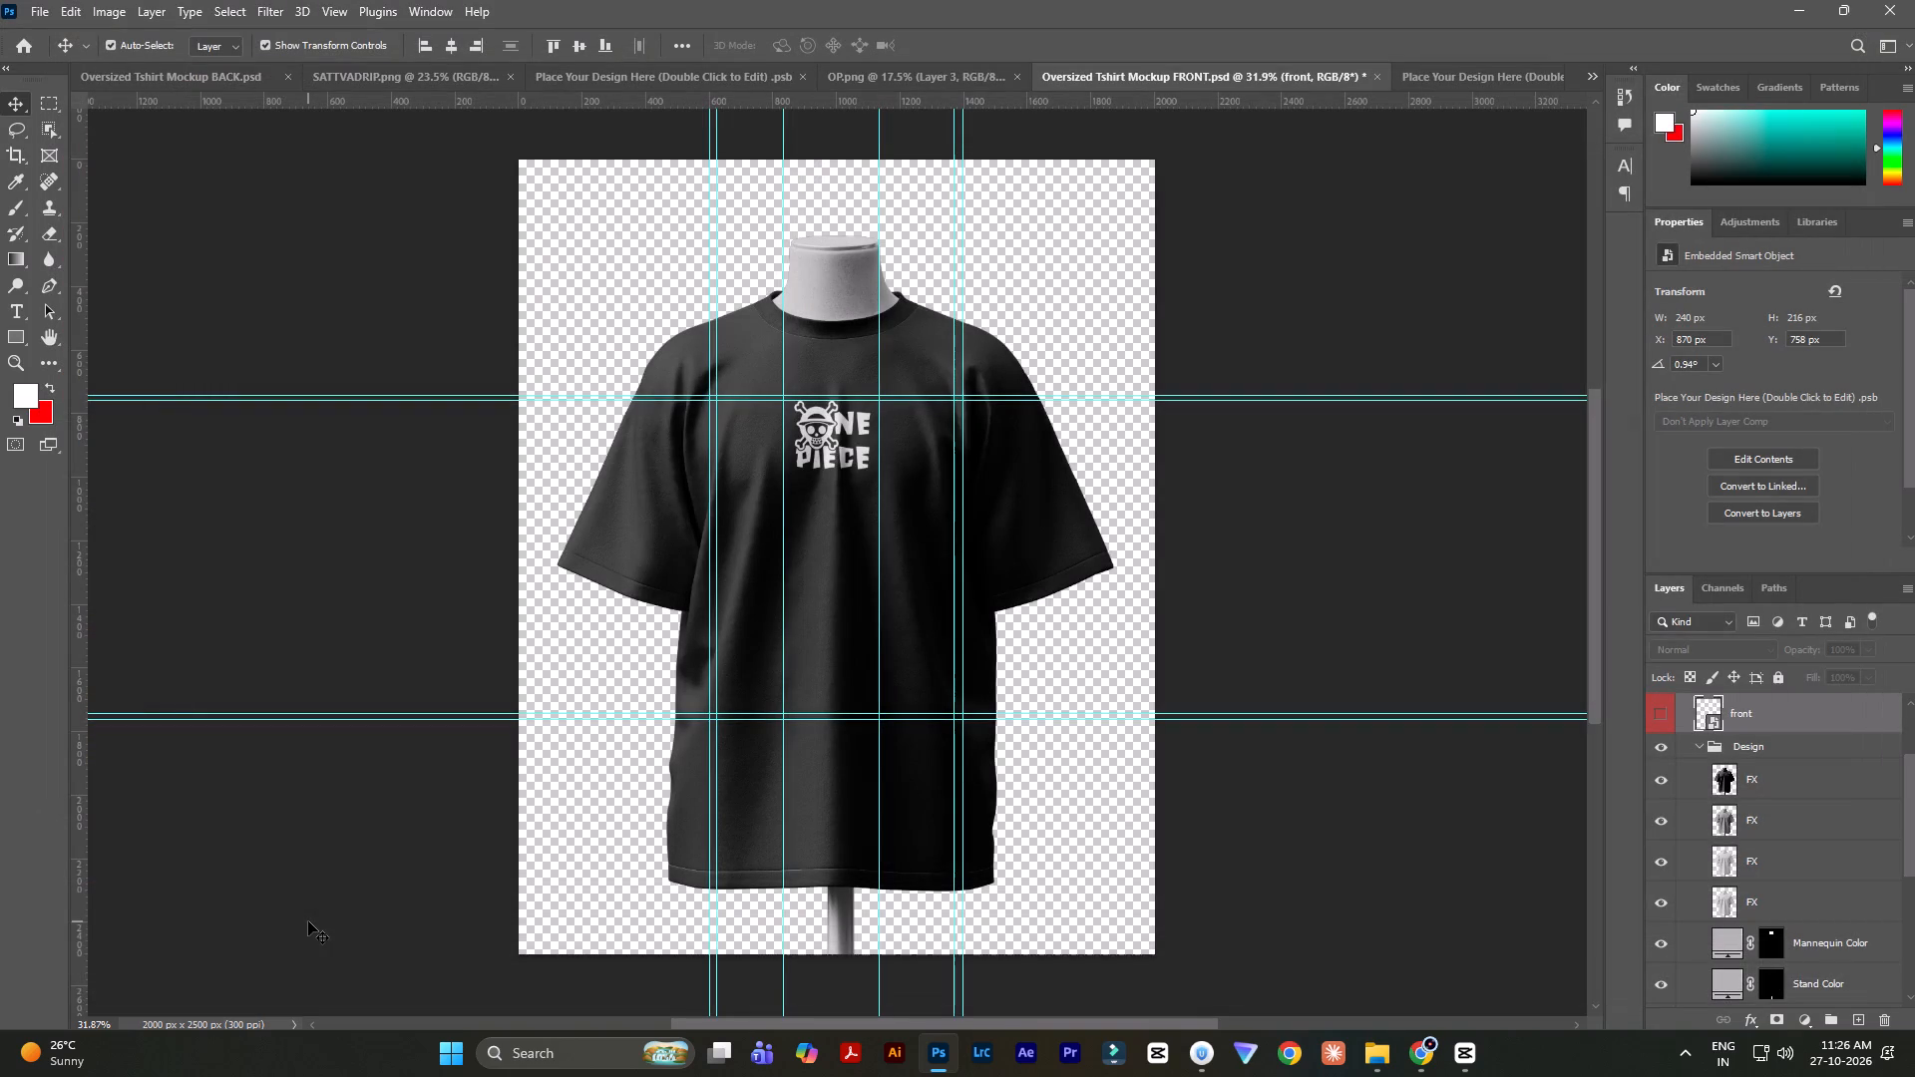
Rename the exported WHITEB EVERYONE BACK mockup in the WHITE BEARD folder as WHITEB EVERYONE F.
left_click(1380, 1066)
left_click(117, 52)
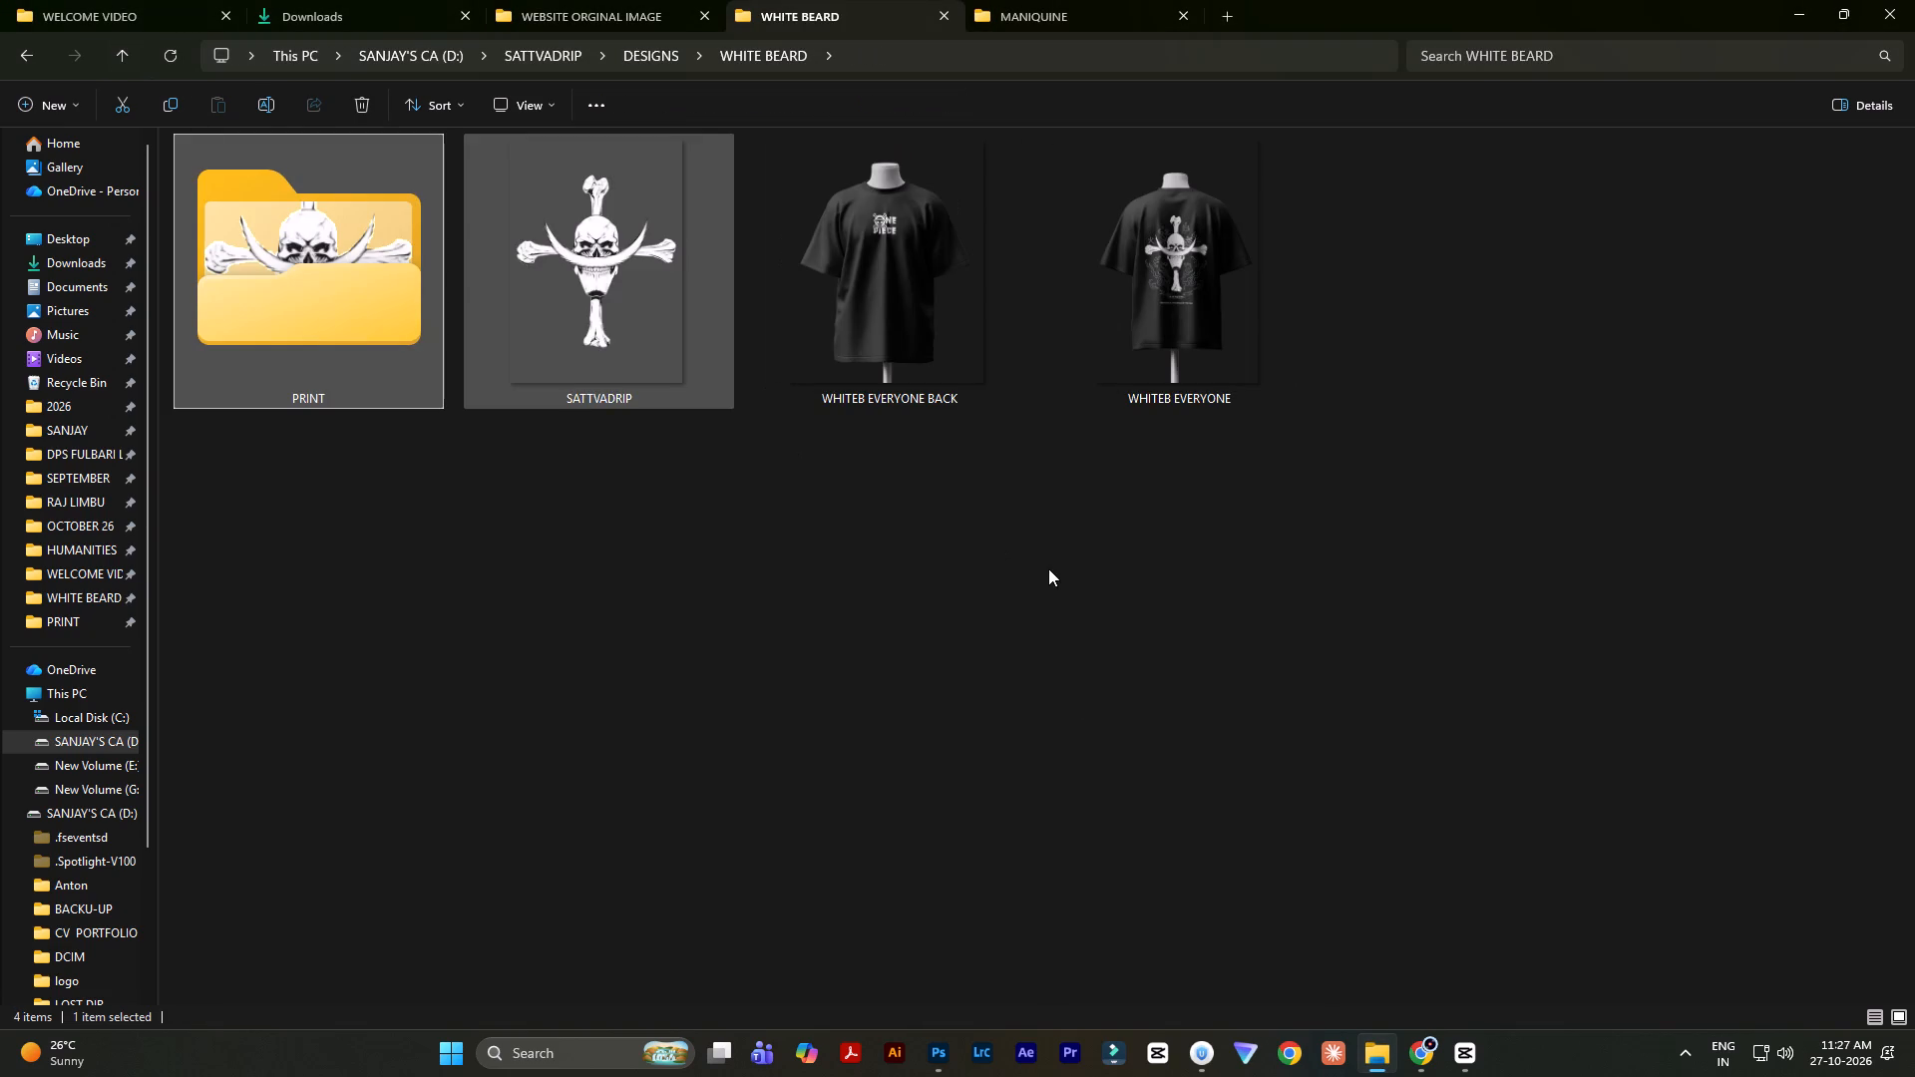
double_click(1045, 568)
left_click(946, 398)
left_click(934, 399)
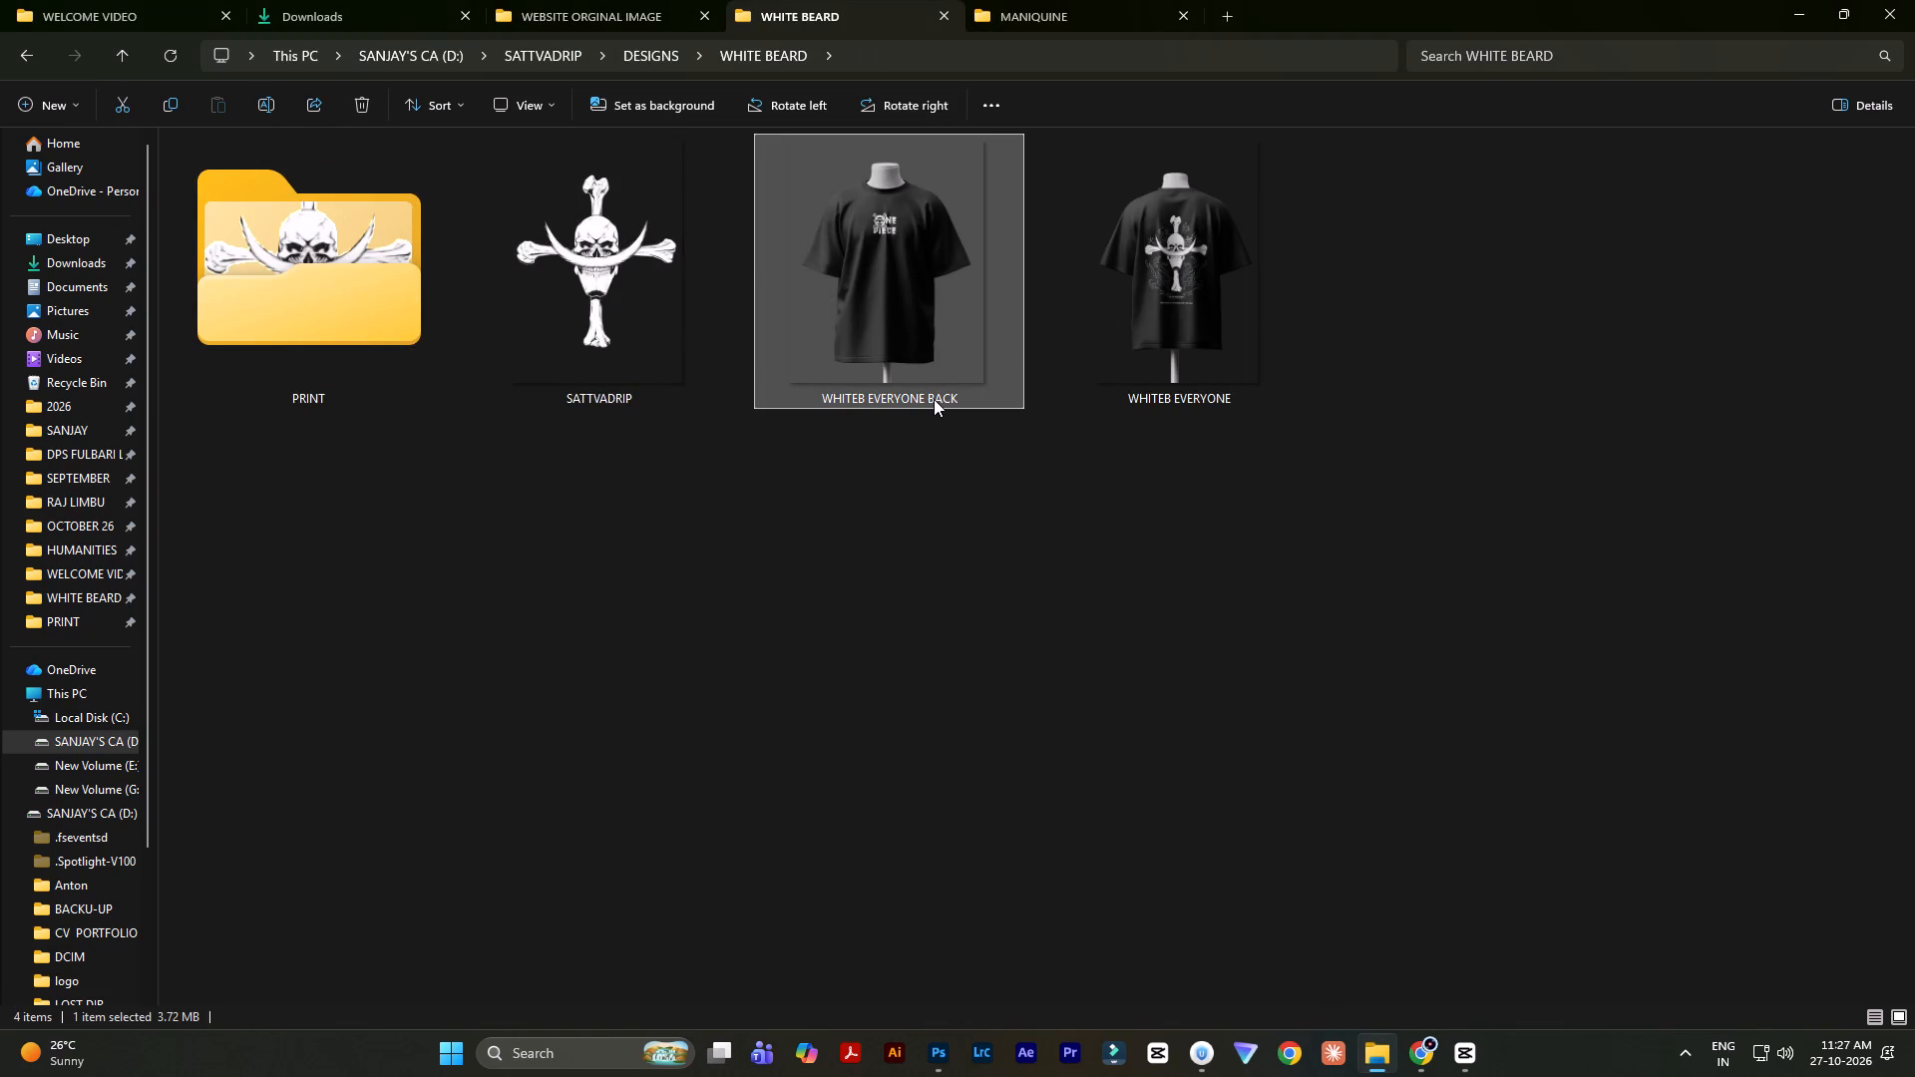
left_click(934, 397)
left_click_drag(928, 394, 1020, 396)
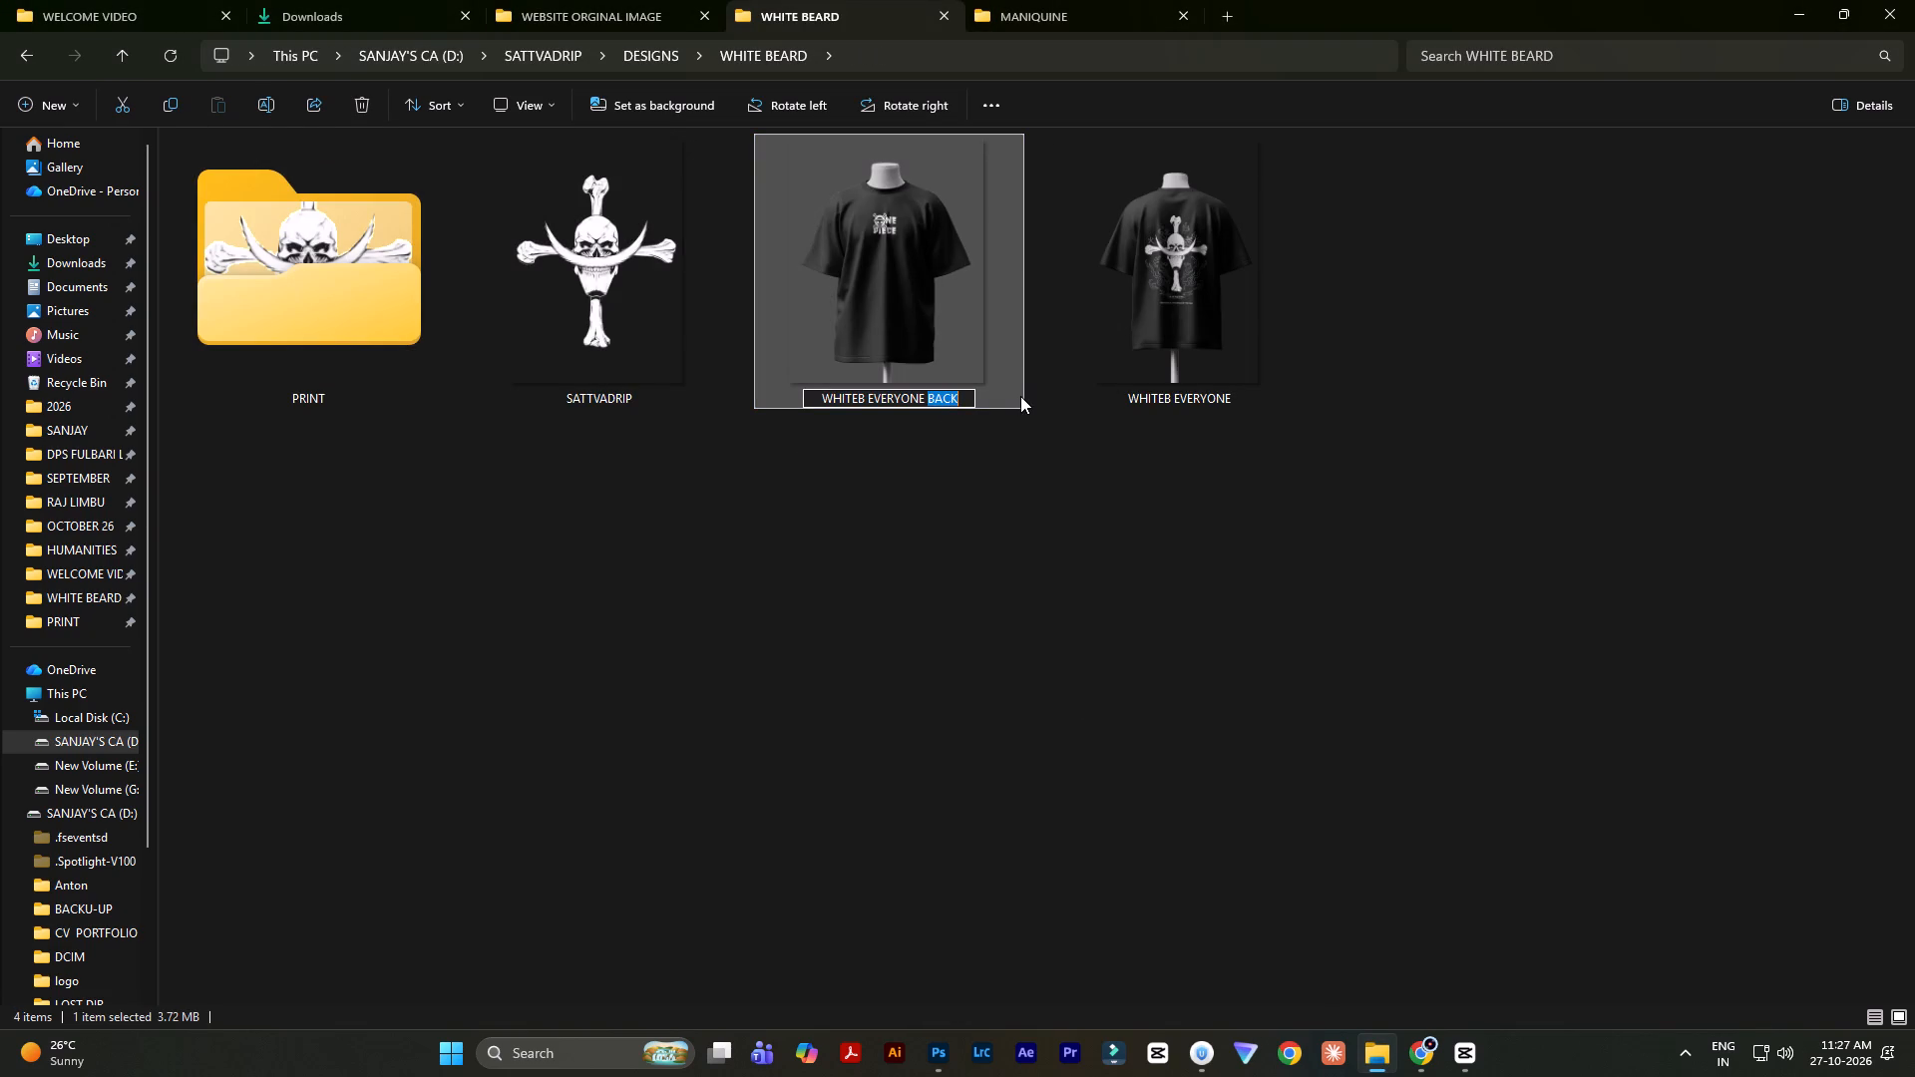
key("f")
key("Return")
double_click(976, 572)
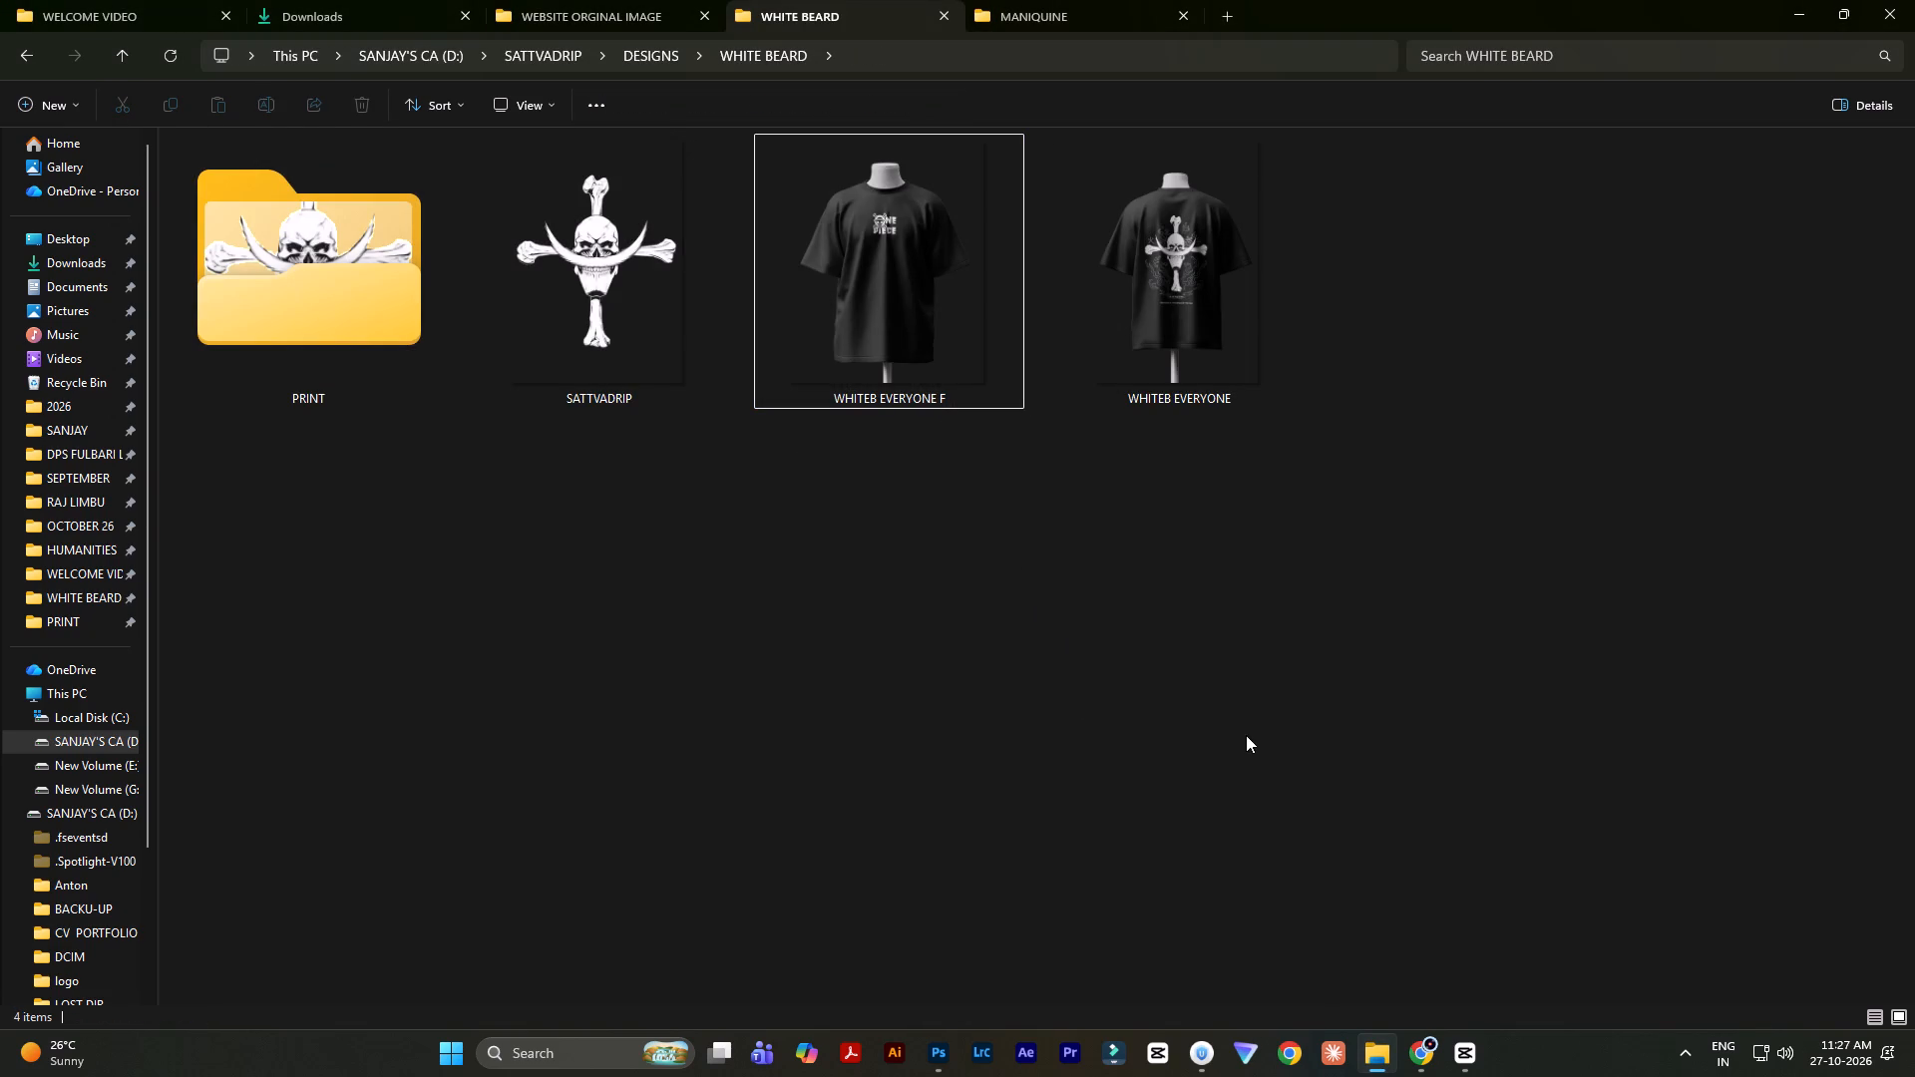
Switch to the WEBSITE UPLOAD - SATTVADRIP design in Canva and duplicate page 15 with the full back mockup.
left_click(1416, 1060)
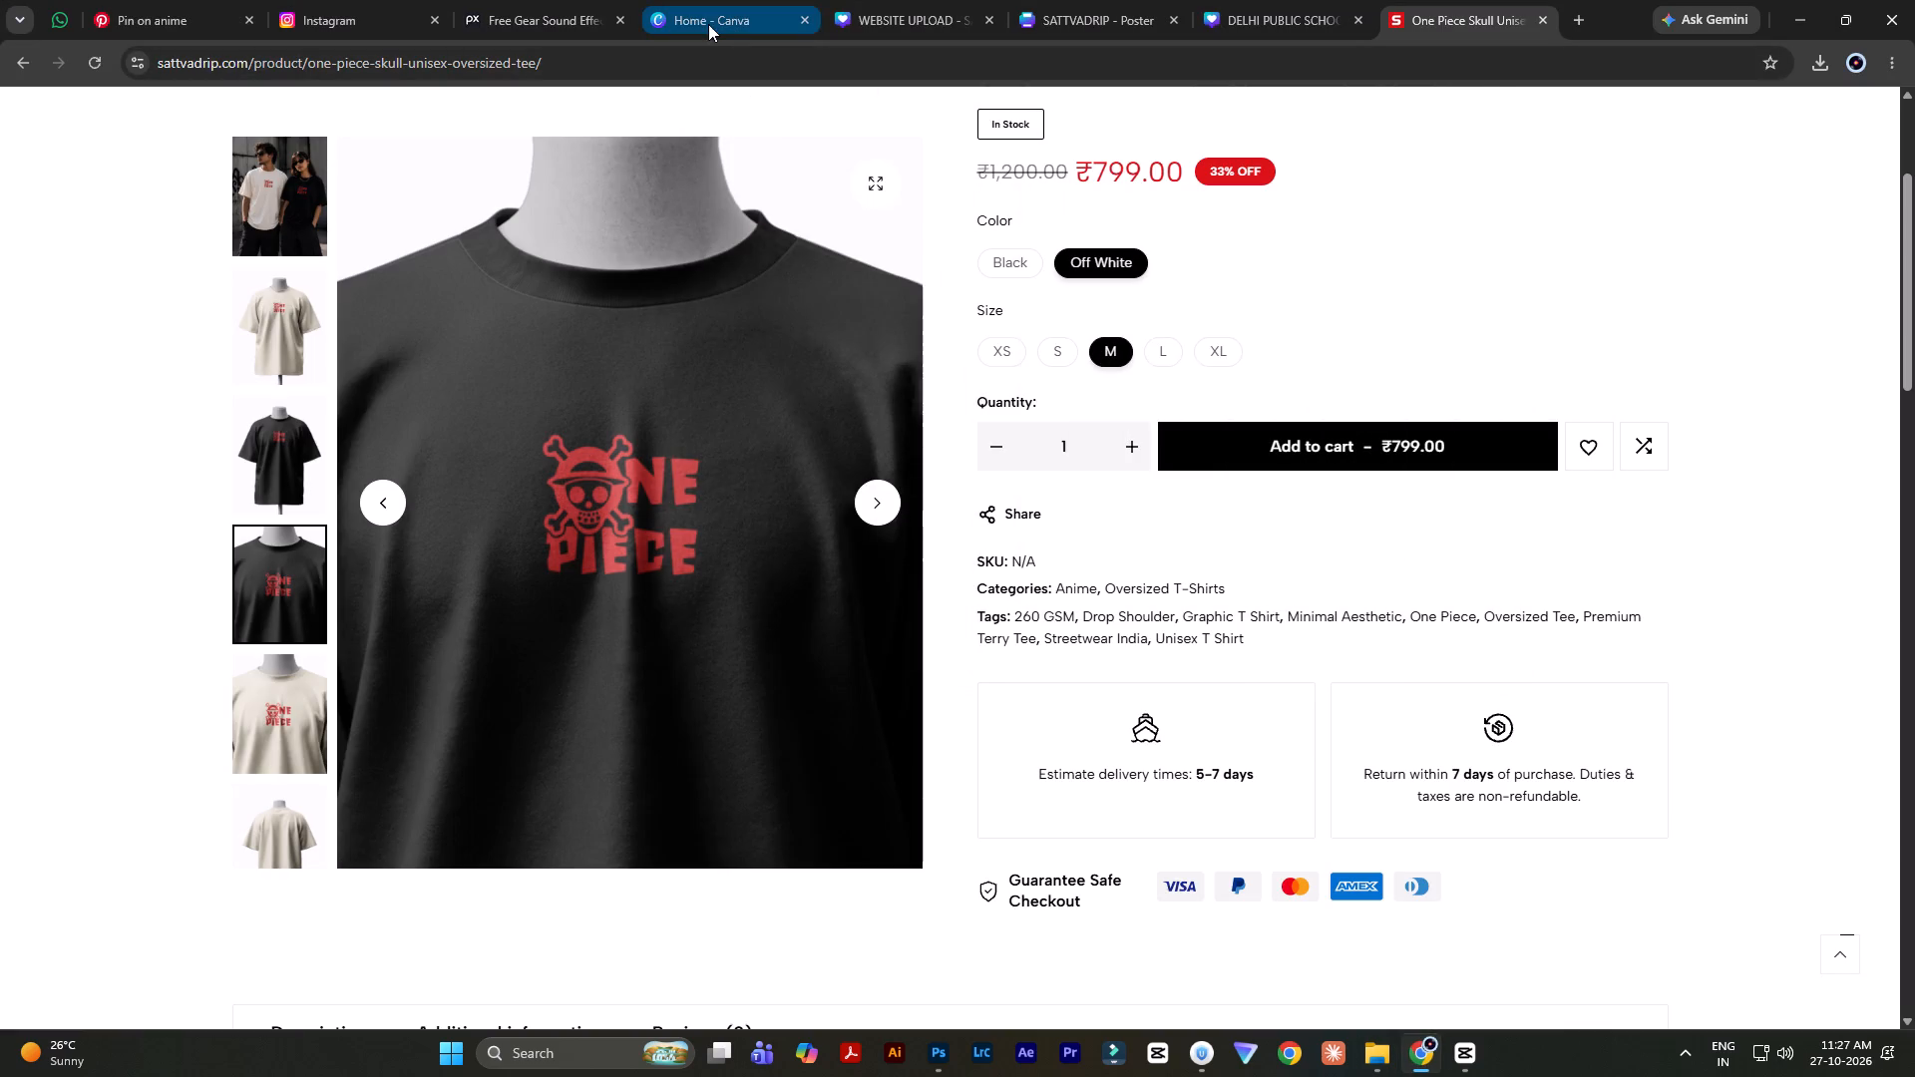
left_click(873, 19)
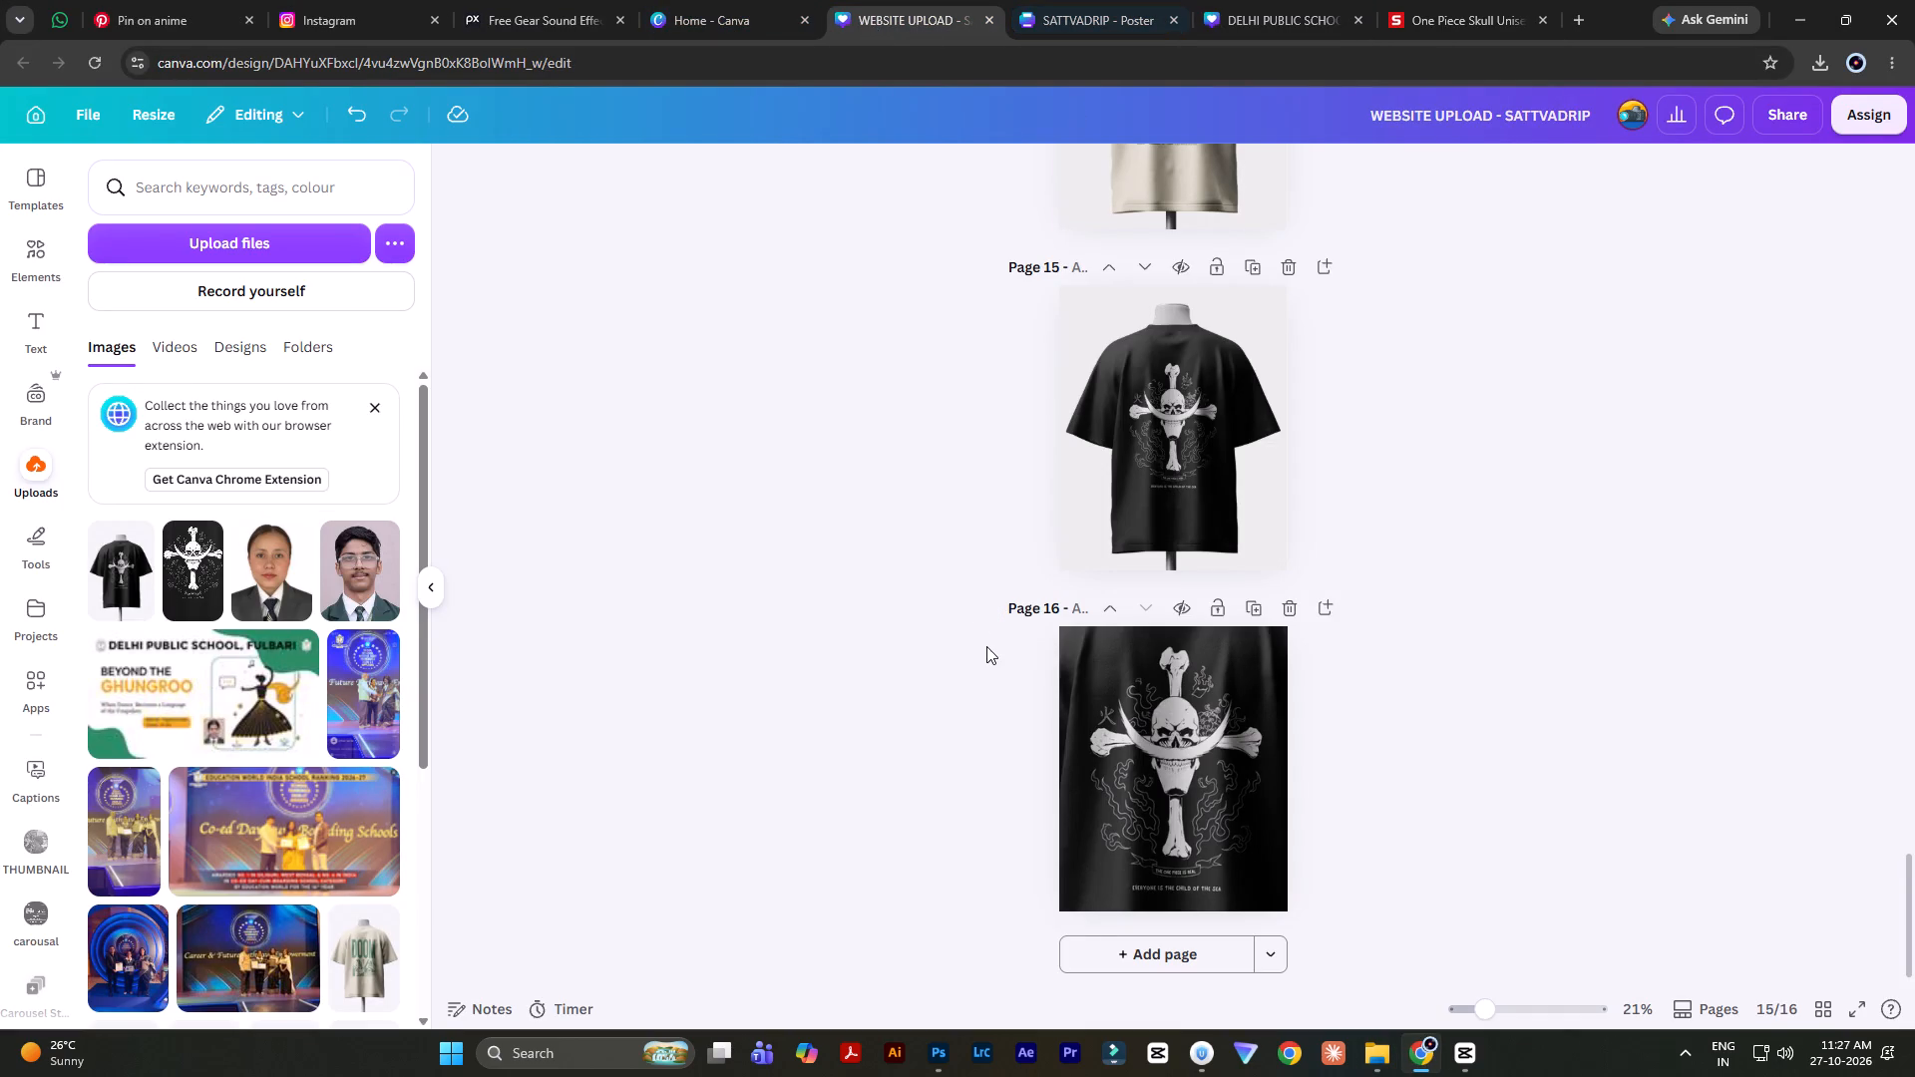
double_click(986, 646)
left_click(1244, 262)
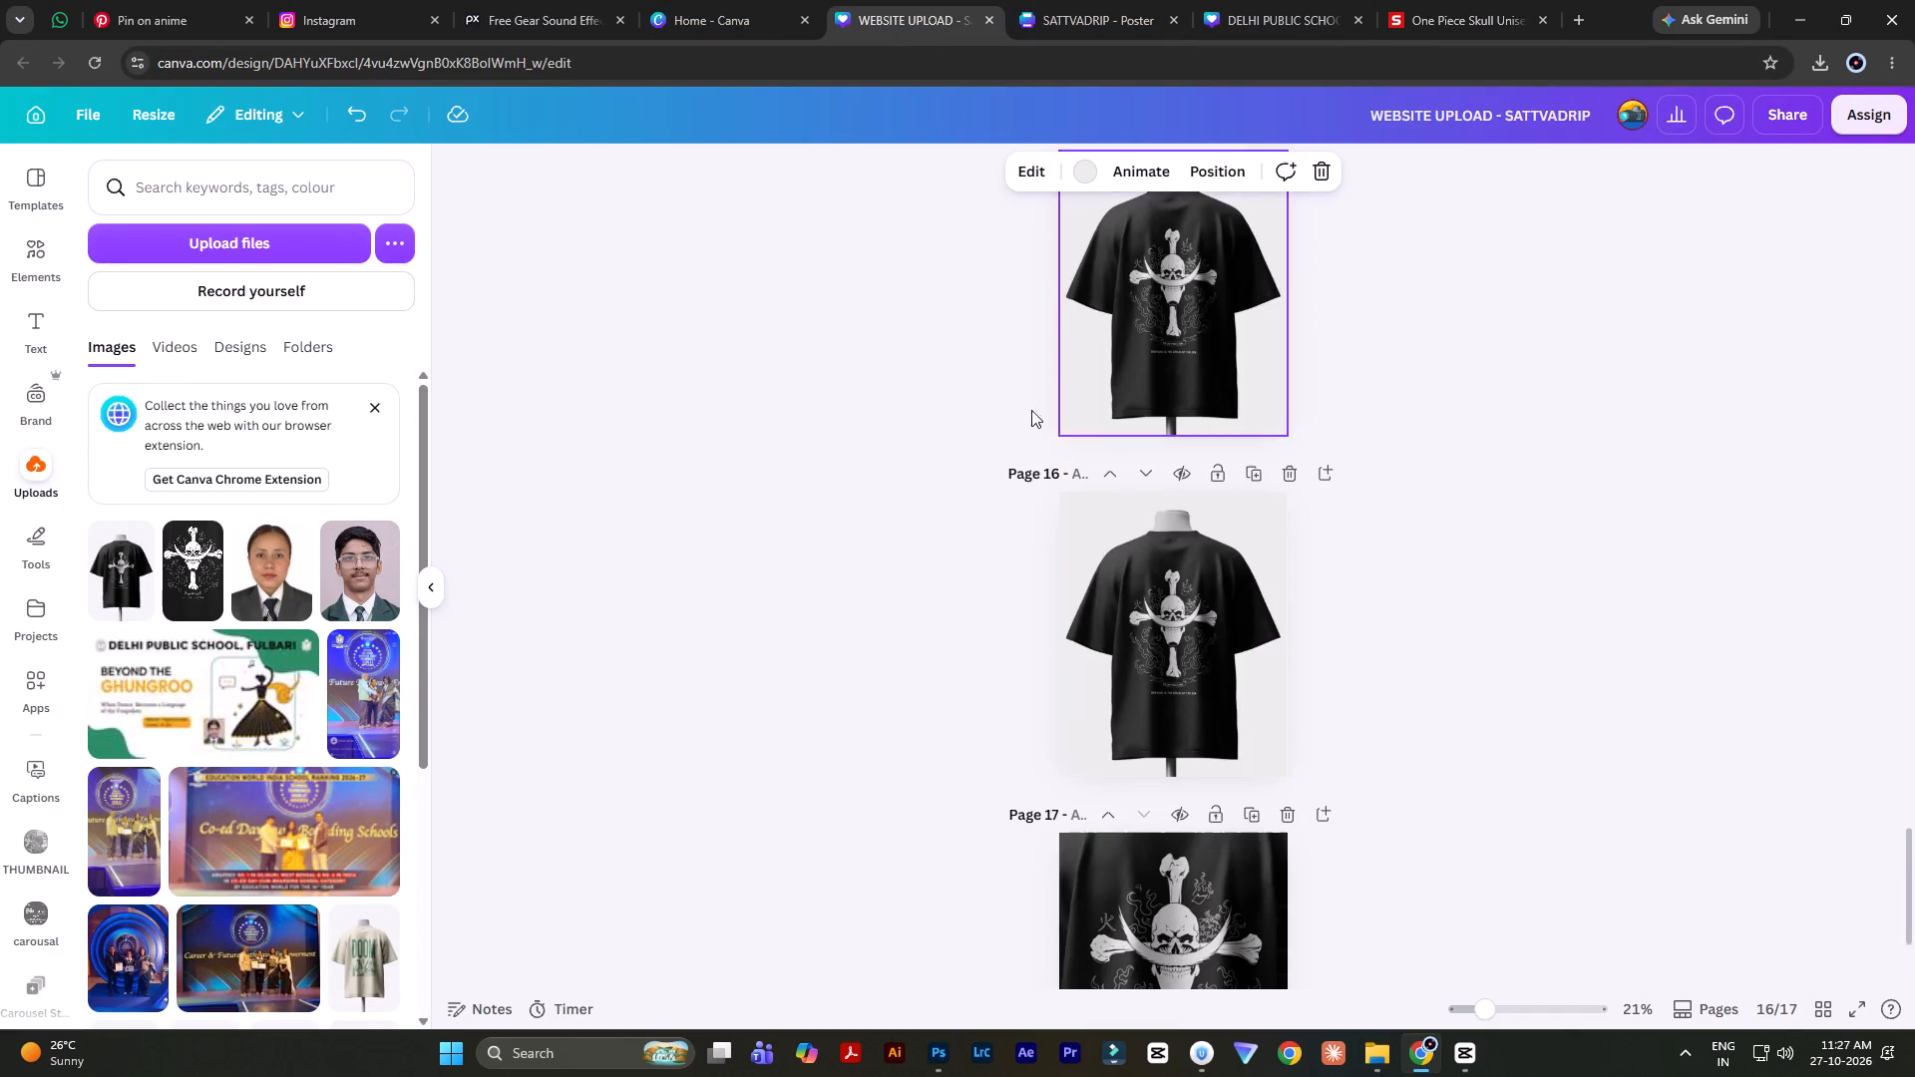
Upload WHITEB EVERYONE F from the WHITE BEARD folder into the Canva design's uploads.
key("alt+Tab")
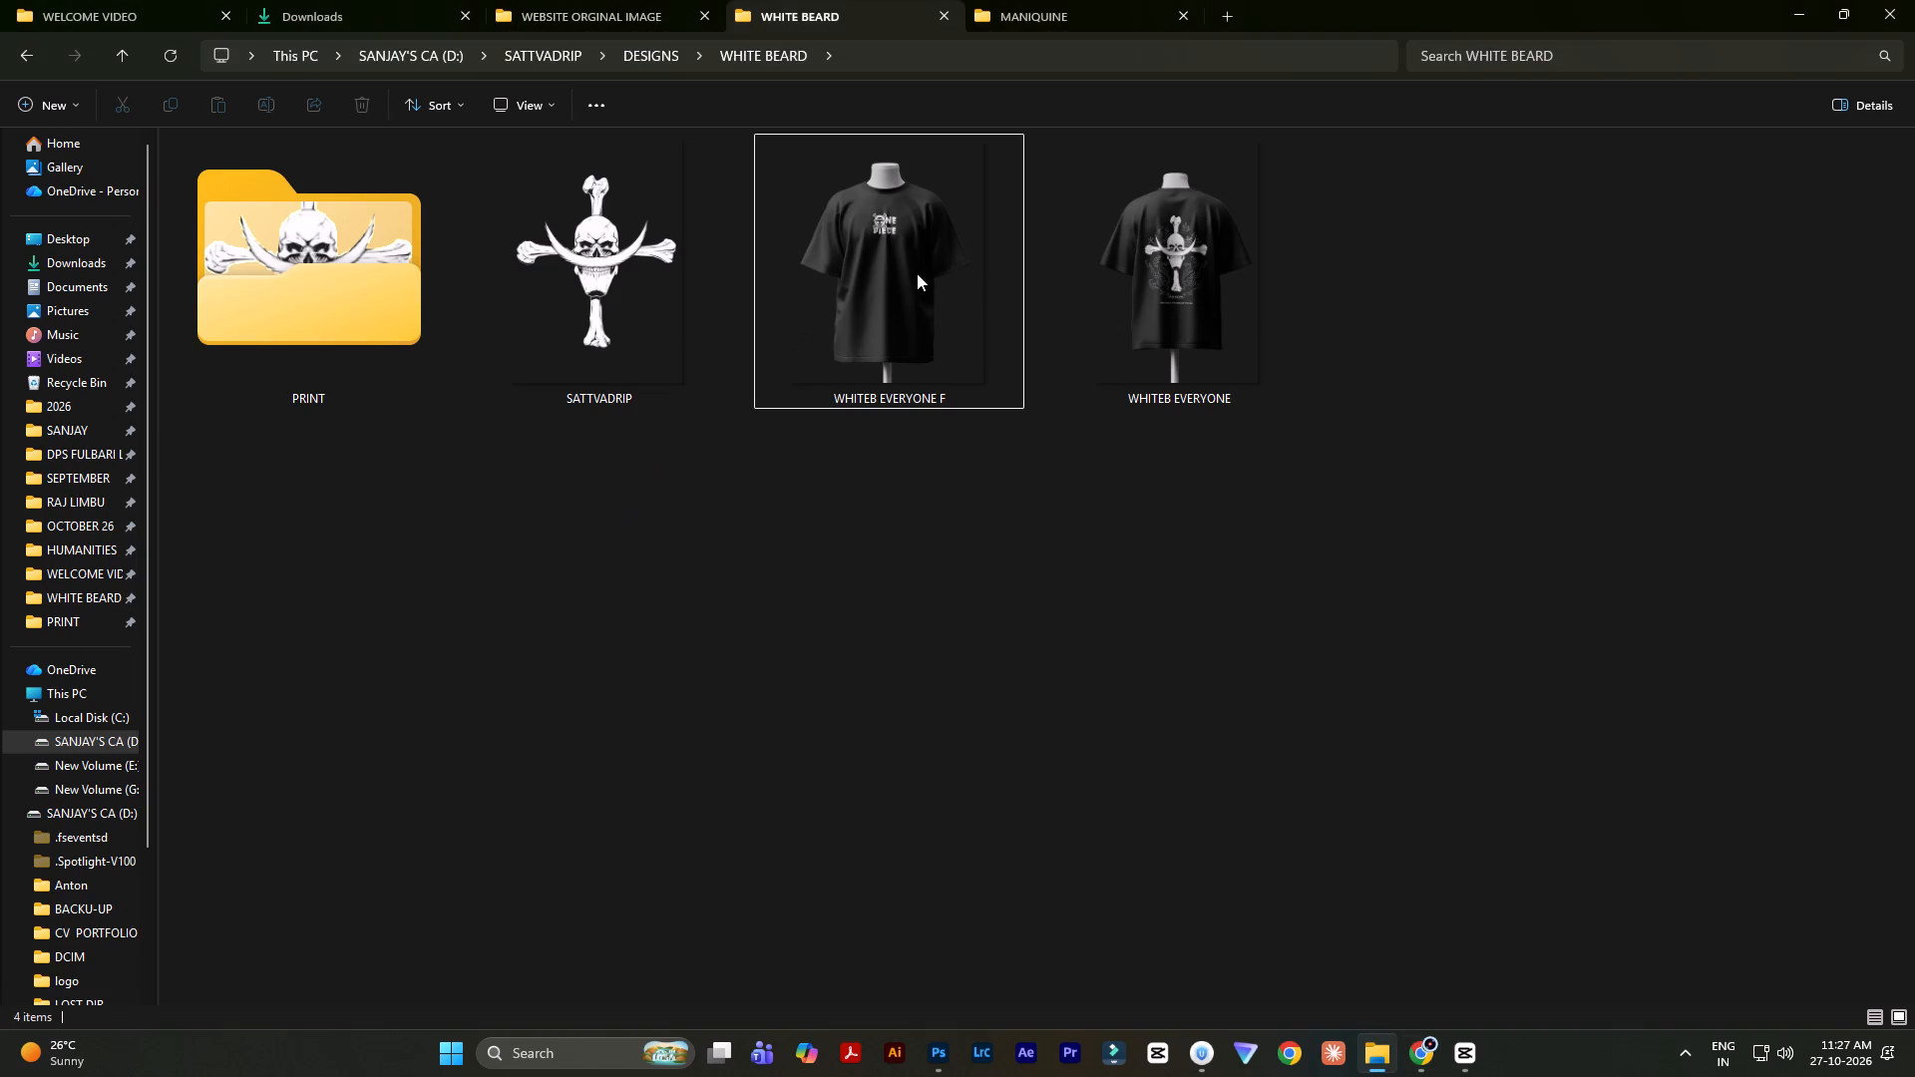
left_click_drag(908, 263, 210, 539)
key("alt+Tab")
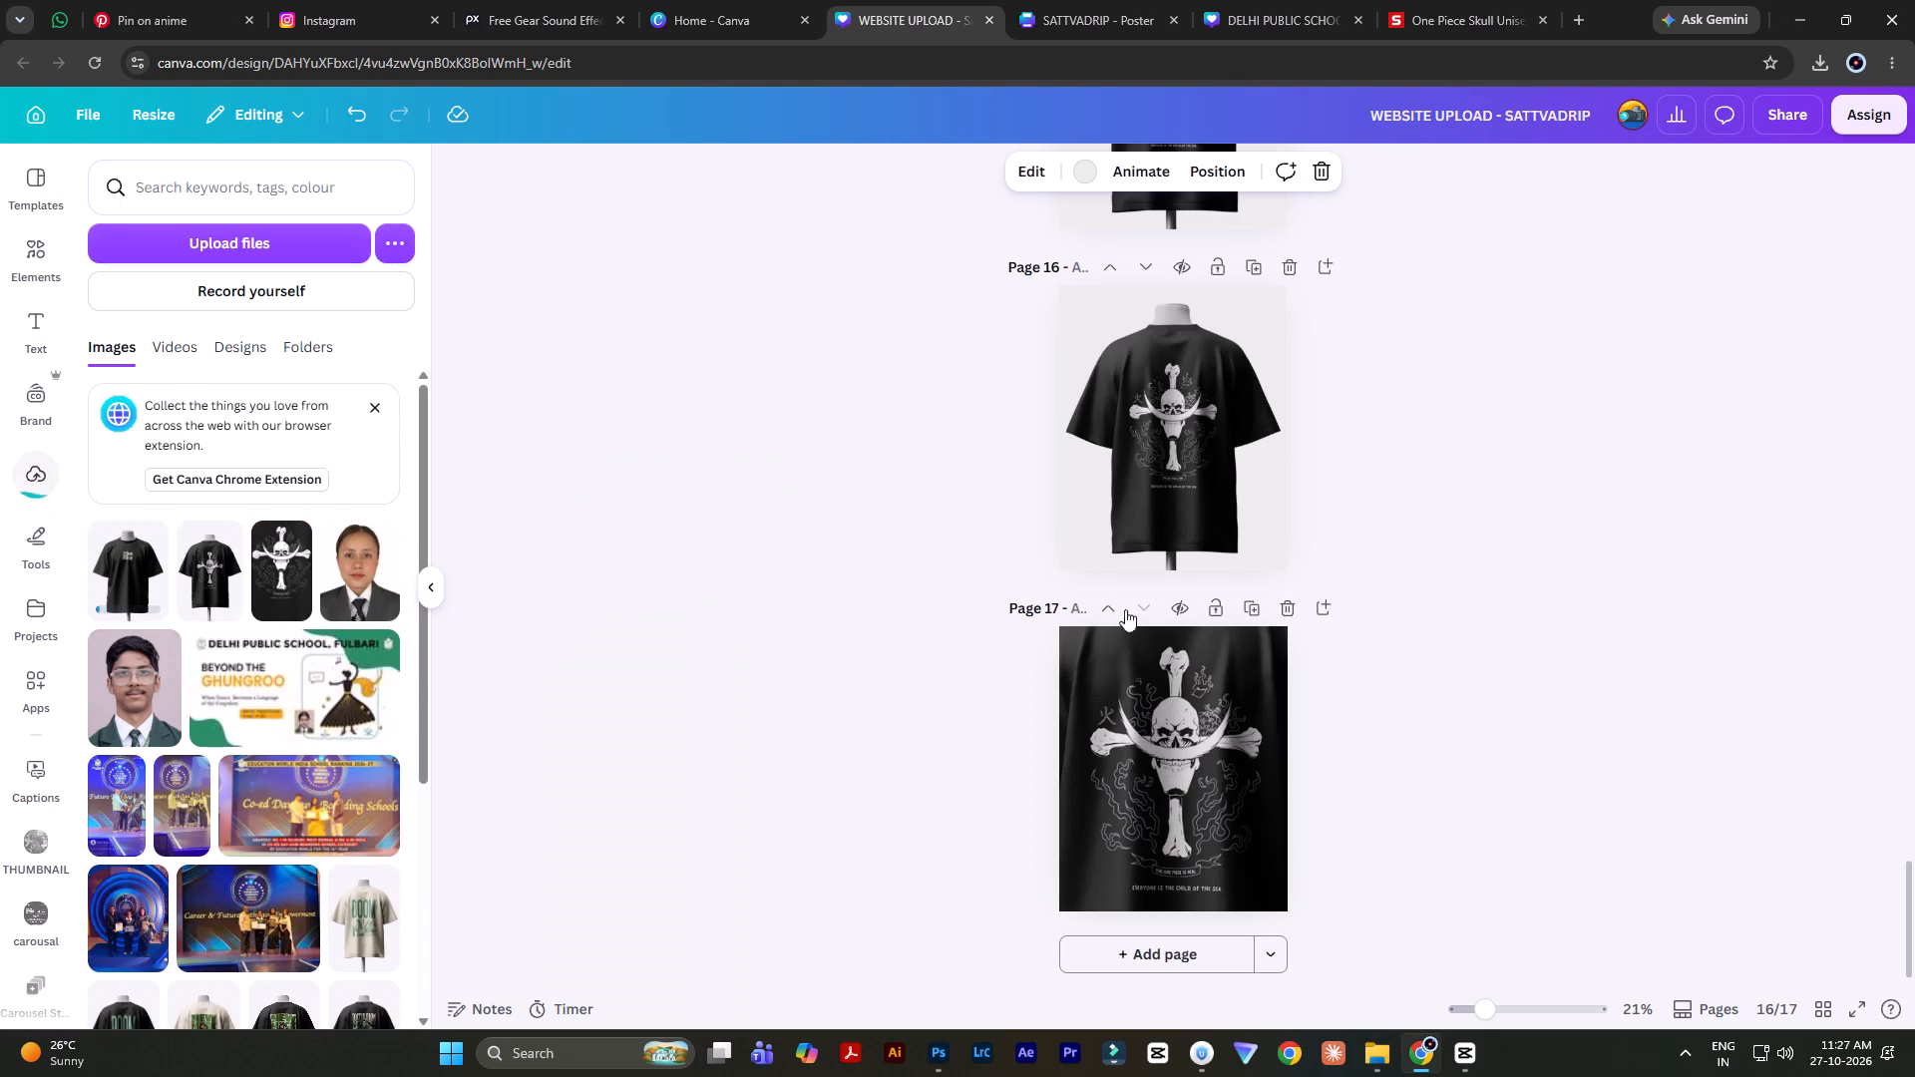
Duplicate page 17 with the close-up of the skull back print.
left_click(1249, 607)
Replace the back mockup image on page 16 with the uploaded black front One Piece mockup.
scroll(871, 529, "up", 5)
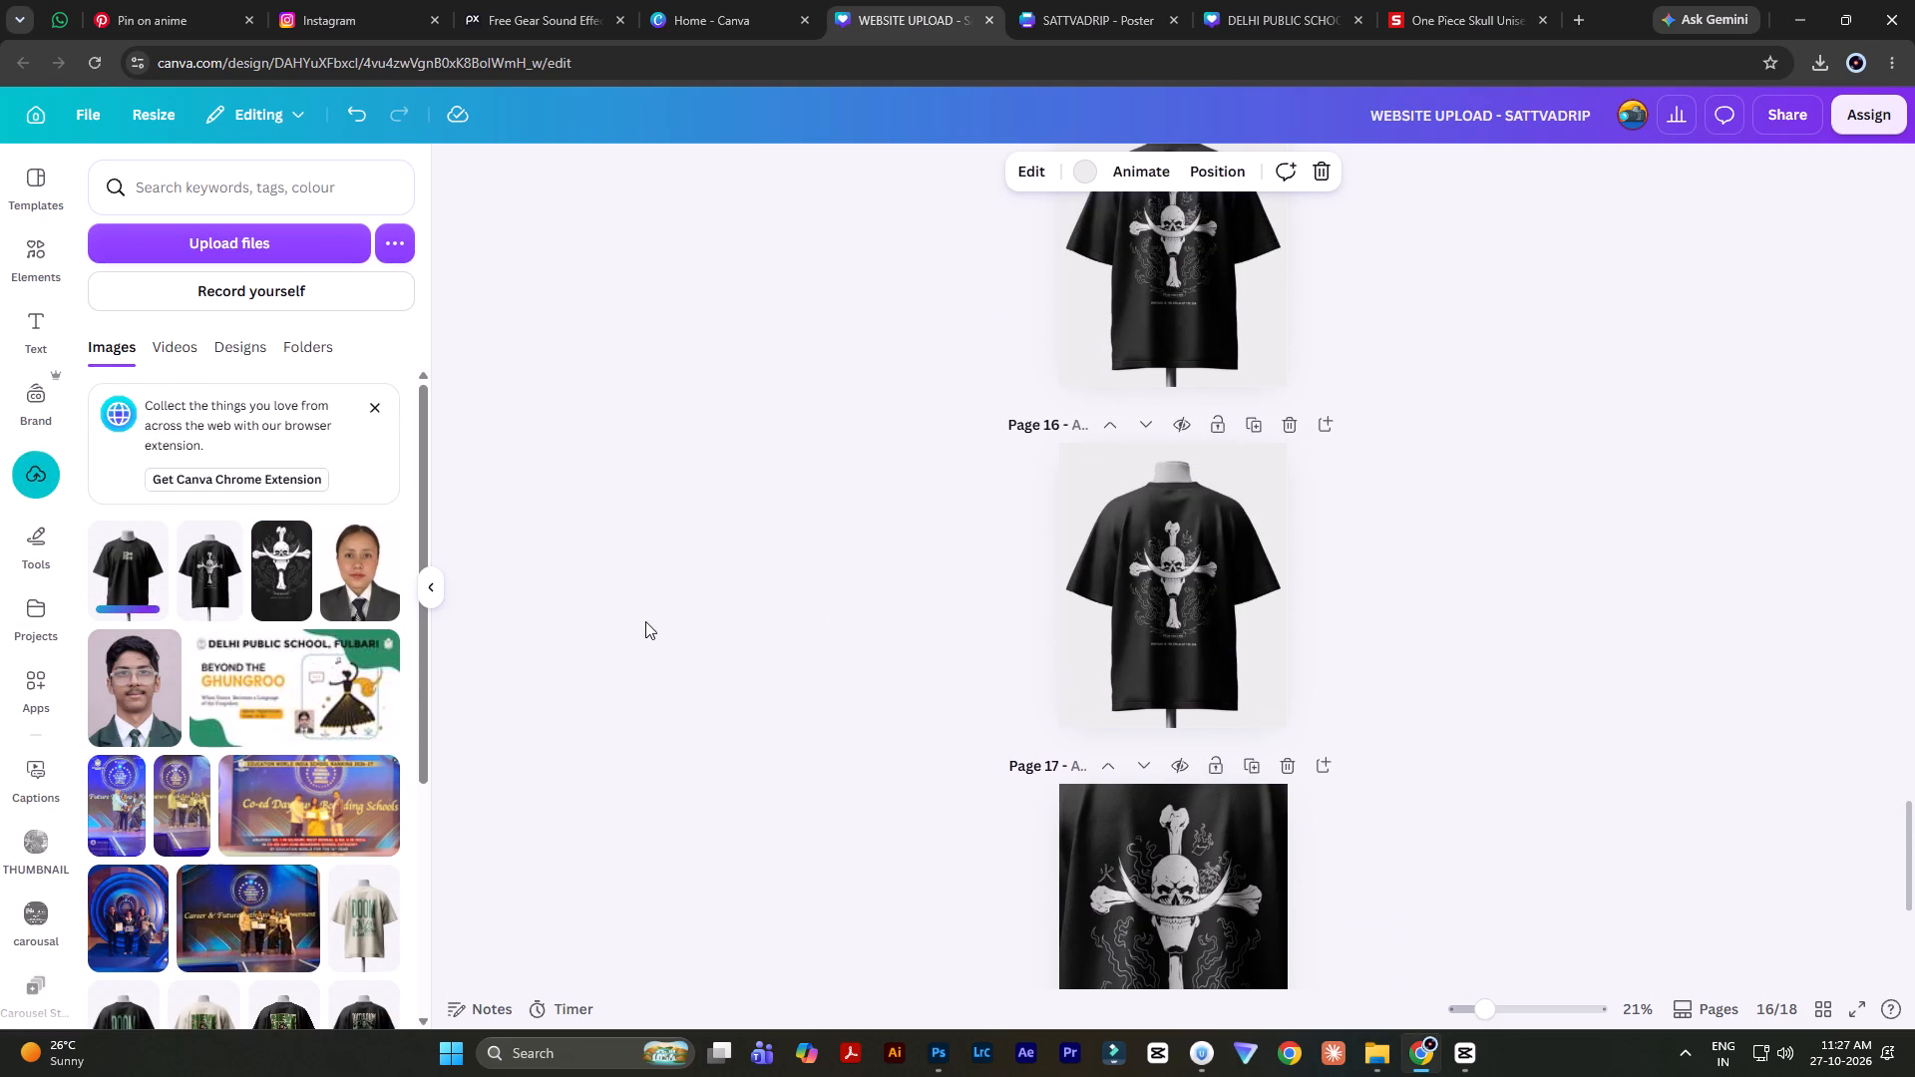
left_click_drag(122, 583, 359, 600)
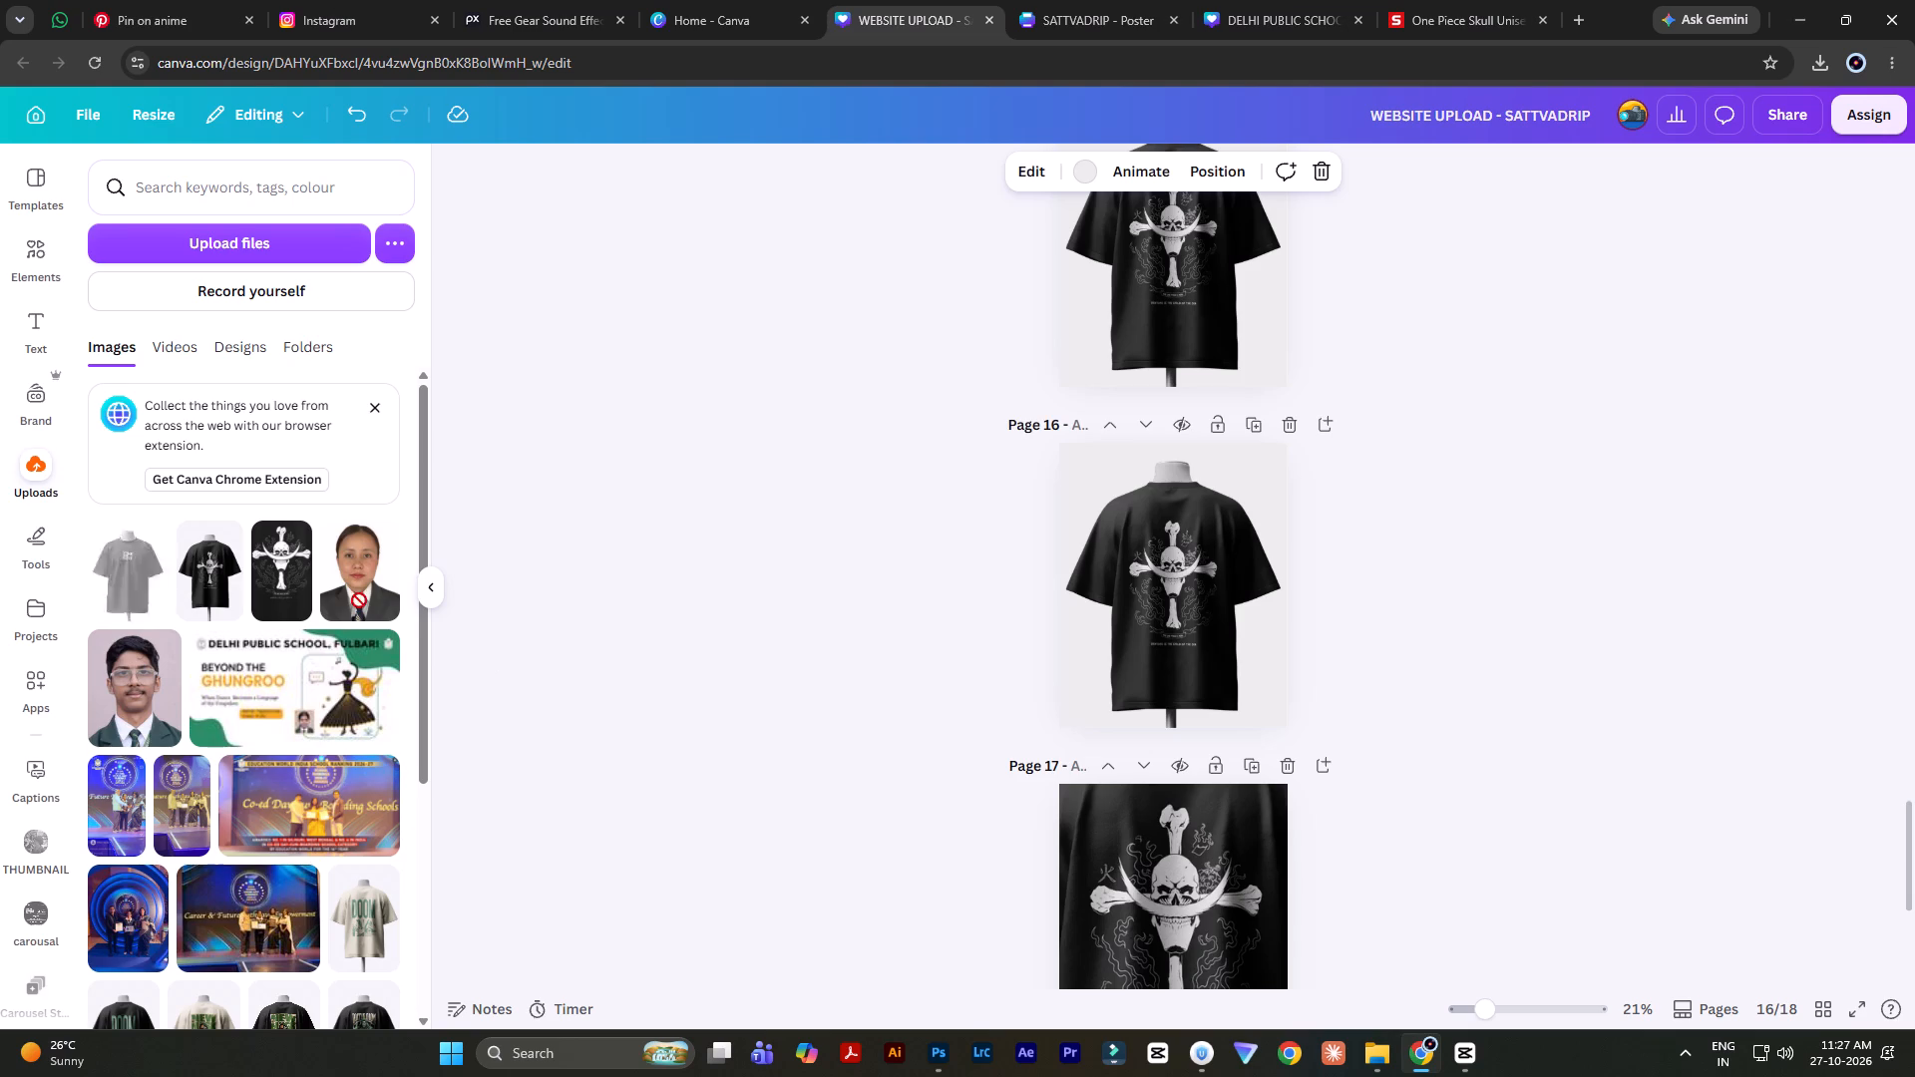
left_click_drag(359, 600, 1066, 573)
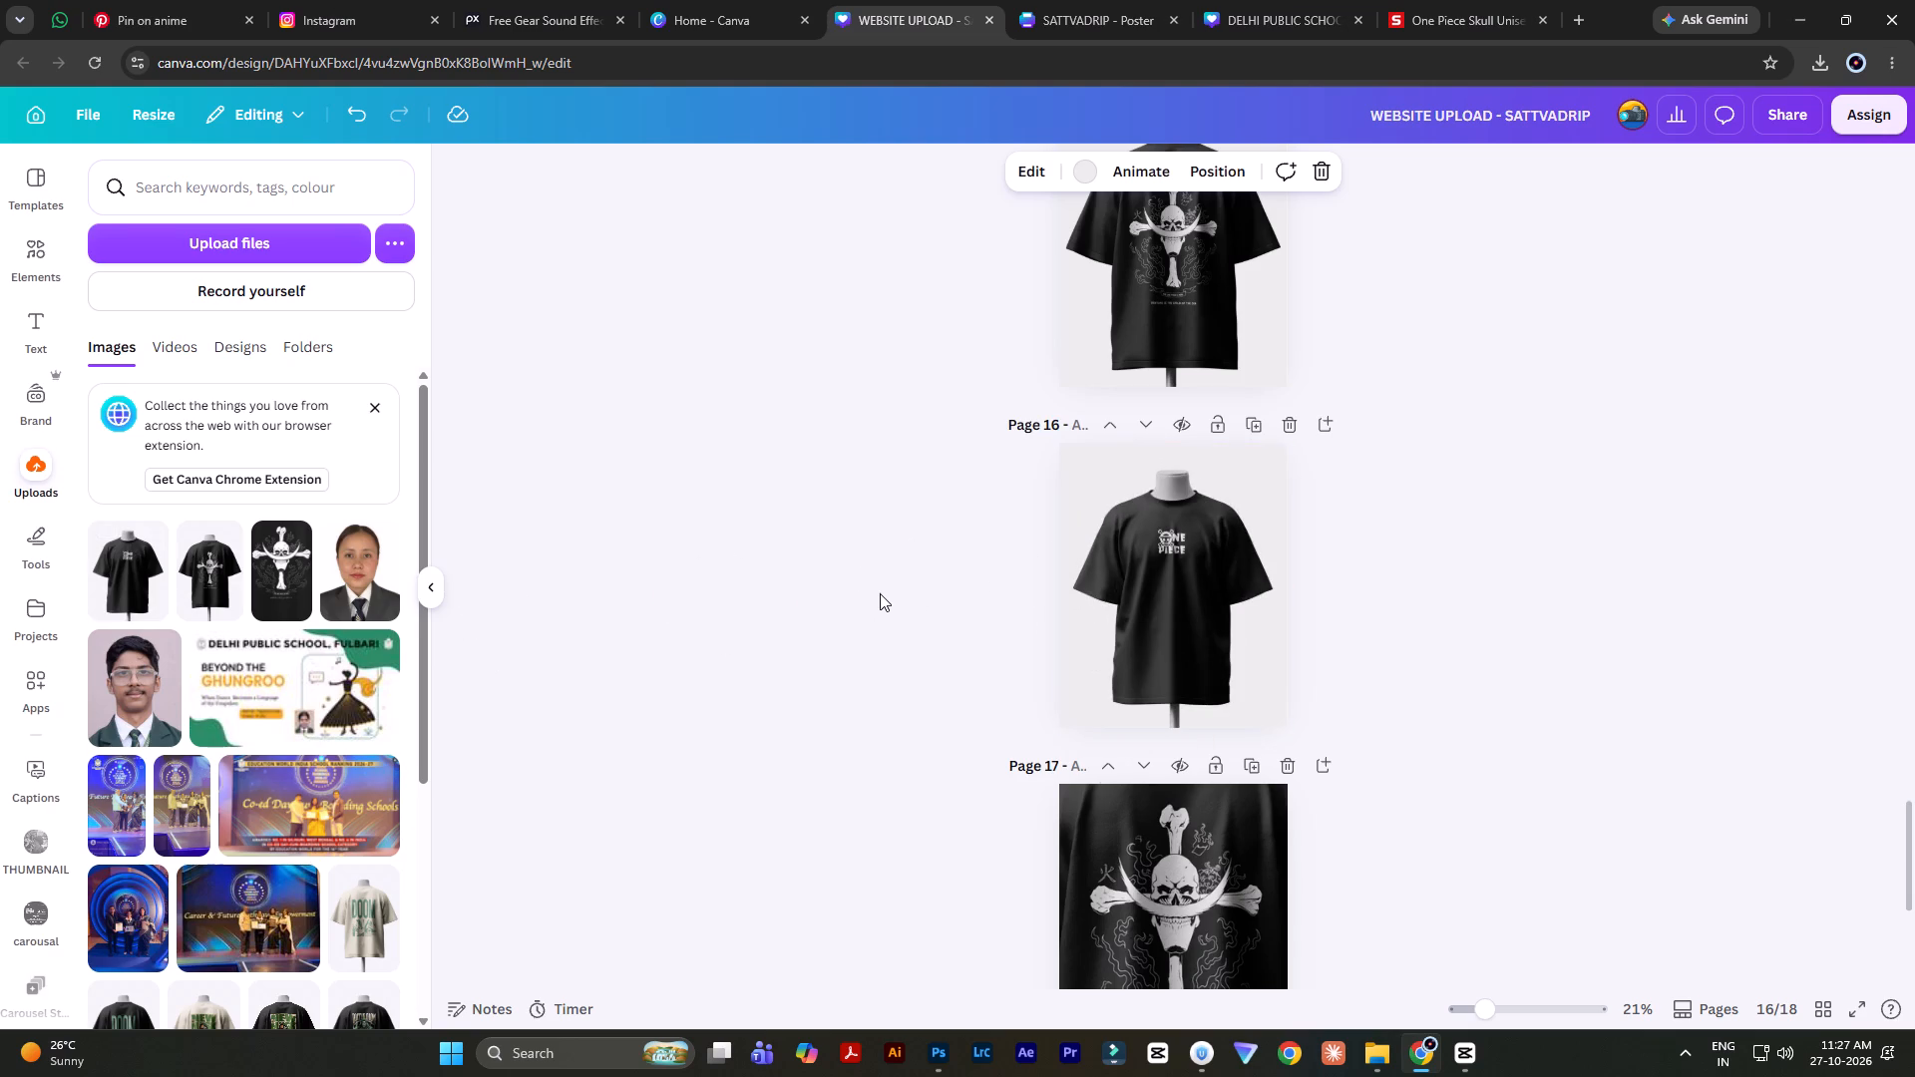
left_click(880, 593)
Replace the close-up image on page 18 with the front mockup and move it down to show the collar, centred horizontally.
scroll(880, 593, "down", 9)
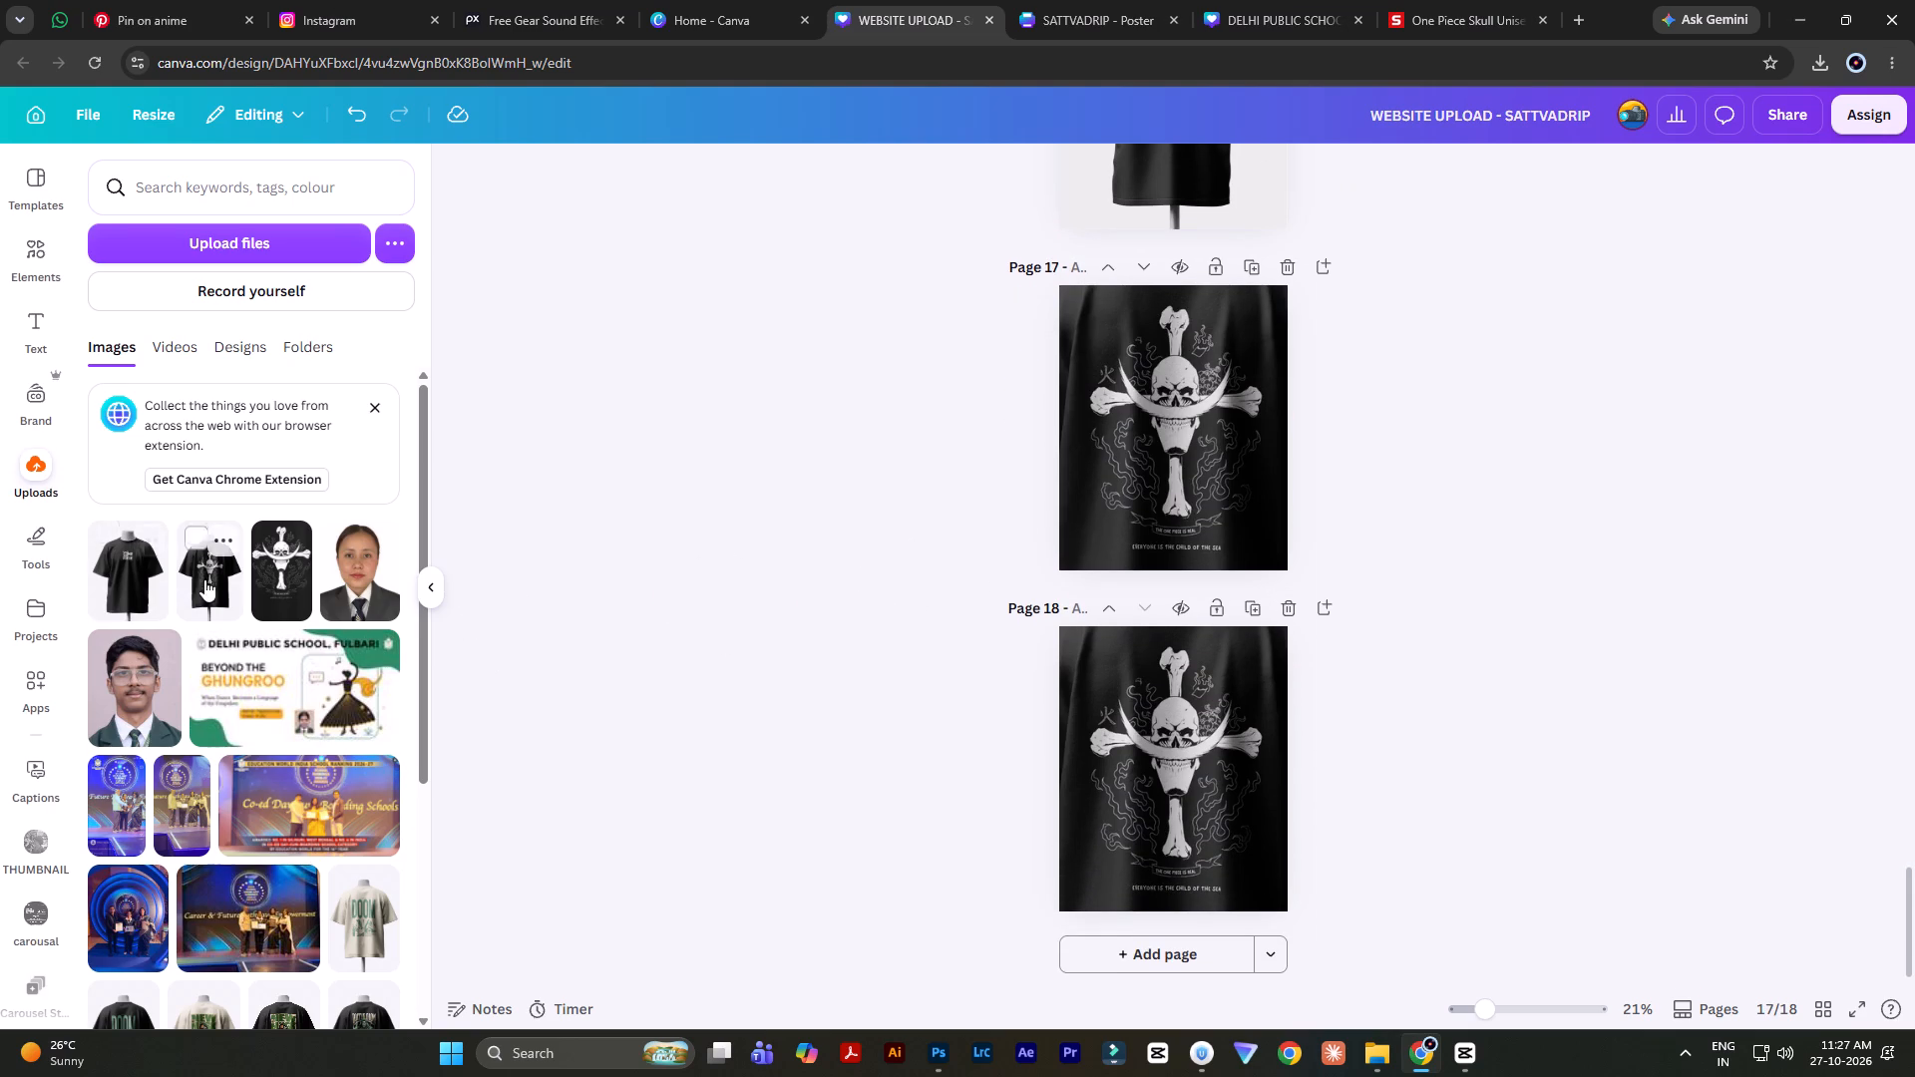
left_click_drag(135, 583, 1077, 708)
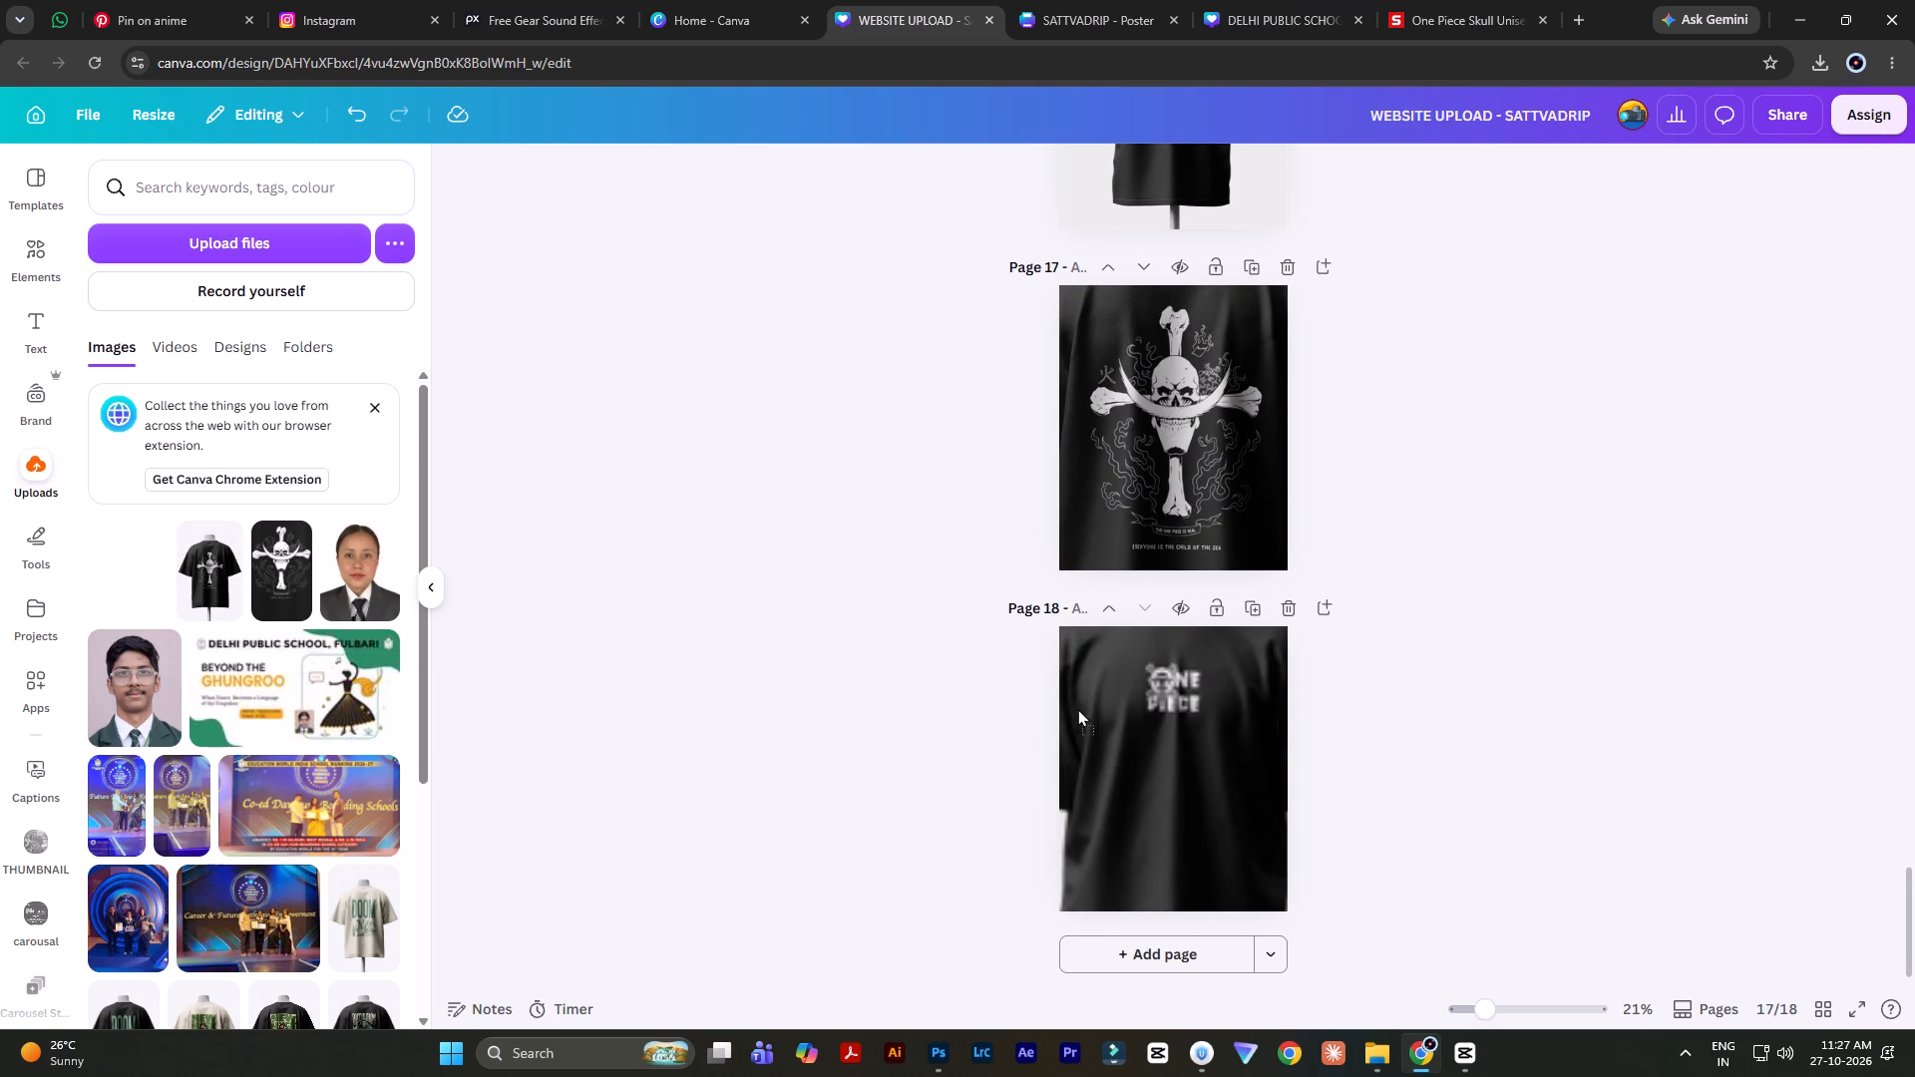
left_click_drag(1077, 708, 1072, 706)
double_click(1155, 708)
left_click_drag(1164, 689, 1177, 757)
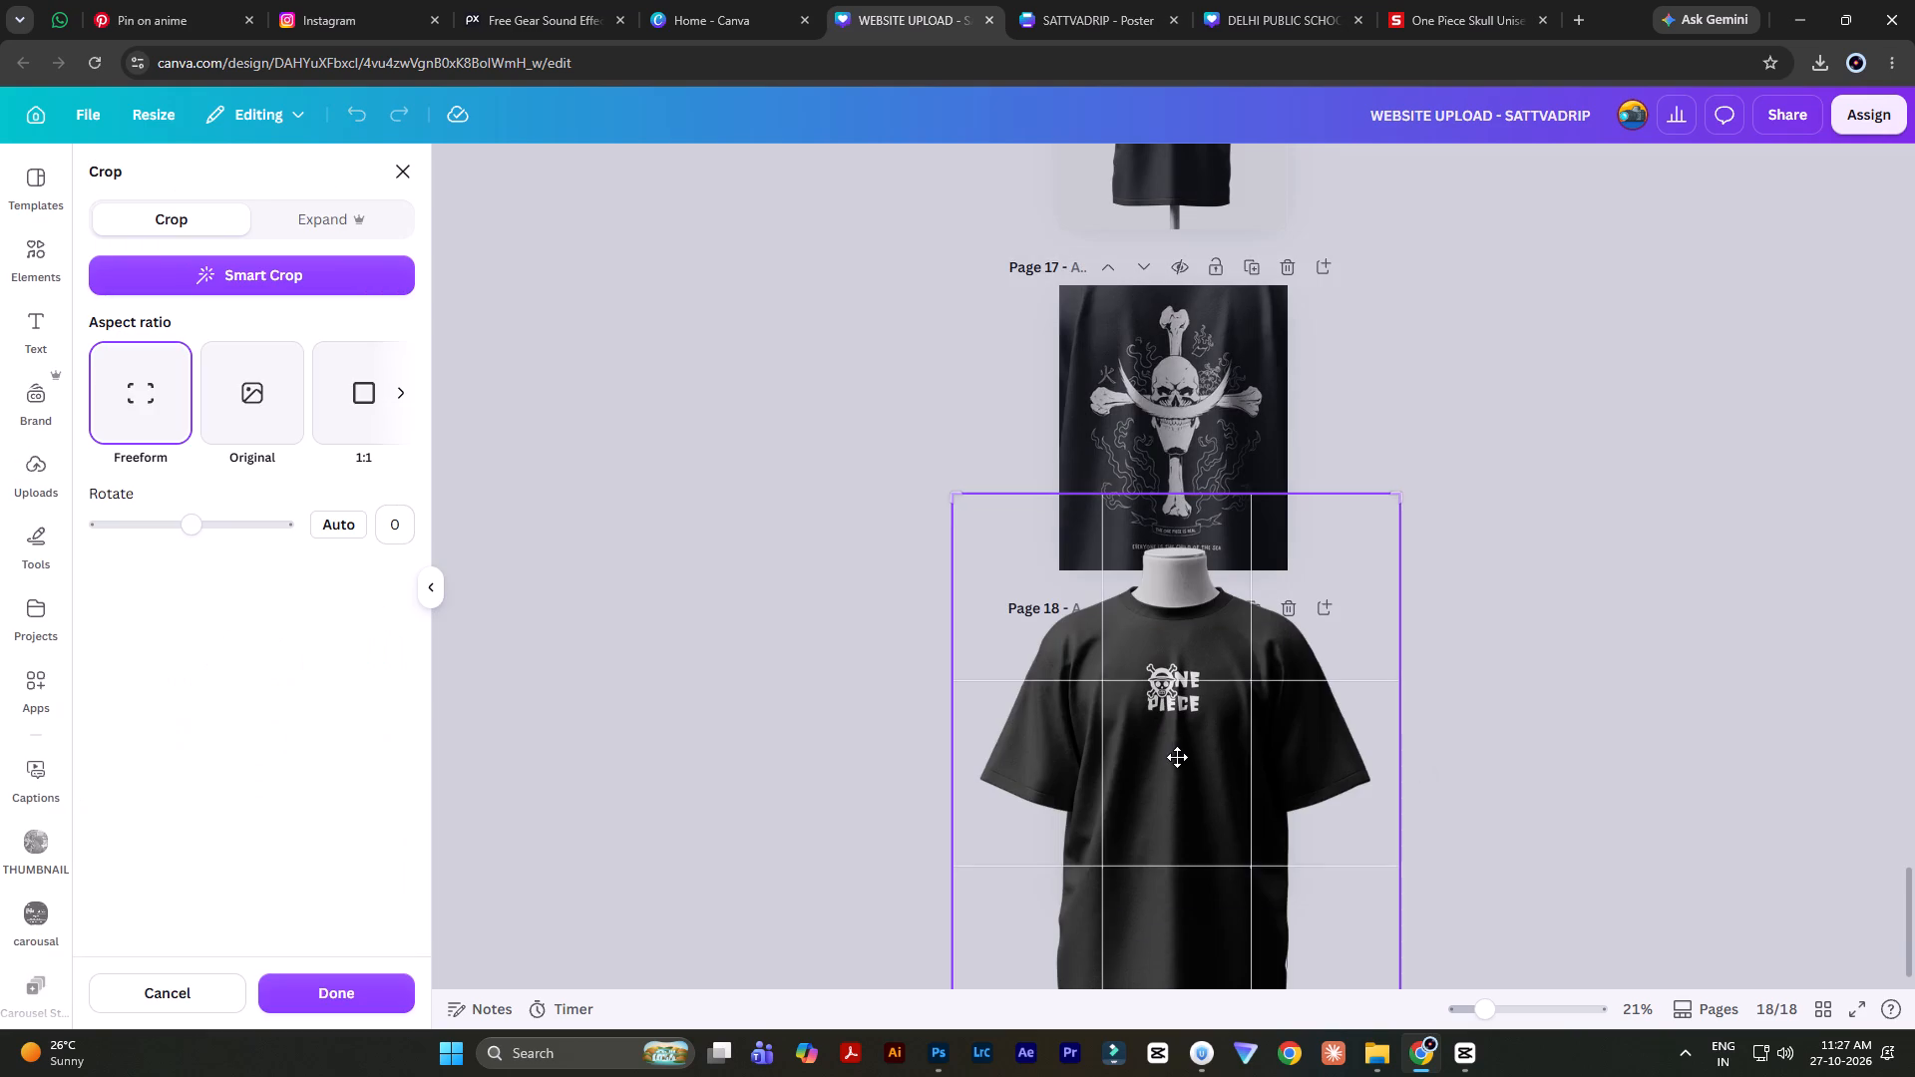
left_click_drag(1177, 757, 1180, 766)
left_click(1597, 600)
left_click_drag(1155, 701, 1157, 760)
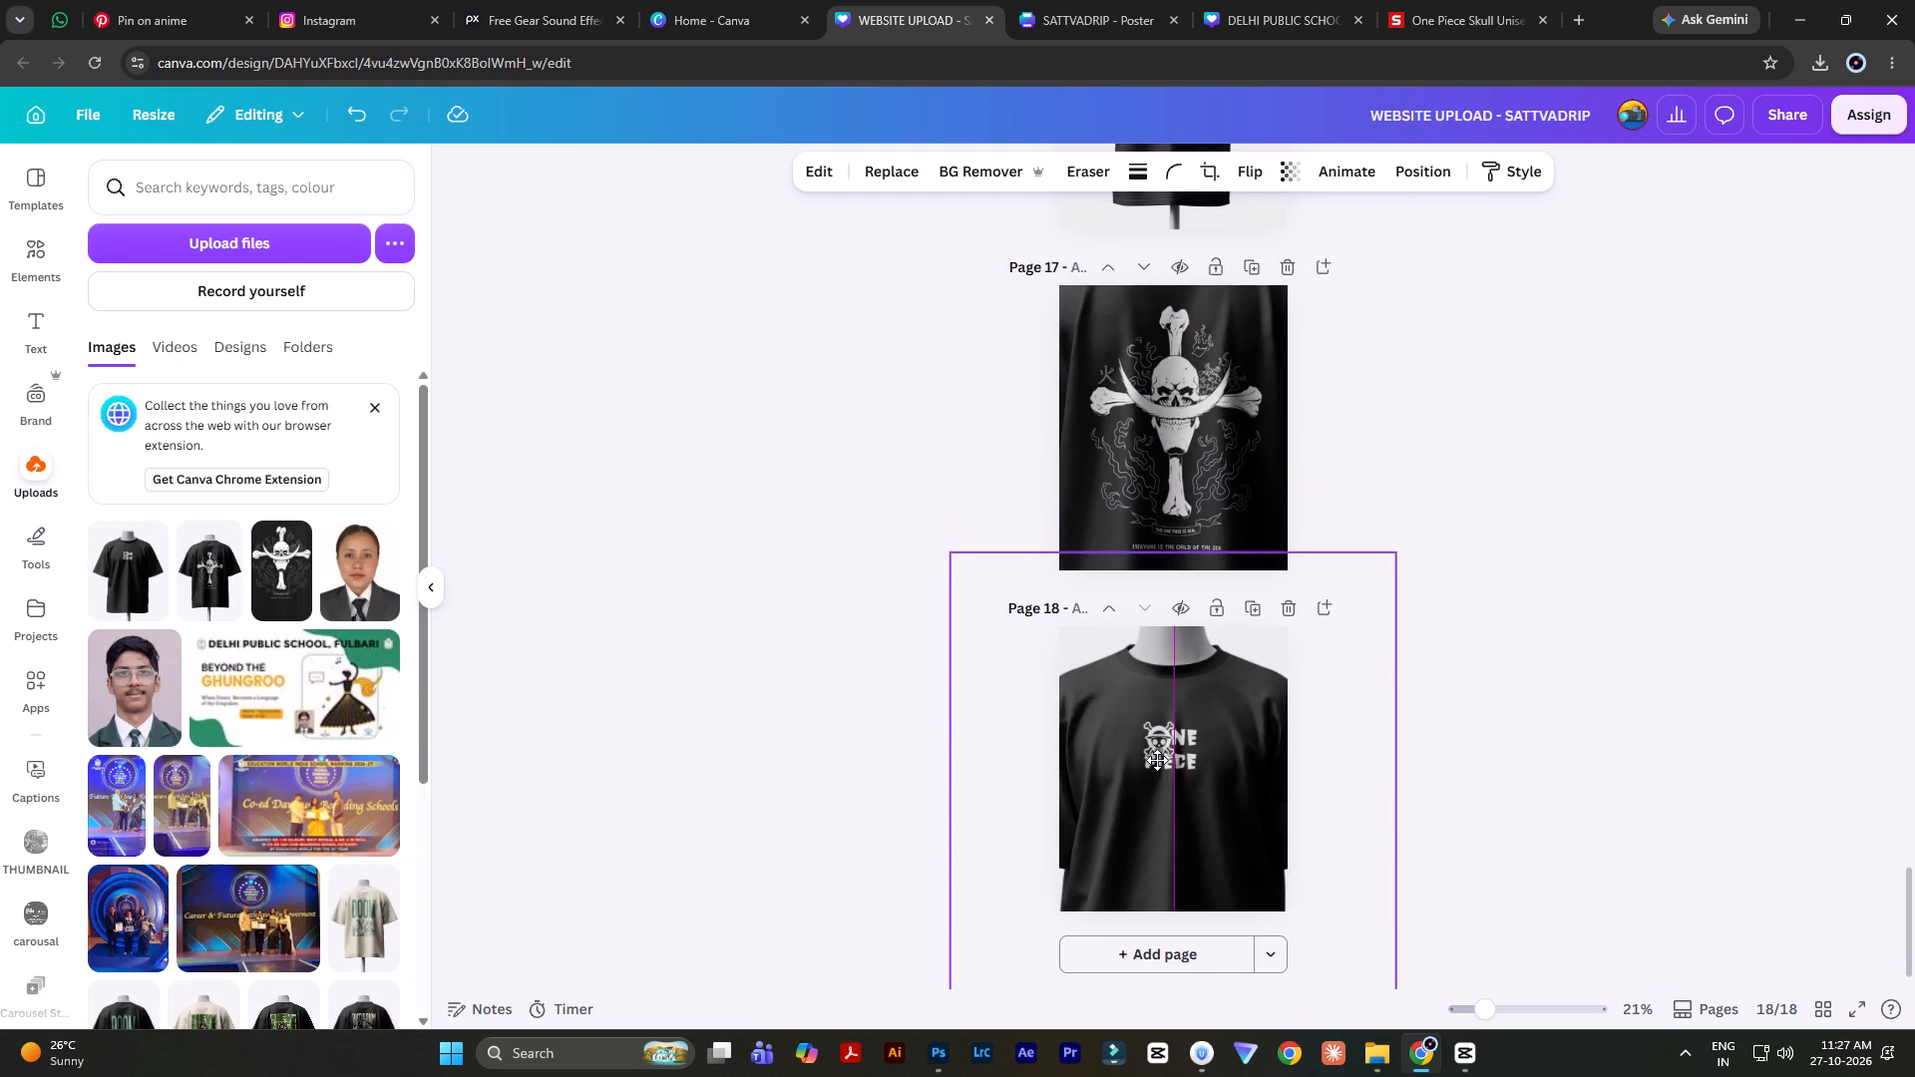
left_click_drag(1157, 760, 1157, 773)
triple_click(1495, 629)
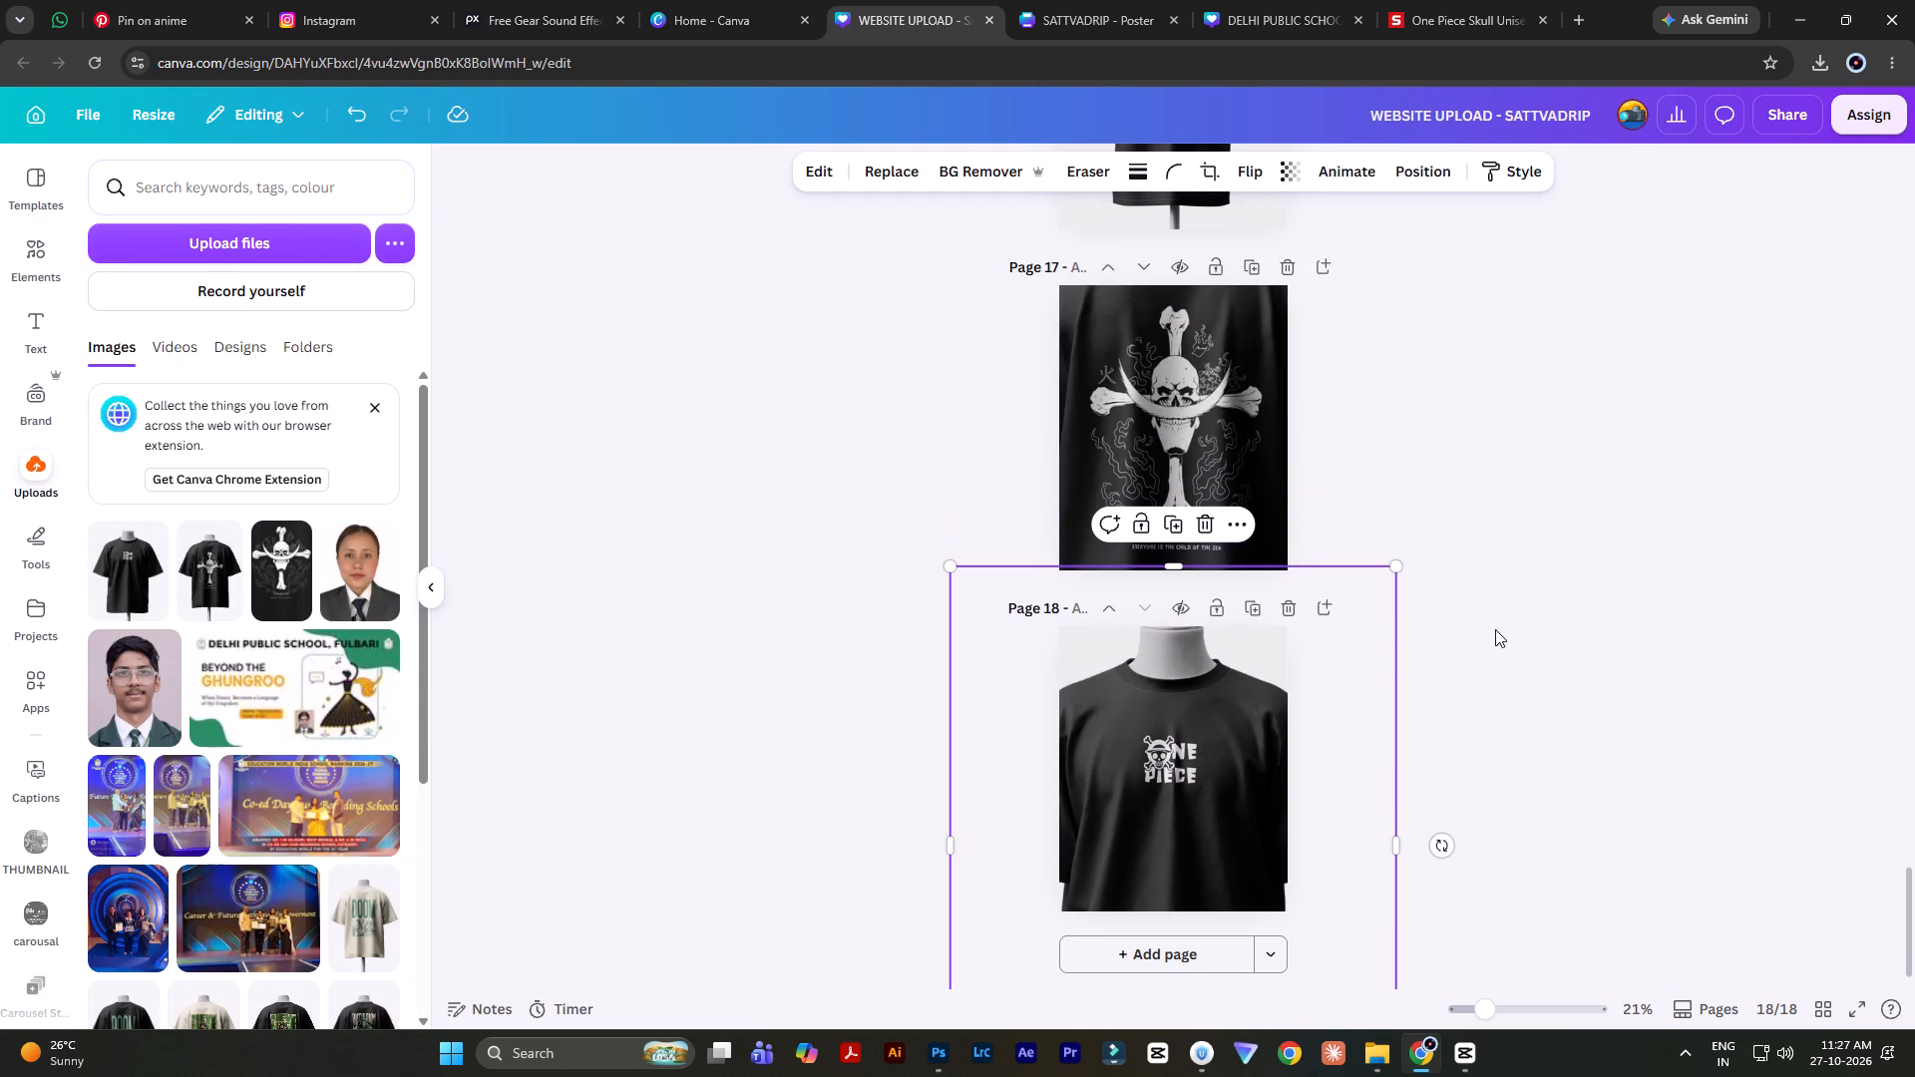
Scale down the close-up back mockup on page 17 slightly and move it so the skull print is centred horizontally.
scroll(1495, 629, "down", 3, "ctrl")
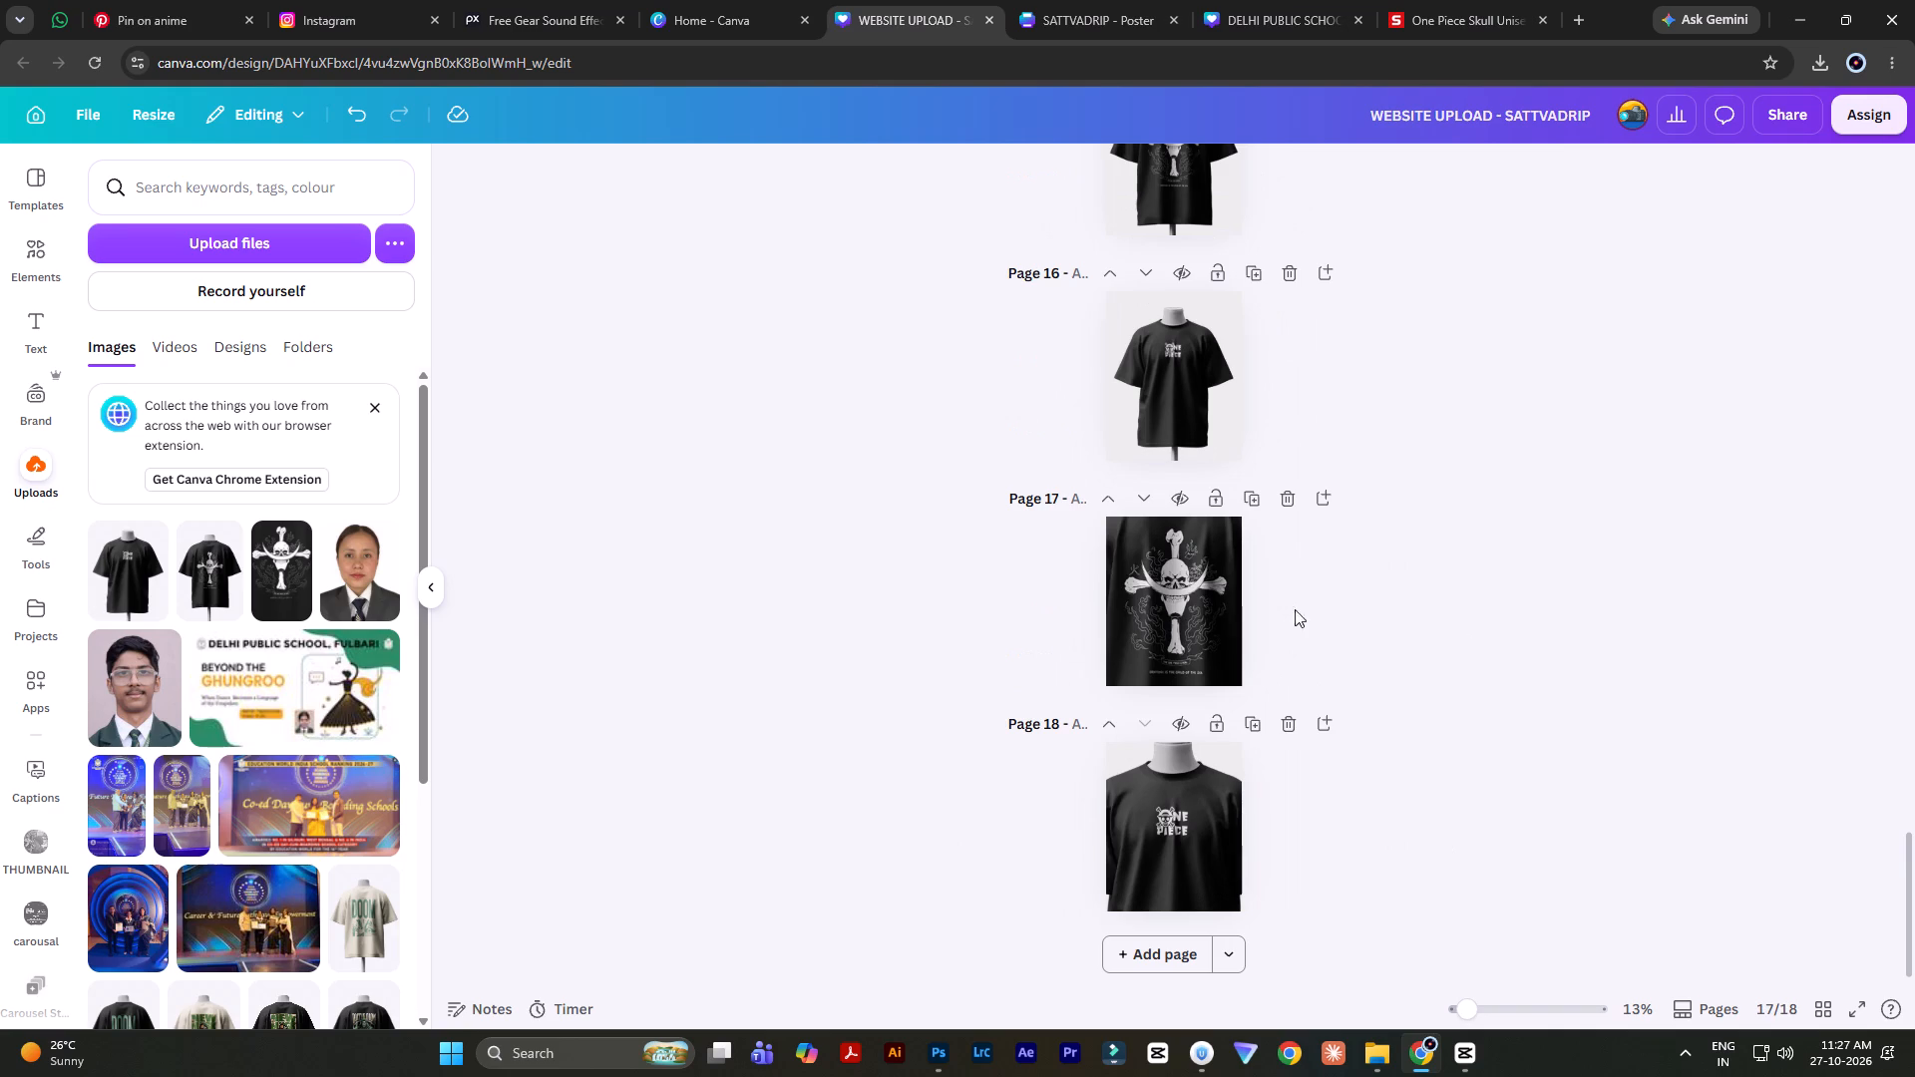
left_click(1187, 594)
left_click_drag(1301, 769, 1284, 743)
scroll(1236, 683, "up", 4, "ctrl")
left_click_drag(1134, 485, 1149, 512)
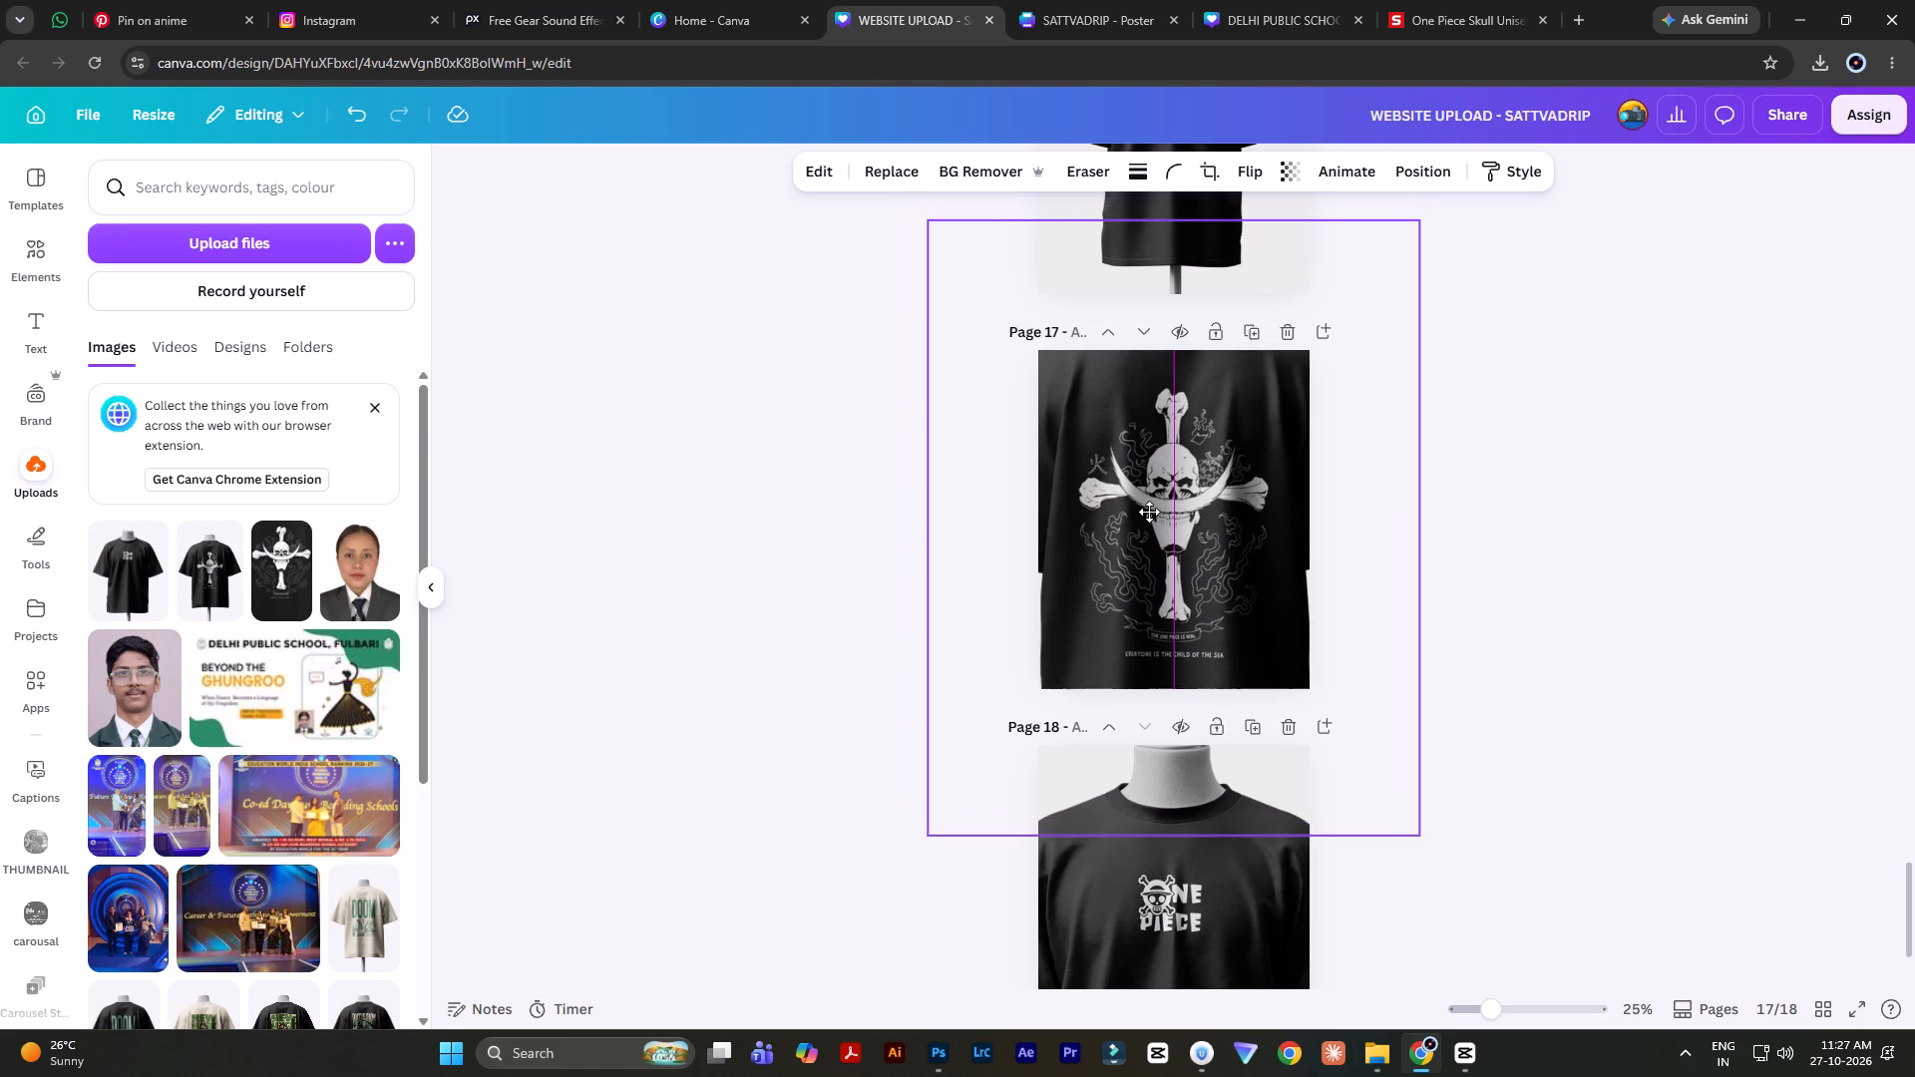
left_click_drag(1149, 512, 1148, 515)
left_click(1158, 506)
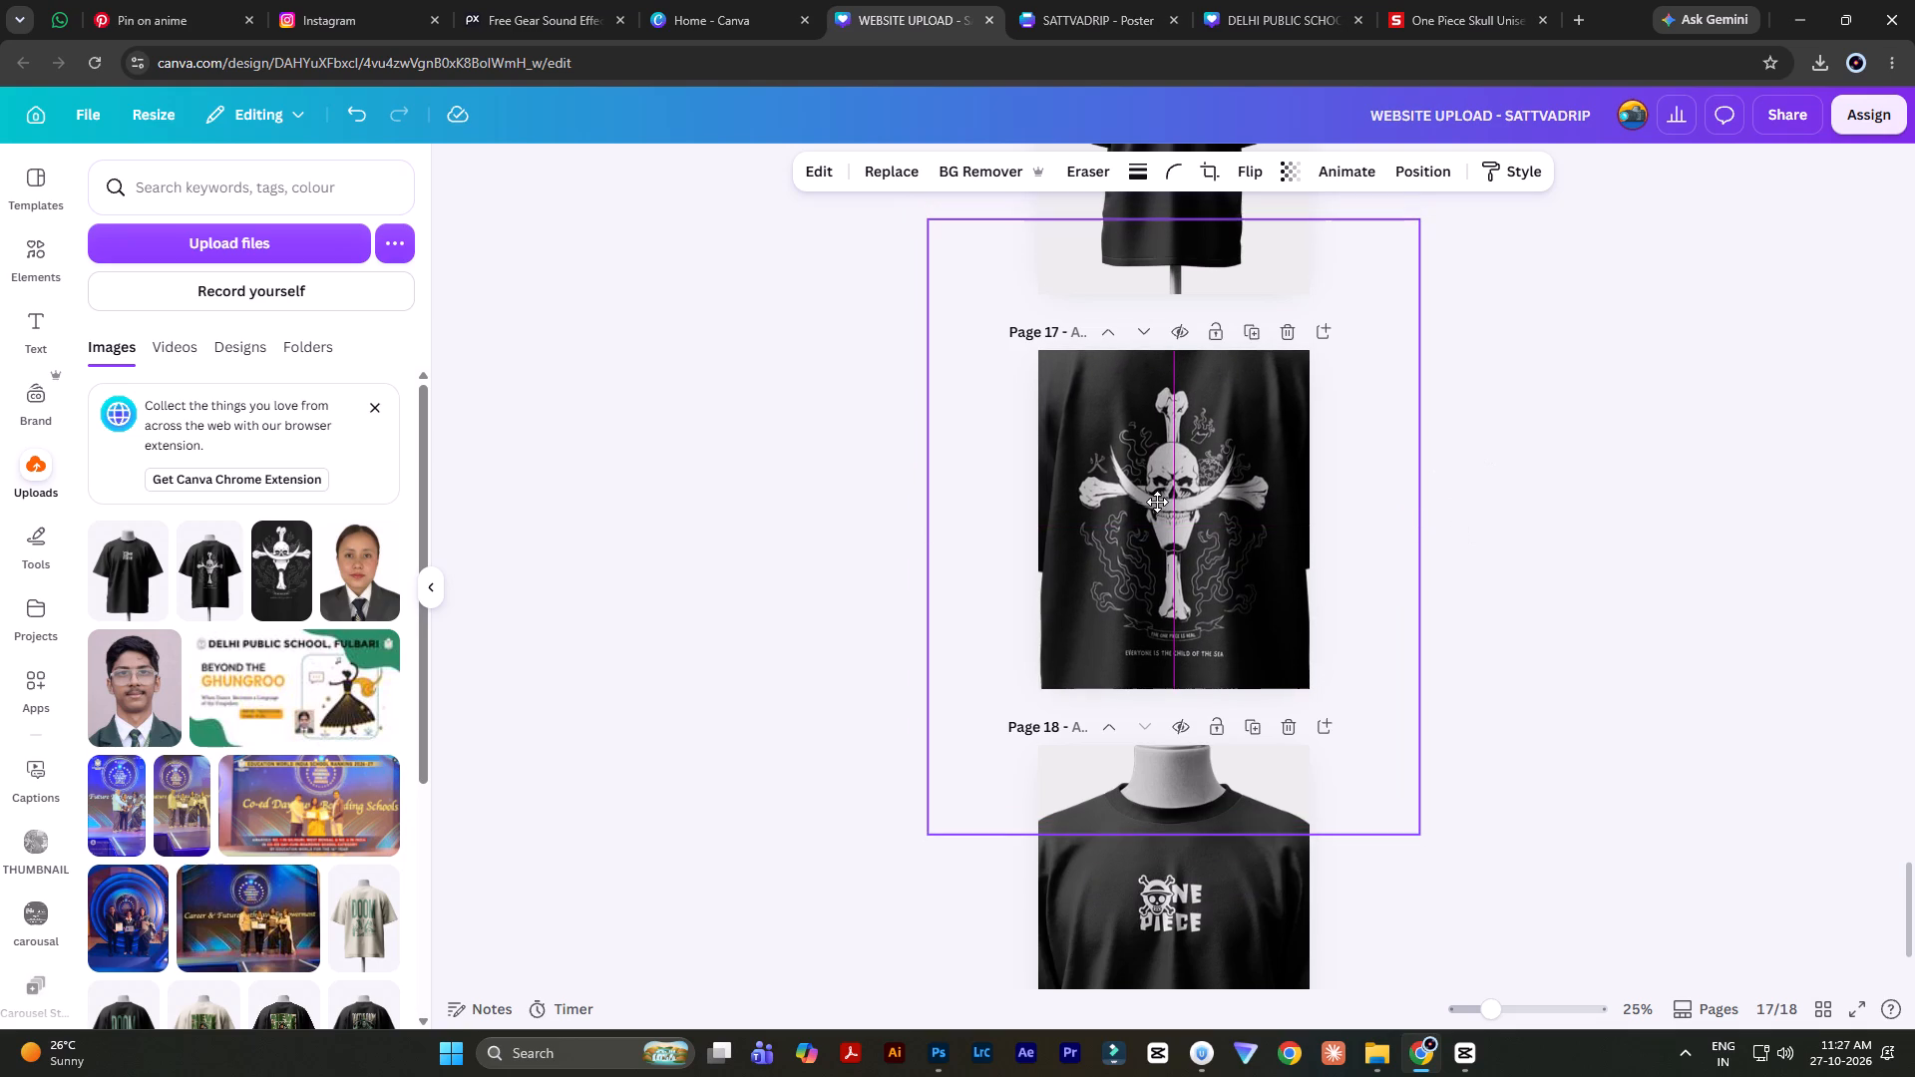
double_click(1575, 431)
Look through the other open Canva designs, going from SATTVADRIP - Poster to DELHI PUBLIC SCHOOL, FULBARI.
scroll(1575, 431, "down", 1, "ctrl")
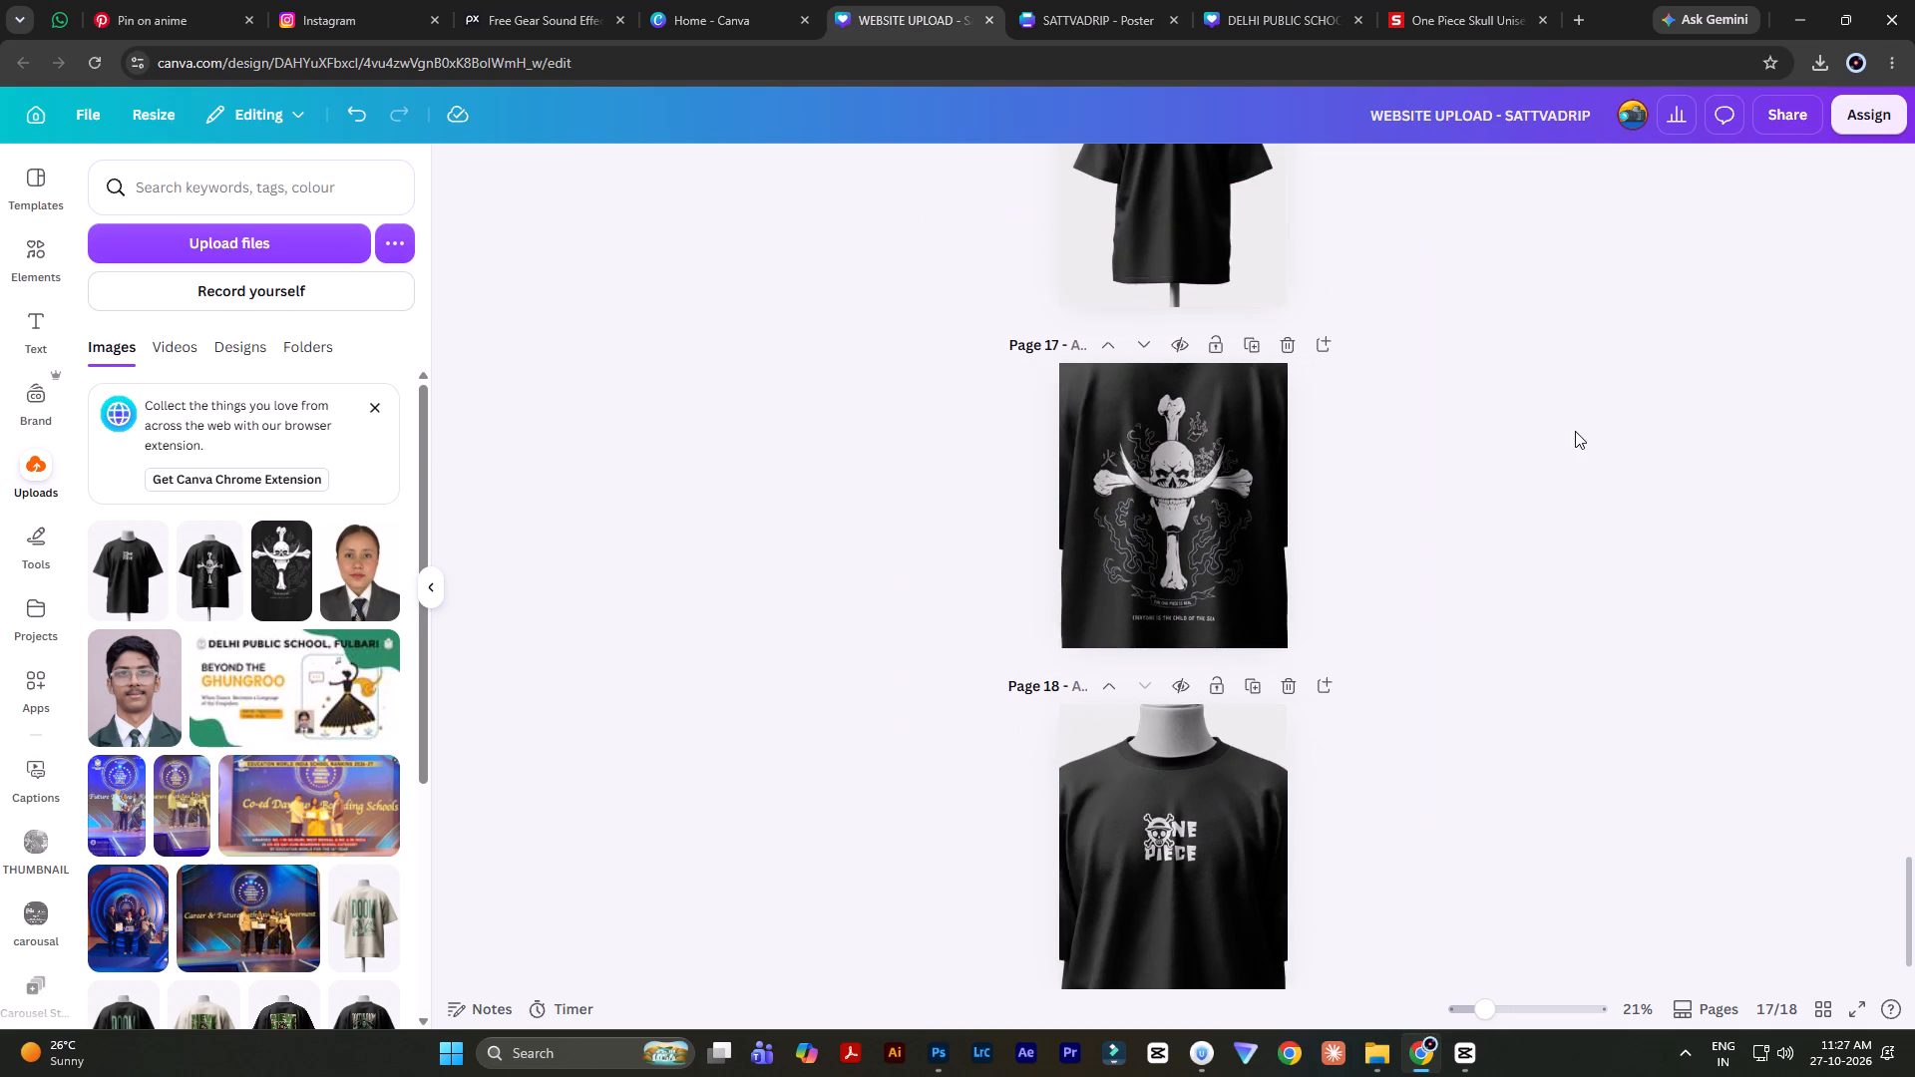
scroll(1575, 431, "down", 1, "ctrl")
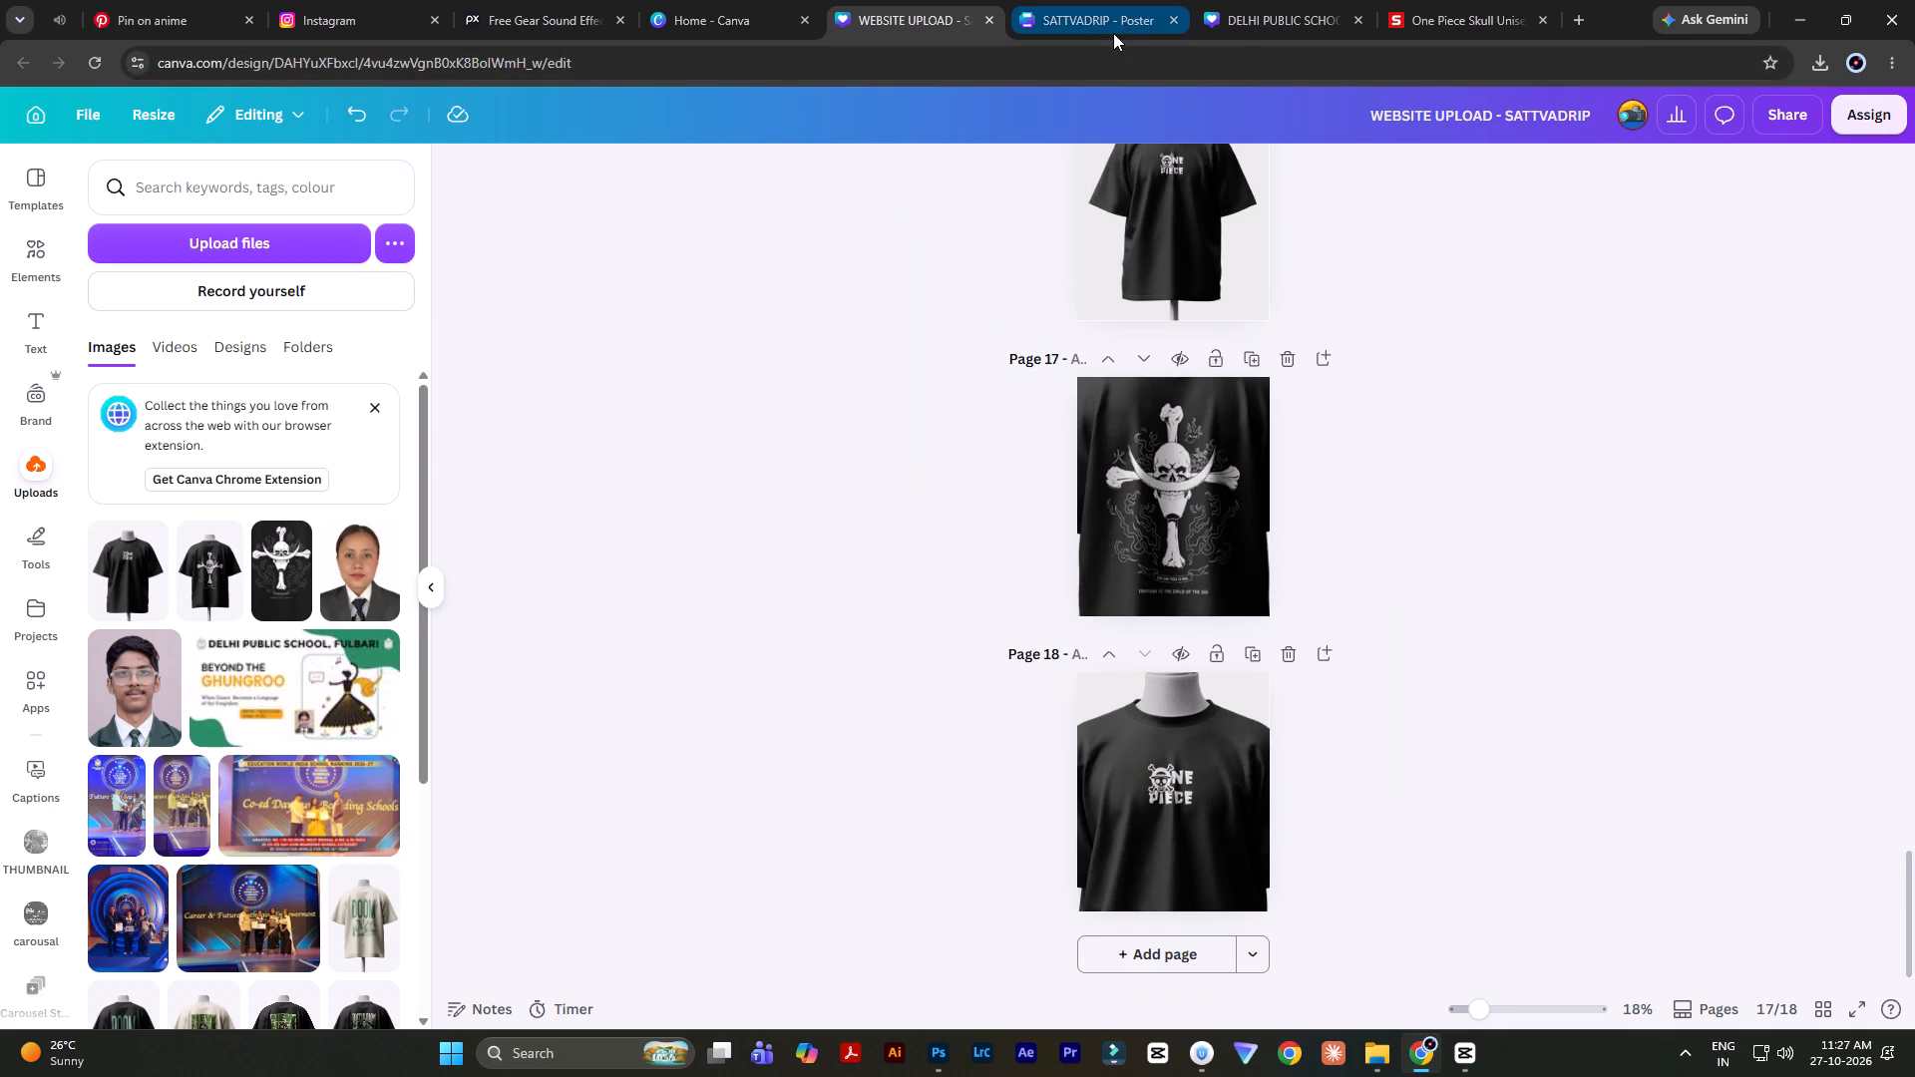
left_click(1143, 15)
left_click(1258, 13)
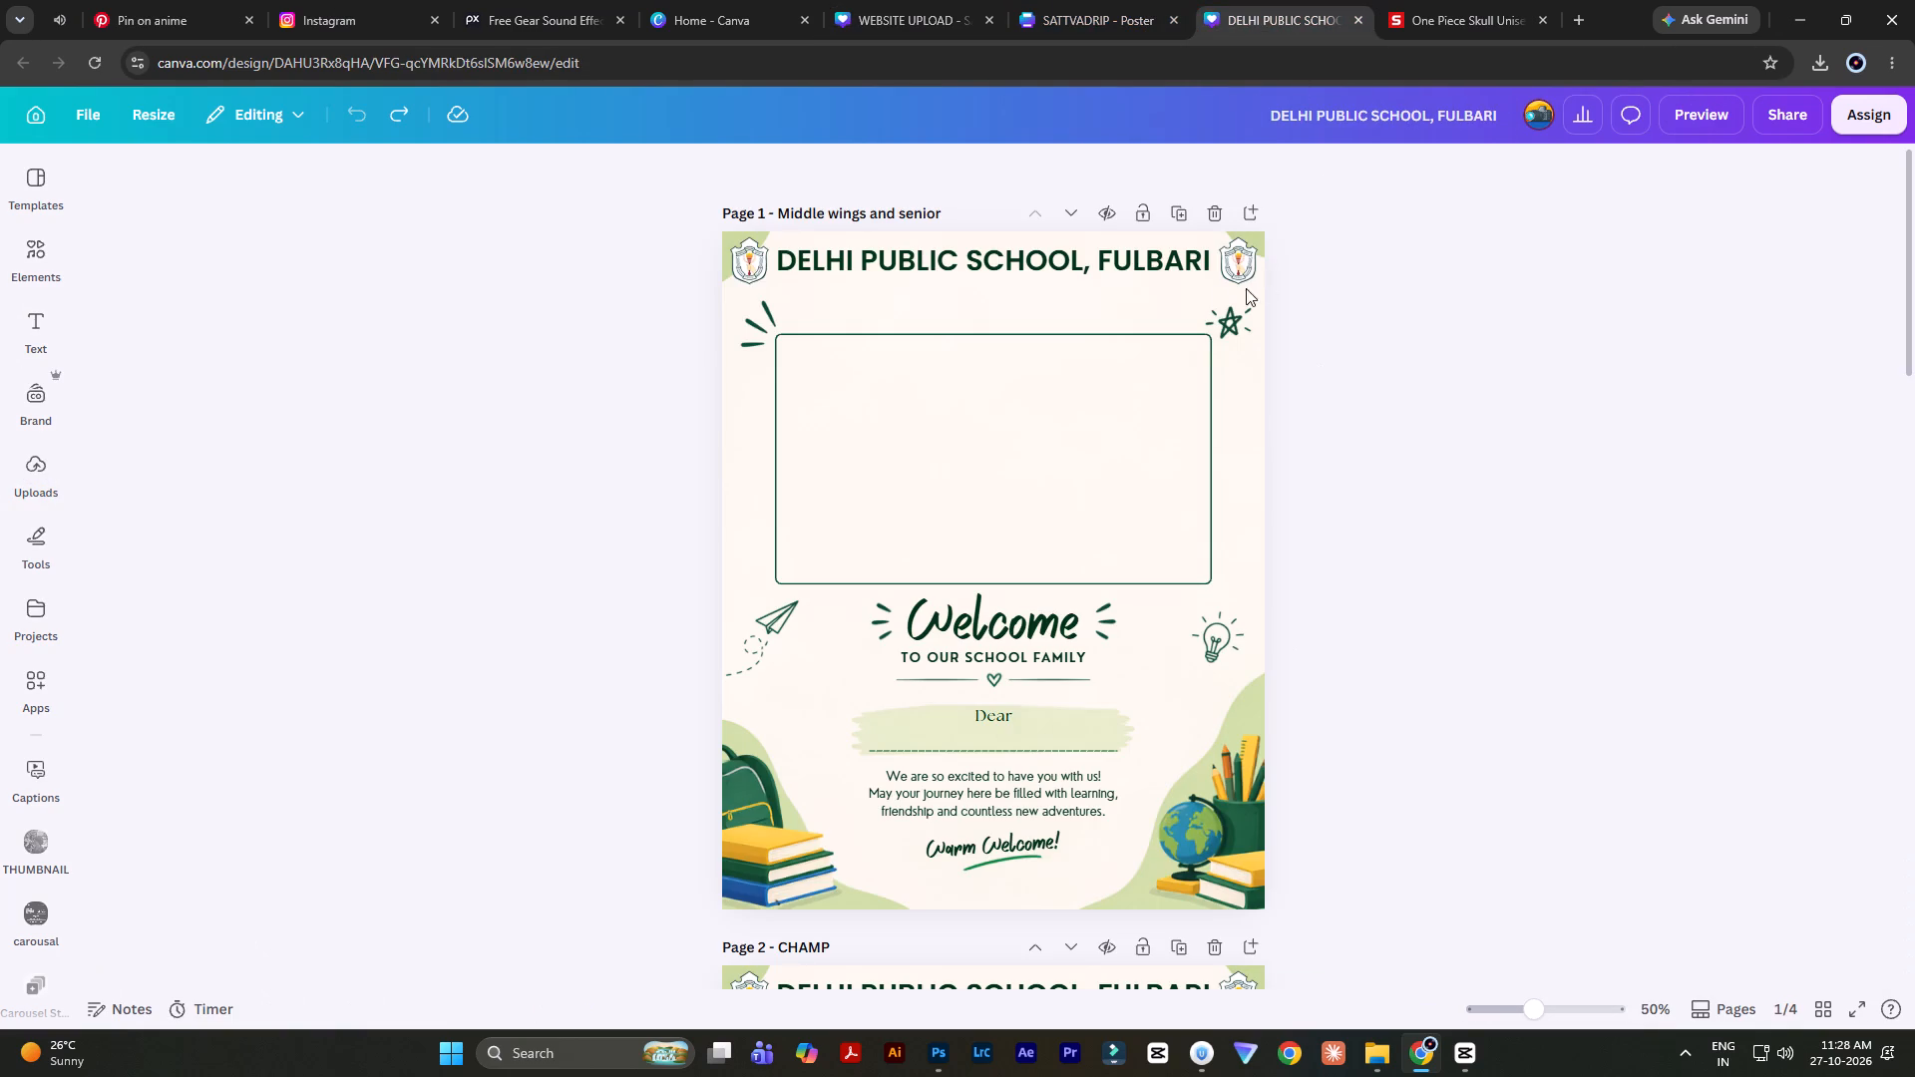
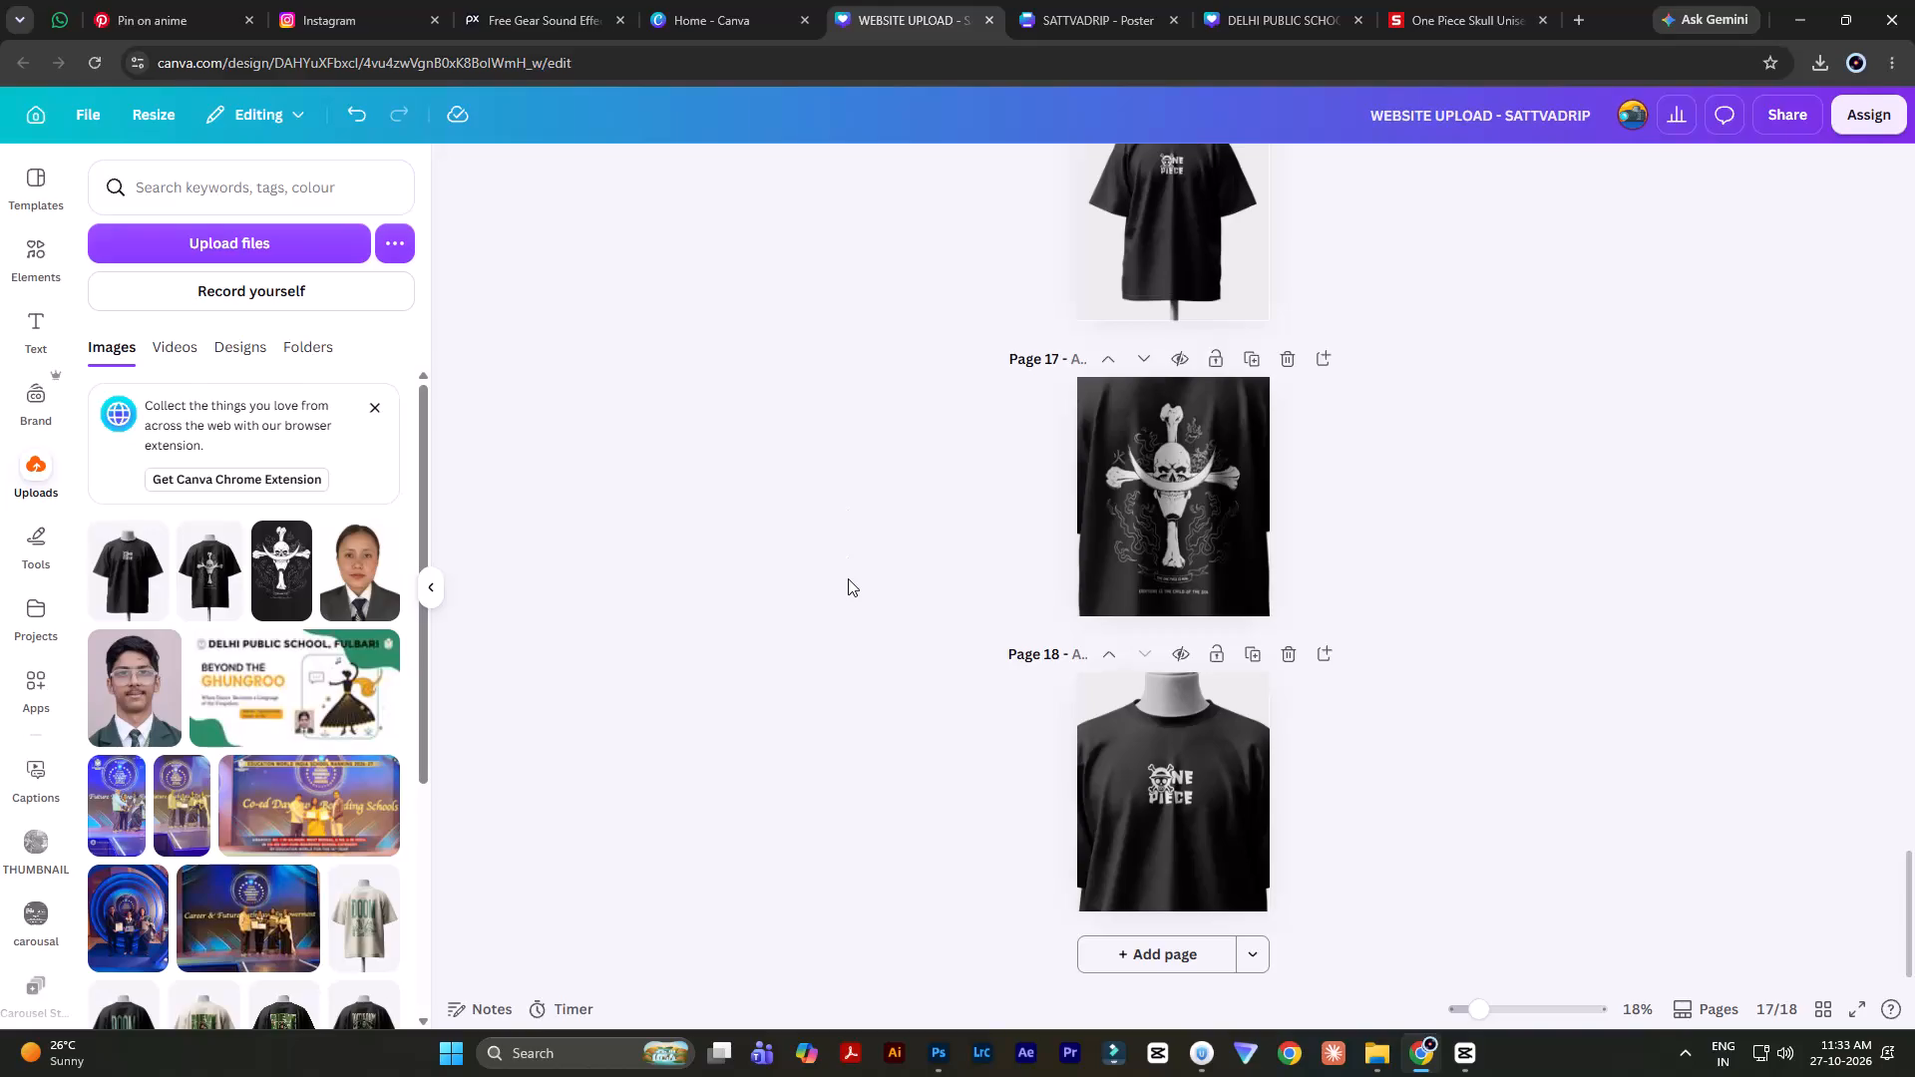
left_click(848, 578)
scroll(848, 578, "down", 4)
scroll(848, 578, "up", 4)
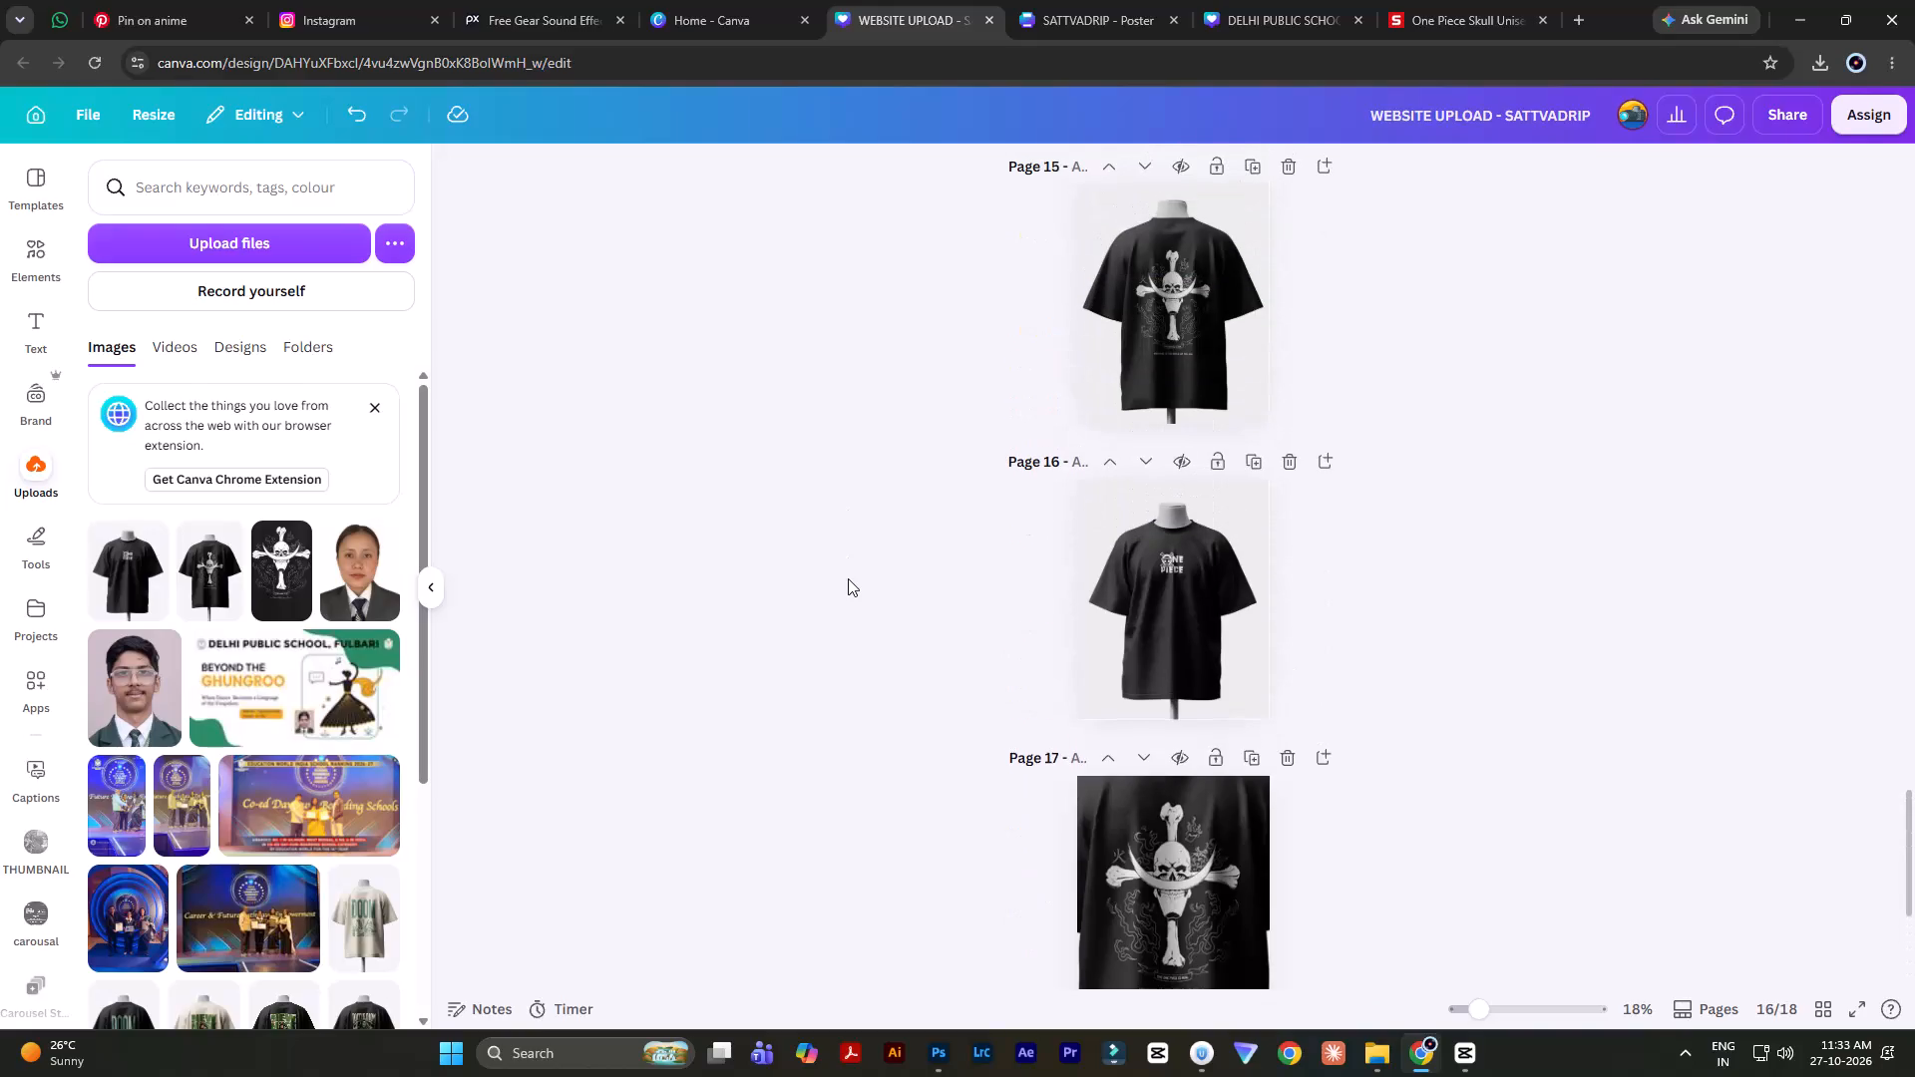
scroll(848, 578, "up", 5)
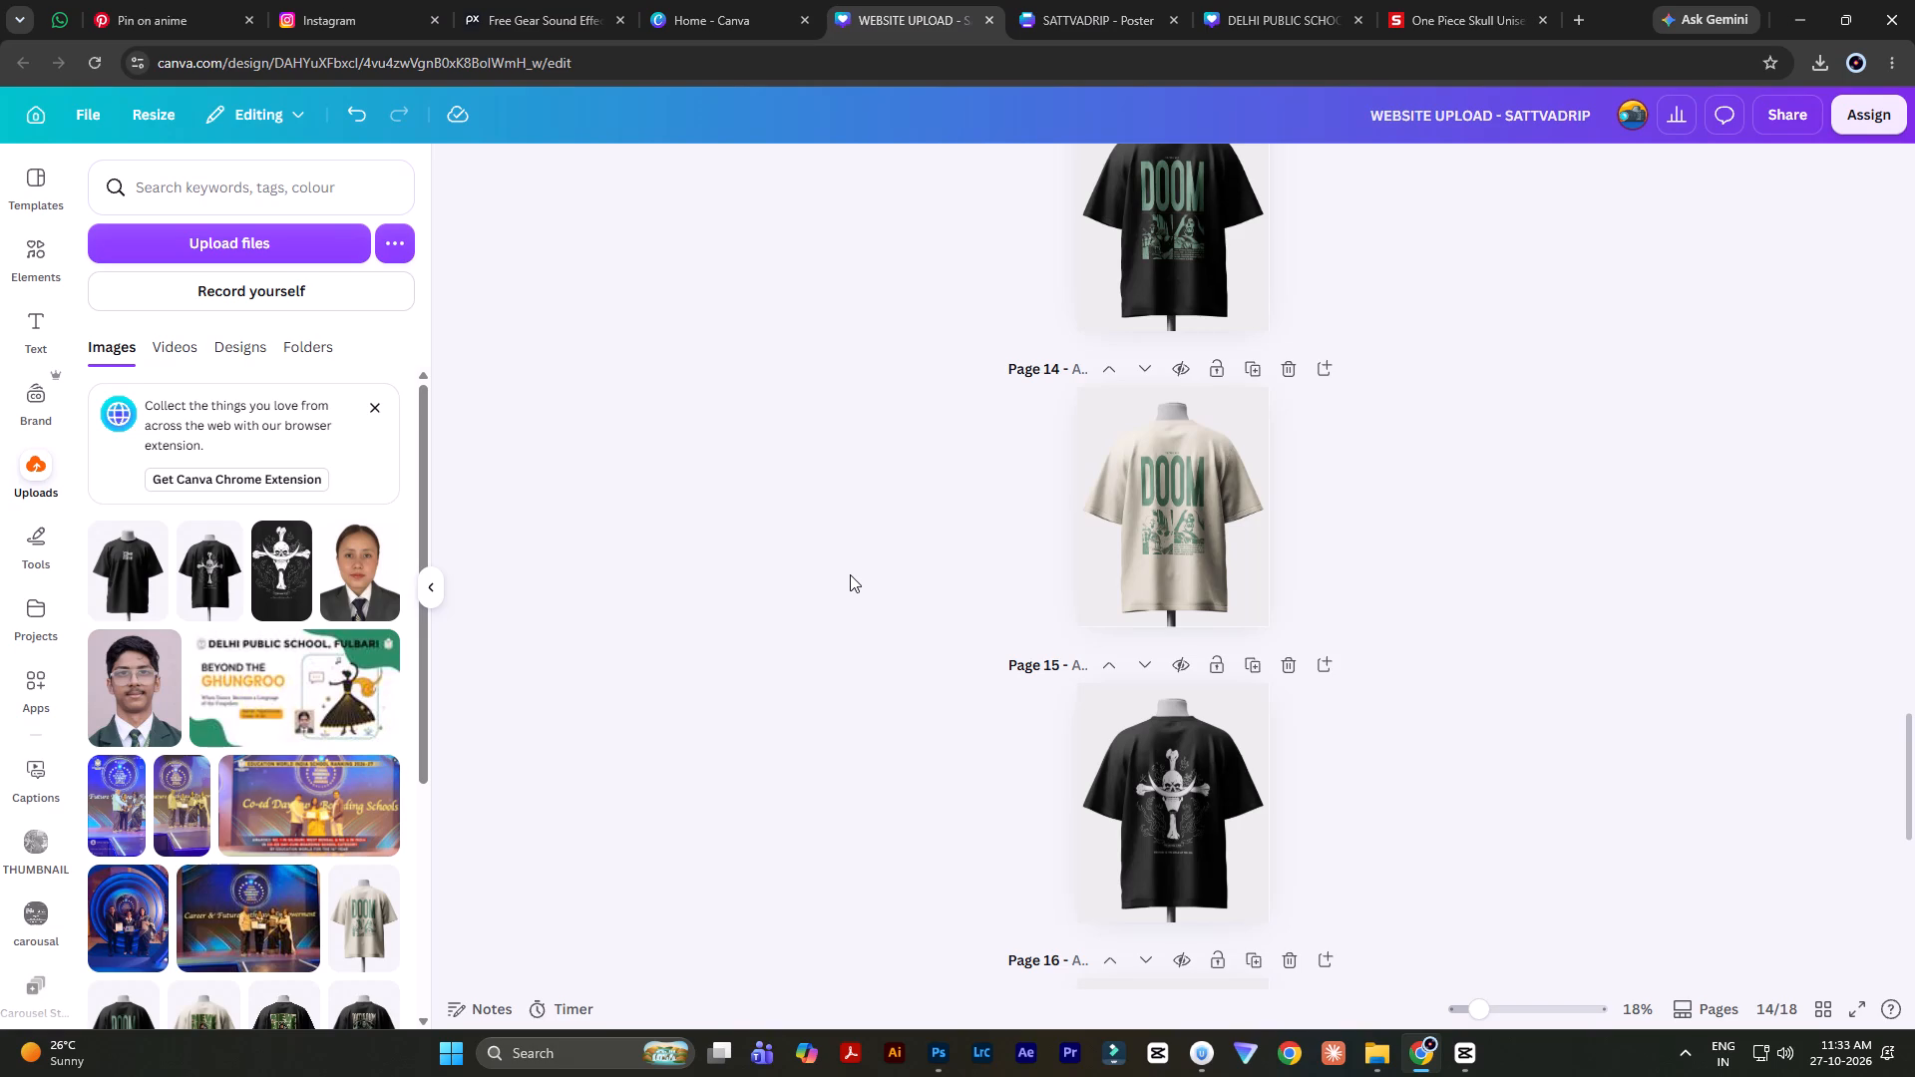